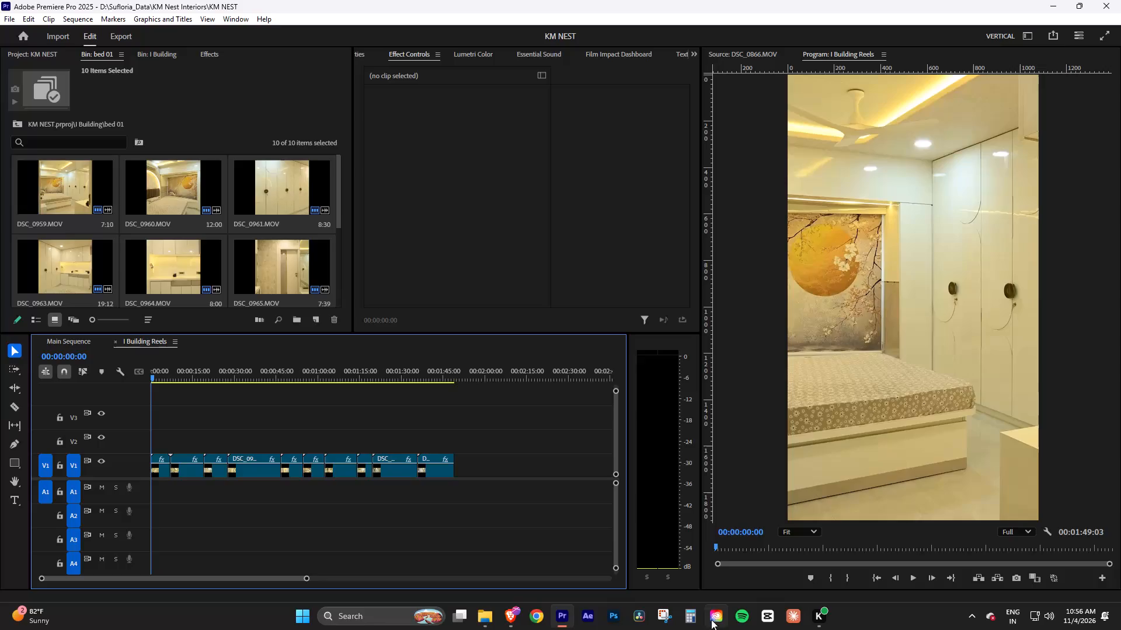
Switch to Spotify, play the Liked Songs playlist and skip ahead to Sapne Mein.
left_click(738, 614)
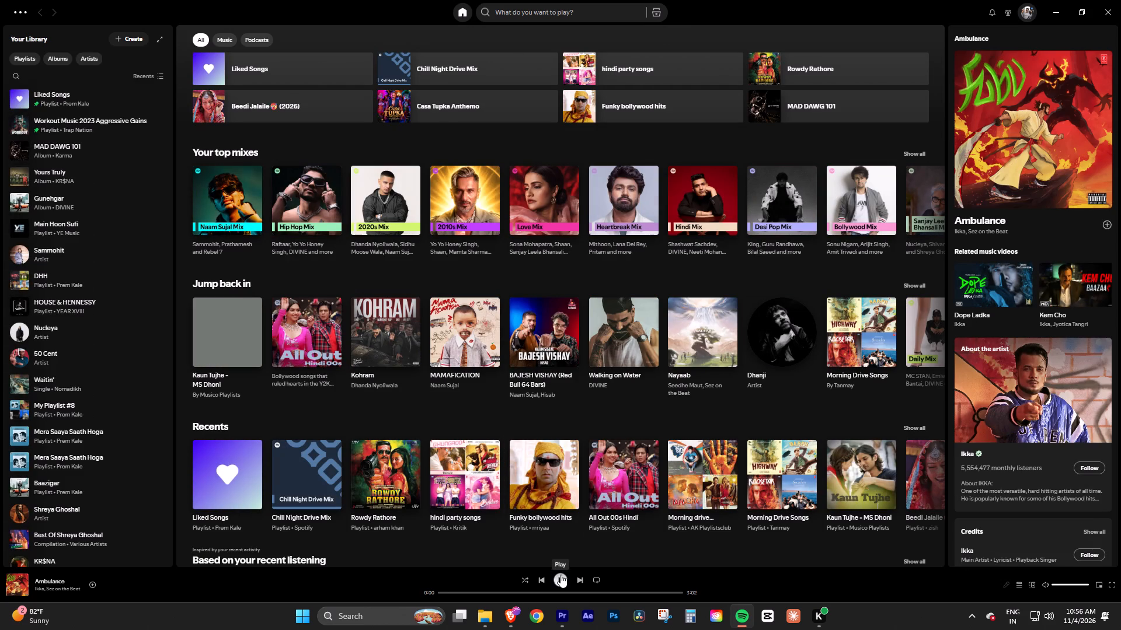
left_click(296, 74)
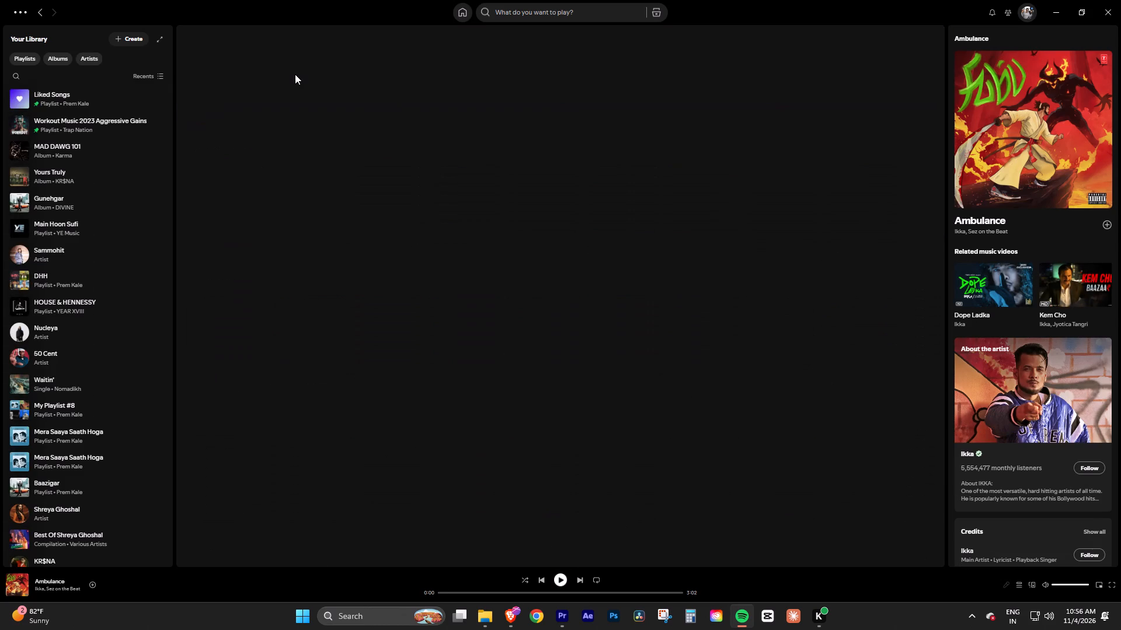
left_click(56, 96)
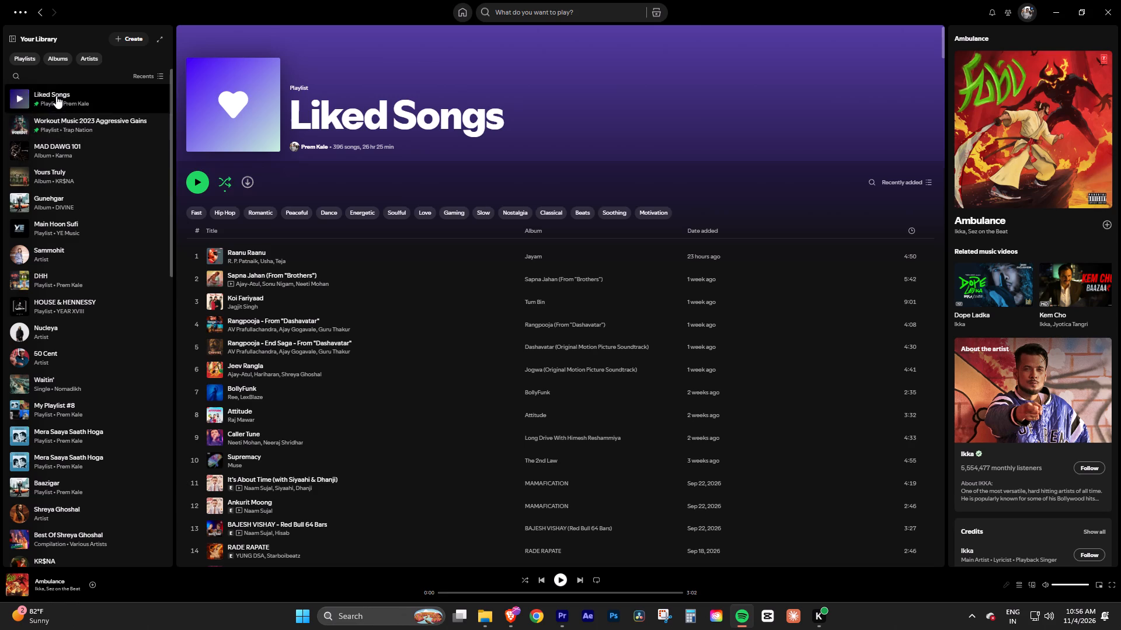
left_click(194, 183)
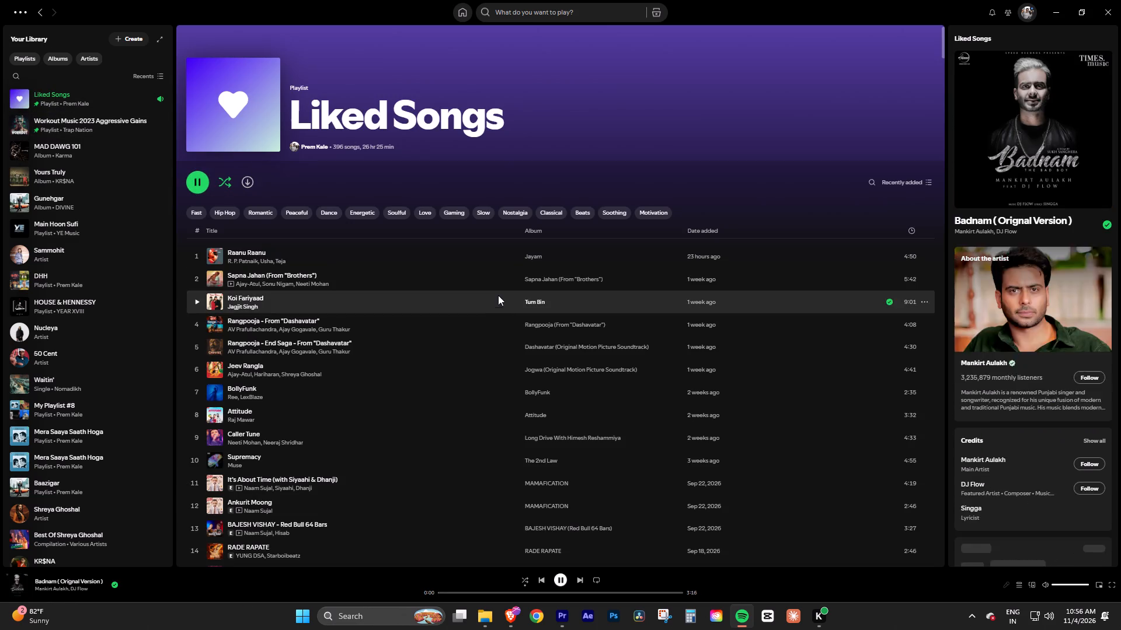
left_click(585, 582)
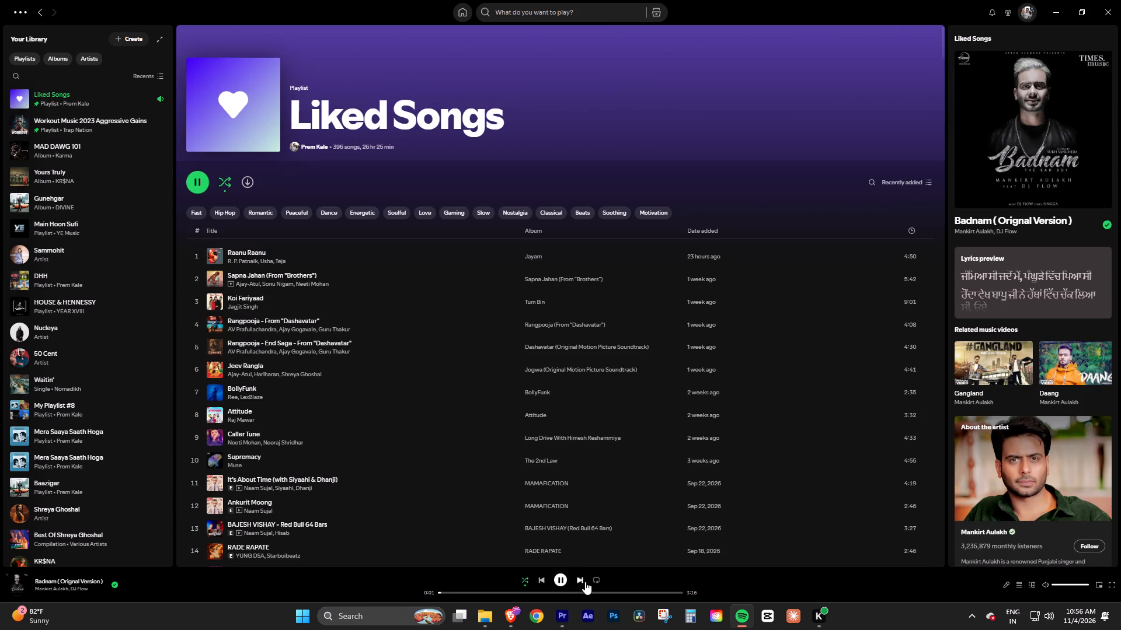
left_click(579, 582)
left_click(579, 582)
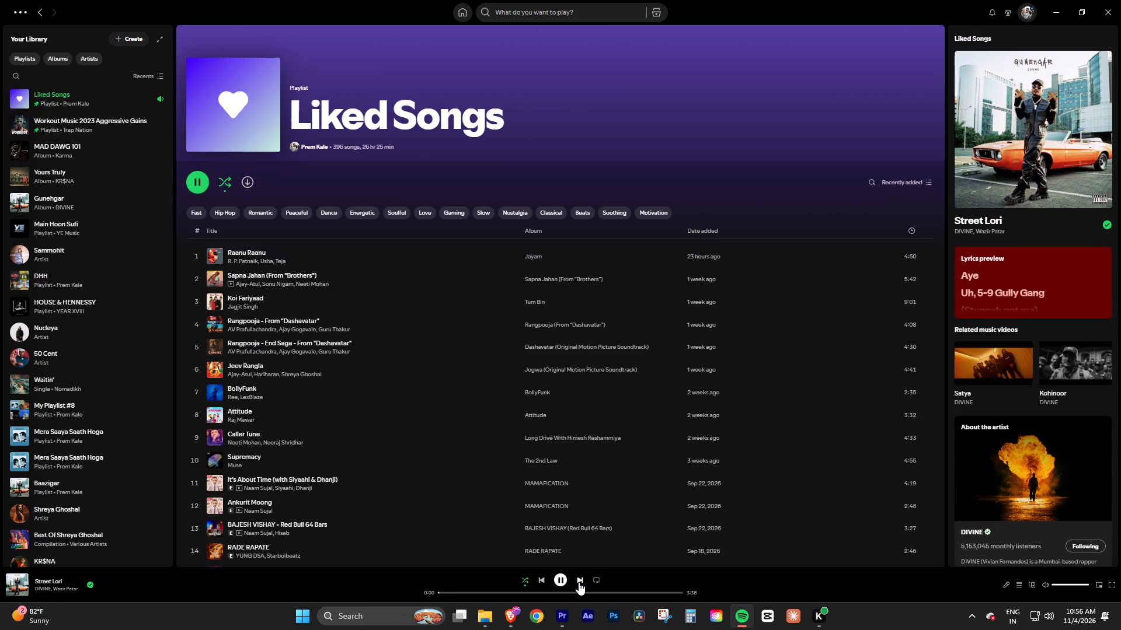
Filter Liked Songs by Peaceful and play Sapna Jahan (From "Brothers").
left_click(287, 213)
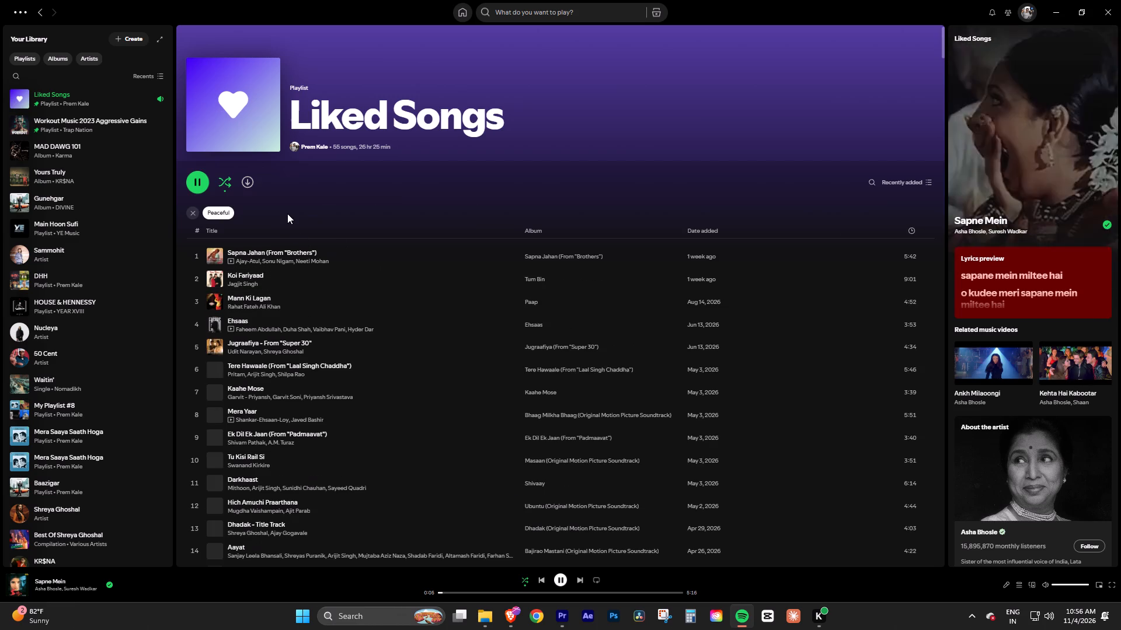
left_click(199, 257)
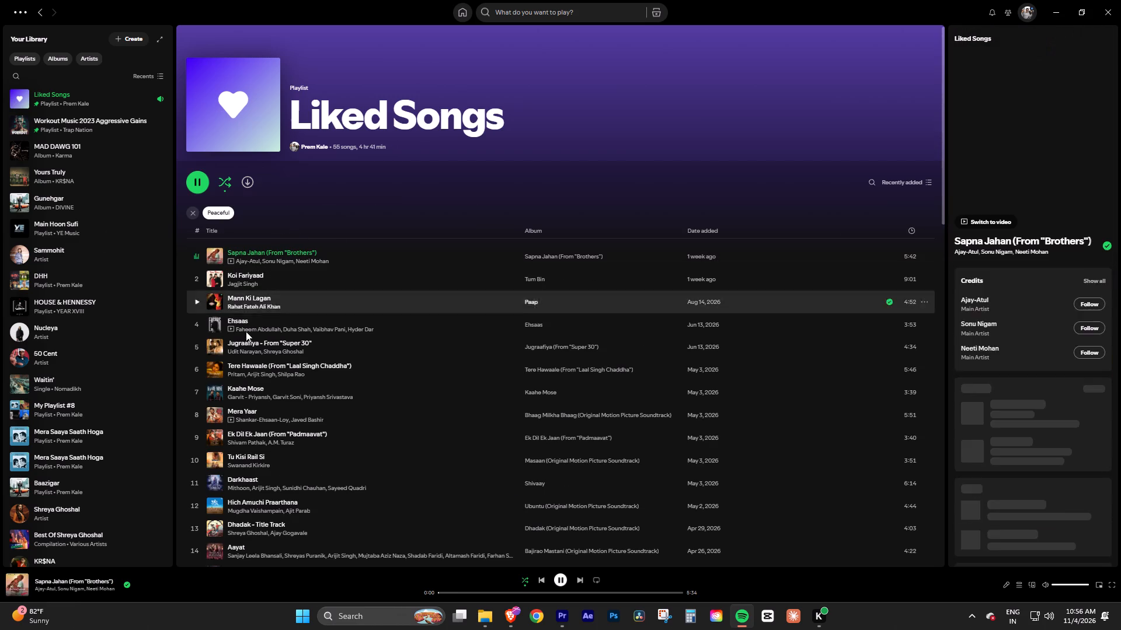
Lower the music volume and return to Premiere Pro with the song still playing.
left_click(1070, 583)
left_click(1074, 584)
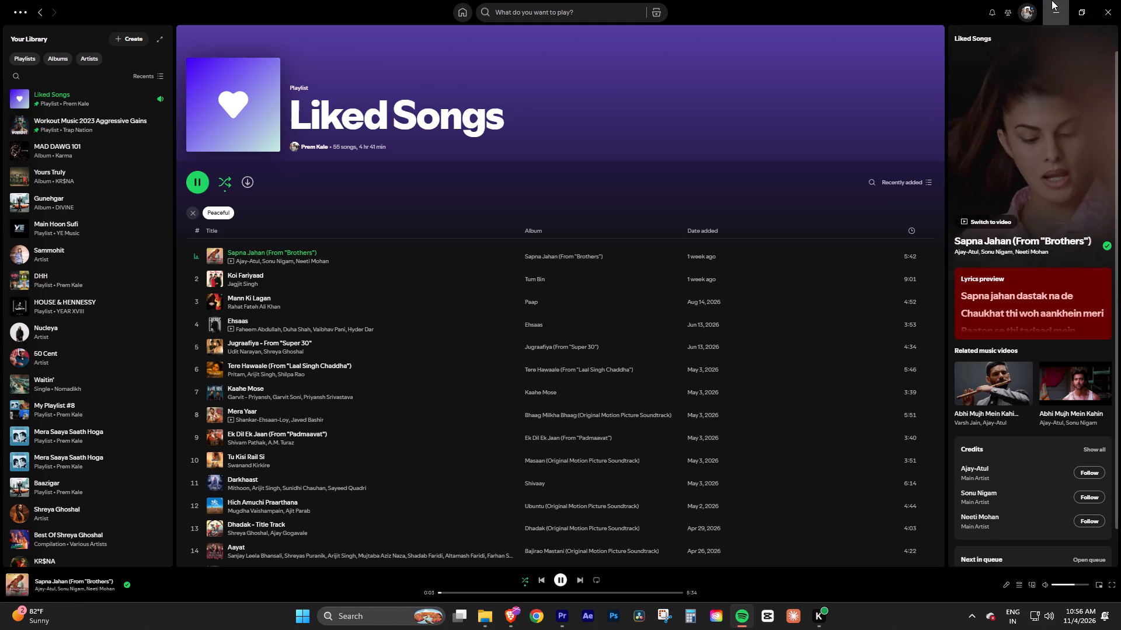
left_click(1052, 0)
Review the framing of the opening two clips in the I Building Reels sequence.
left_click_drag(184, 373, 95, 372)
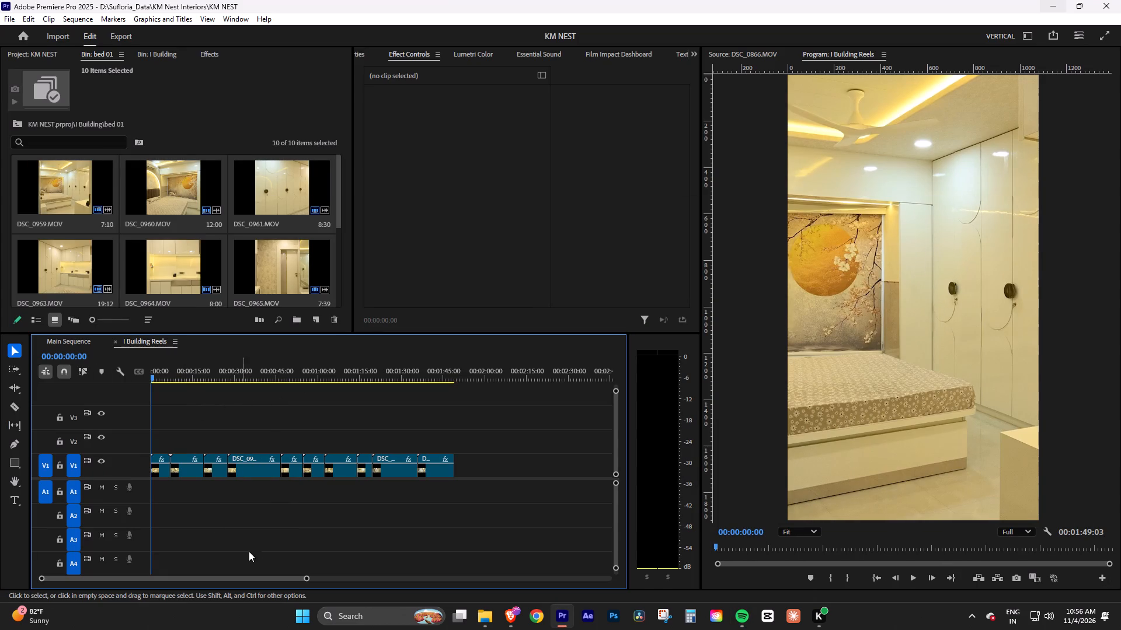
left_click_drag(304, 578, 284, 583)
key("space")
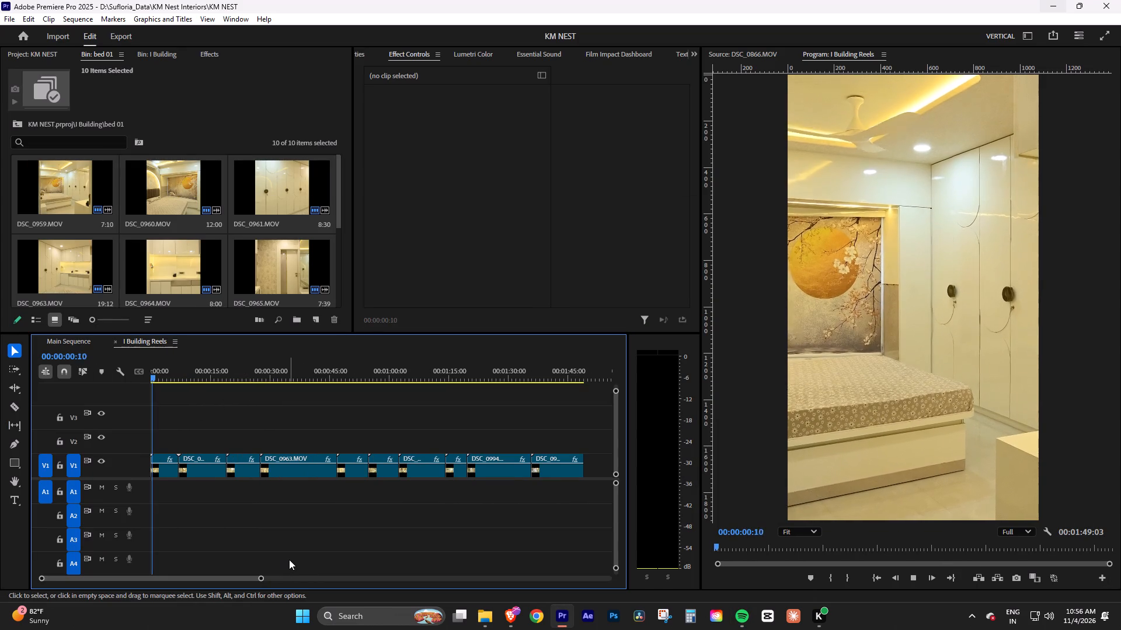
key("space")
left_click_drag(159, 374, 159, 377)
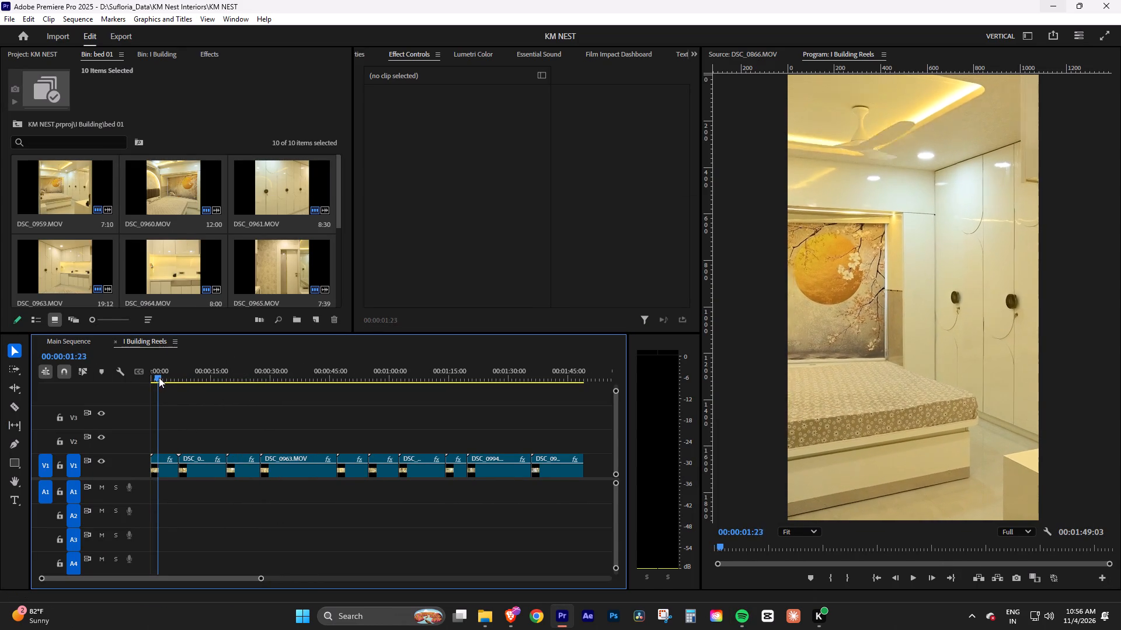
left_click_drag(159, 377, 185, 381)
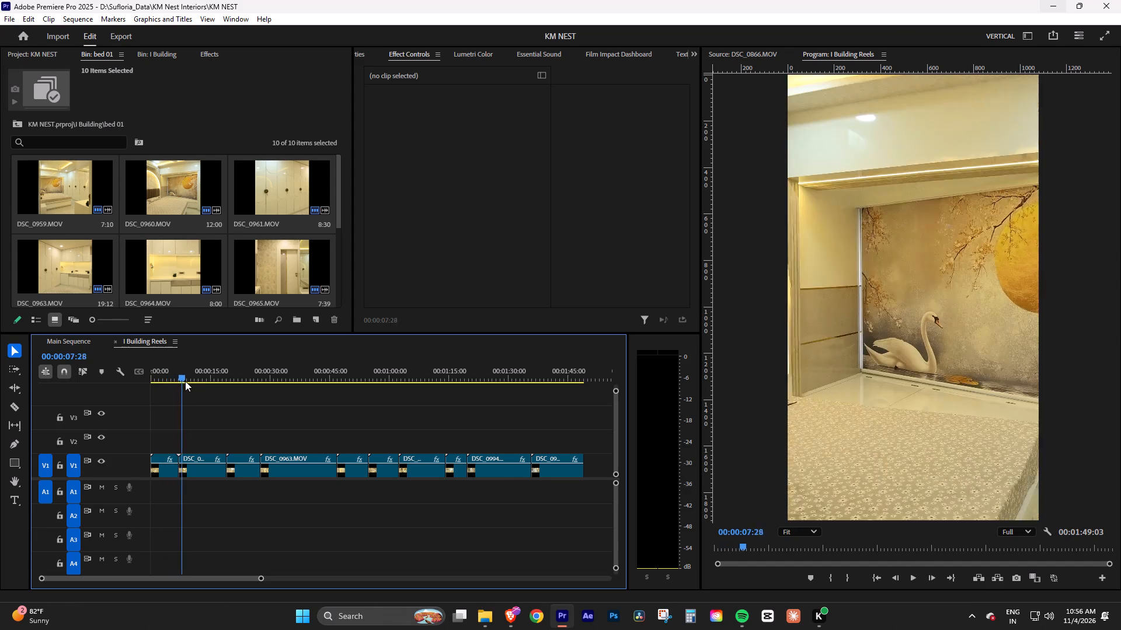
left_click_drag(185, 381, 149, 399)
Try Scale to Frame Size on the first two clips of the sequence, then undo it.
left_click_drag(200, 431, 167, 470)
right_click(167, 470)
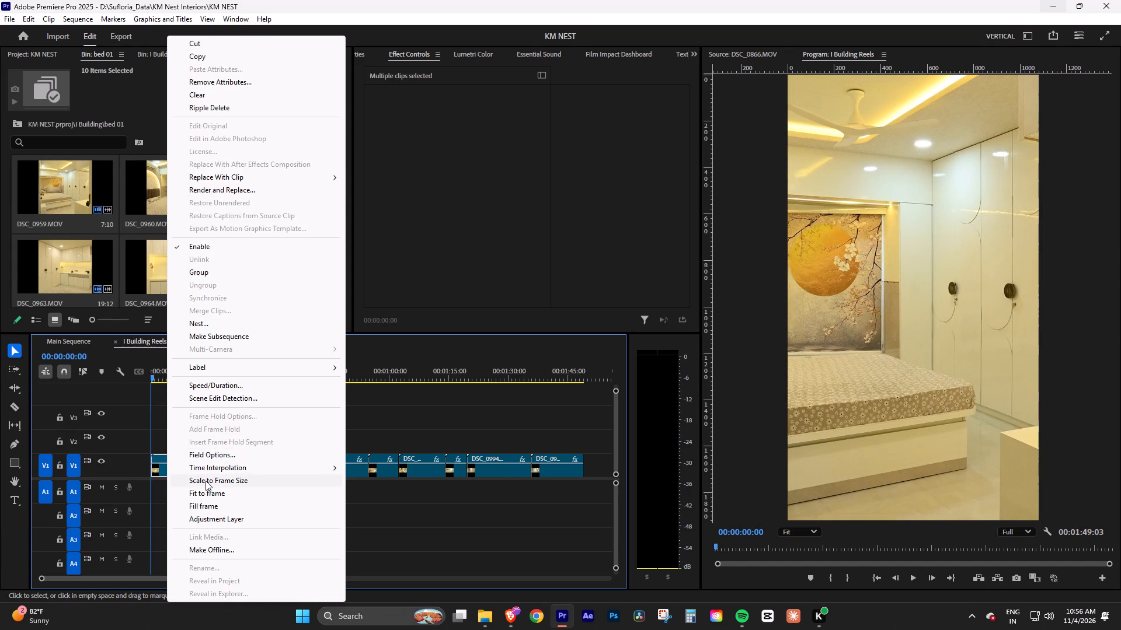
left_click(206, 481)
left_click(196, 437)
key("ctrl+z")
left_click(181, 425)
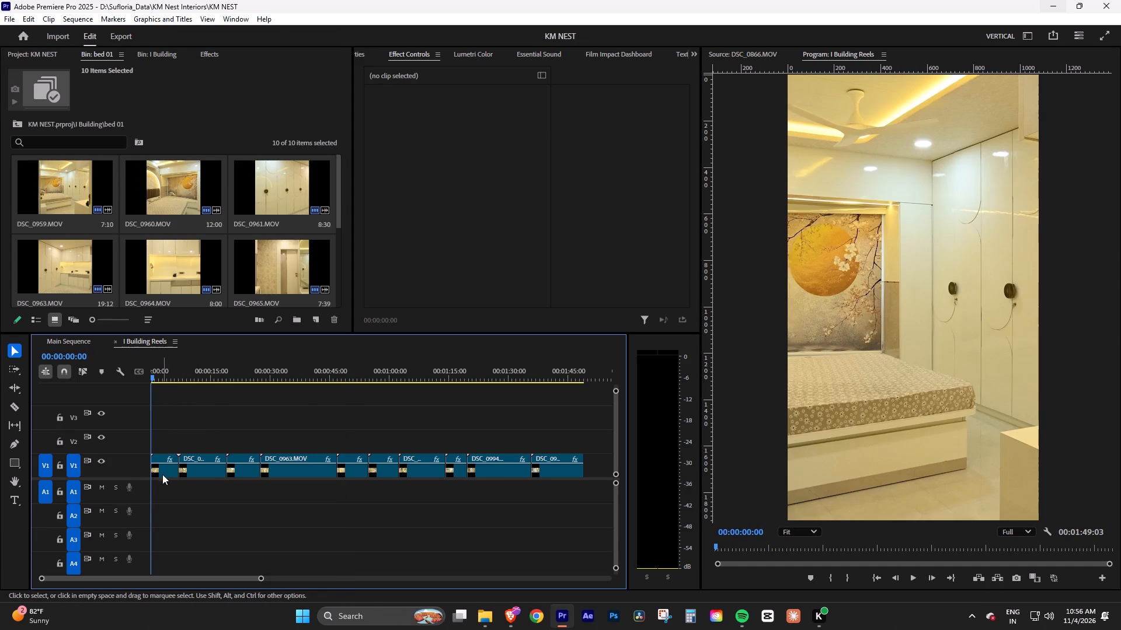
Set the scale of the first clip, DSC_0959.MOV, to 50.
left_click(162, 474)
left_click(463, 125)
type("50")
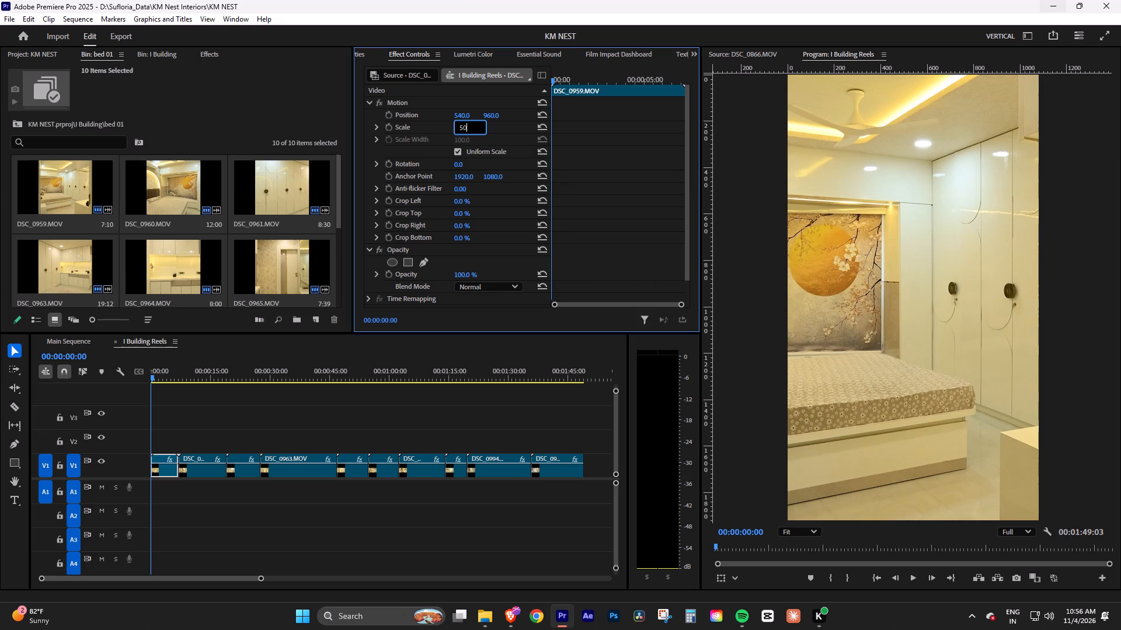
key("Return")
left_click(218, 422)
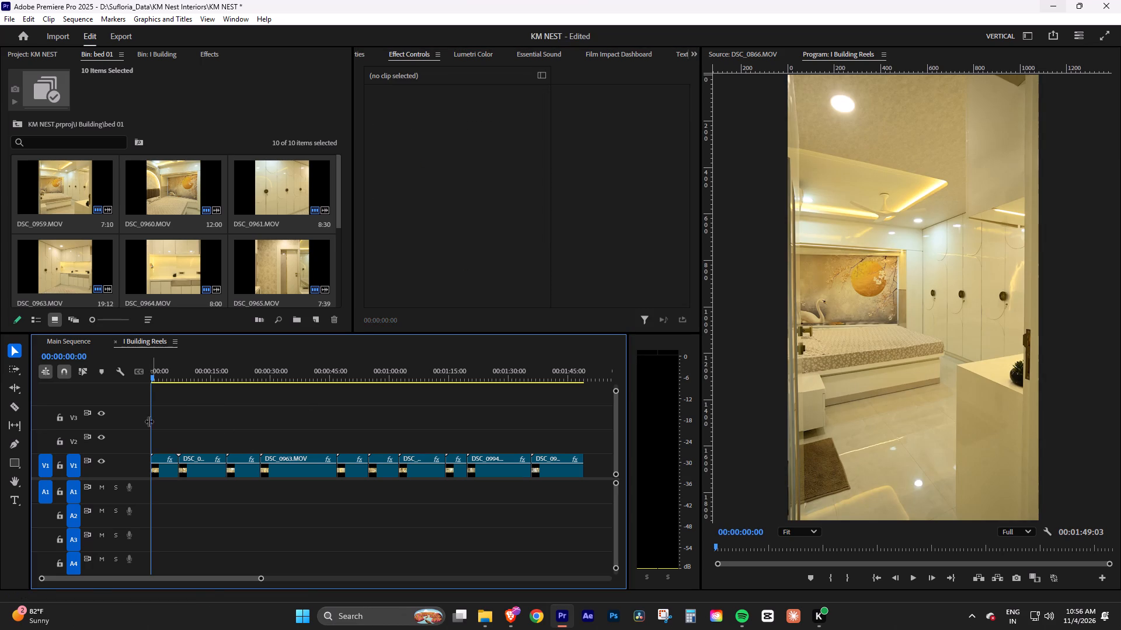
Split DSC_0959.MOV at 00:00:02:15, delete the part before the cut and move the remainder to the sequence start.
left_click_drag(262, 577, 206, 573)
left_click(222, 496)
left_click(217, 463)
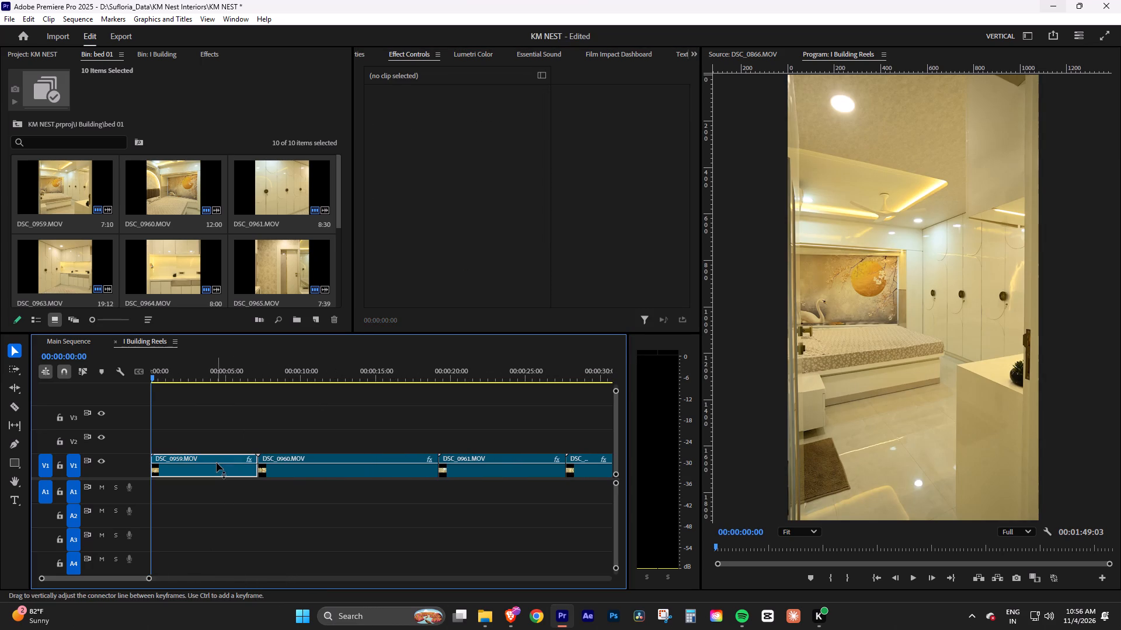
key("space")
left_click(207, 501)
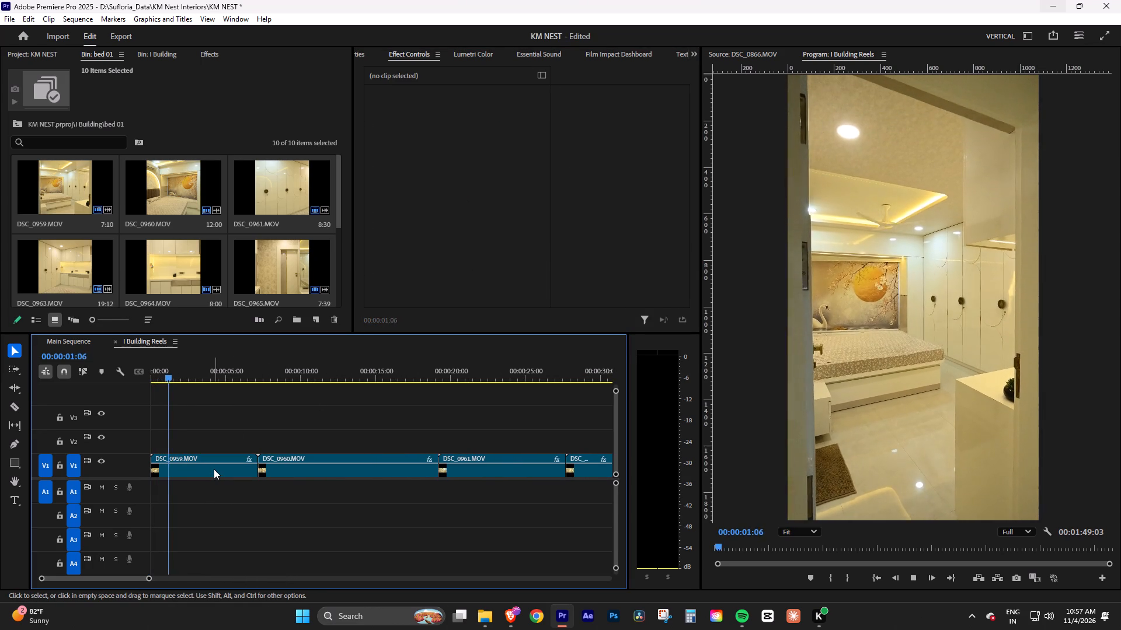
key("space")
left_click(219, 473)
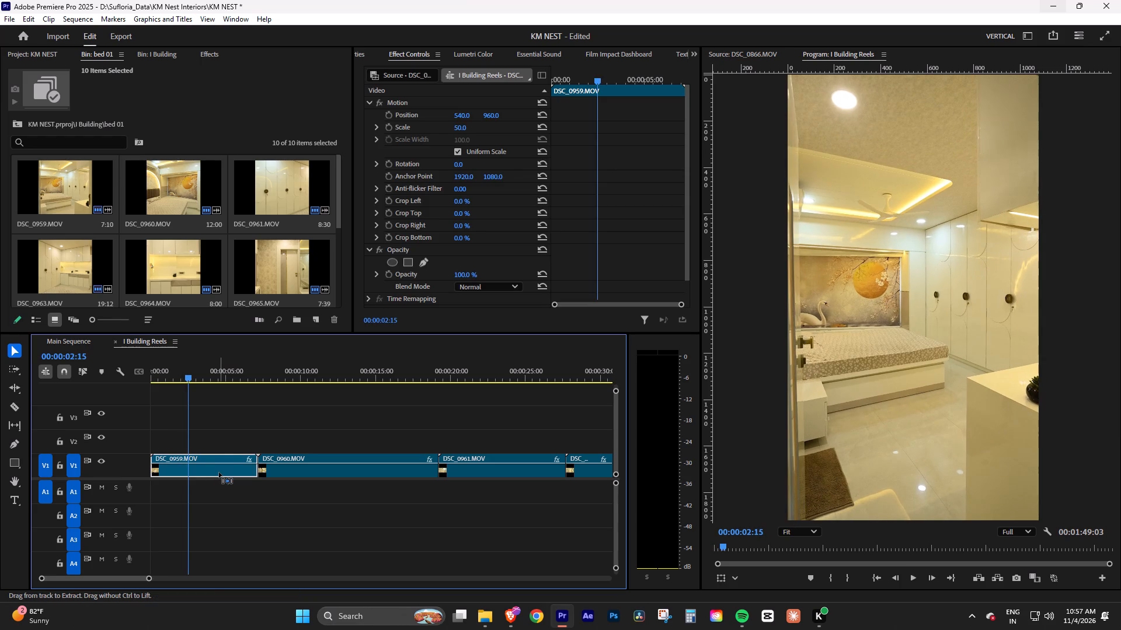
key("ctrl+k")
key("Delete")
left_click_drag(215, 473, 179, 475)
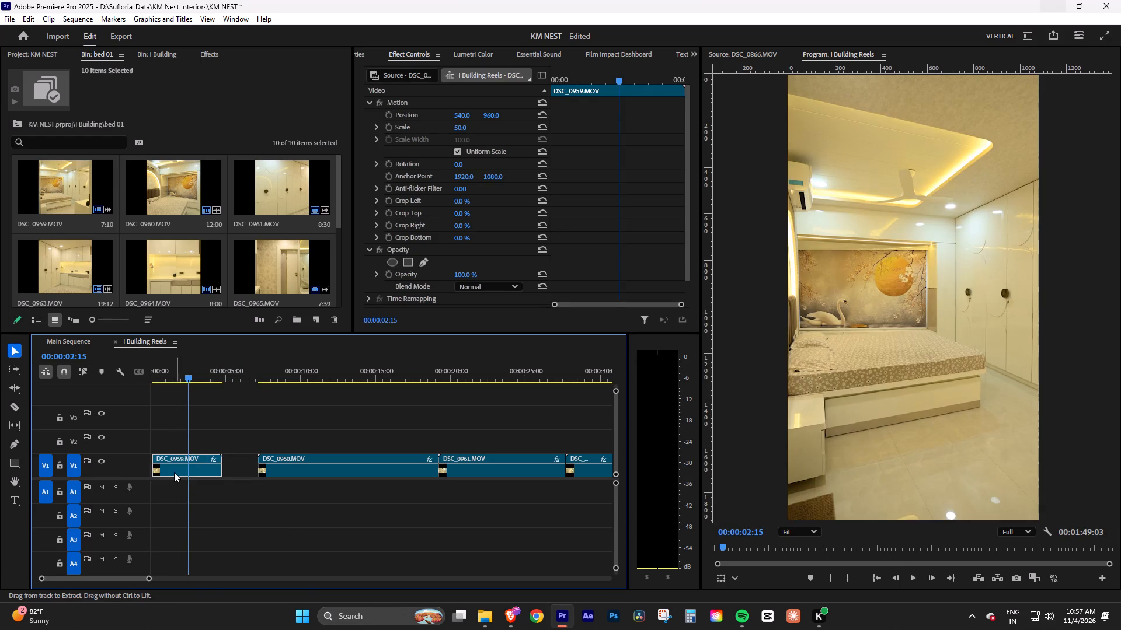
left_click_drag(169, 474, 161, 475)
left_click_drag(210, 447, 215, 438)
left_click_drag(193, 375, 109, 390)
left_click_drag(177, 473, 162, 473)
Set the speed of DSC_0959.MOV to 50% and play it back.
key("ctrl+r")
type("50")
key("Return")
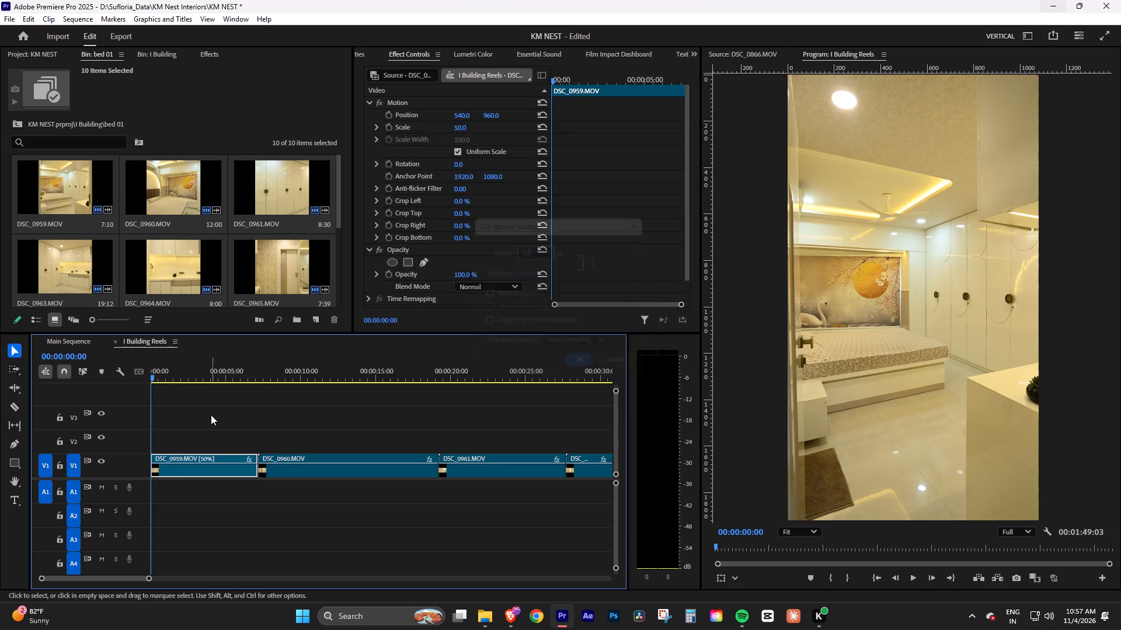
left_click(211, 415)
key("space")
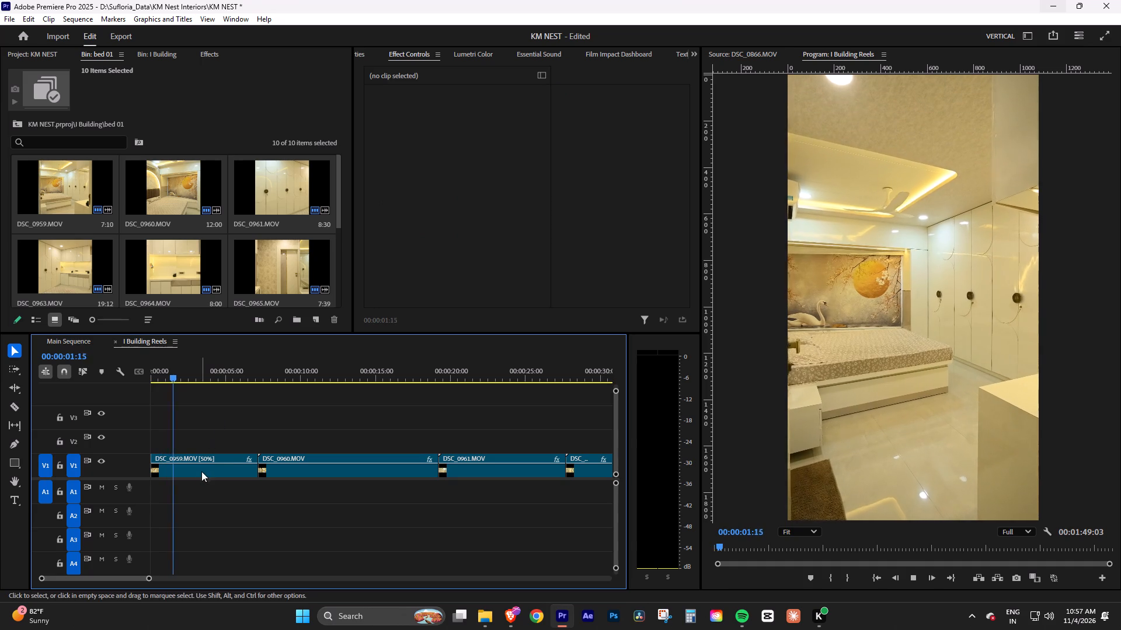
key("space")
Set the speed of DSC_0959.MOV to 70%.
left_click(203, 468)
key("ctrl+r")
type("80")
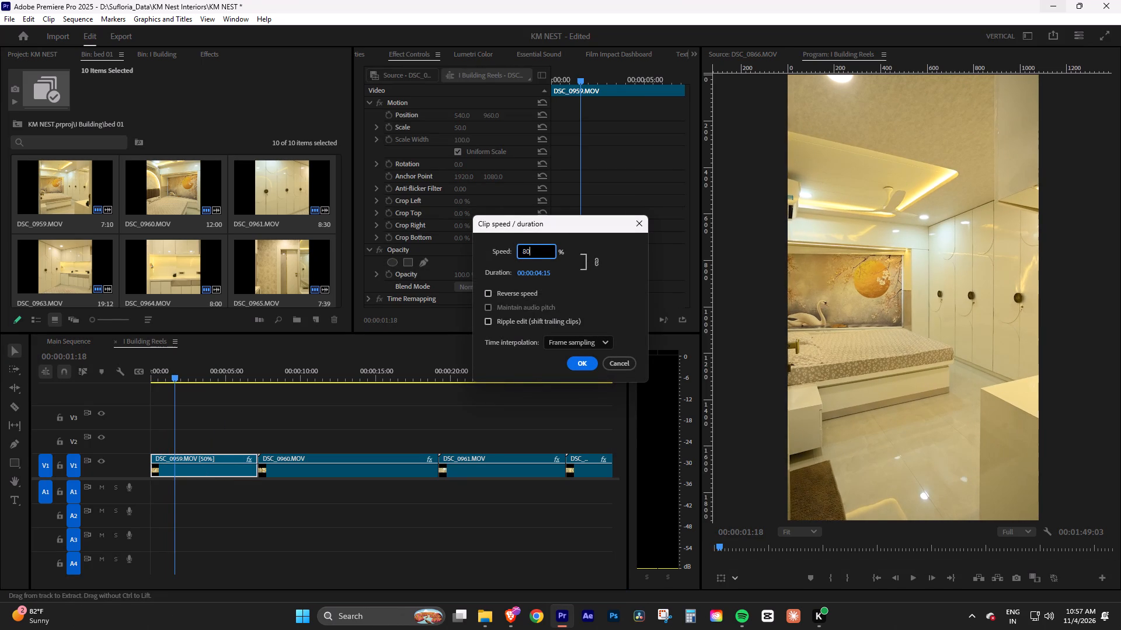
key("BackSpace")
key("BackSpace")
key("BackSpace")
type("70")
key("Return")
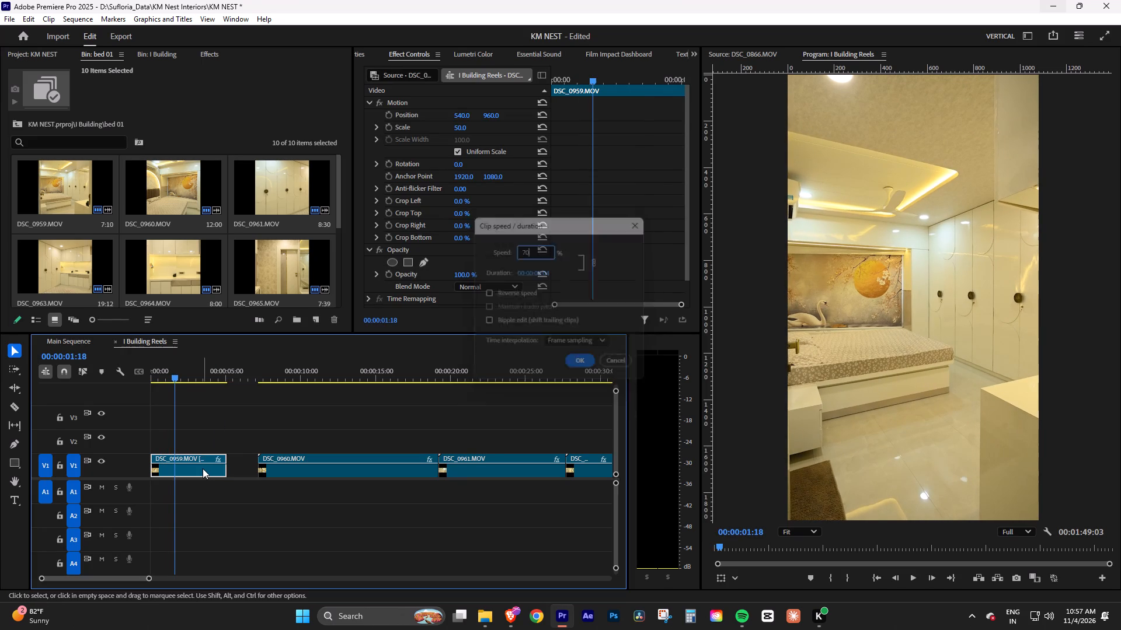
Split DSC_0959.MOV at 00:00:02:03, delete the part before the cut and move the remainder to the sequence start.
key("space")
left_click_drag(187, 370, 116, 387)
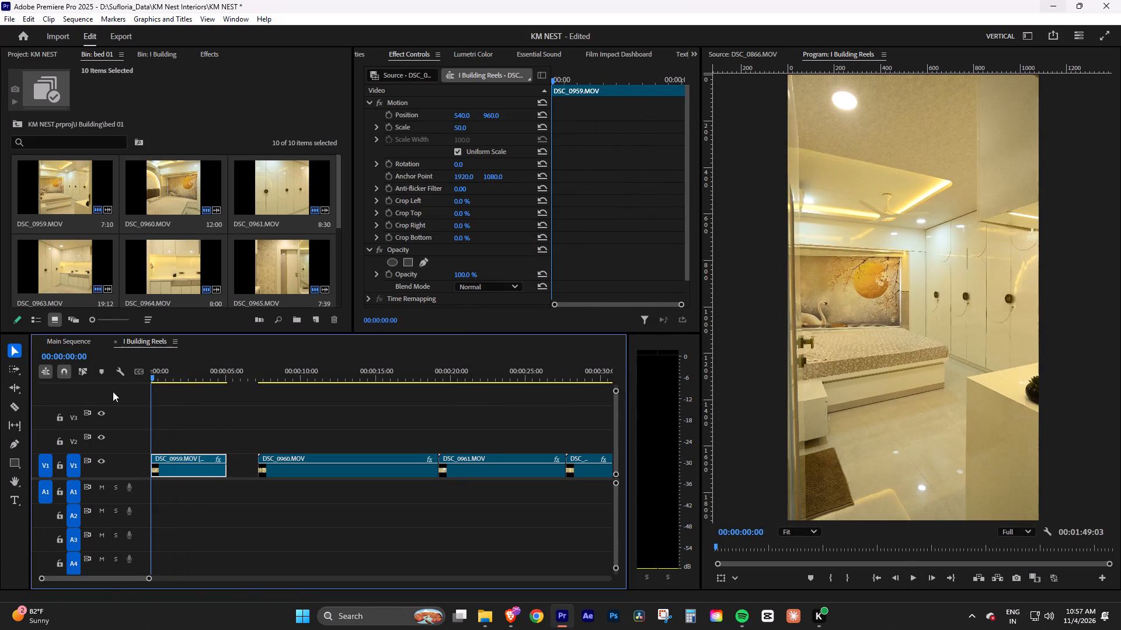
key("space")
scroll(161, 471, "up", 6, "alt")
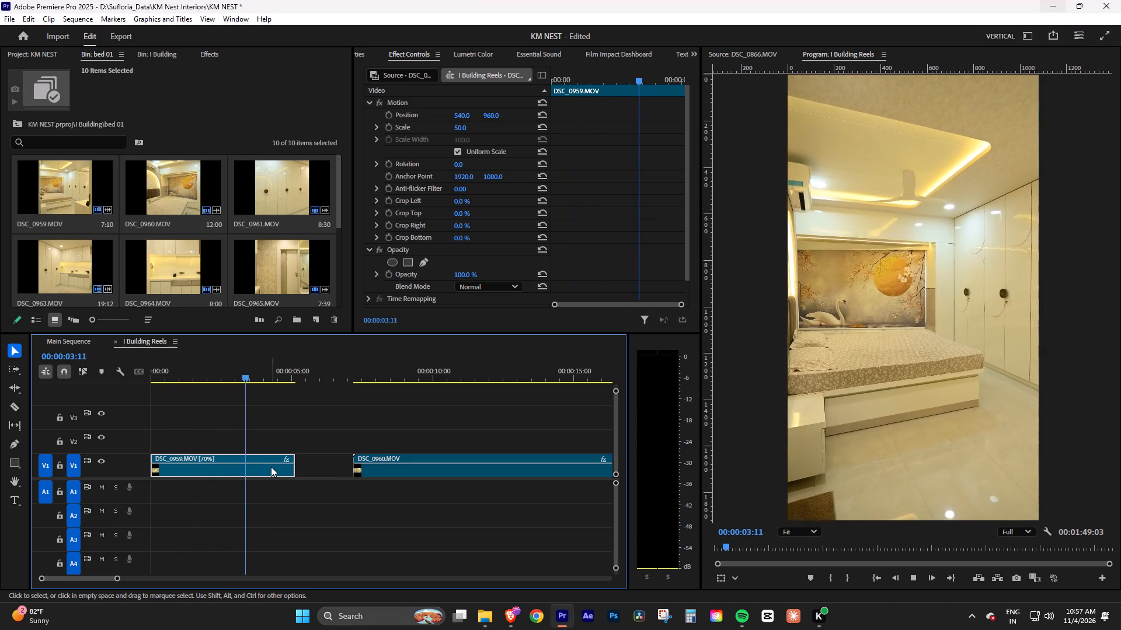
key("space")
left_click_drag(238, 372, 159, 383)
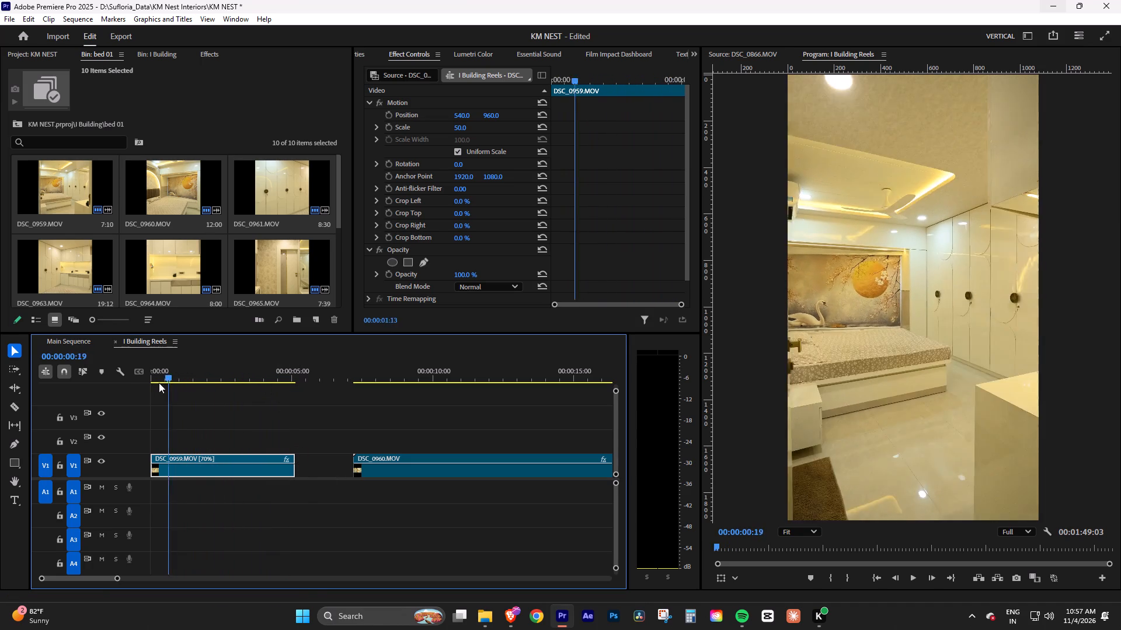
left_click_drag(159, 383, 216, 384)
left_click(214, 374)
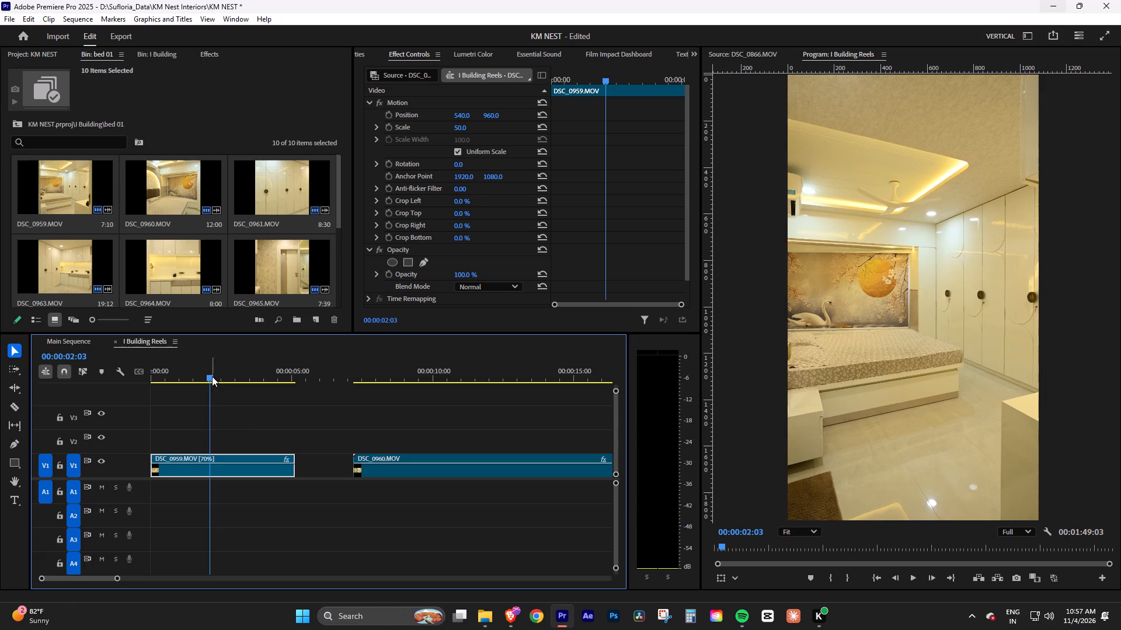
key("ctrl+k")
key("Delete")
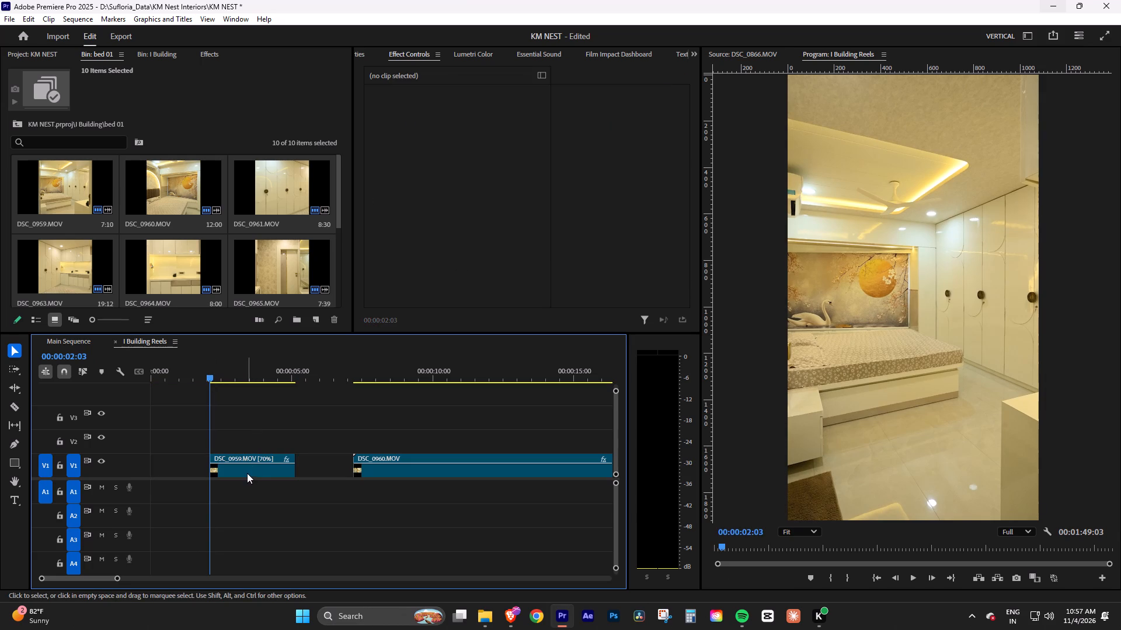
left_click_drag(247, 476, 161, 476)
left_click(214, 440)
left_click_drag(207, 366, 120, 381)
Play the trimmed first clip and ripple delete the gap between DSC_0959.MOV and DSC_0960.MOV.
key("space")
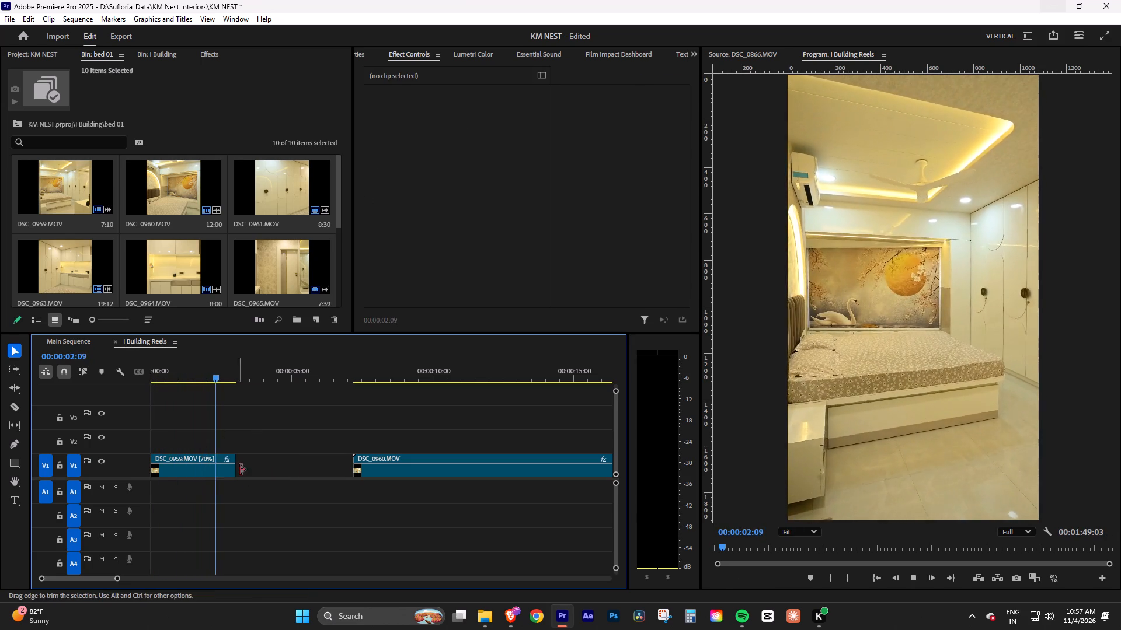
key("space")
left_click(286, 462)
right_click(301, 462)
left_click(312, 468)
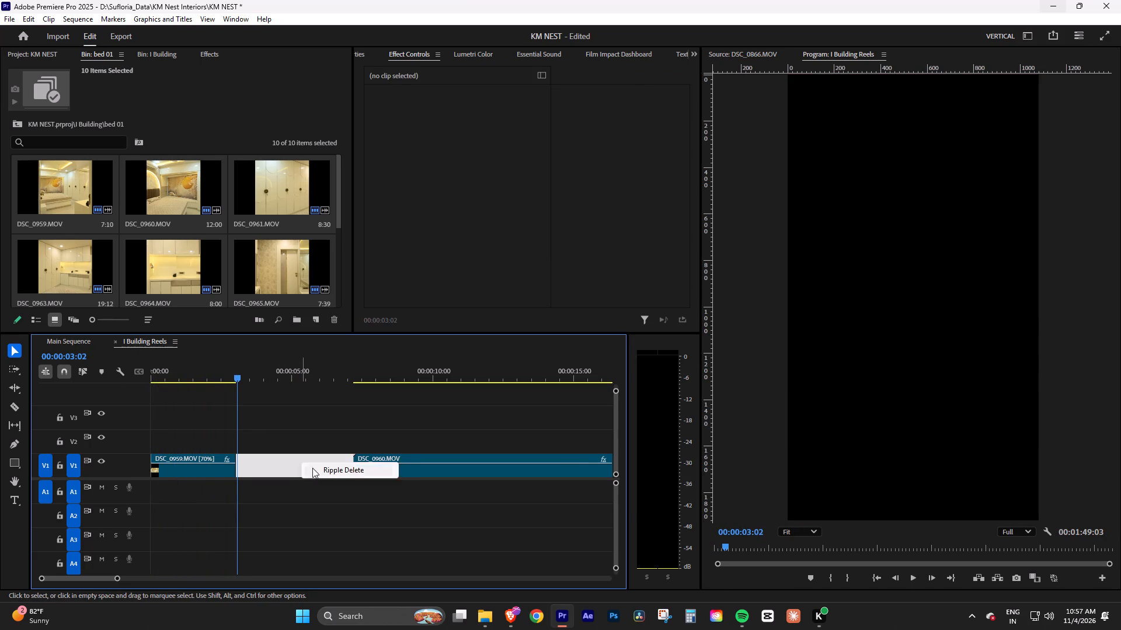
left_click(278, 432)
Set the scale of the second clip, DSC_0960.MOV, to 50.
key("space")
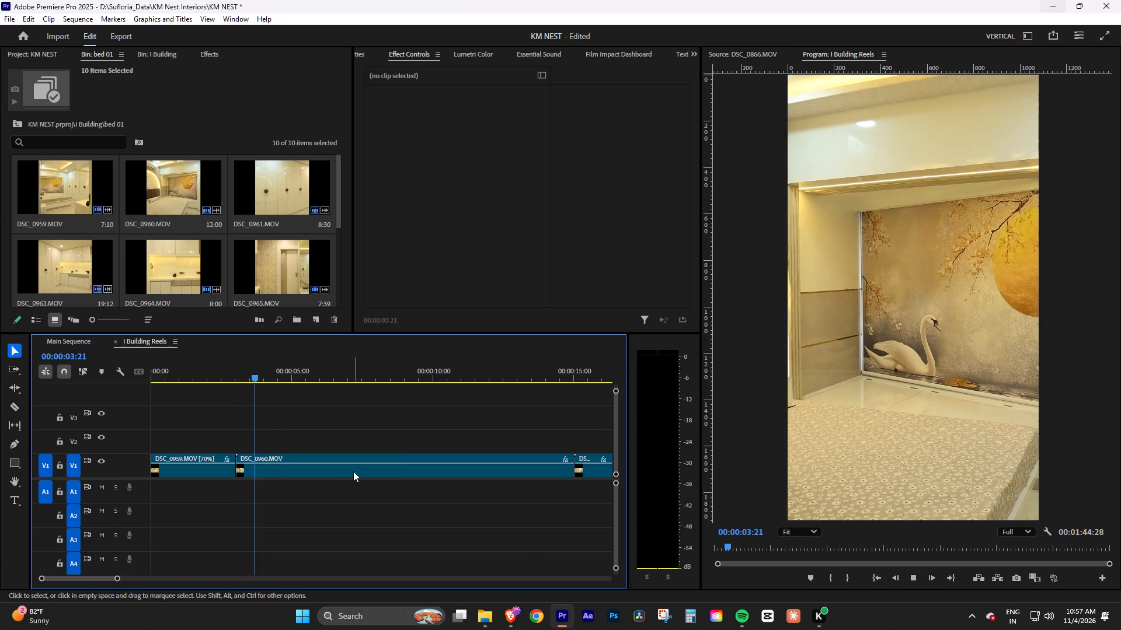
key("space")
left_click(353, 471)
right_click(353, 471)
left_click(313, 472)
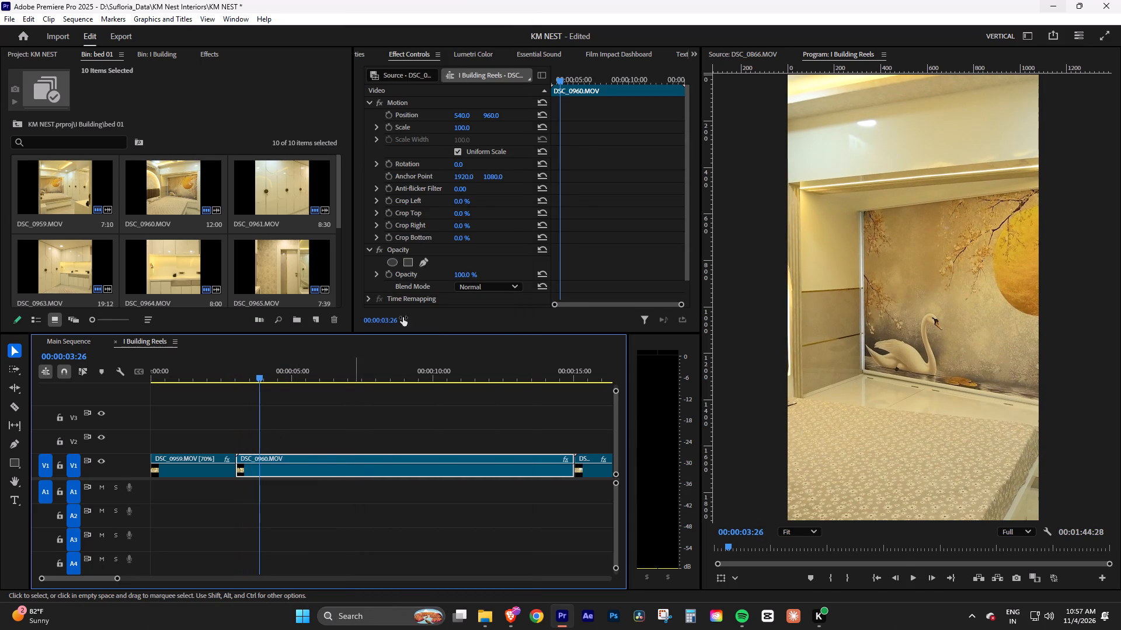
left_click(465, 130)
type("50")
key("Return")
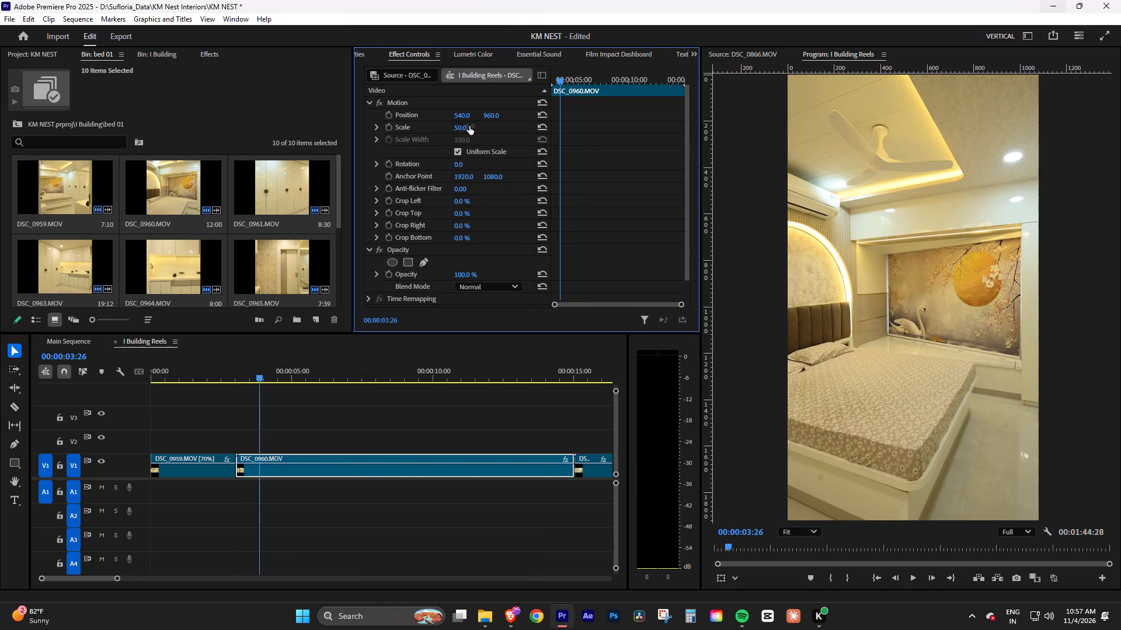
Split DSC_0960.MOV at 00:00:05:01, delete the part before the cut and ripple delete the gap.
left_click(294, 421)
left_click_drag(245, 370, 235, 372)
left_click(284, 415)
key("space")
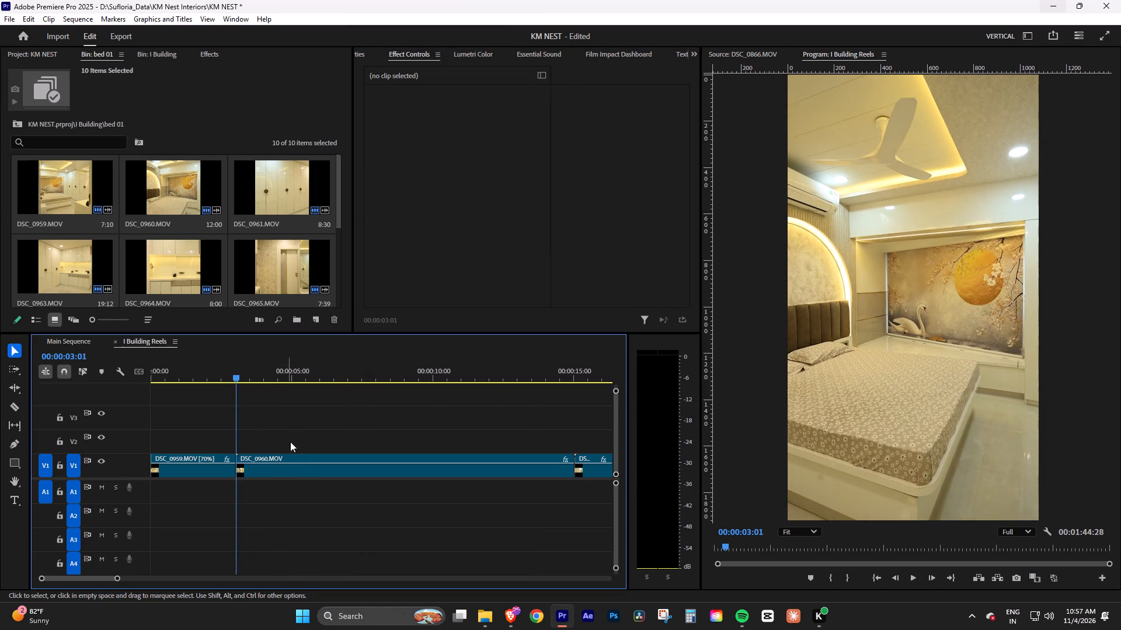
key("space")
left_click_drag(260, 377, 270, 380)
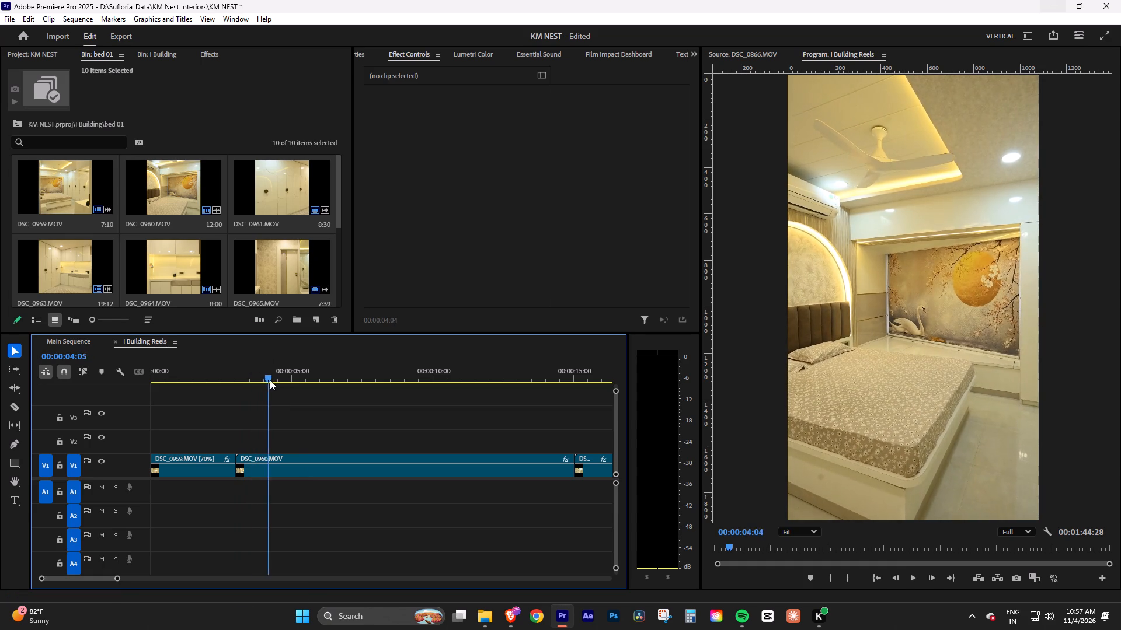
left_click_drag(270, 380, 294, 380)
left_click_drag(342, 430, 366, 474)
key("ctrl+k")
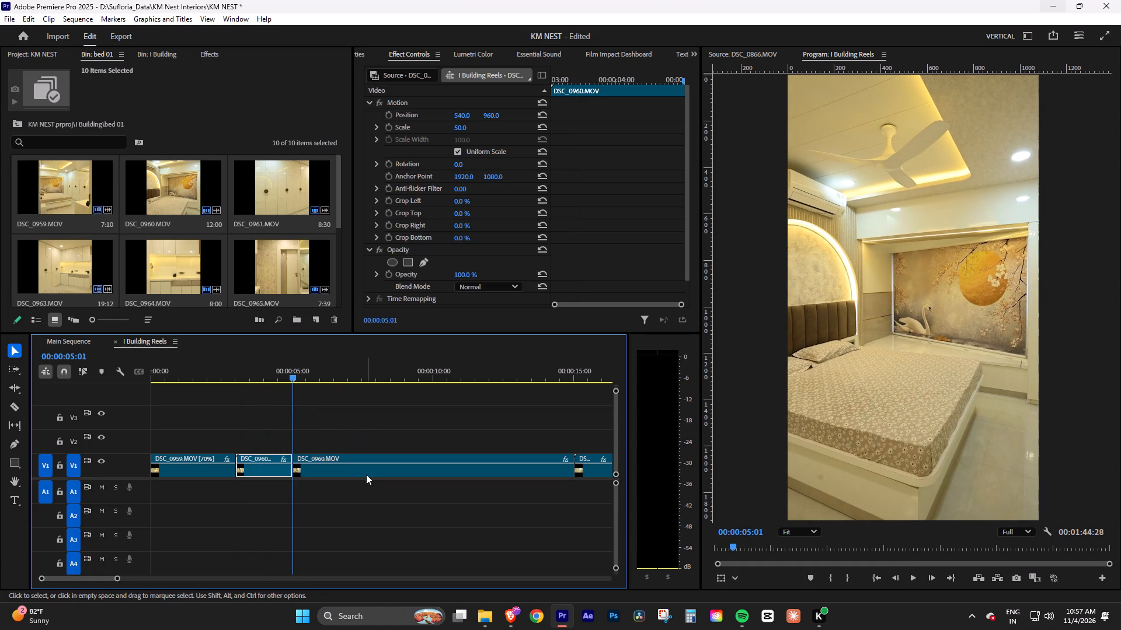
key("Delete")
right_click(260, 466)
left_click(278, 473)
Play the trimmed DSC_0960.MOV and set its speed to 80%.
key("space")
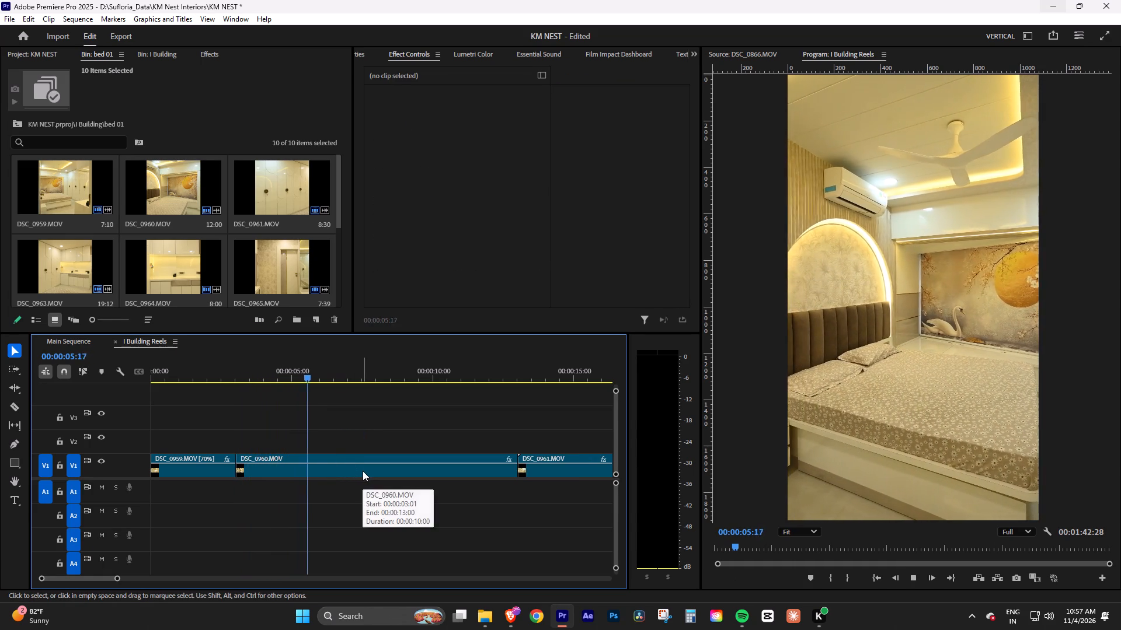
key("space")
left_click(418, 471)
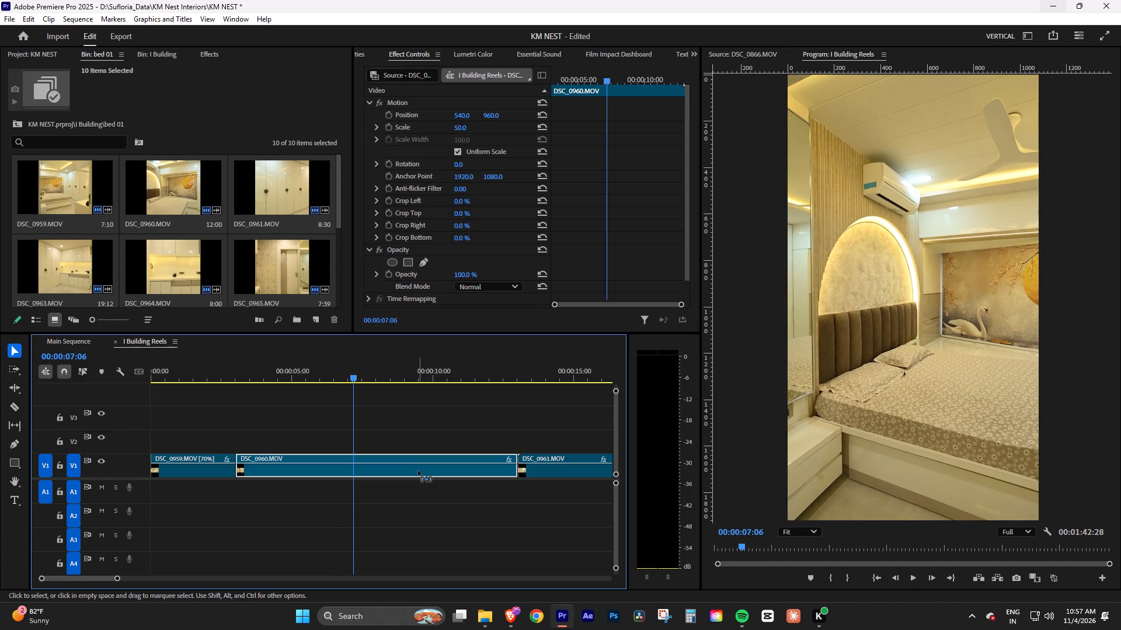
key("ctrl+r")
type("80")
key("Return")
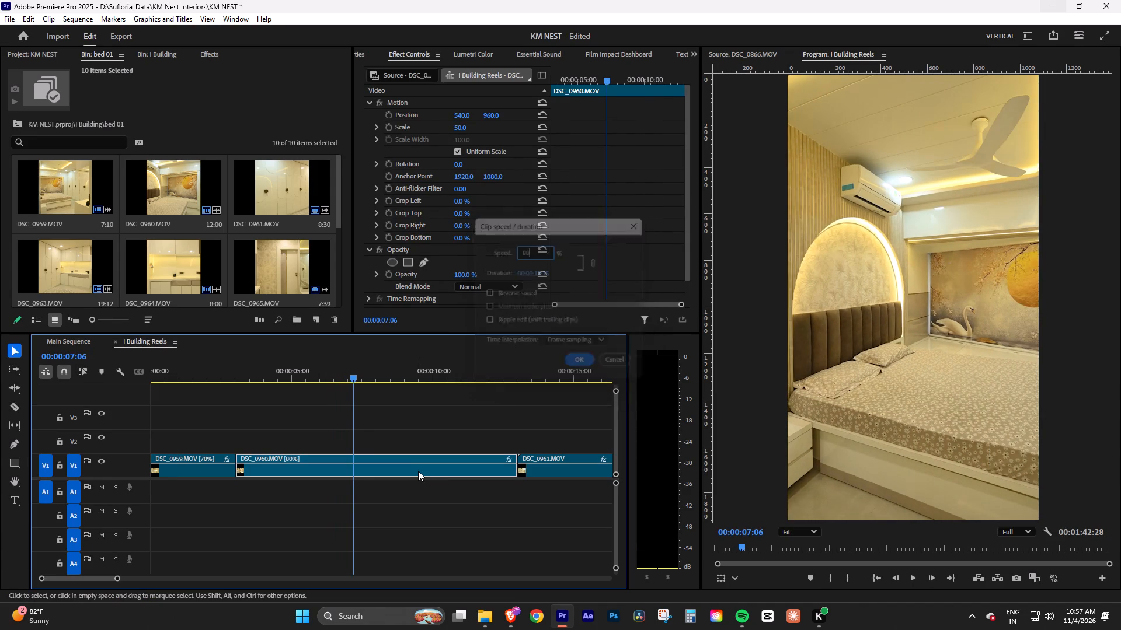
Split DSC_0960.MOV at 00:00:09:27, delete the part after the cut and ripple delete the gap before DSC_0961.MOV.
key("space")
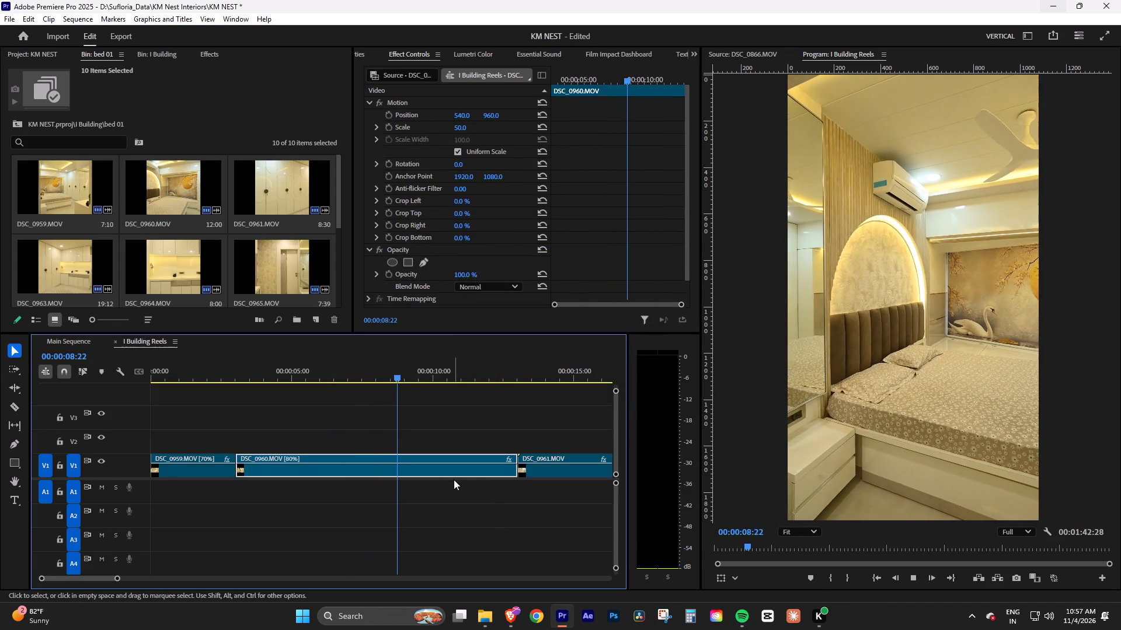
key("space")
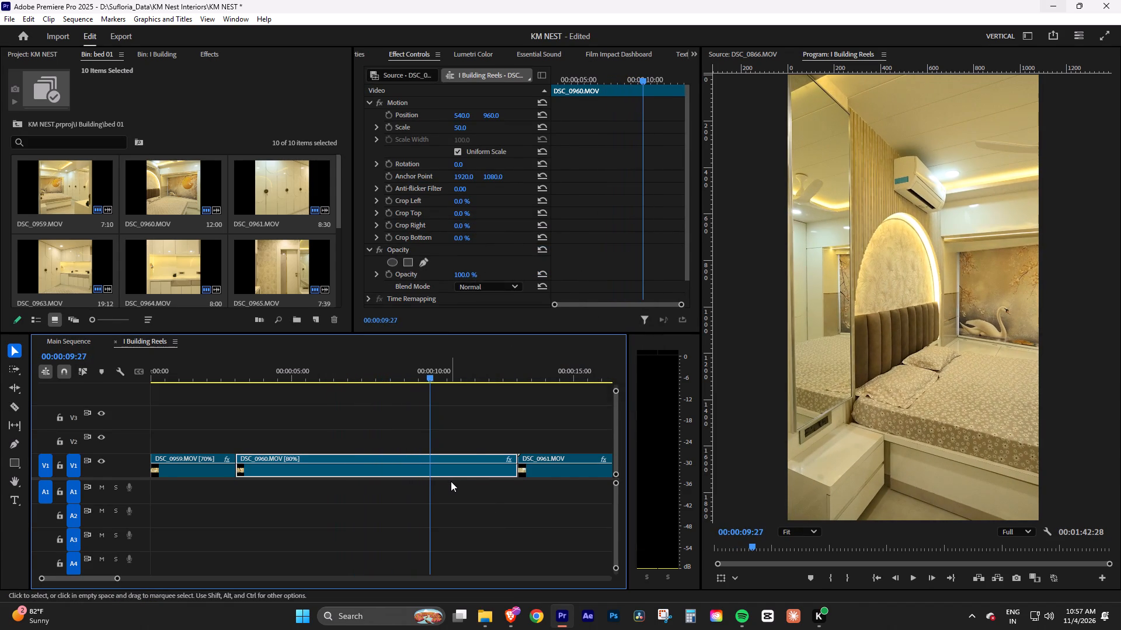
key("ctrl+k")
key("space")
left_click_drag(438, 380, 499, 388)
left_click_drag(468, 437, 488, 466)
key("Delete")
right_click(472, 473)
left_click(492, 481)
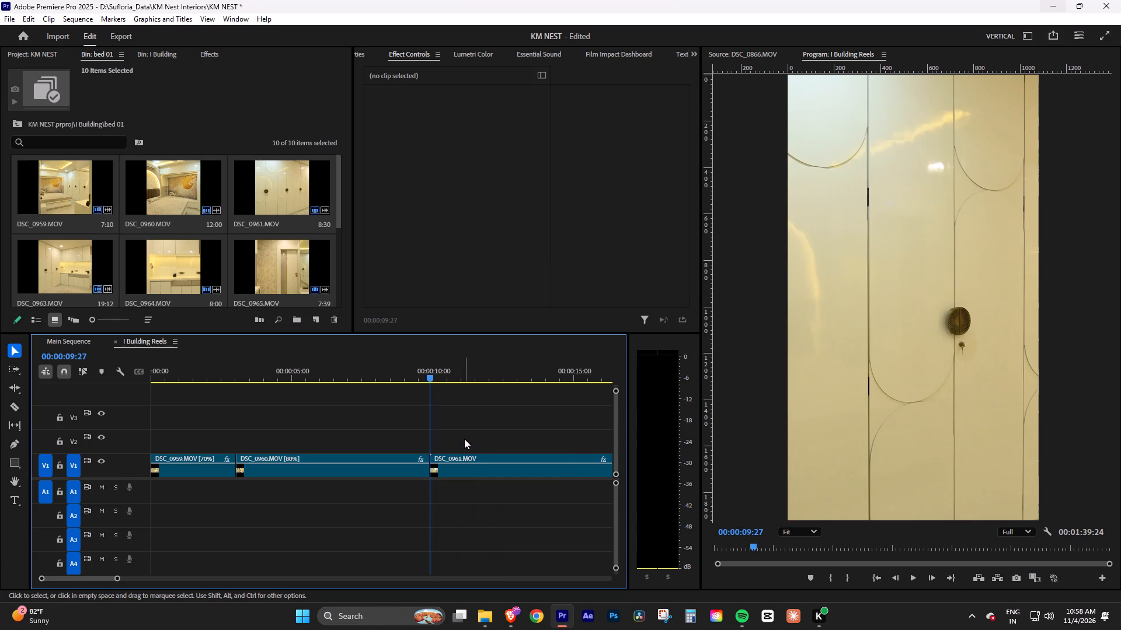
Set the scale of the third clip, DSC_0961.MOV, to 50.
left_click(476, 474)
right_click(476, 474)
left_click(457, 474)
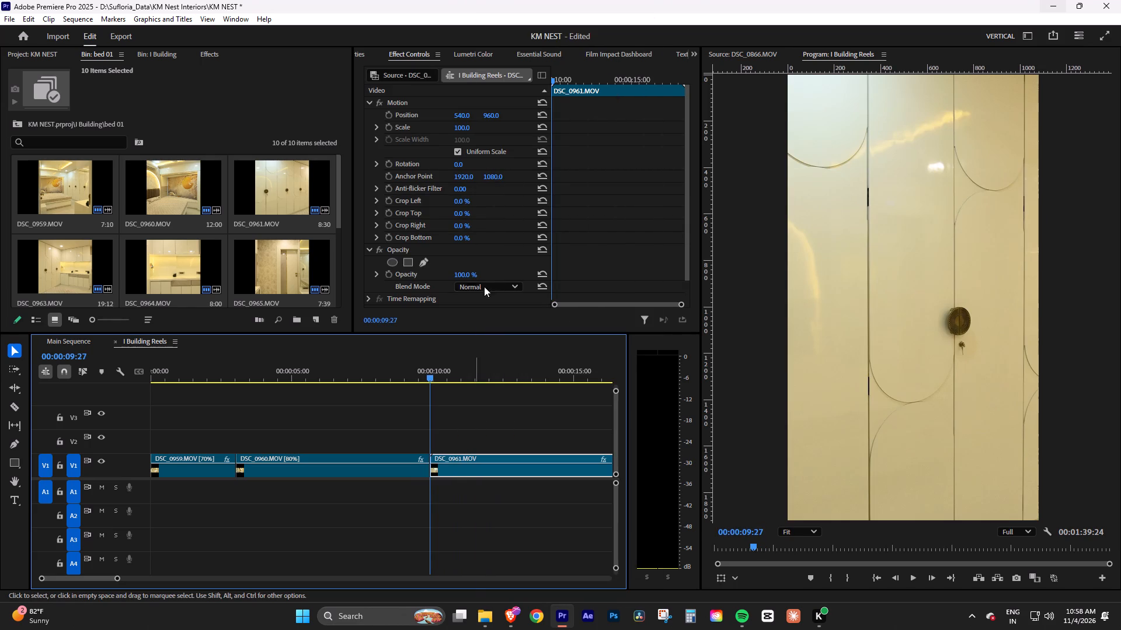
left_click(464, 131)
type("50")
key("Return")
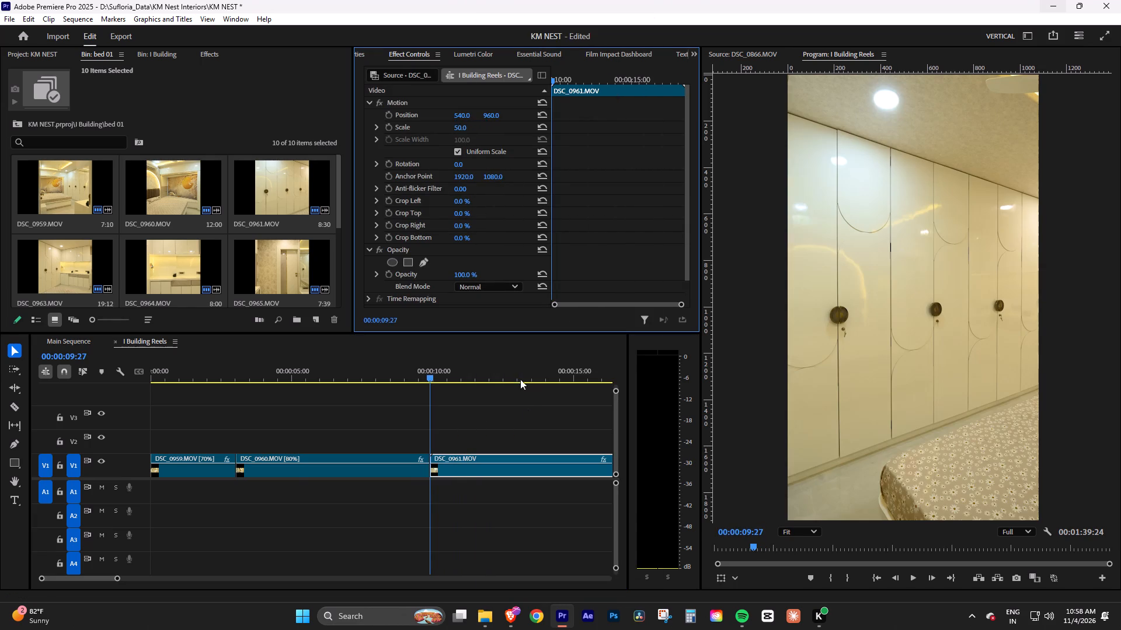
Save the project.
left_click(530, 409)
left_click_drag(448, 376, 432, 377)
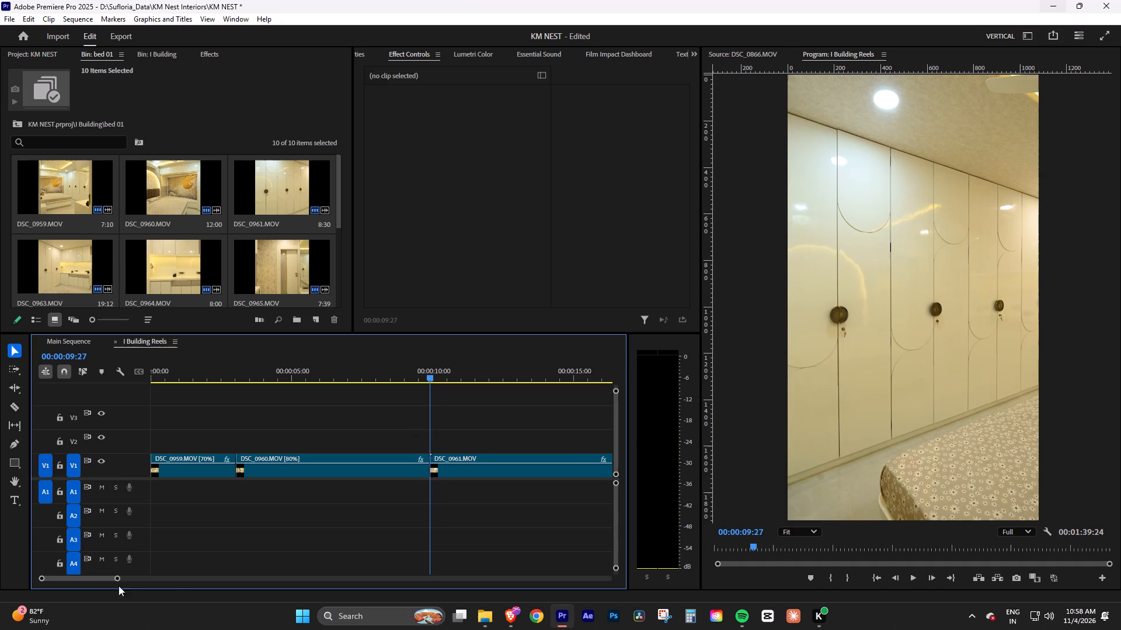
left_click_drag(119, 578, 143, 577)
key("ctrl+s")
Split DSC_0961.MOV at 00:00:11:23, delete the part before the cut and ripple delete the gap.
left_click(440, 508)
key("space")
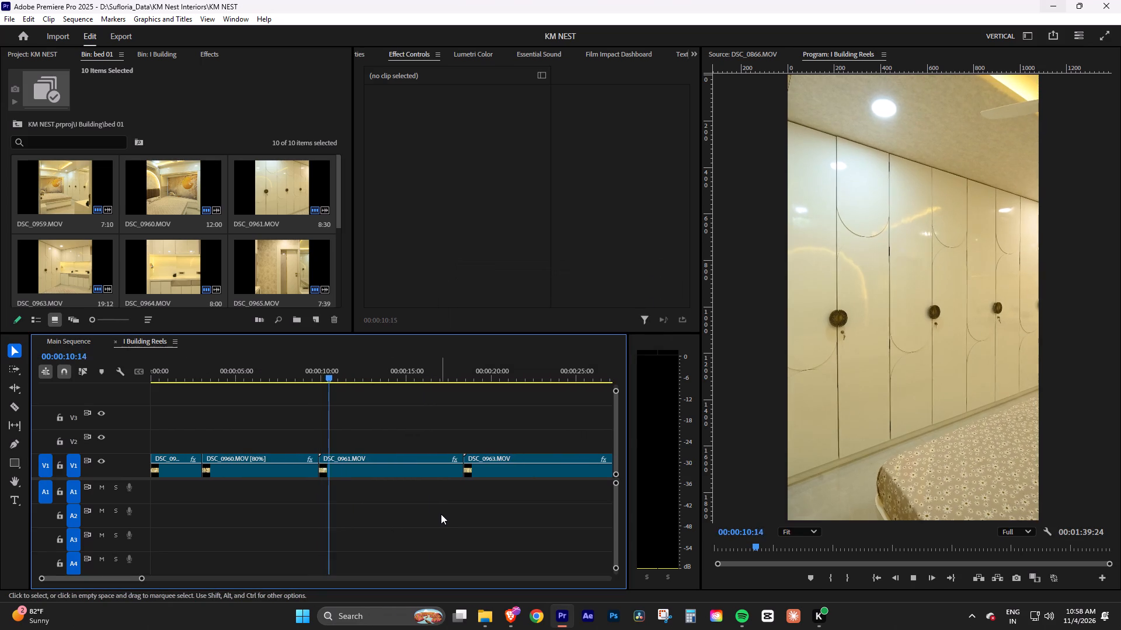
key("space")
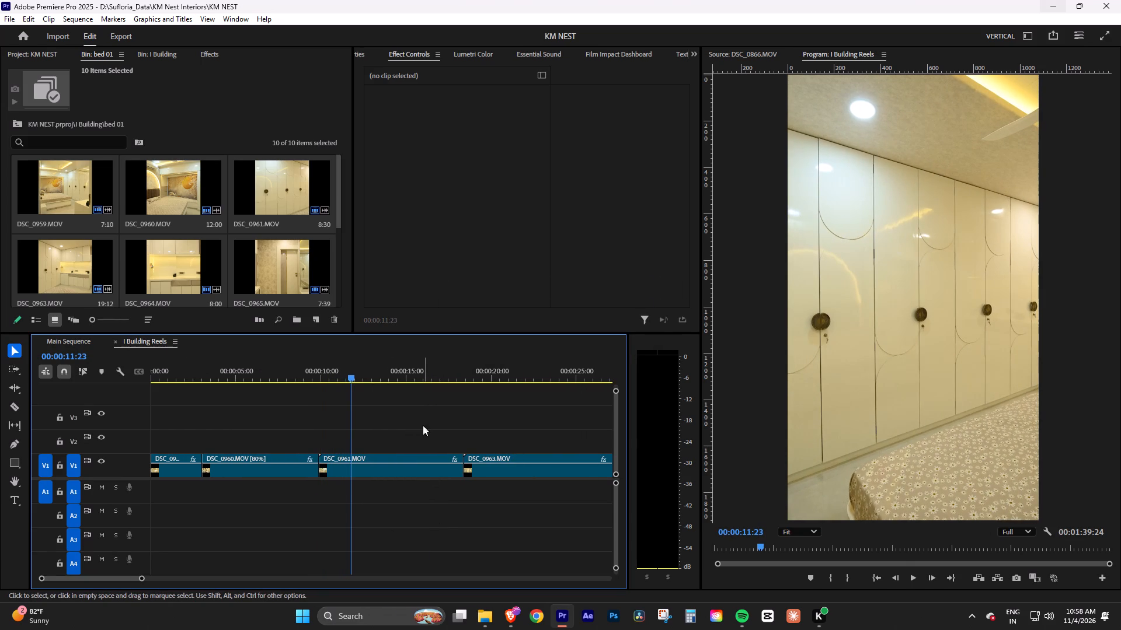
left_click_drag(423, 425, 407, 479)
key("ctrl+k")
key("Delete")
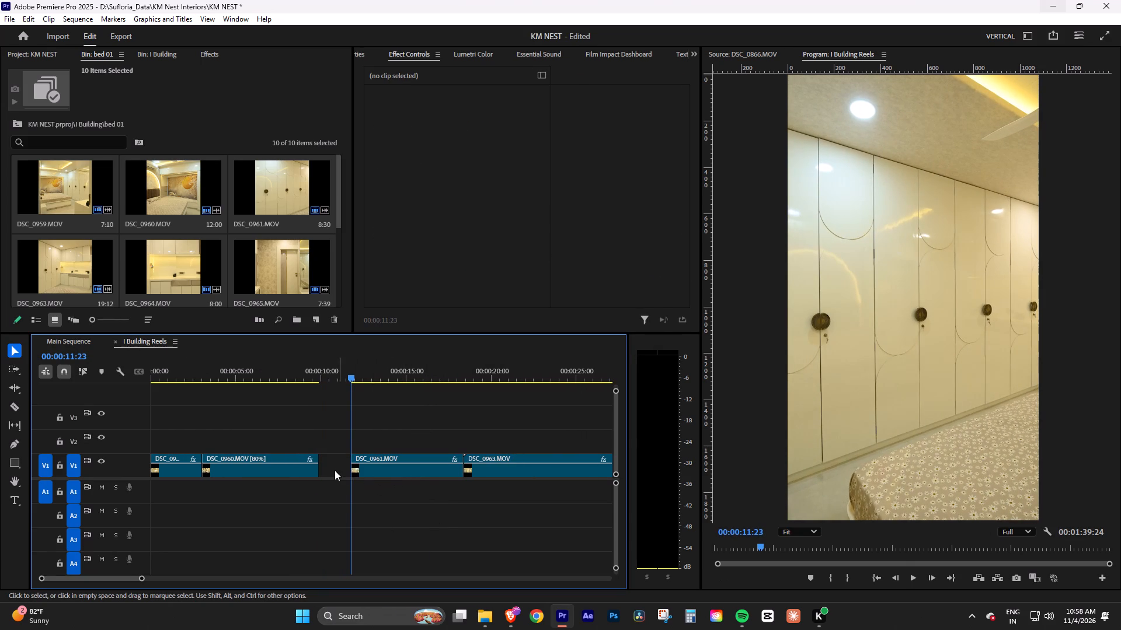
left_click(333, 470)
right_click(333, 470)
left_click(340, 474)
Play DSC_0961.MOV and move DSC_0963.MOV earlier over its end, shortening DSC_0961.MOV to 00:00:05:15.
key("space")
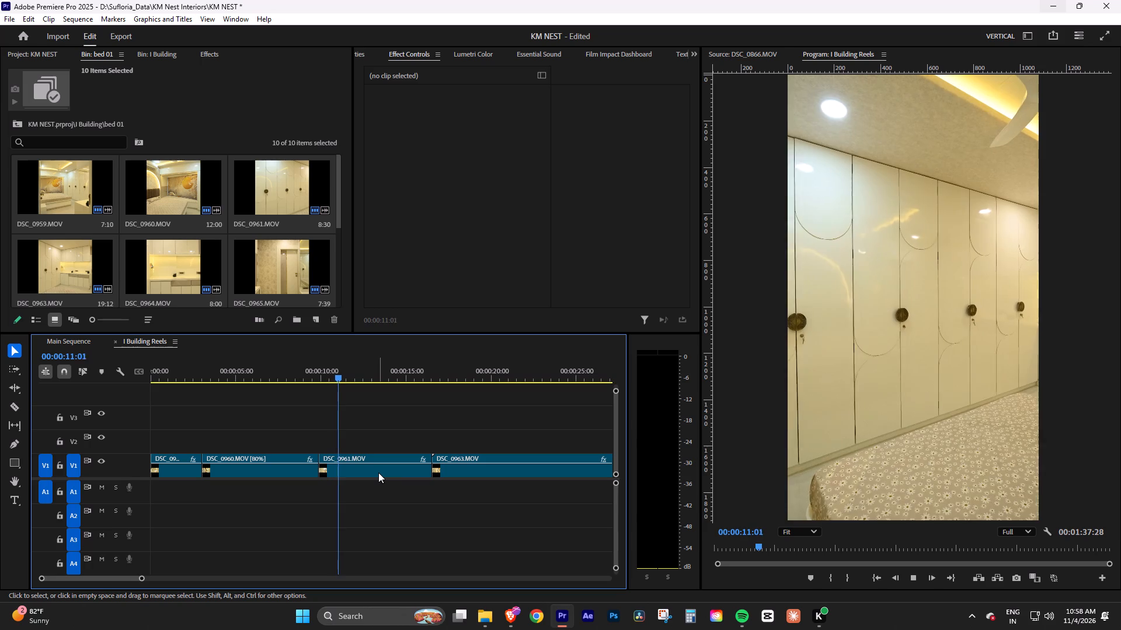
left_click(378, 473)
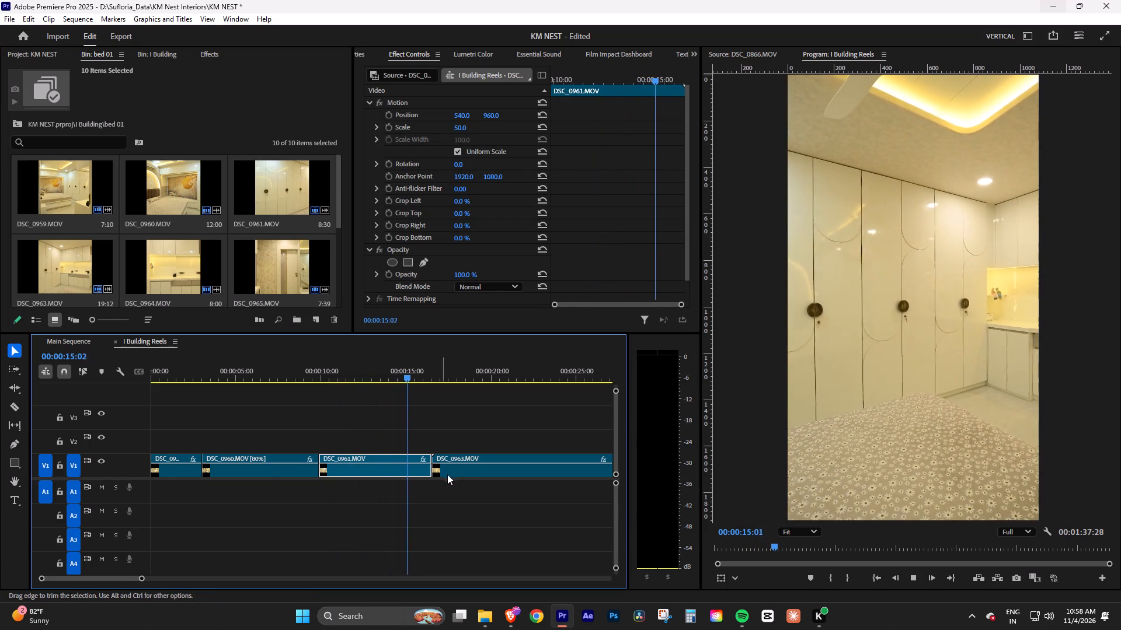
key("space")
left_click_drag(461, 473, 447, 476)
Set the speed of DSC_0961.MOV to 60%.
left_click(372, 376)
key("space")
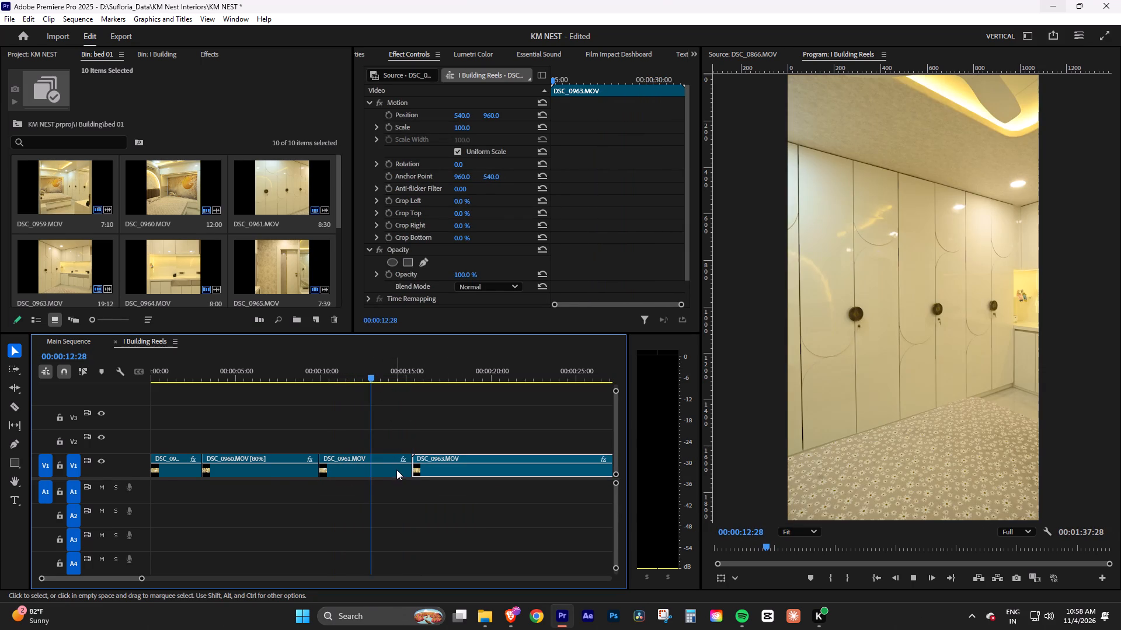
left_click(398, 474)
key("space")
key("ctrl+r")
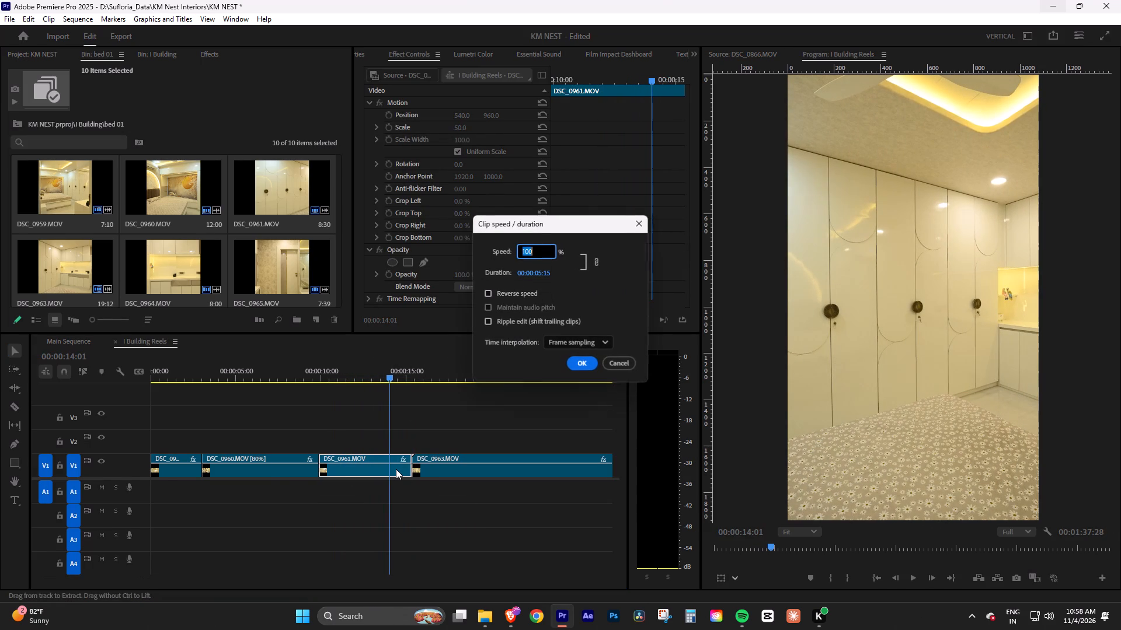
type("60")
key("Return")
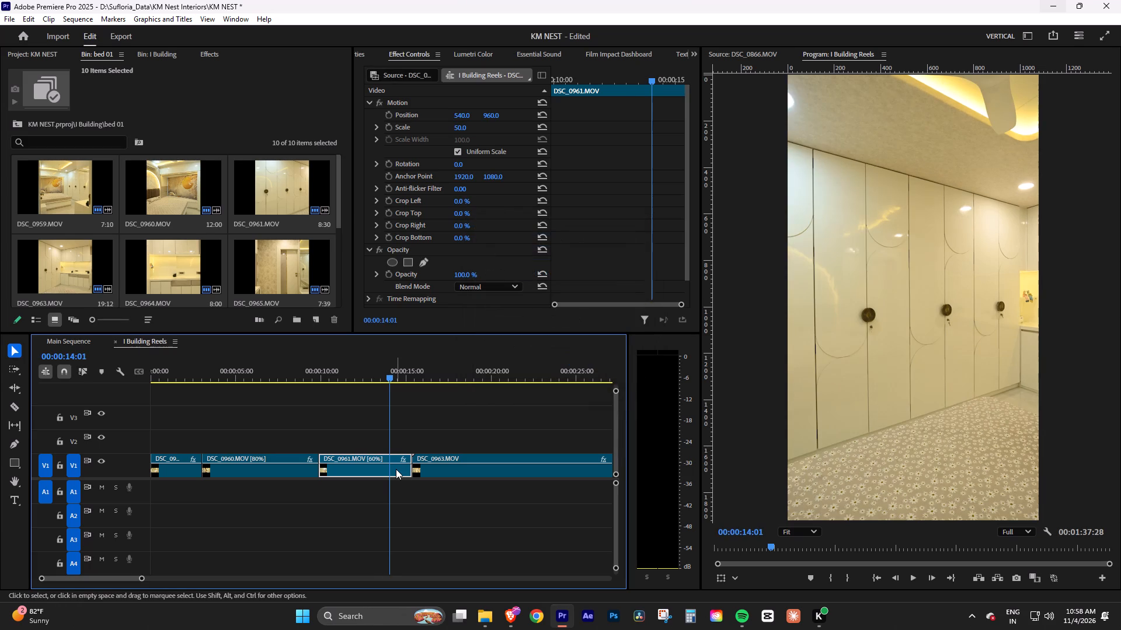
Review the slowed DSC_0961.MOV and move DSC_0963.MOV back to start at 00:00:13:09, overwriting the end of DSC_0961.MOV.
key("space")
key("space")
left_click_drag(433, 474, 426, 475)
left_click_drag(351, 383, 335, 386)
left_click(307, 377)
key("space")
left_click(353, 405)
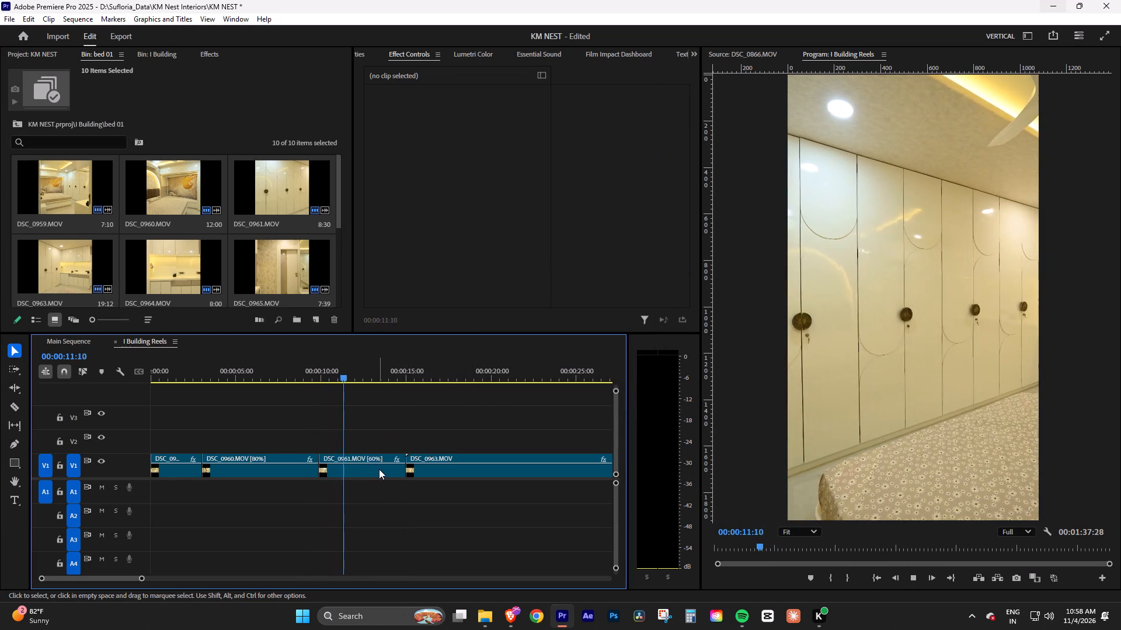
key("space")
left_click(389, 471)
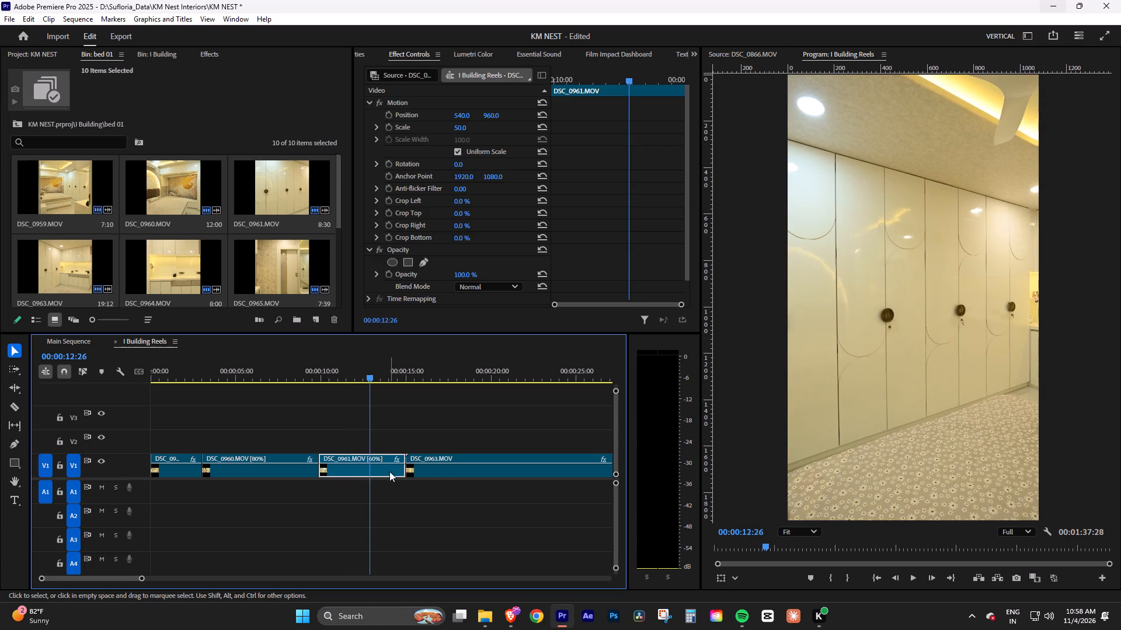
key("space")
key("space")
left_click_drag(438, 471, 407, 473)
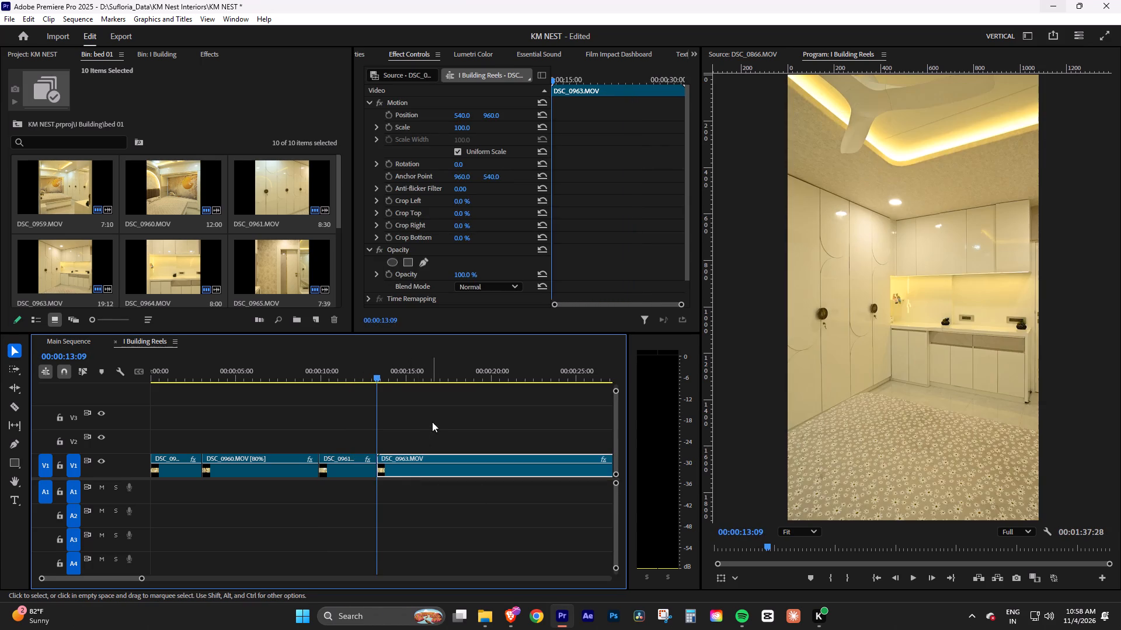
Split DSC_0963.MOV just after 00:00:15:00, delete the part before the cut and ripple delete the gap.
left_click(432, 422)
key("space")
key("space")
left_click_drag(387, 374, 410, 376)
left_click_drag(441, 426, 463, 473)
key("ctrl+k")
key("space")
key("Delete")
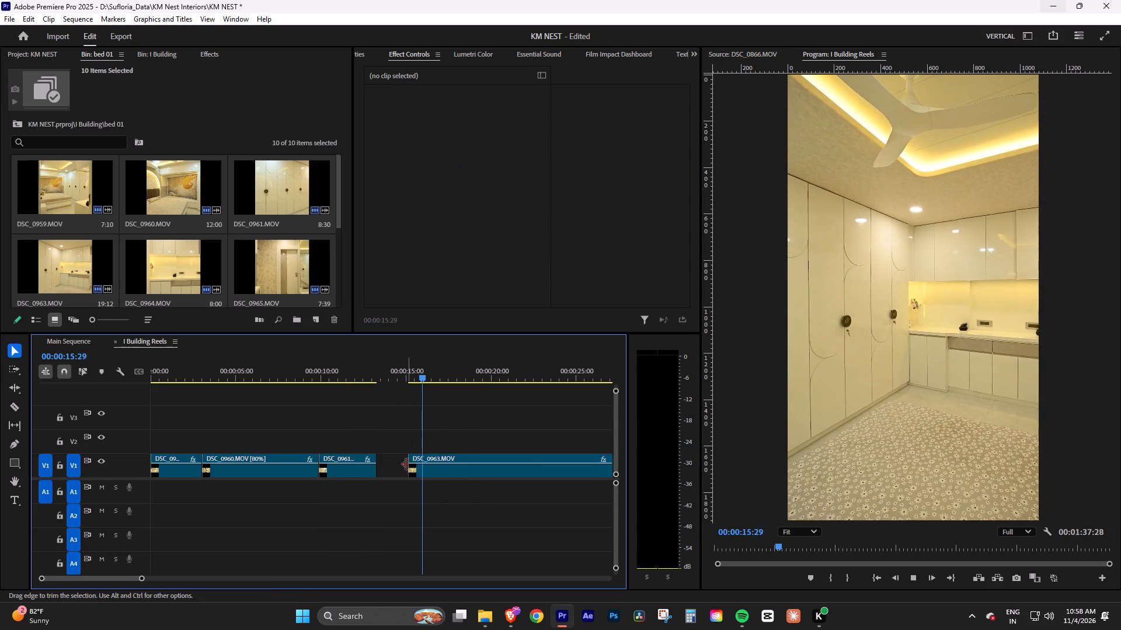
right_click(405, 464)
left_click(387, 466)
right_click(387, 466)
left_click(394, 473)
Split DSC_0963.MOV again at 00:00:15:19, delete the part before the cut and ripple delete the gap.
key("space")
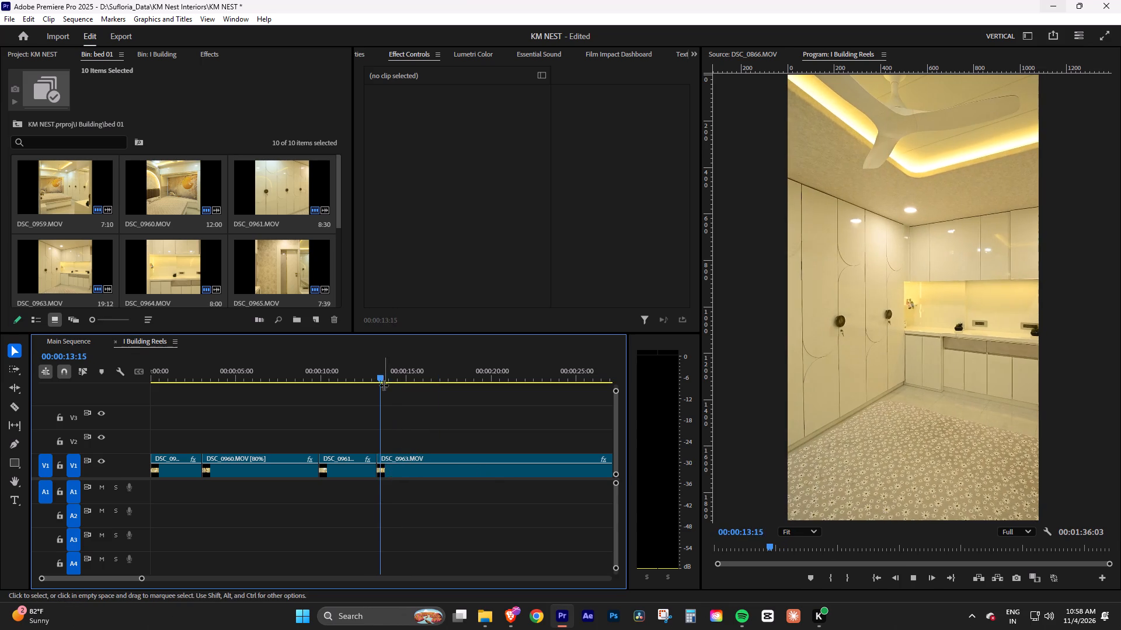
key("space")
left_click_drag(396, 379, 414, 379)
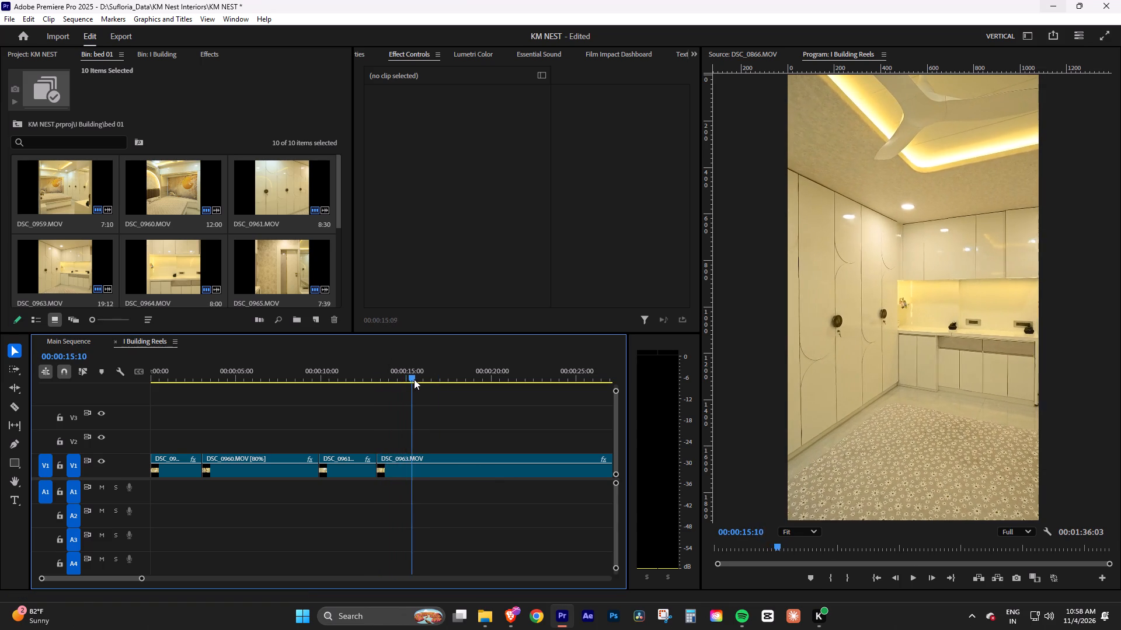
left_click_drag(414, 379, 419, 379)
left_click_drag(462, 425, 484, 493)
key("ctrl+k")
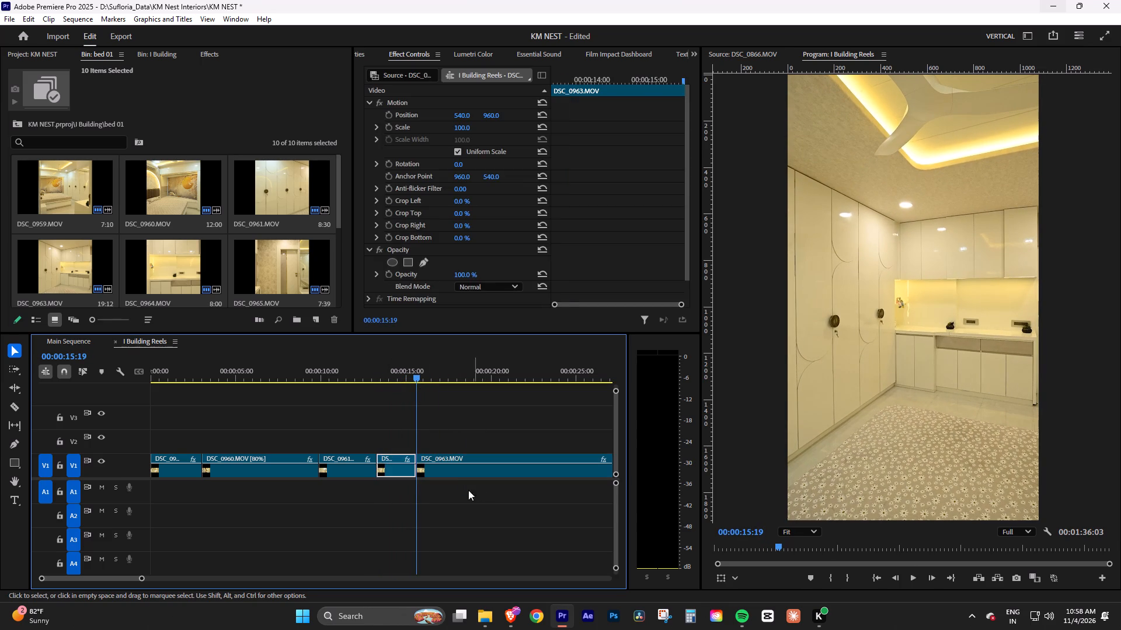
key("Delete")
left_click(395, 464)
right_click(395, 464)
left_click(410, 468)
Set the speed of DSC_0963.MOV to 60%.
left_click(431, 466)
key("ctrl+r")
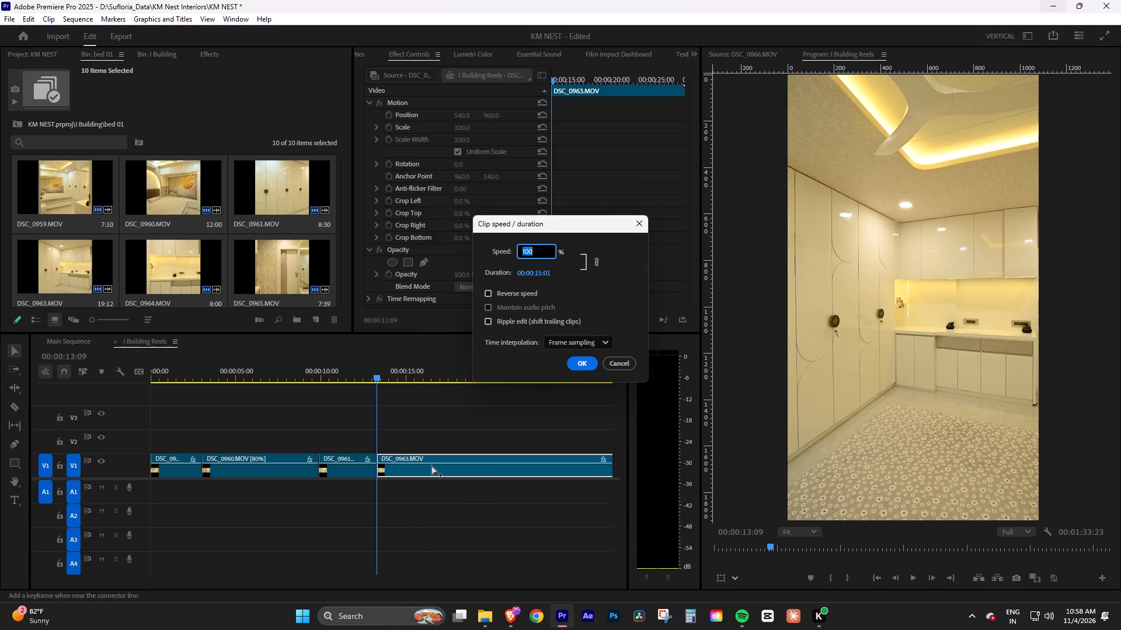
type("60")
key("Return")
Play the slowed DSC_0963.MOV and split it at about 00:00:18:15.
left_click(437, 415)
key("space")
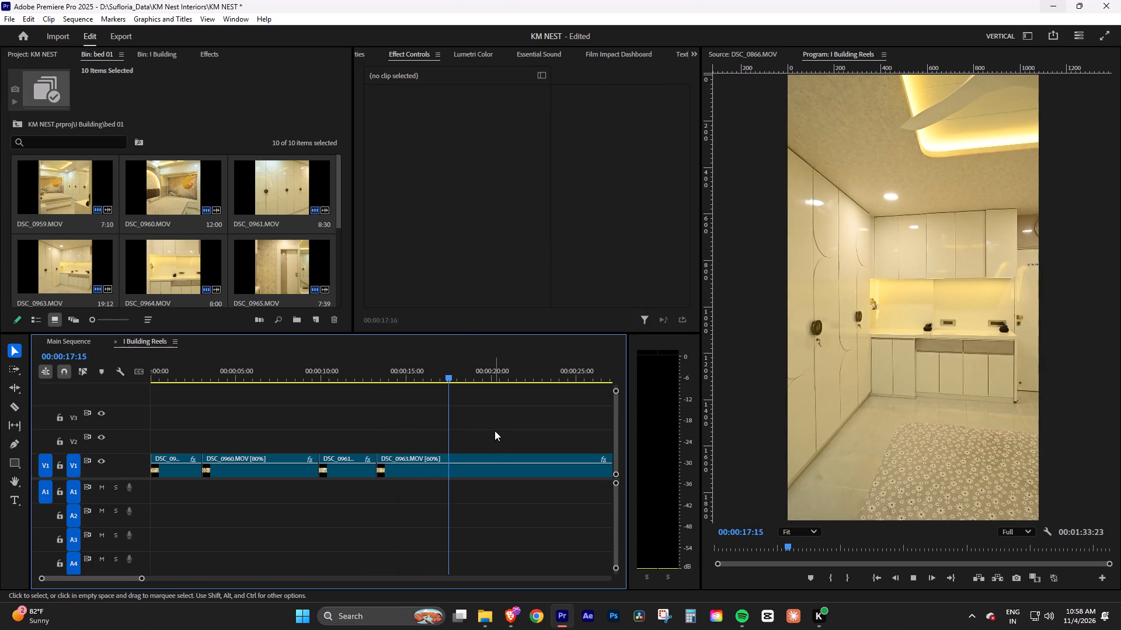
key("space")
left_click_drag(507, 428, 527, 478)
key("space")
key("space")
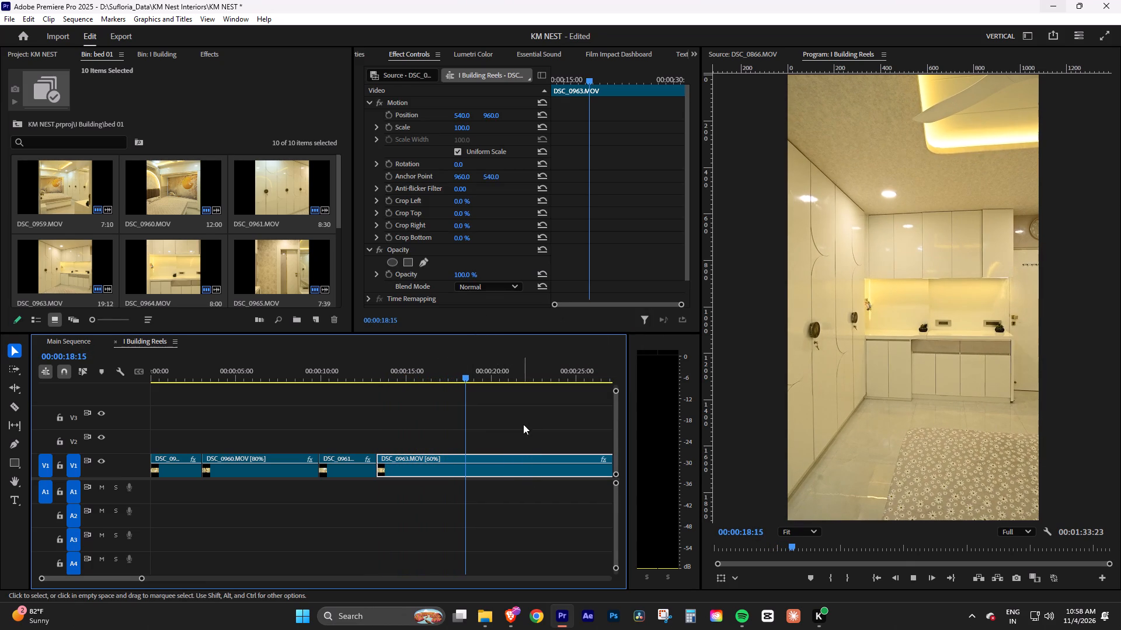
left_click_drag(523, 423, 534, 481)
key("ctrl+k")
Split the second DSC_0963.MOV segment at 00:00:29:05, delete the section before the cut and ripple delete the gap.
key("space")
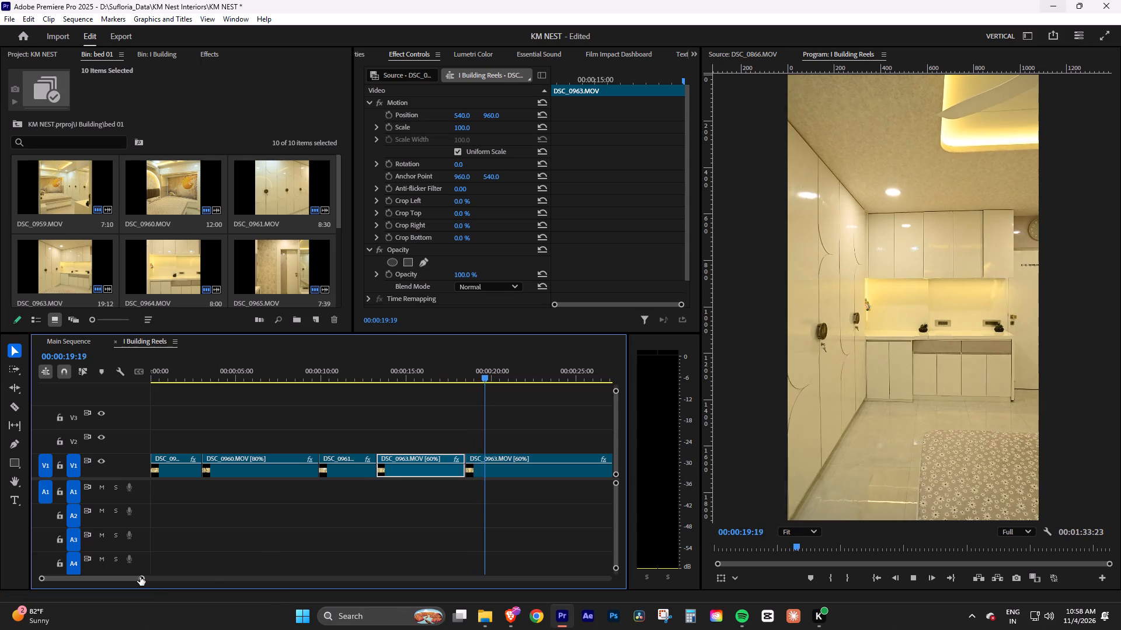
left_click_drag(140, 577, 154, 577)
left_click_drag(433, 381, 488, 382)
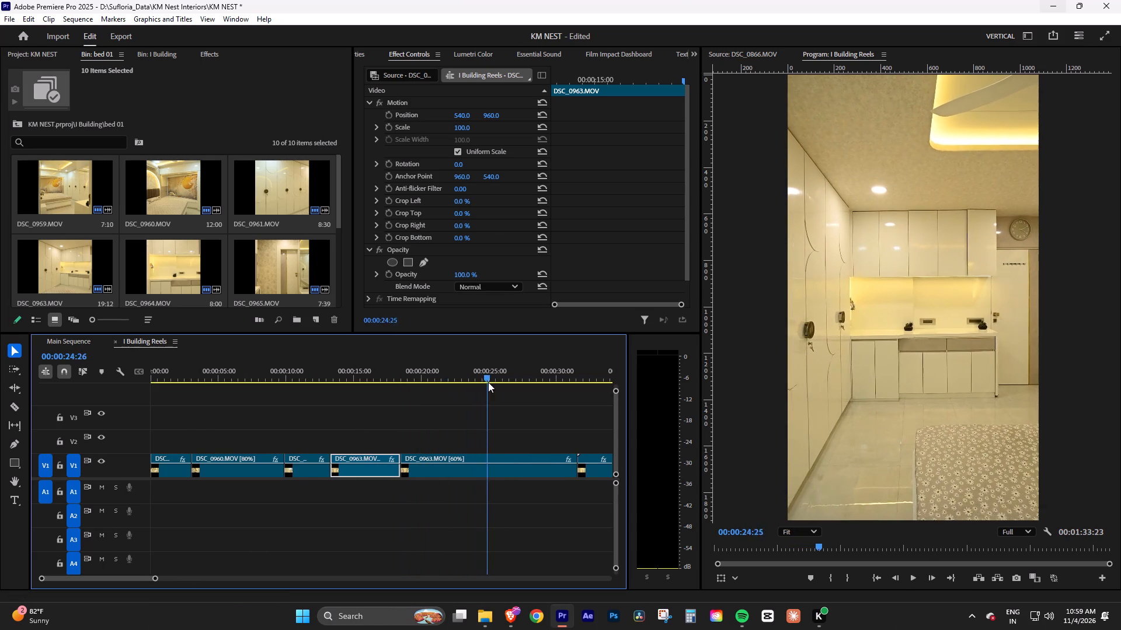
left_click_drag(488, 382, 549, 380)
left_click_drag(532, 377, 544, 376)
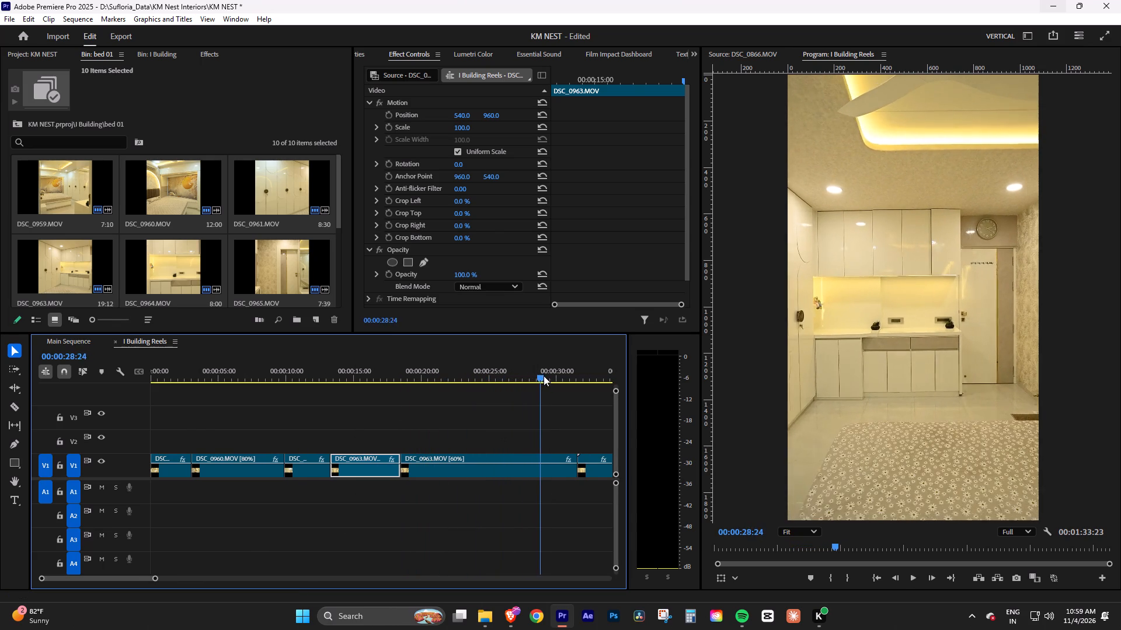
left_click_drag(544, 376, 547, 375)
left_click_drag(511, 418, 495, 474)
key("ctrl+k")
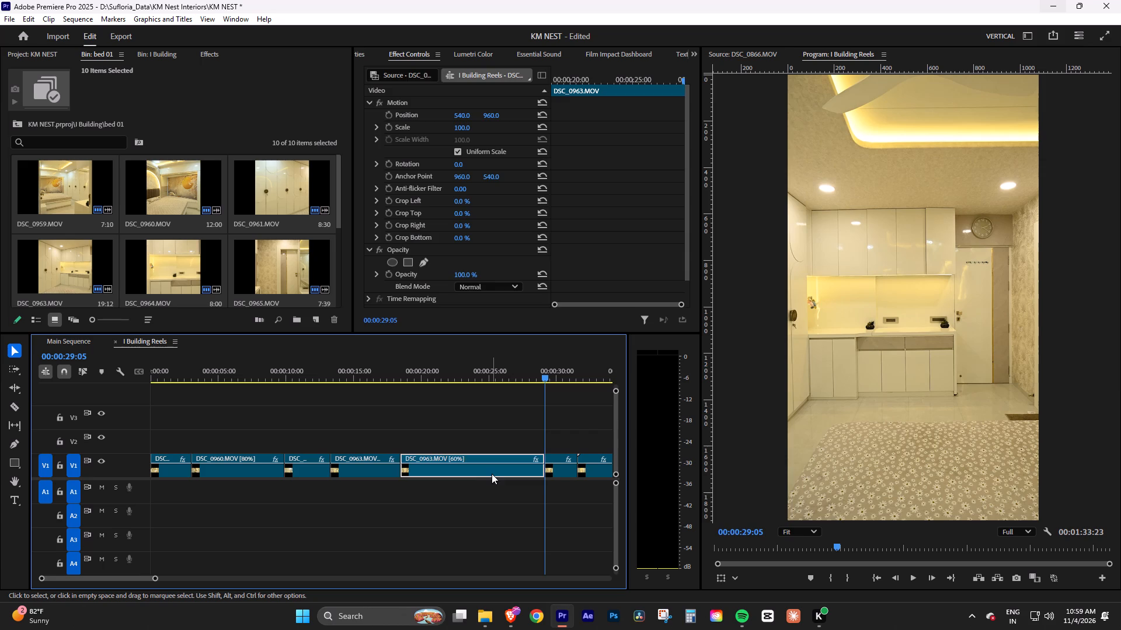
left_click(492, 474)
key("Delete")
right_click(476, 467)
left_click(491, 475)
Play through the cut before DSC_0964.MOV, delete the short leftover DSC_0963.MOV segment starting at 00:00:18:15 and ripple delete the gap.
left_click(384, 370)
key("space")
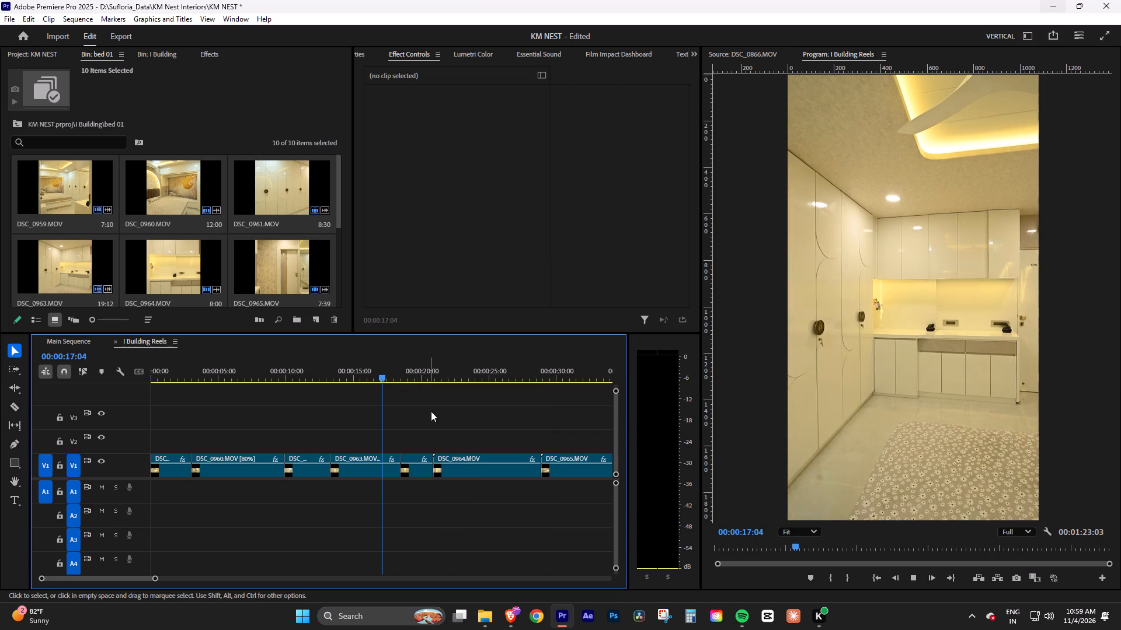
left_click(431, 412)
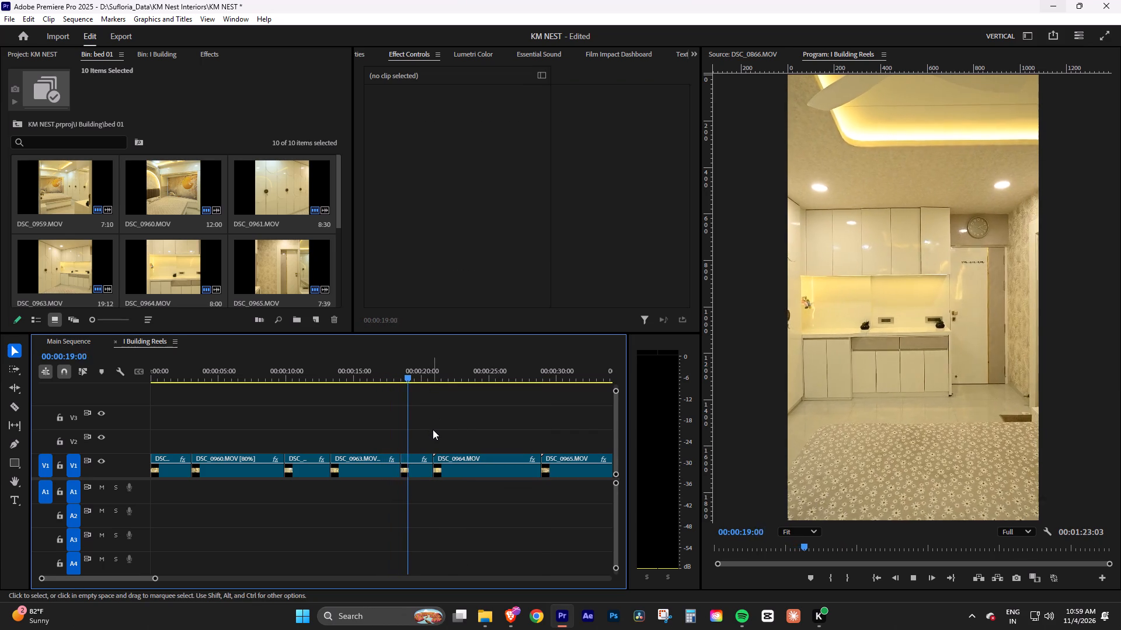
left_click_drag(441, 377, 451, 377)
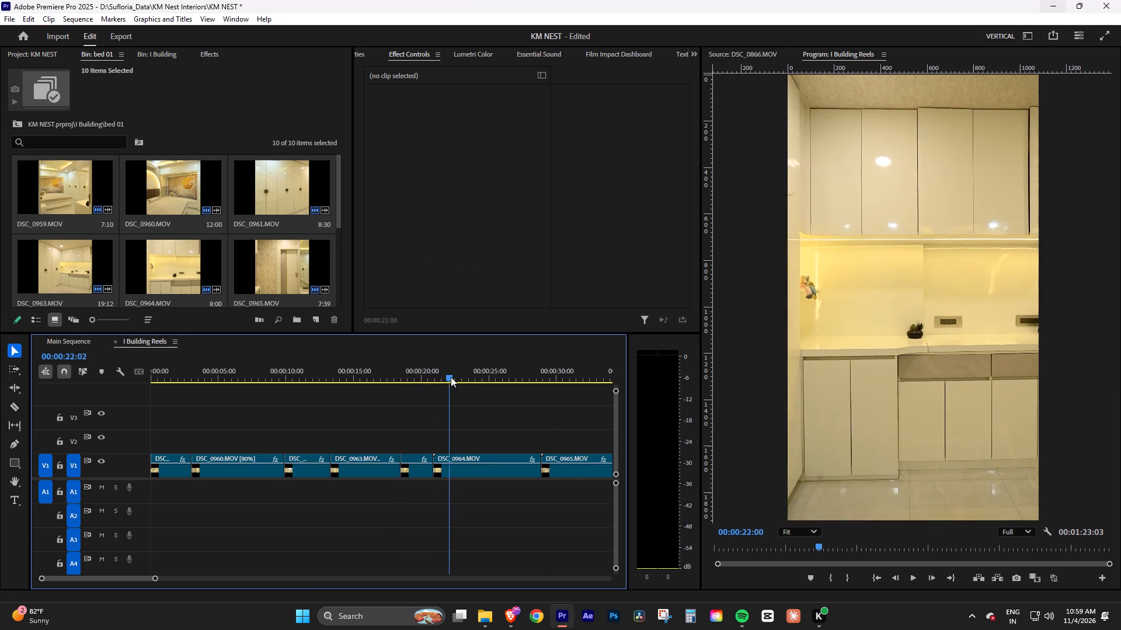
left_click_drag(451, 377, 462, 377)
left_click_drag(406, 374, 395, 376)
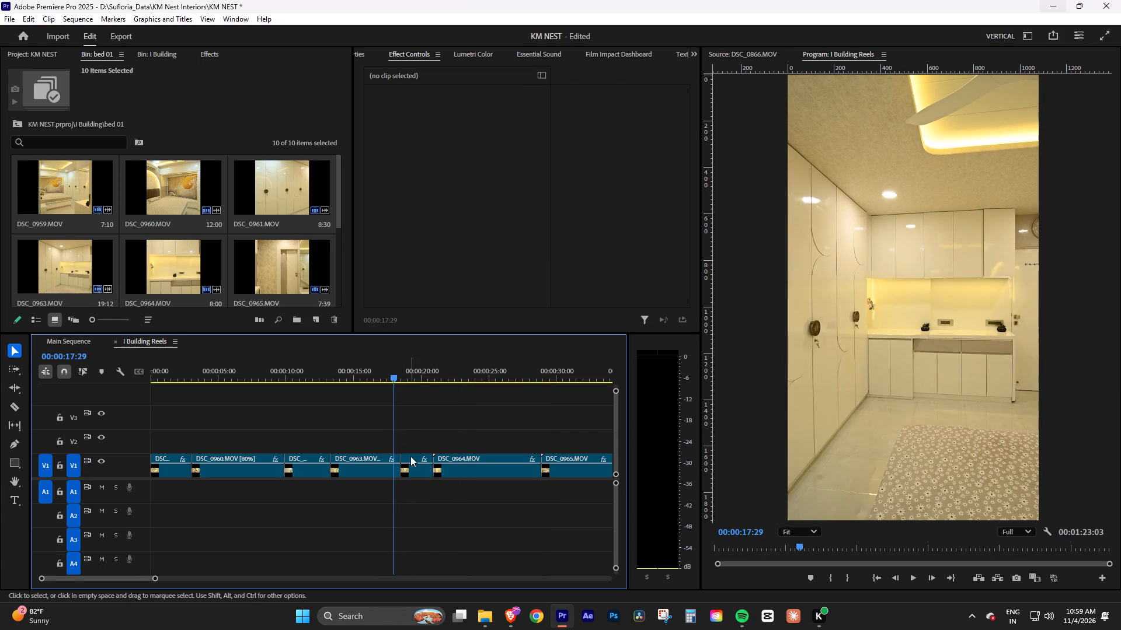
left_click(415, 470)
key("Delete")
right_click(420, 461)
left_click(444, 475)
left_click(437, 467)
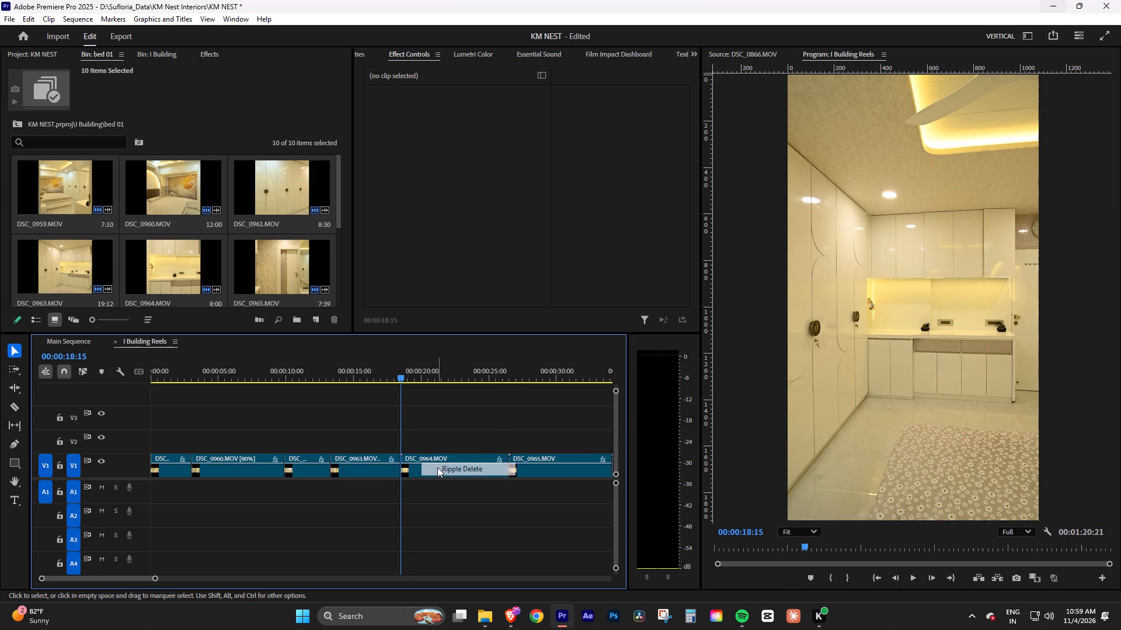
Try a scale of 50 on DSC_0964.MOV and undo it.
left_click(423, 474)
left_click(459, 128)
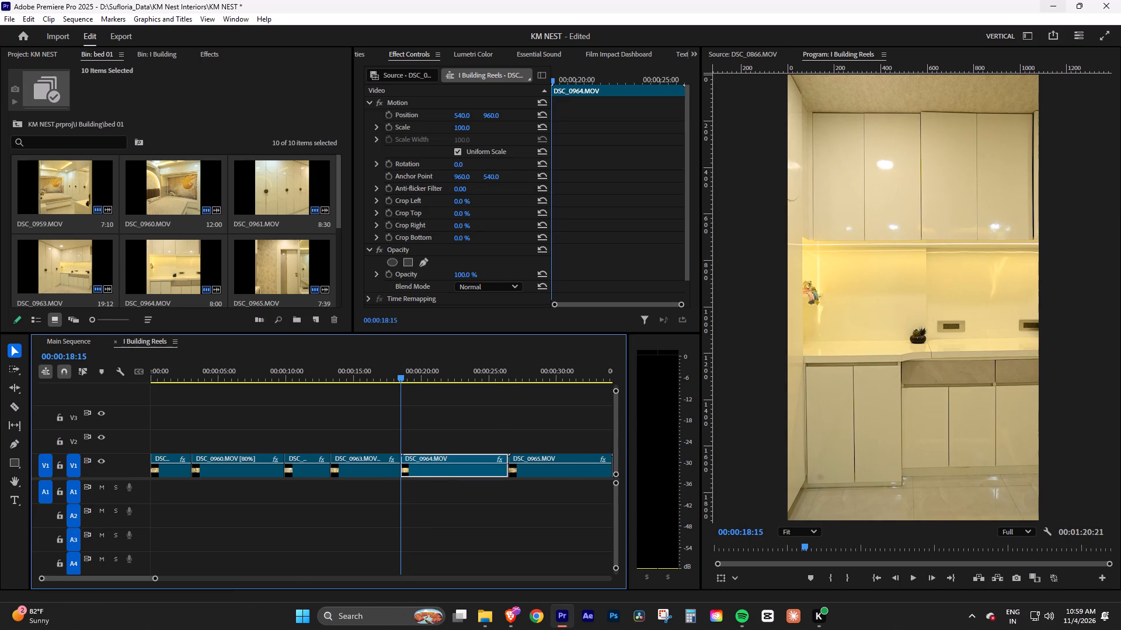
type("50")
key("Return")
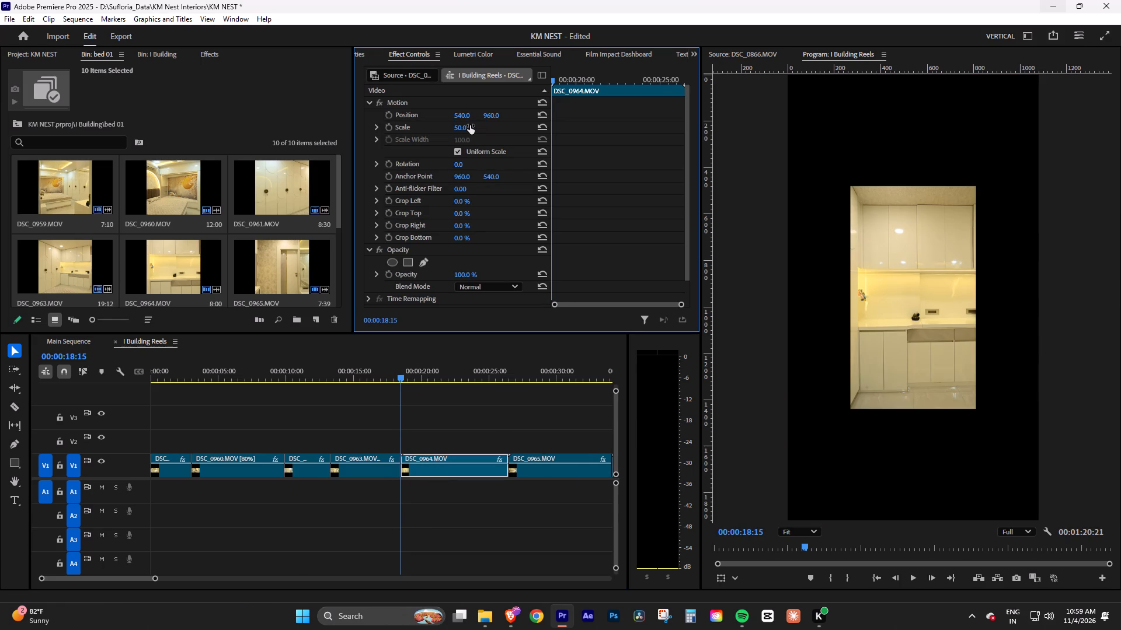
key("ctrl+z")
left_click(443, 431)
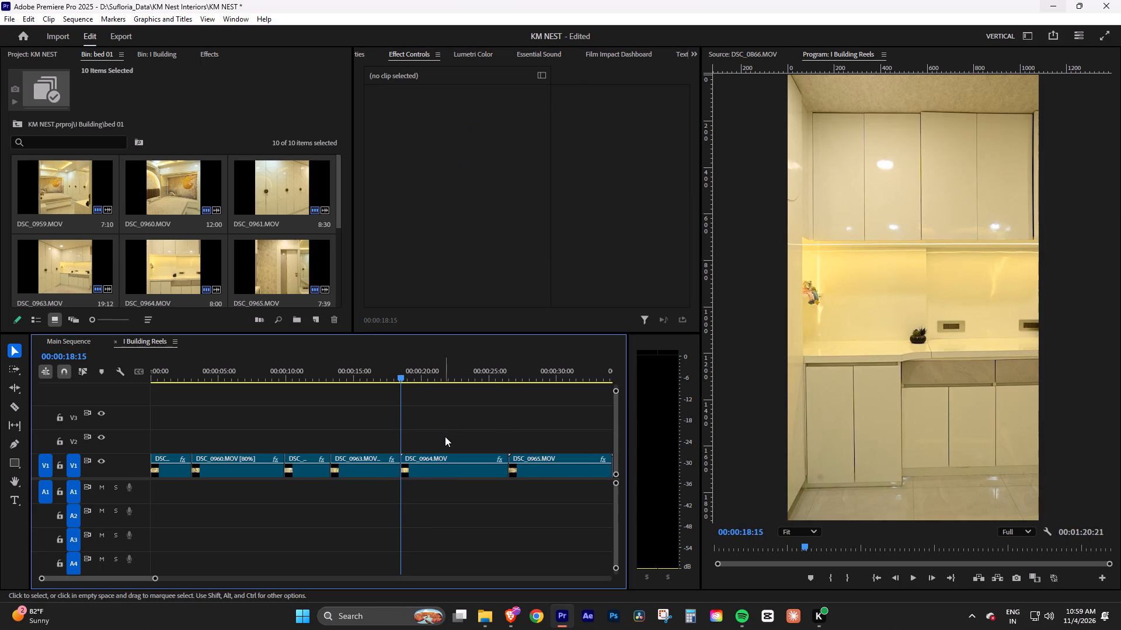
Split DSC_0964.MOV at 00:00:20:01, delete the part before the cut and ripple delete the gap.
left_click(448, 477)
key("space")
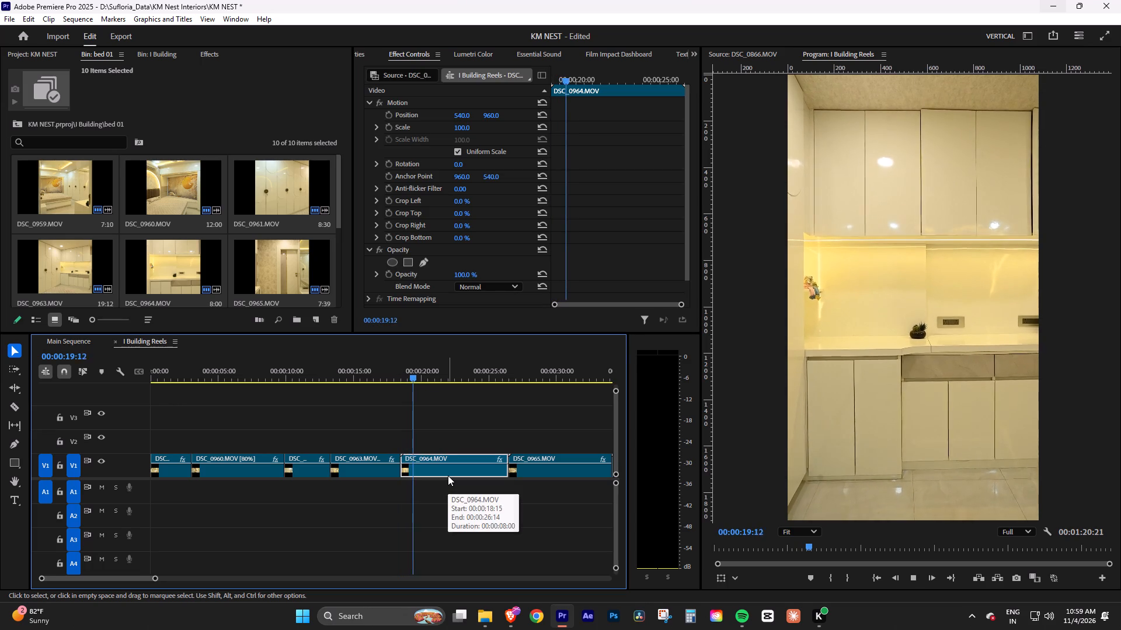
key("space")
key("ctrl+k")
key("Delete")
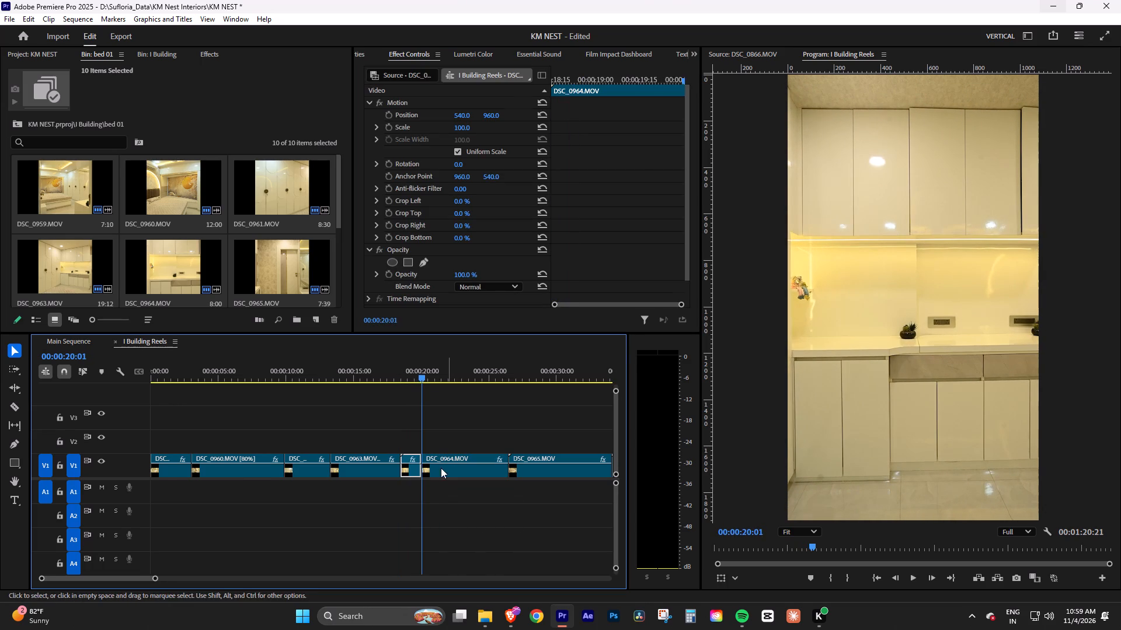
left_click(412, 467)
right_click(412, 467)
left_click(429, 480)
Set the speed of DSC_0964.MOV to 60%.
left_click(430, 473)
key("ctrl+r")
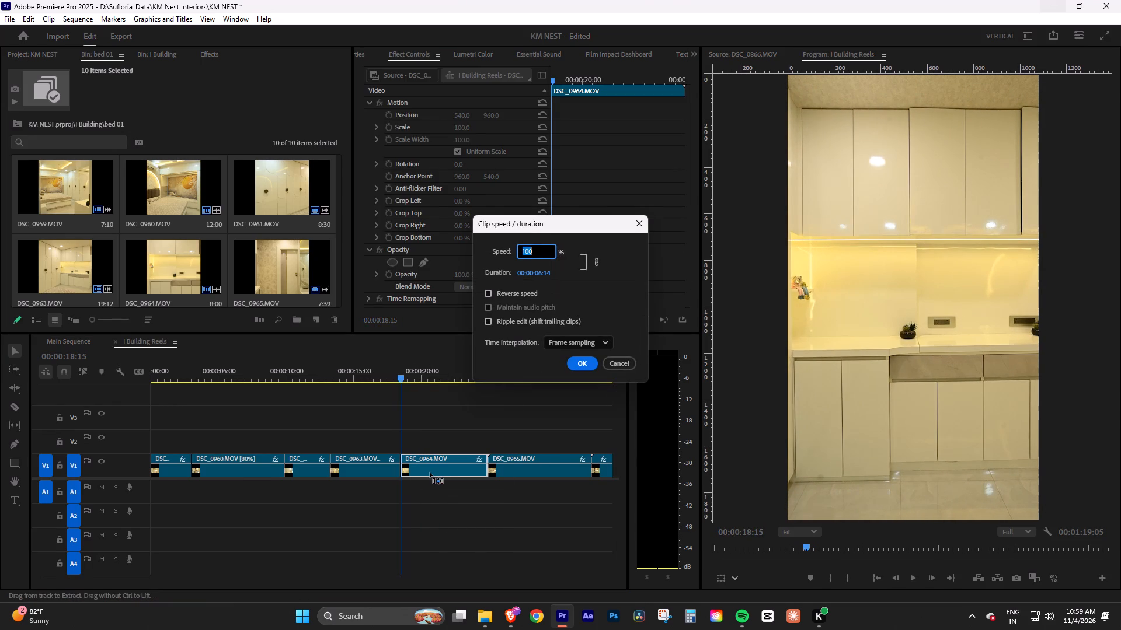
type("60")
key("Return")
Play the slowed DSC_0964.MOV and shorten its end by moving DSC_0965.MOV over it to start at about 00:00:20:25.
key("space")
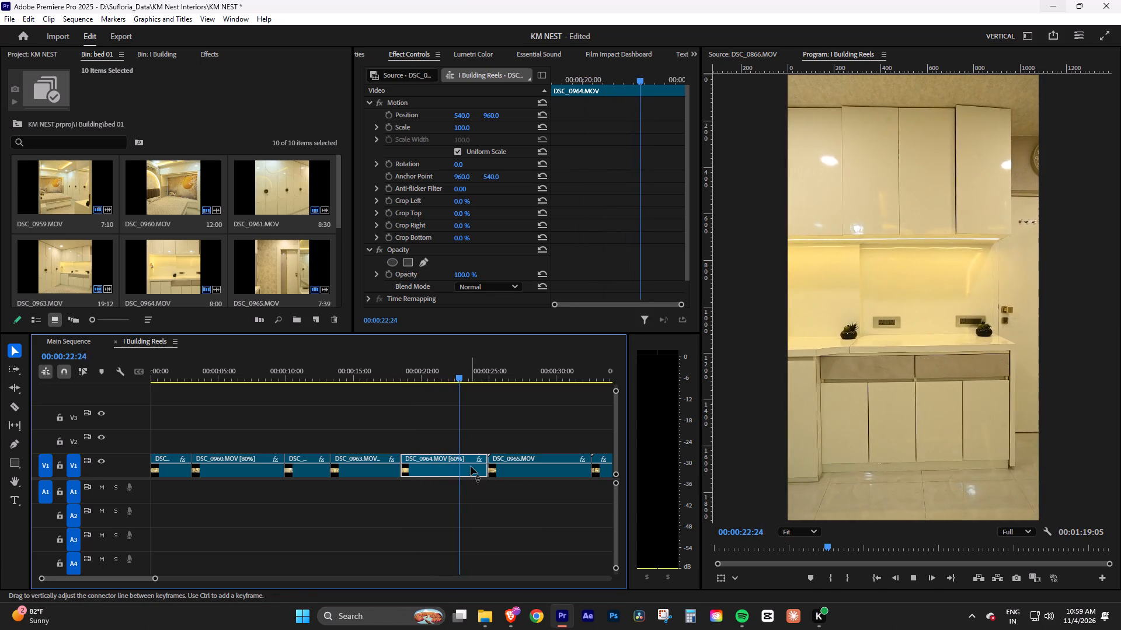
key("space")
key("space")
key("space")
left_click_drag(522, 470, 510, 470)
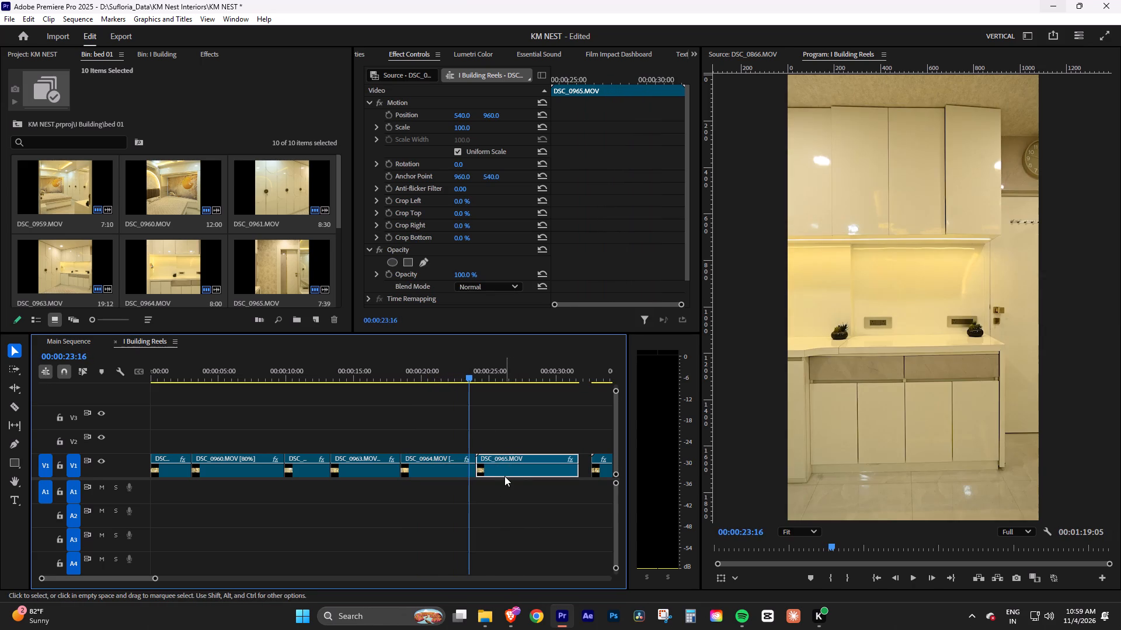
left_click_drag(504, 475, 497, 475)
left_click(511, 436)
left_click(467, 376)
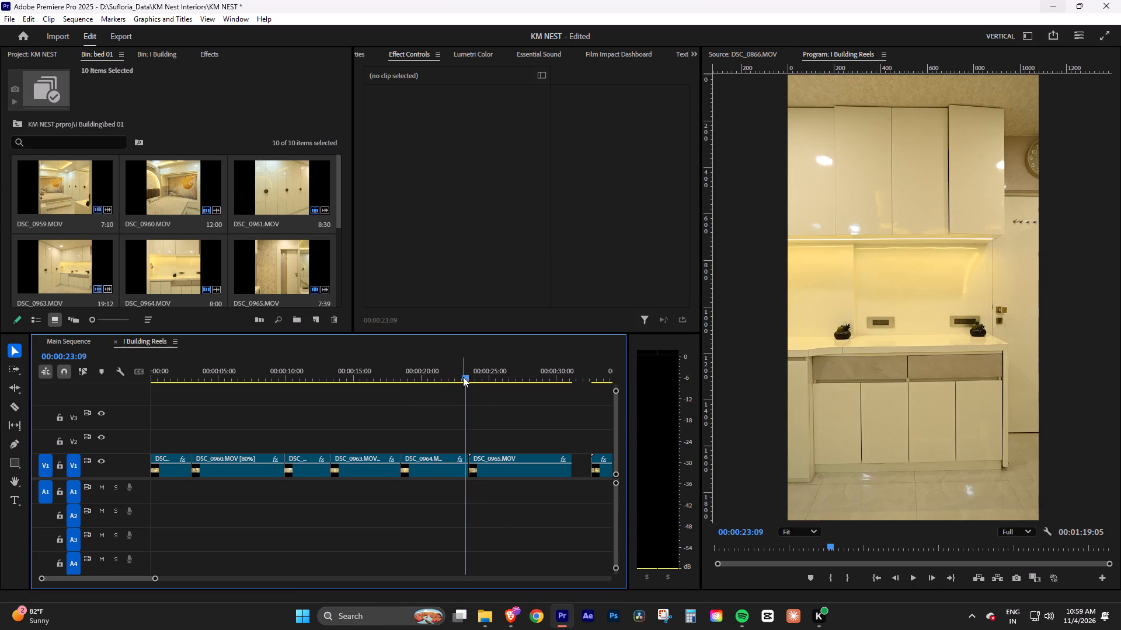
left_click_drag(463, 377, 430, 383)
left_click_drag(486, 473, 447, 473)
left_click(467, 442)
Split DSC_0965.MOV at 00:00:23:07, delete the part before the cut and ripple delete the gap.
key("space")
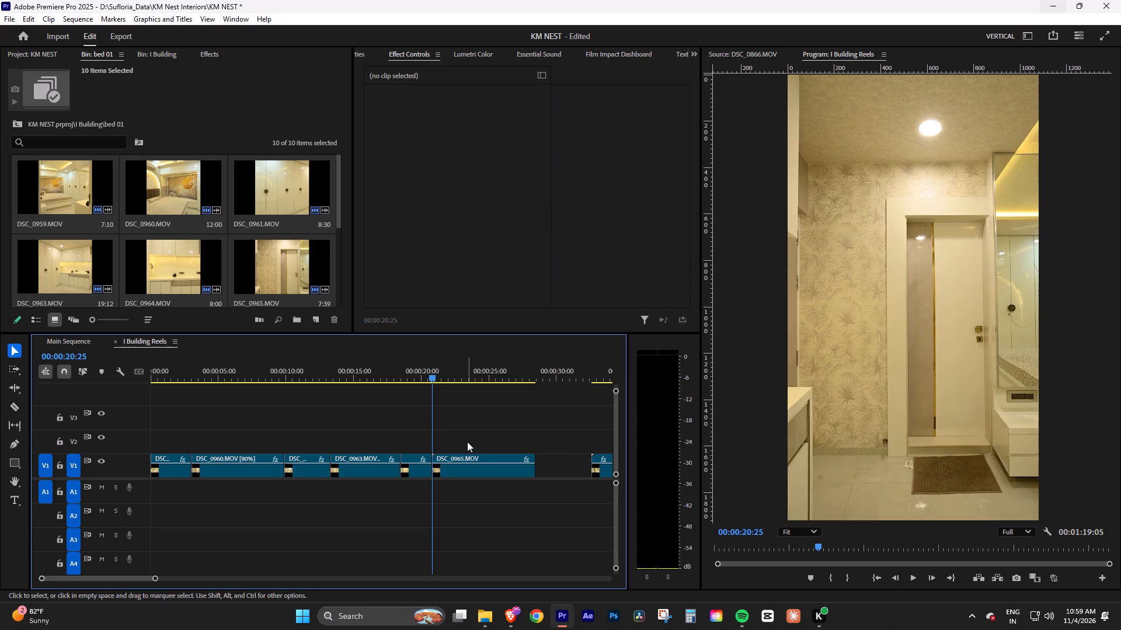
left_click_drag(450, 373, 466, 377)
left_click_drag(485, 432, 505, 484)
key("ctrl+k")
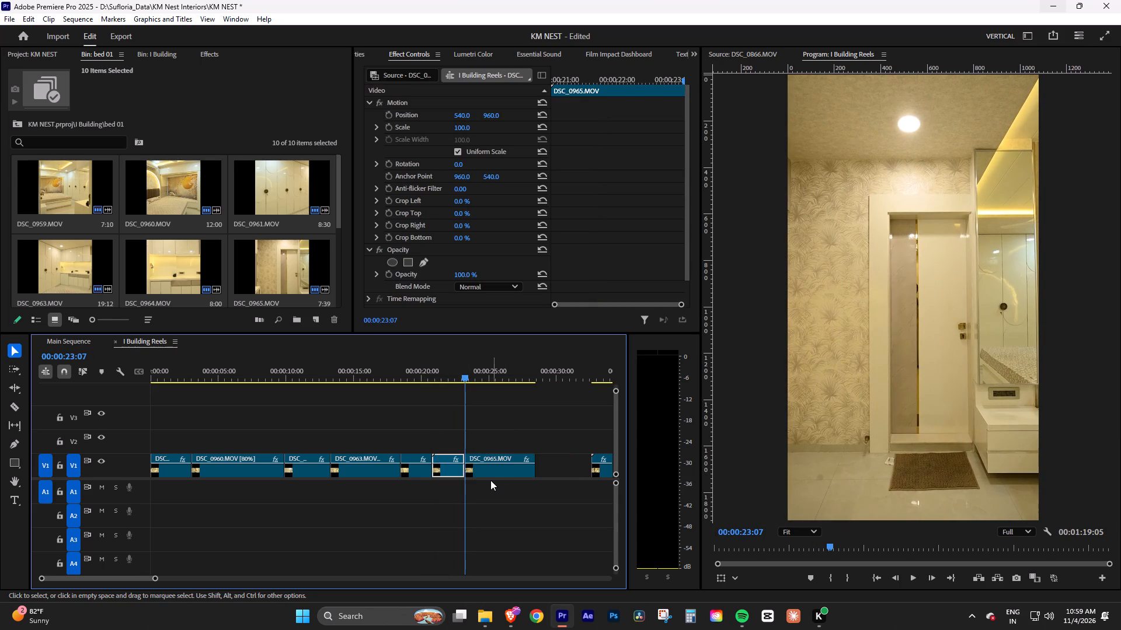
key("Delete")
right_click(450, 468)
double_click(456, 471)
Set the speed of DSC_0965.MOV to 60%.
key("space")
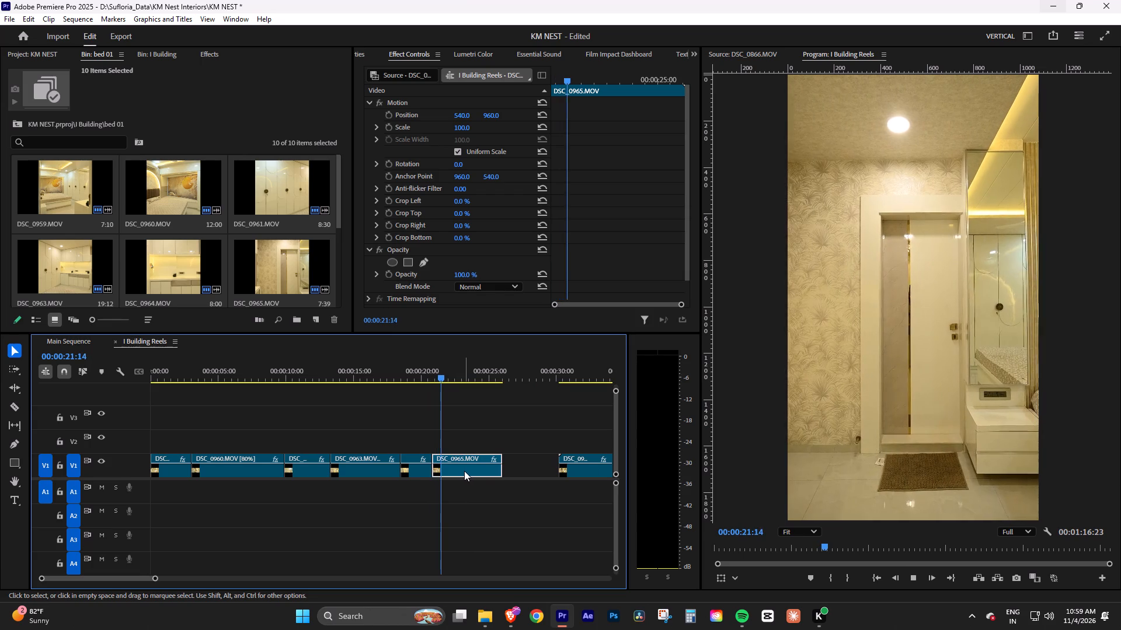
key("space")
key("ctrl+r")
type("60")
key("Return")
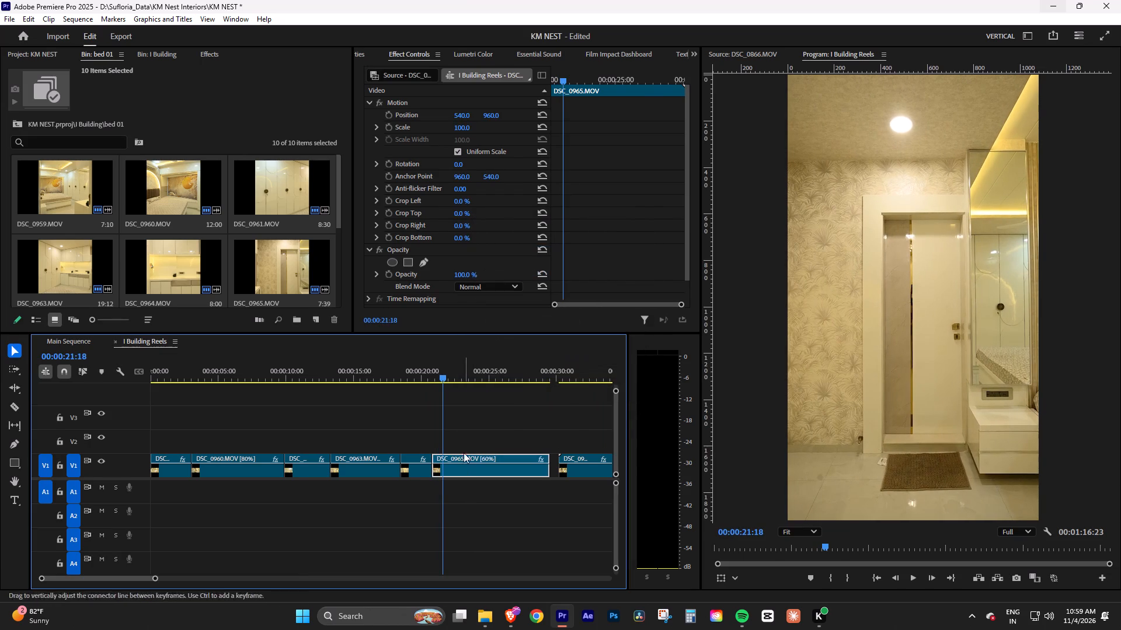
Play the slowed DSC_0965.MOV, split it at 00:00:25:03, delete the part after the cut and ripple delete the gap.
left_click_drag(447, 367, 438, 369)
key("space")
left_click(490, 428)
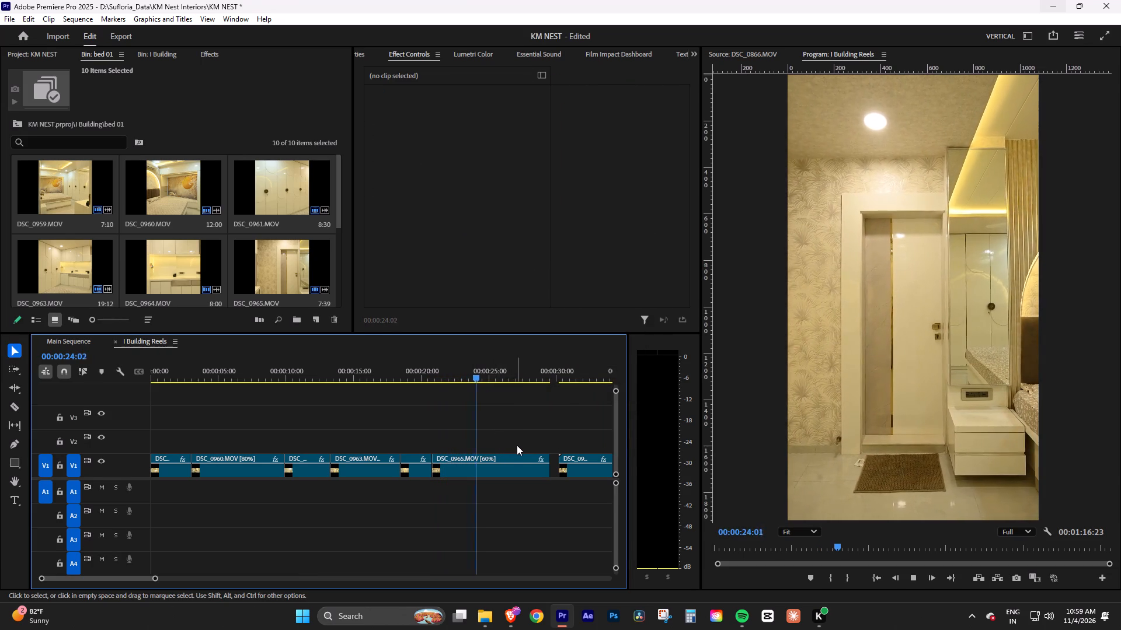
key("space")
left_click_drag(524, 431, 537, 479)
key("ctrl+k")
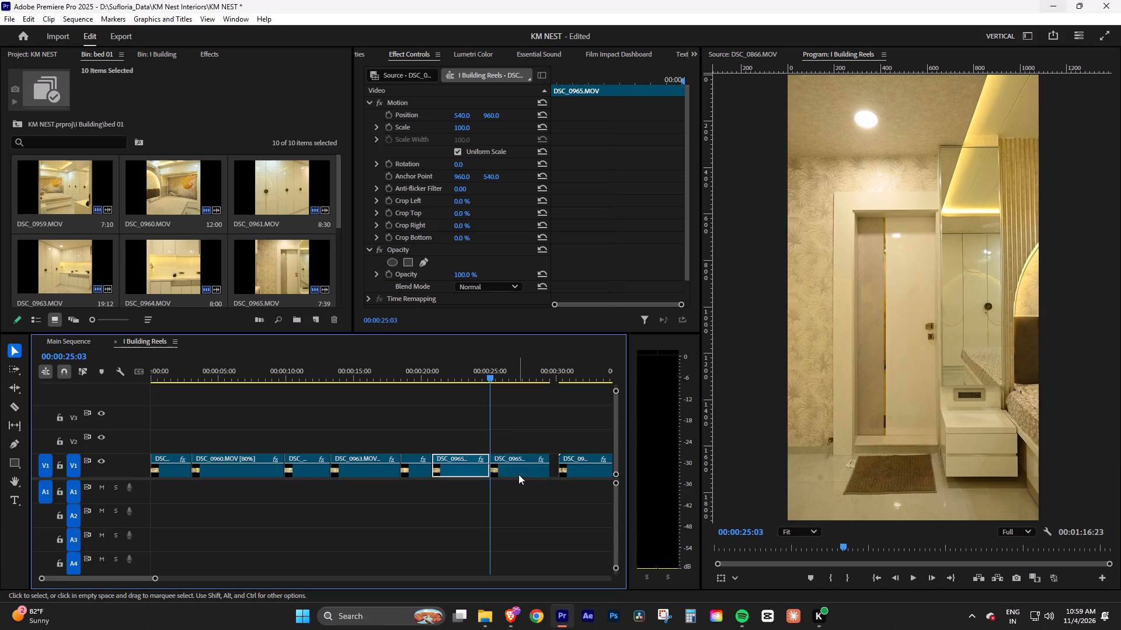
left_click(518, 474)
key("Delete")
right_click(518, 467)
left_click(528, 473)
left_click(544, 428)
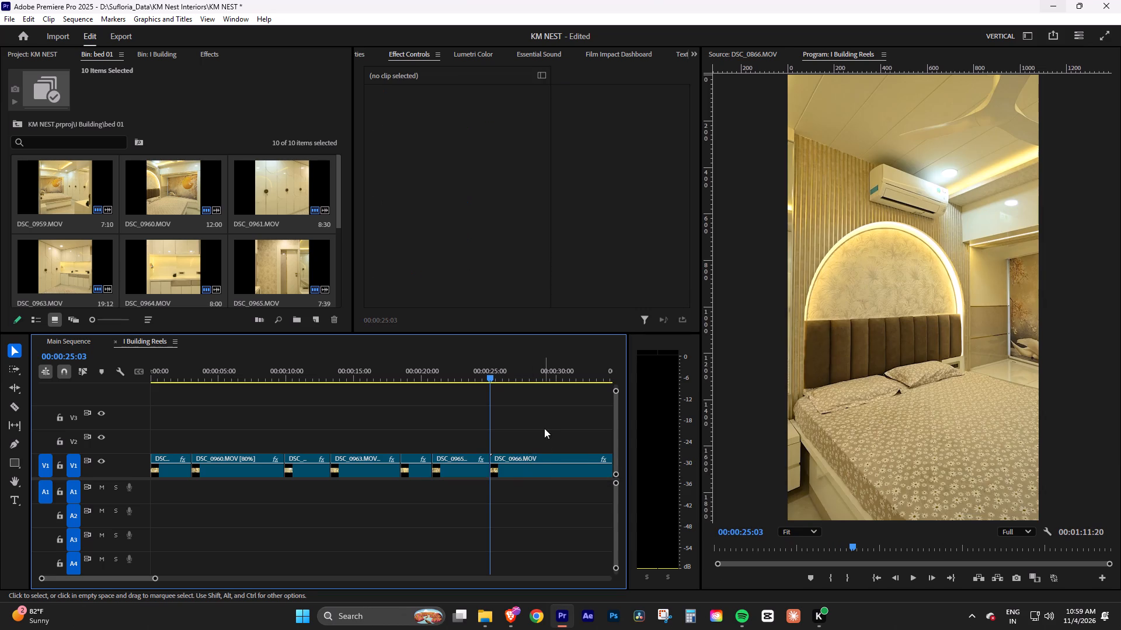
Play DSC_0966.MOV, split it at 00:00:28:03, delete the part before the cut and ripple delete the gap.
left_click(542, 461)
left_click_drag(156, 579, 179, 577)
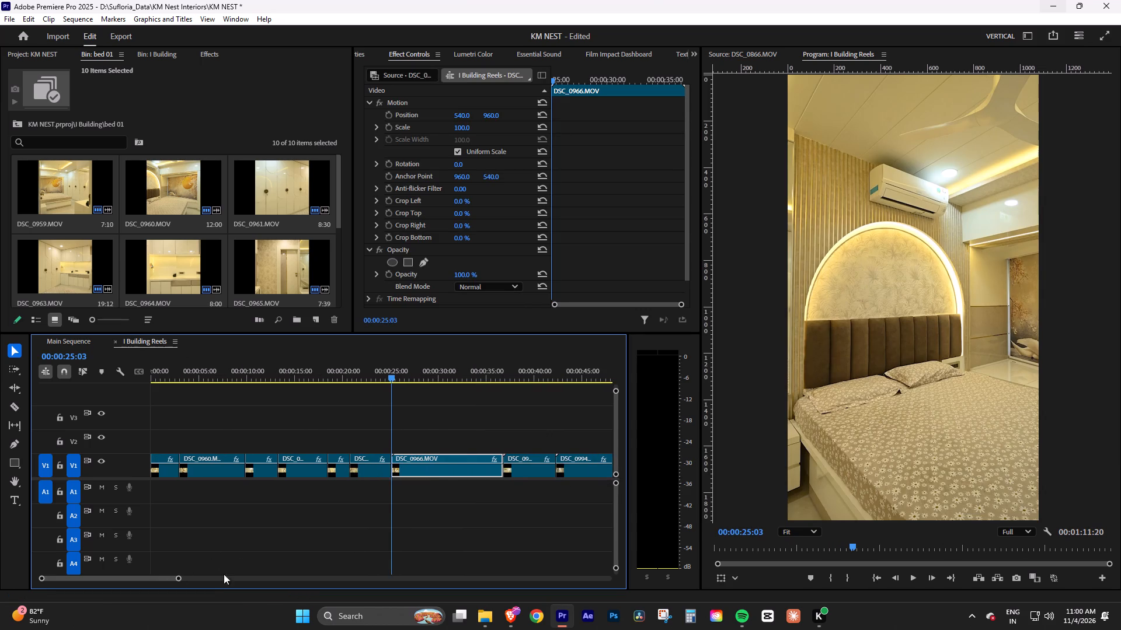
key("space")
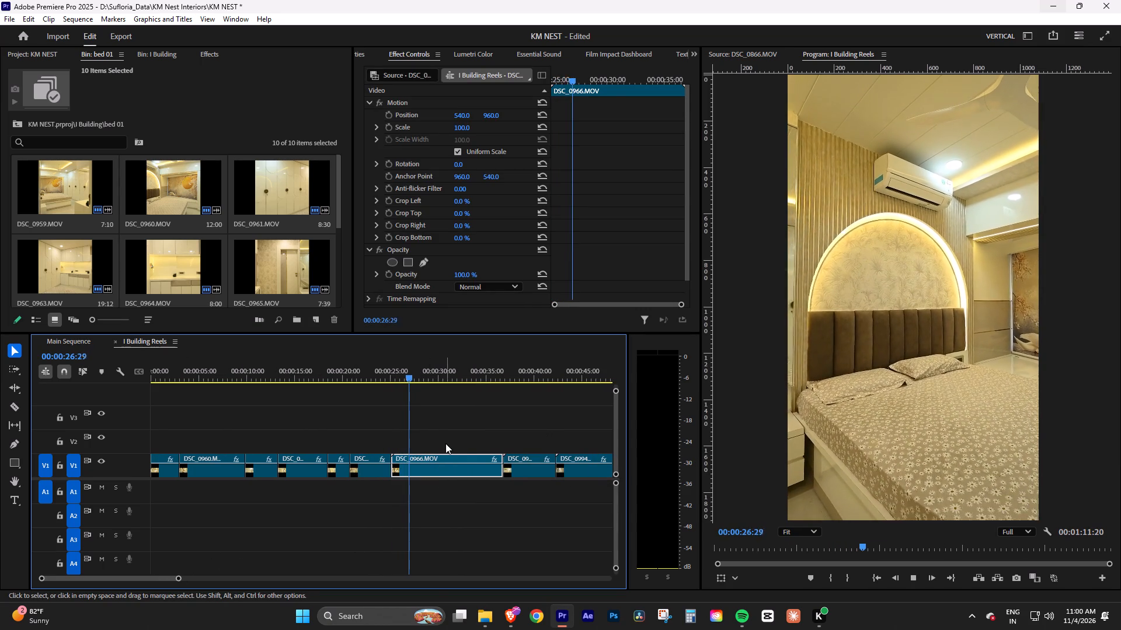
key("space")
key("space")
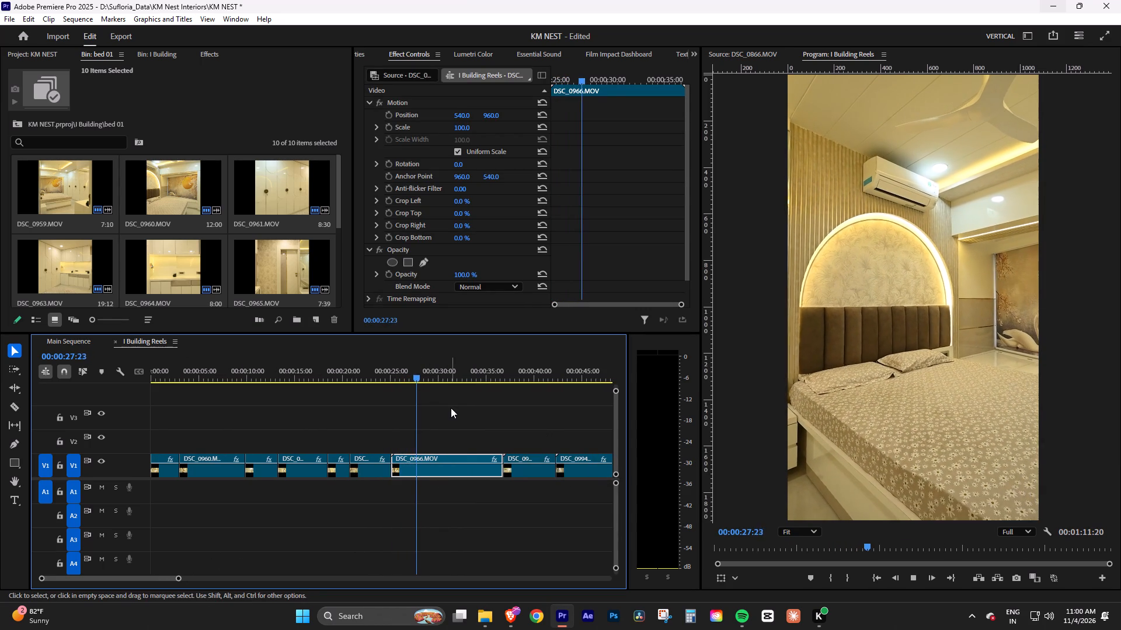
key("space")
left_click_drag(466, 416, 481, 478)
key("ctrl+k")
key("Delete")
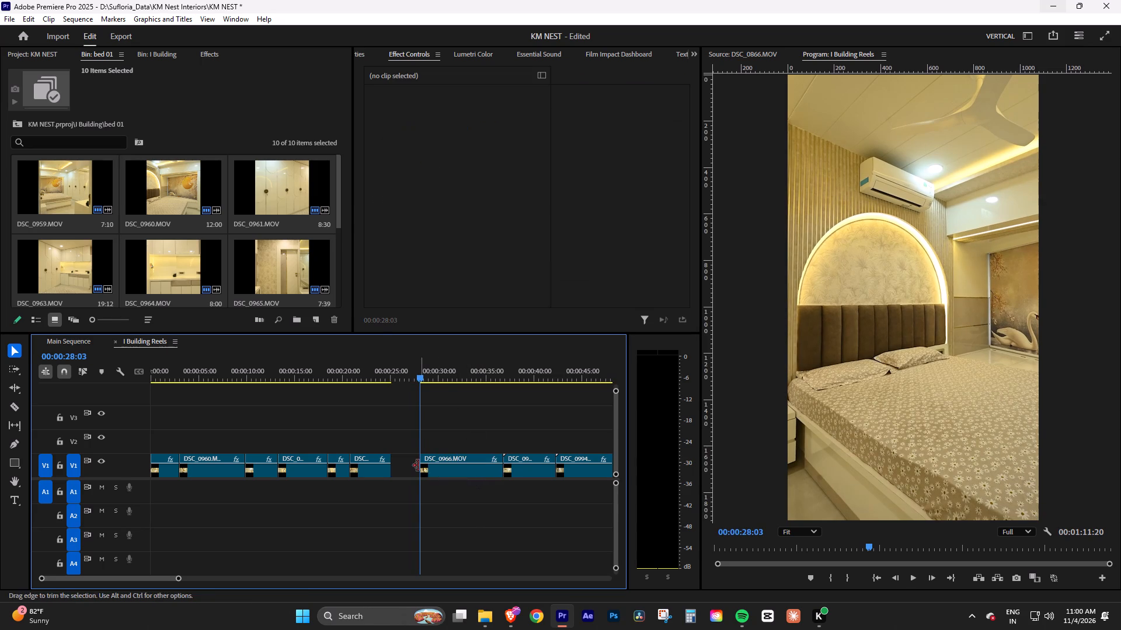
right_click(408, 465)
left_click(415, 469)
Preview the trimmed DSC_0966.MOV and set its speed to 150%.
left_click(407, 468)
key("space")
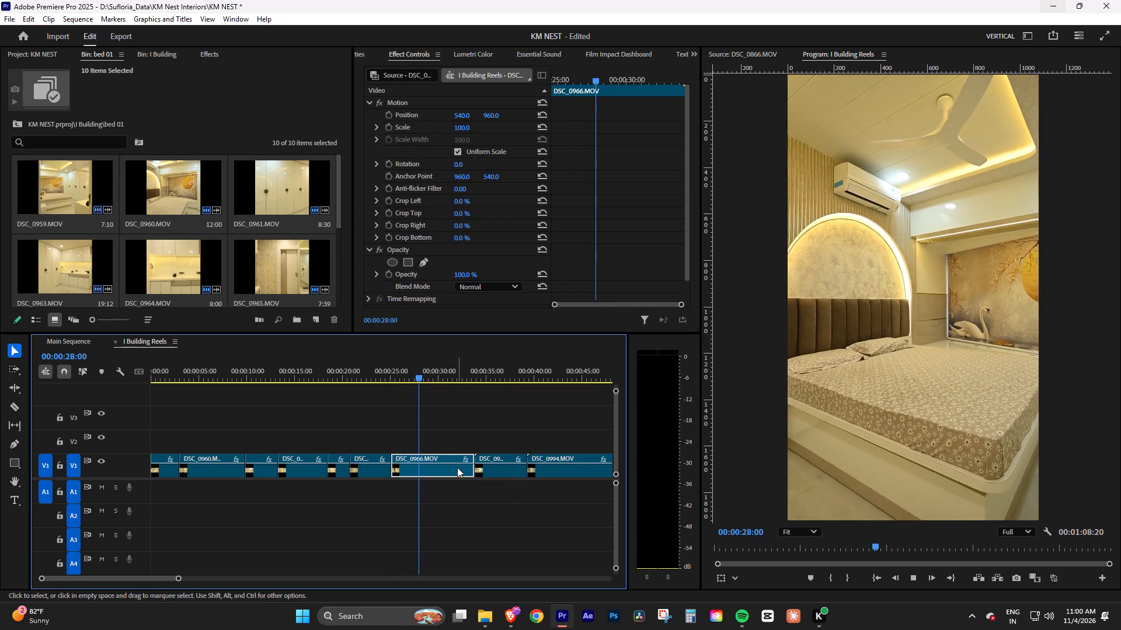
key("space")
key("space")
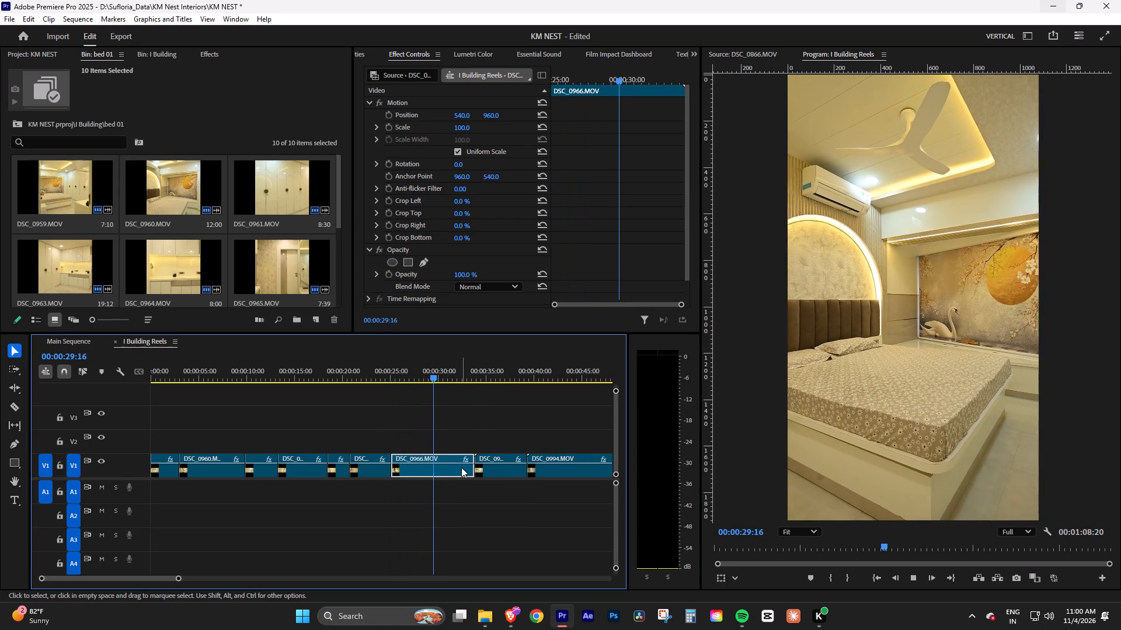
key("space")
key("ctrl+r")
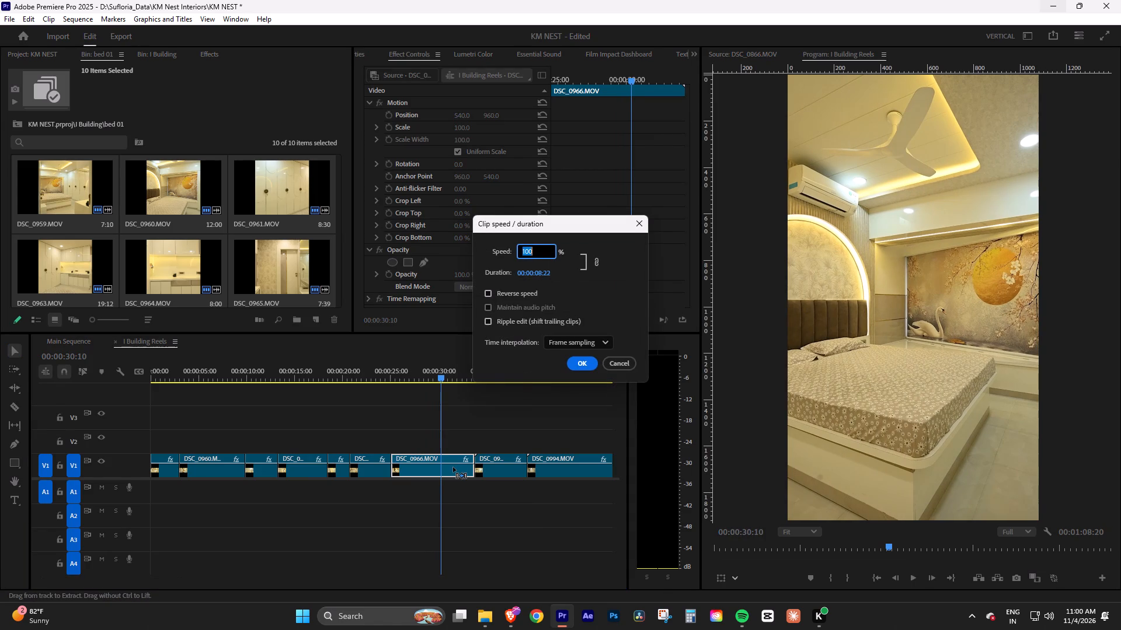
type("150")
key("Return")
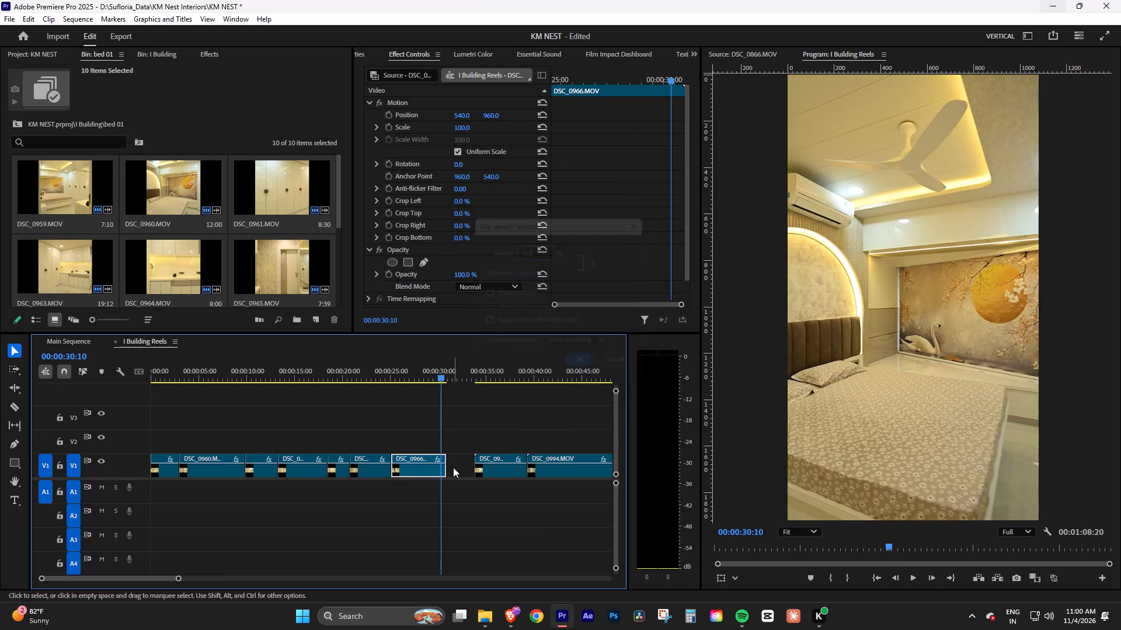
Play the sped-up DSC_0966.MOV, trim its end to about 00:00:29:10 and ripple delete the gap after it.
left_click_drag(402, 374, 395, 374, "shift")
key("space")
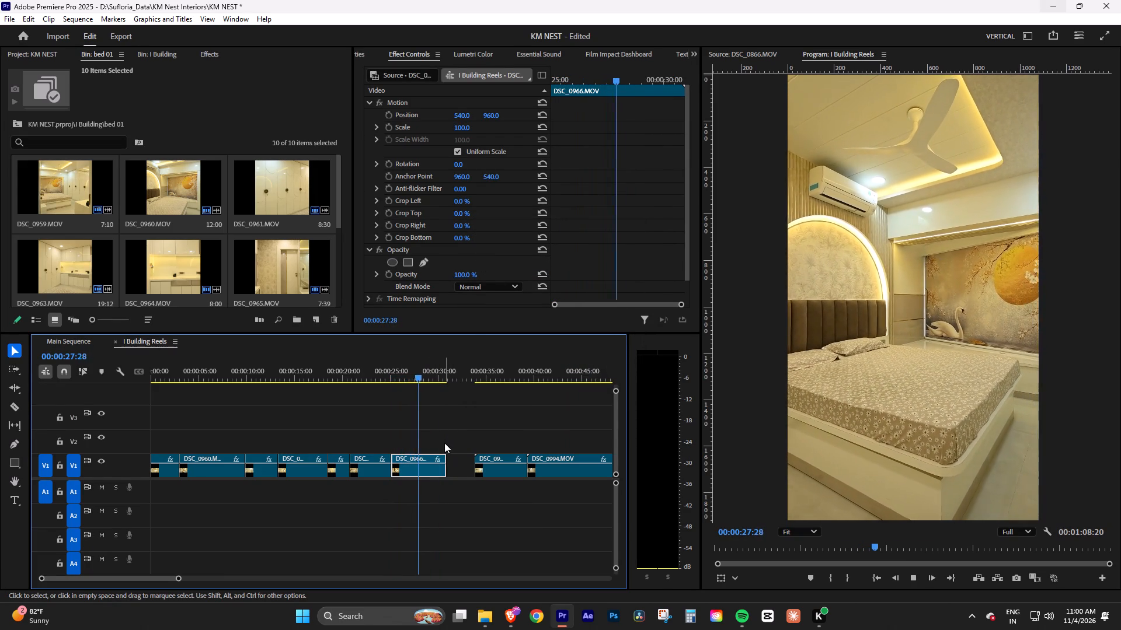
key("space")
left_click_drag(450, 467, 443, 467)
left_click(427, 373)
key("space")
key("space")
left_click_drag(444, 461, 438, 462)
left_click(438, 464)
right_click(444, 463)
left_click(461, 471)
left_click(464, 444)
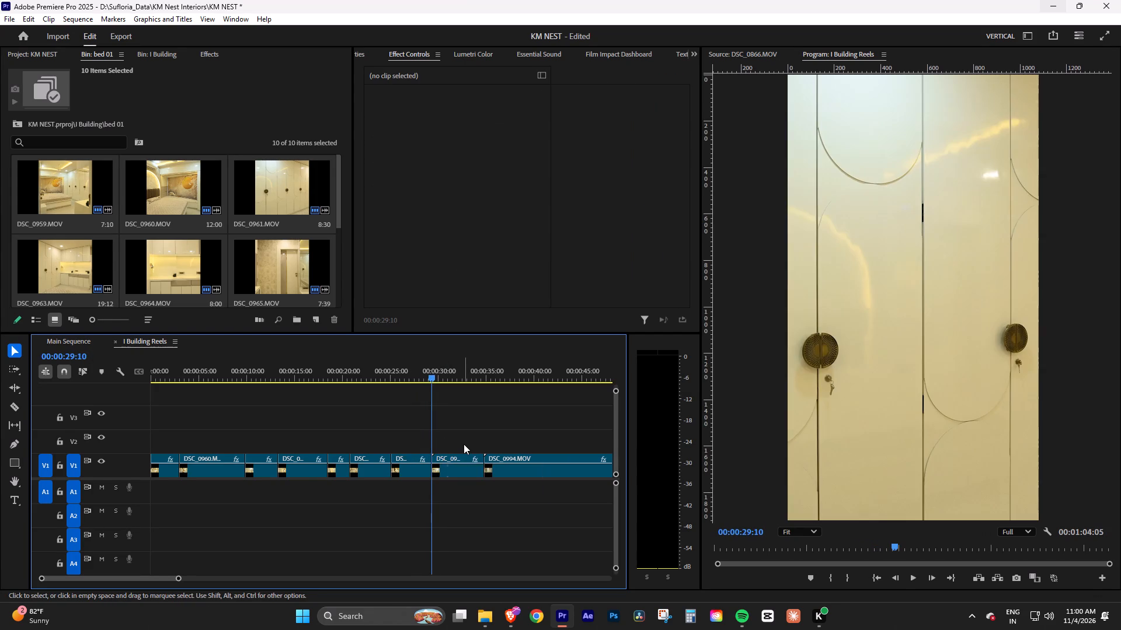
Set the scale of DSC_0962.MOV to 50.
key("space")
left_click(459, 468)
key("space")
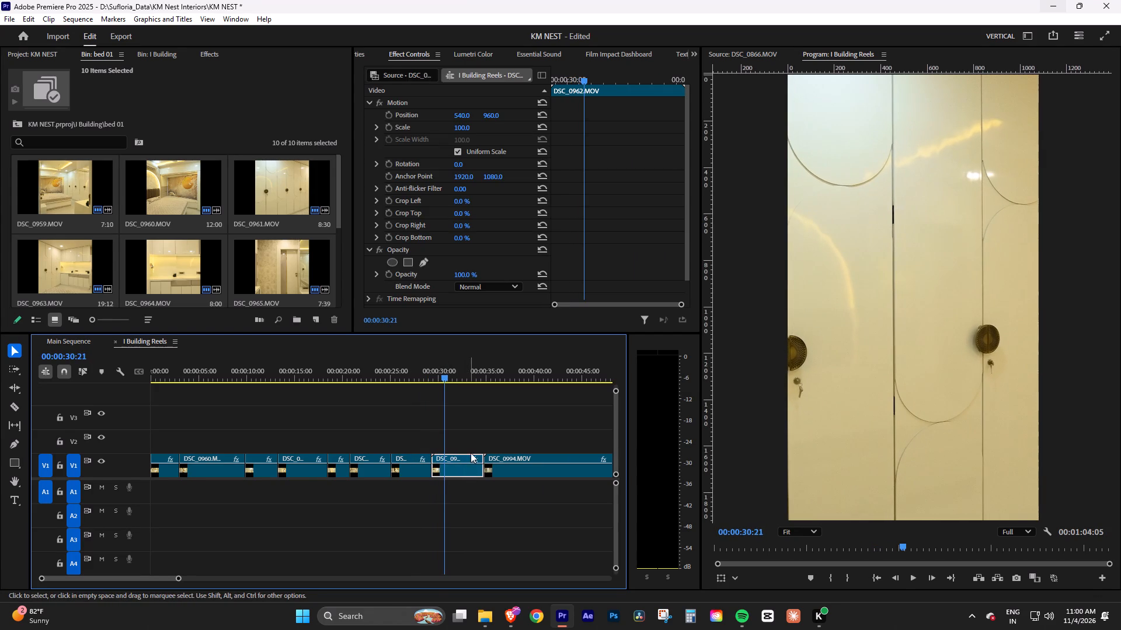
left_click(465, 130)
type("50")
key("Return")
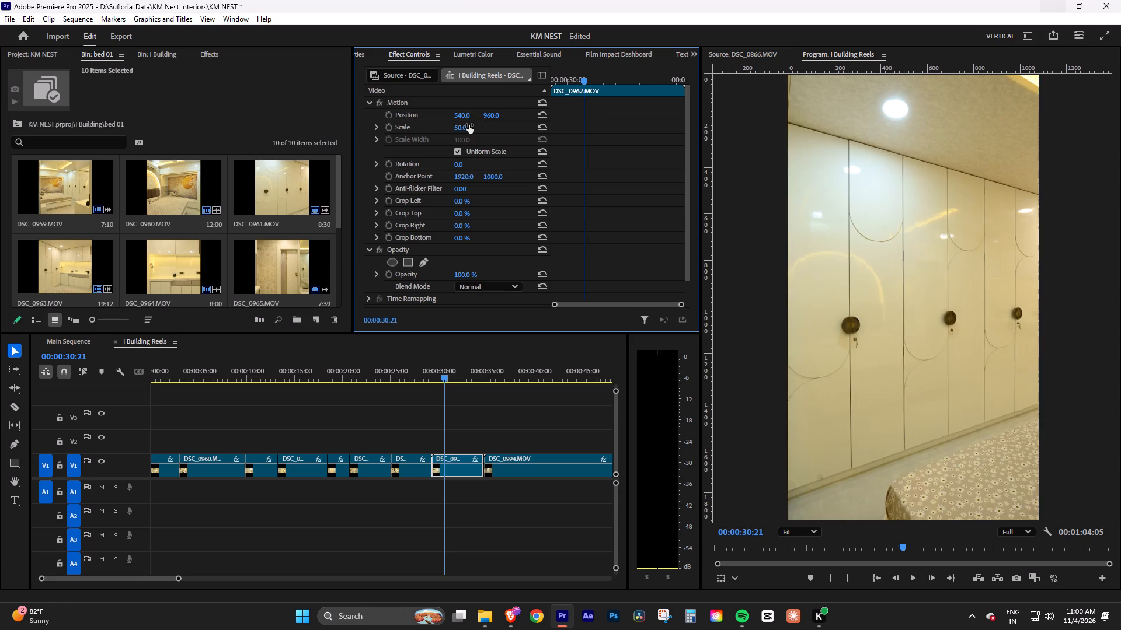
Preview DSC_0962.MOV, delete it from the sequence and ripple delete the gap before DSC_0994.MOV.
key("space")
left_click(468, 470)
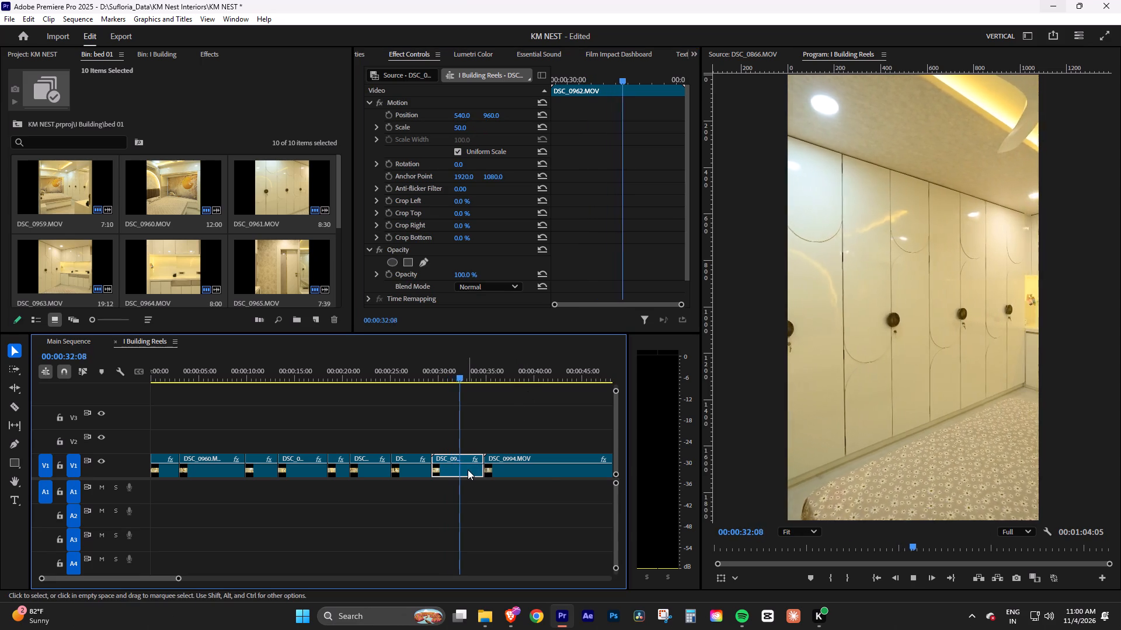
key("Delete")
right_click(452, 461)
left_click(460, 466)
left_click(460, 466)
Preview the start of DSC_0994.MOV, split it at 00:00:32:10, delete the part before the cut and ripple delete the gap.
key("space")
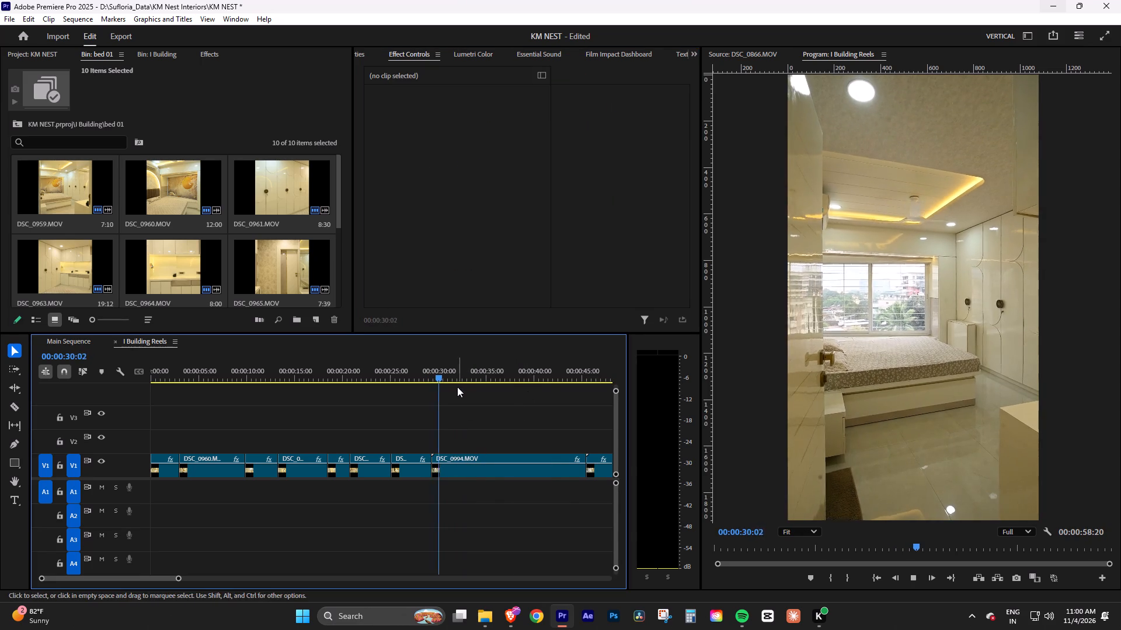
key("space")
left_click_drag(442, 377, 460, 379)
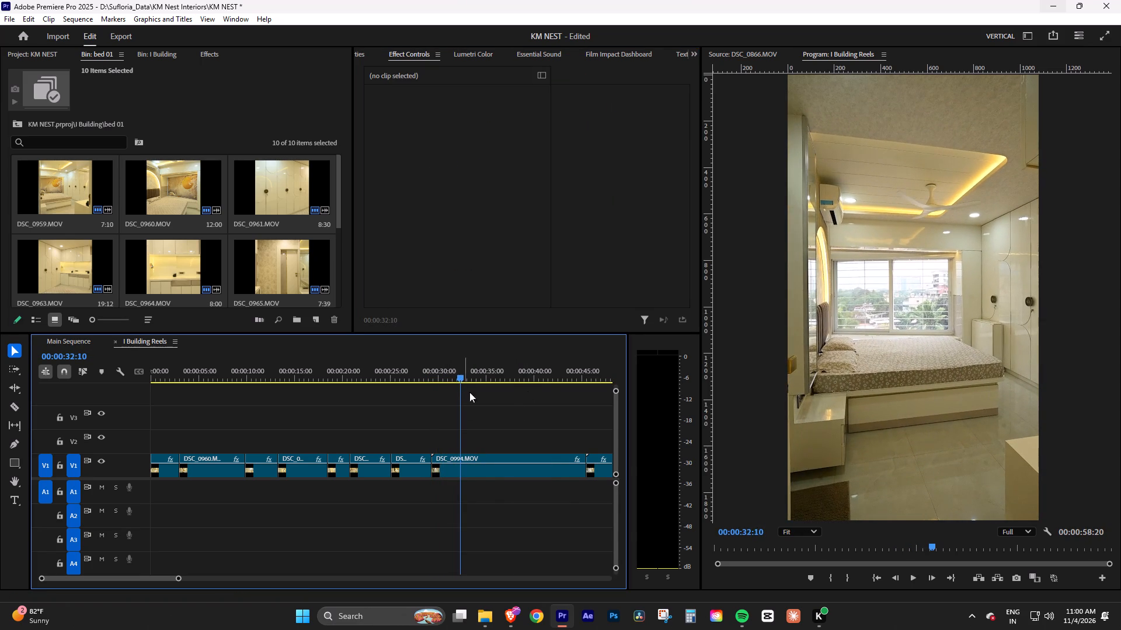
left_click_drag(489, 420, 501, 477)
key("ctrl+k")
key("Delete")
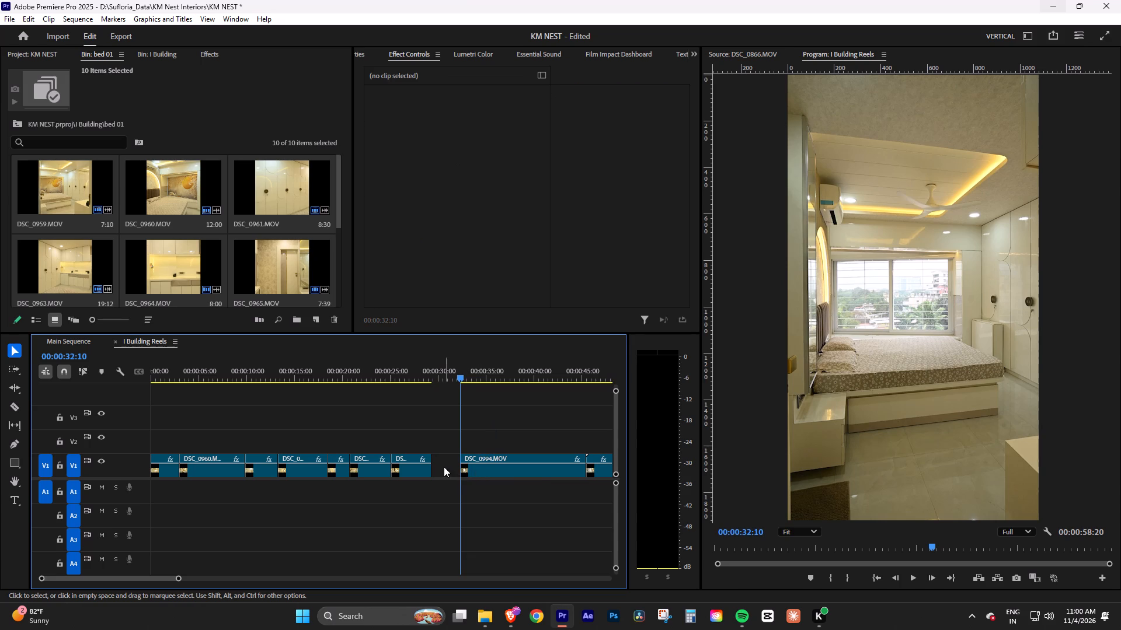
right_click(444, 467)
left_click(452, 472)
left_click(468, 437)
Check the preceding clips, return the playhead to the start of DSC_0994.MOV at 00:00:29:10 and save the project.
left_click(413, 373)
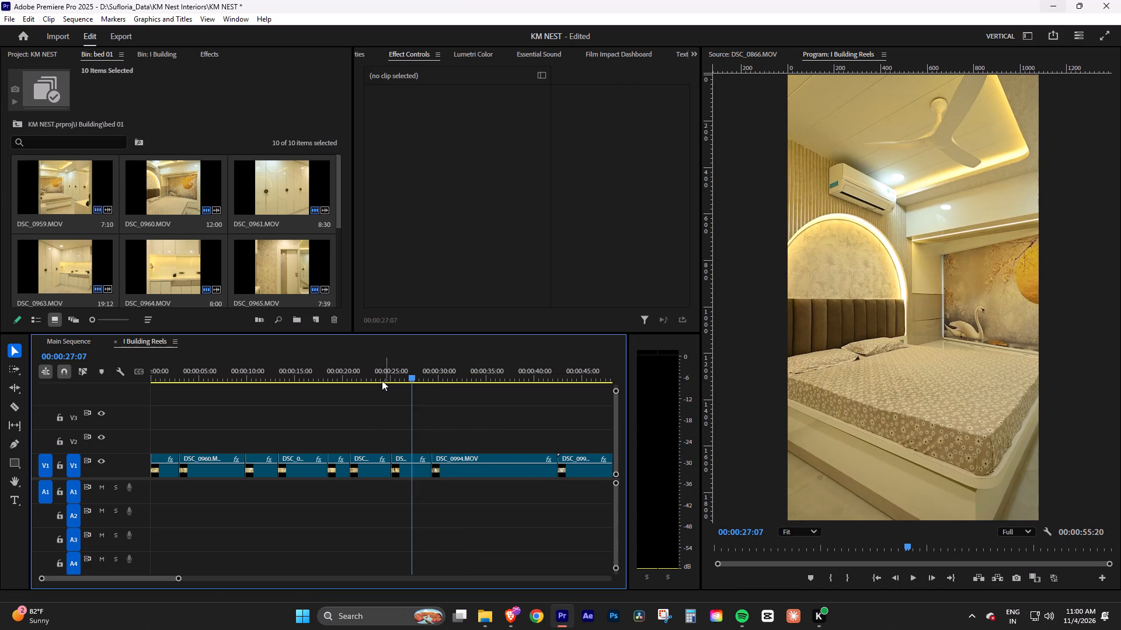
left_click(381, 380)
left_click_drag(402, 422, 411, 475)
left_click(413, 432)
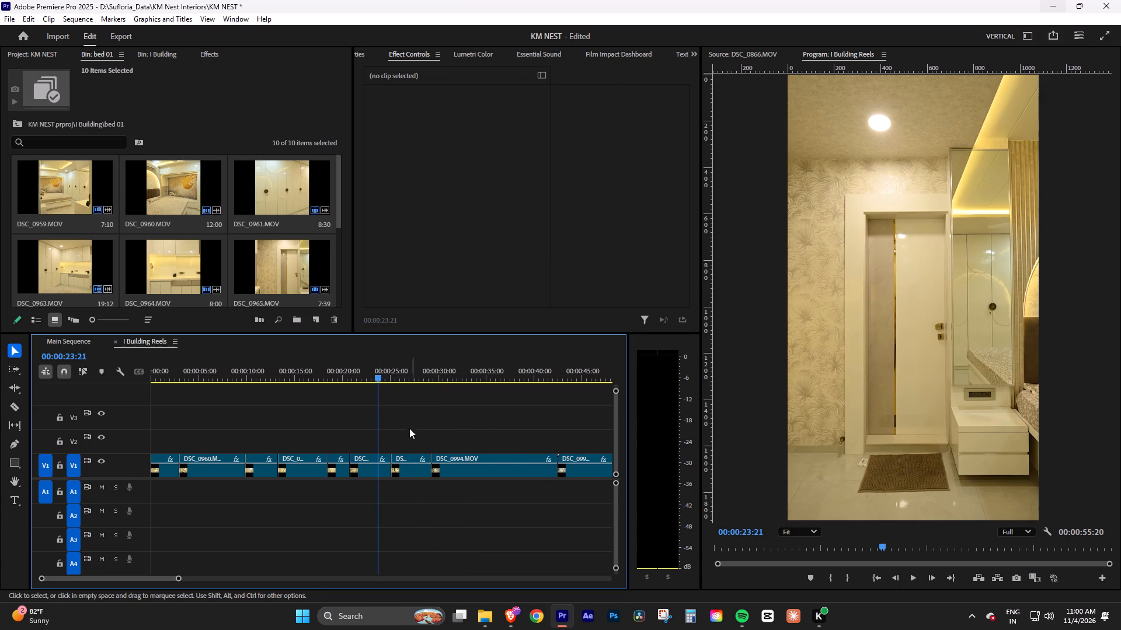
left_click(441, 374)
key("ctrl+s")
left_click(488, 418)
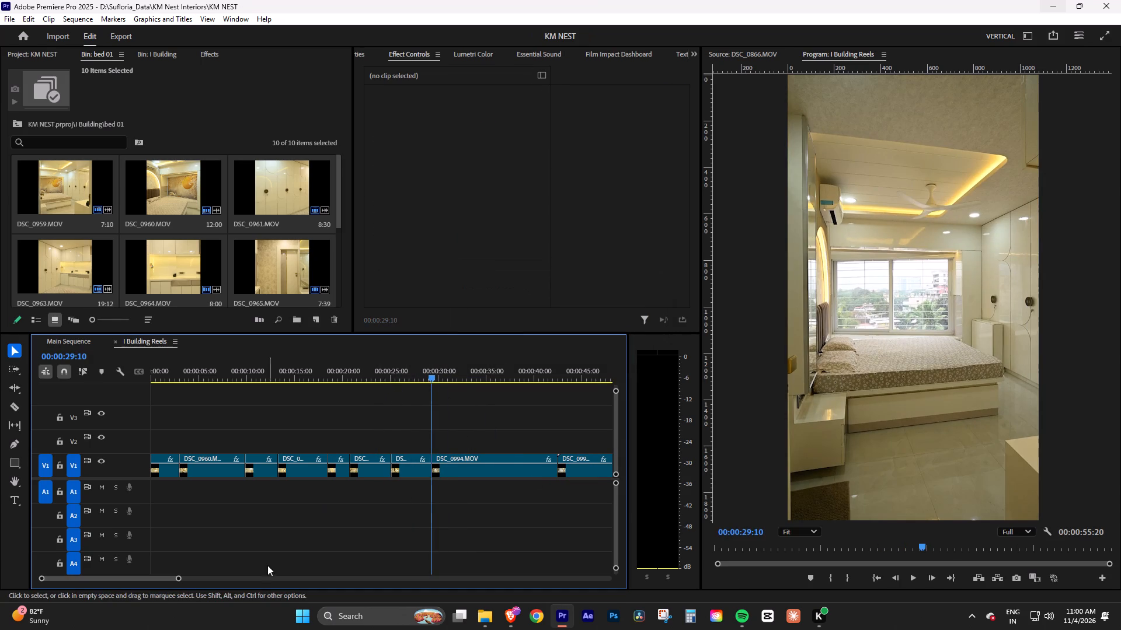
Play through DSC_0994.MOV and split it at 00:00:34:17.
left_click_drag(178, 579, 193, 579)
left_click(284, 547)
key("space")
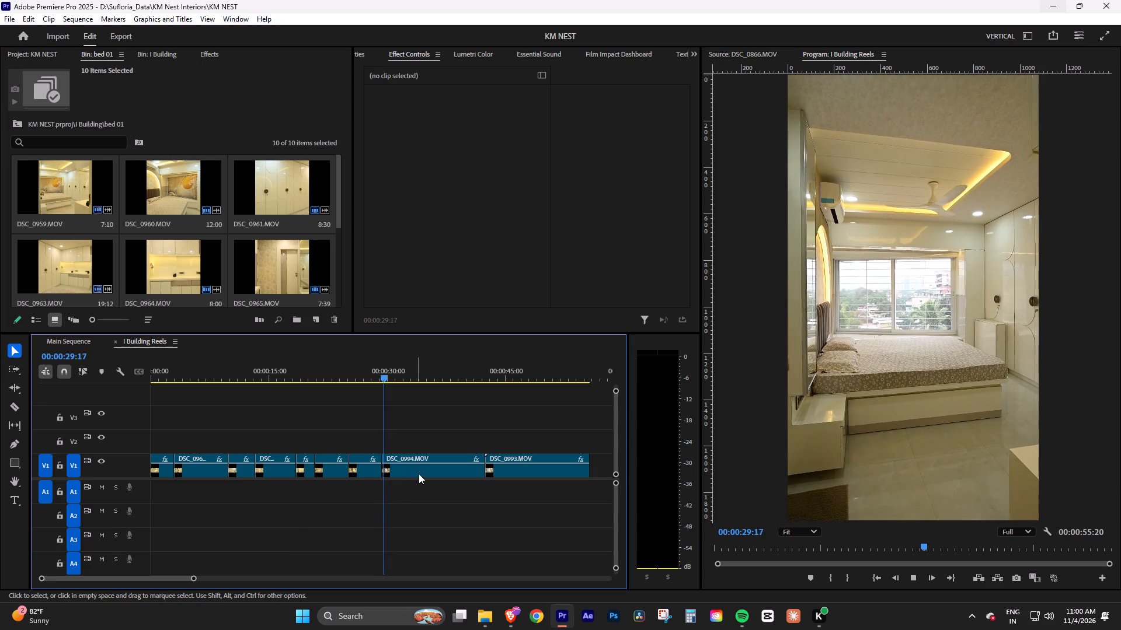
key("space")
left_click(443, 468)
key("space")
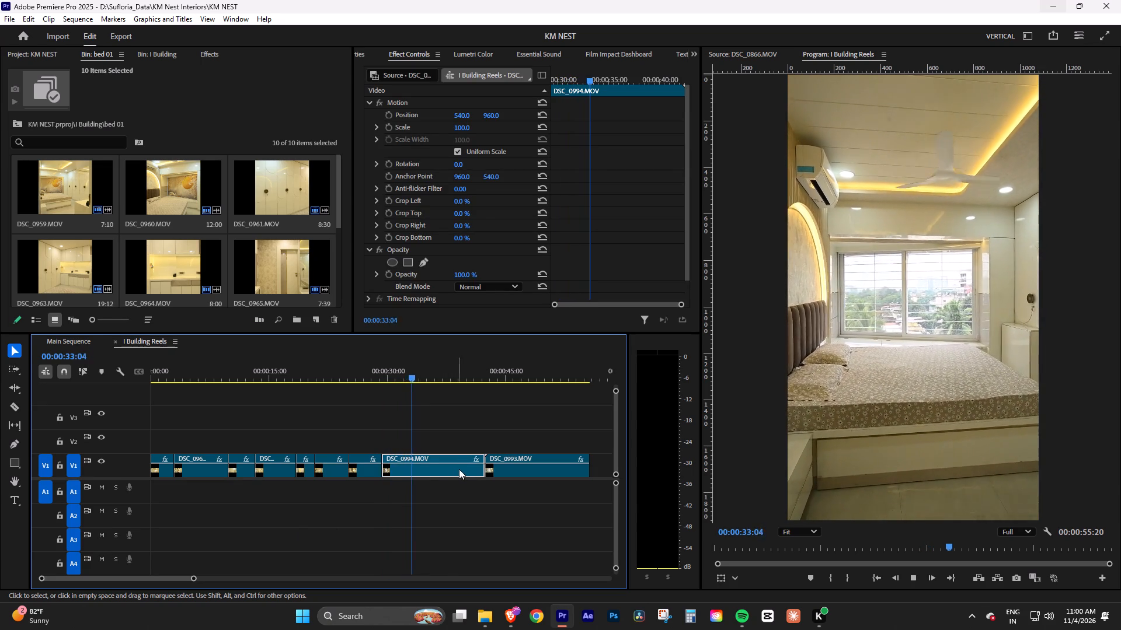
key("space")
key("space")
key("space")
left_click(465, 469)
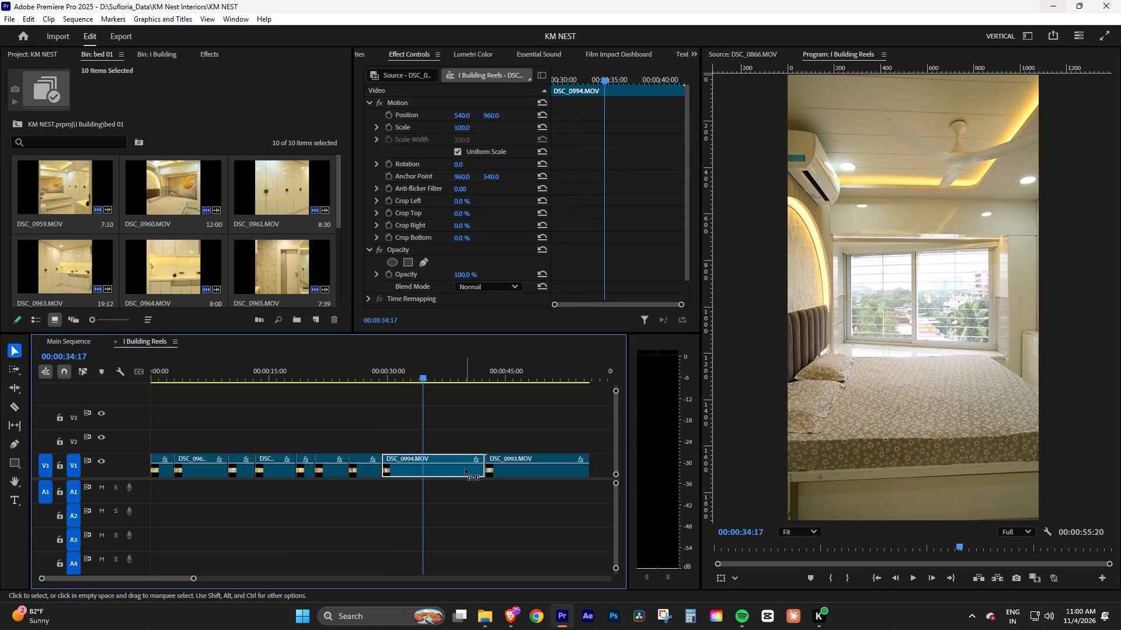
key("ctrl+k")
Split the second DSC_0994.MOV piece at 00:00:38:01, delete its first part and ripple delete the gap.
key("space")
left_click_drag(427, 376, 450, 386)
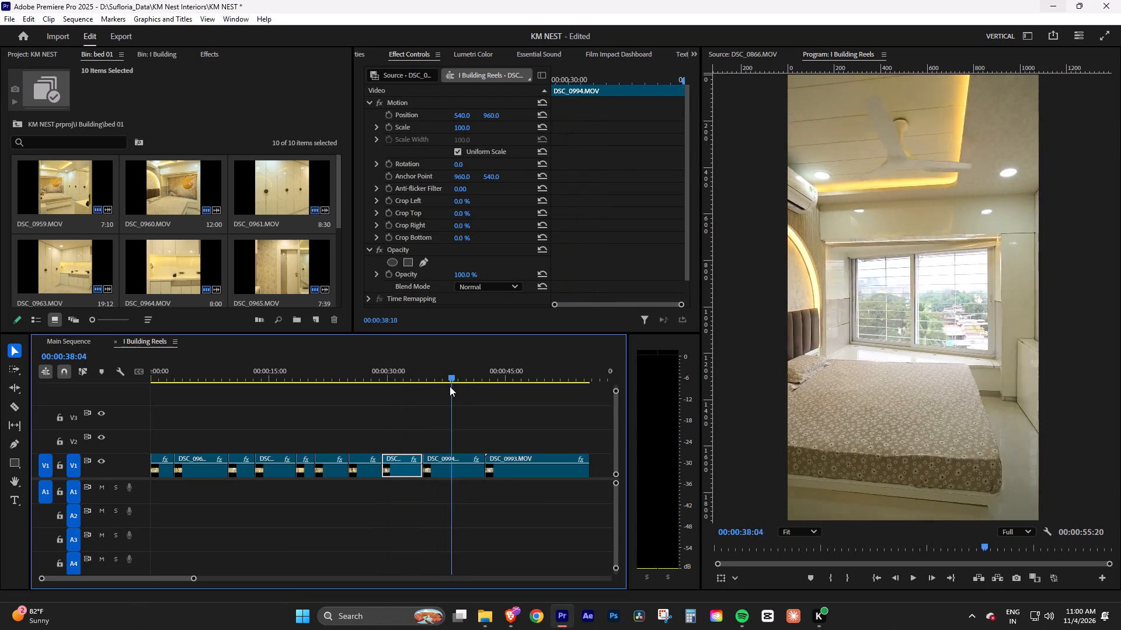
left_click_drag(450, 386, 451, 387)
left_click_drag(469, 443, 471, 474)
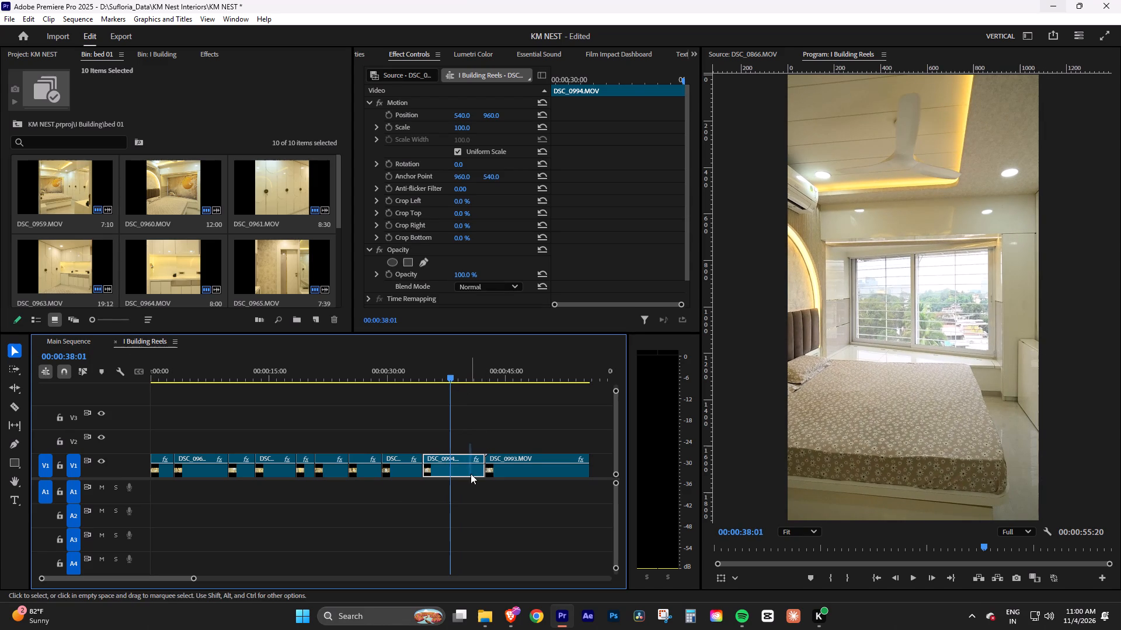
key("ctrl+k")
key("Delete")
right_click(430, 464)
left_click(443, 468)
Preview the remaining DSC_0994.MOV piece just before DSC_0993.MOV and delete it from the sequence.
key("space")
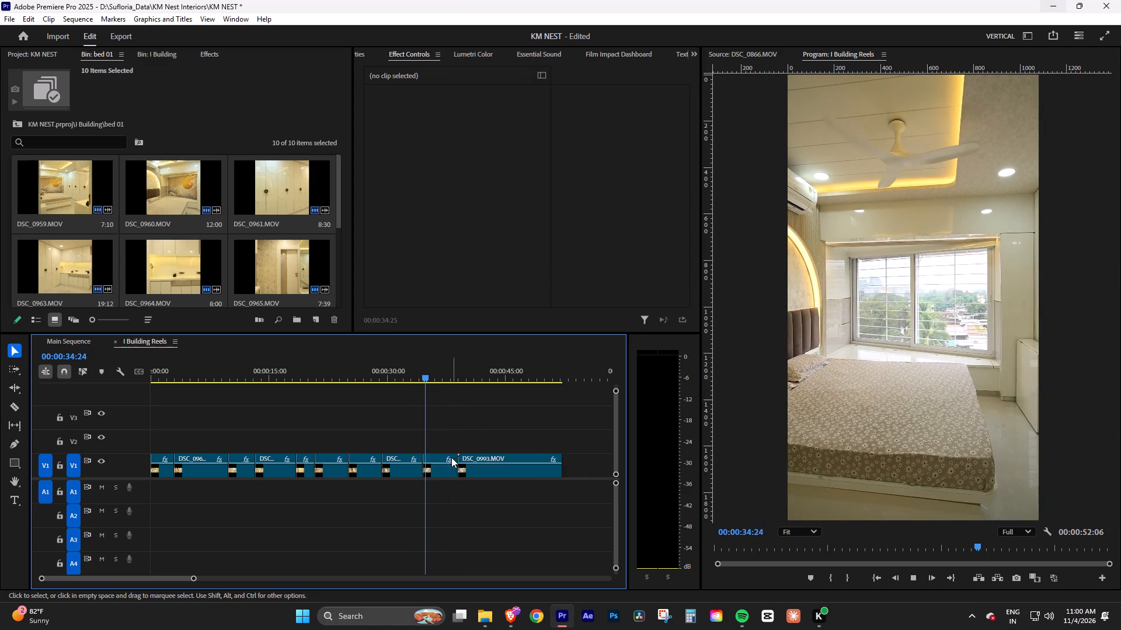
left_click(464, 374)
key("space")
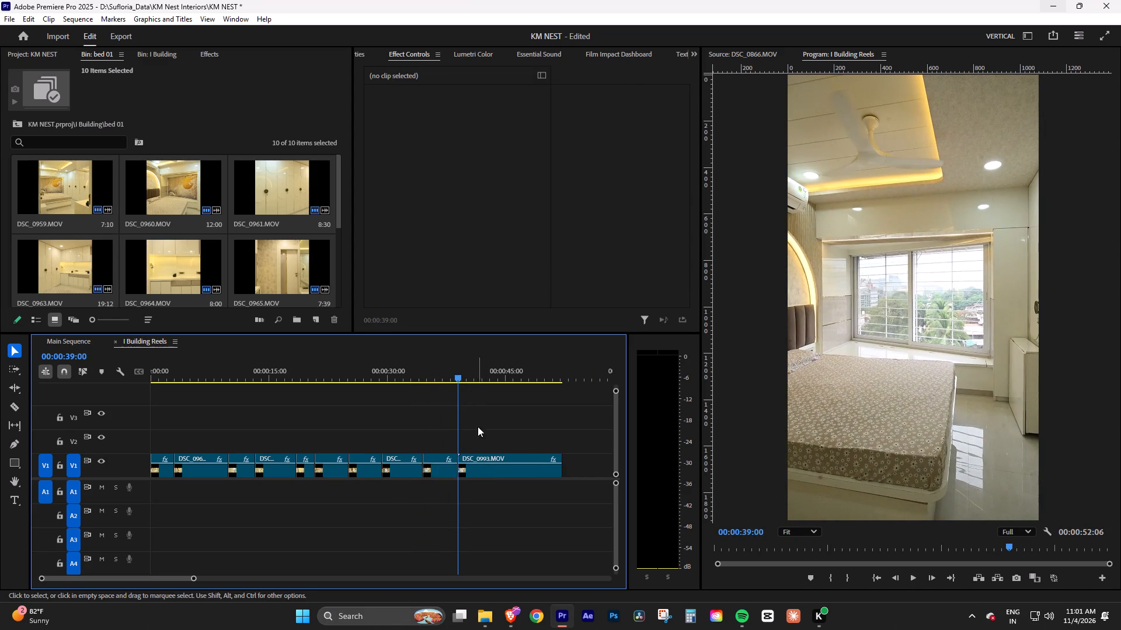
left_click(449, 470)
key("Delete")
Play the opening of DSC_0993.MOV and scrub further into the clip to examine its footage.
key("space")
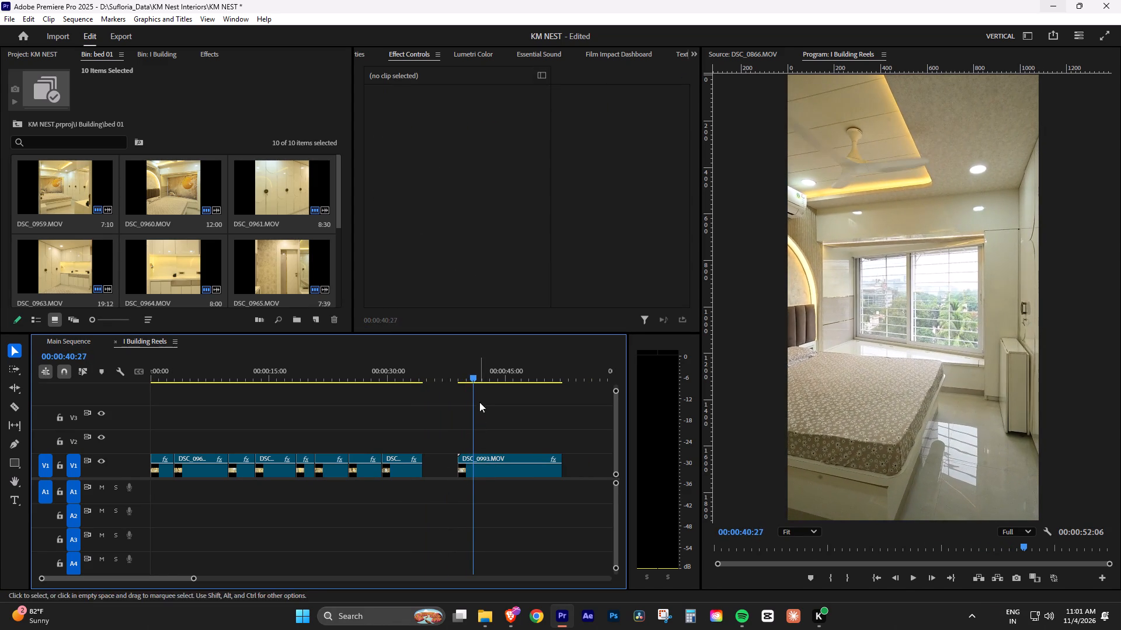
left_click_drag(474, 375, 500, 376)
left_click_drag(522, 418, 522, 432)
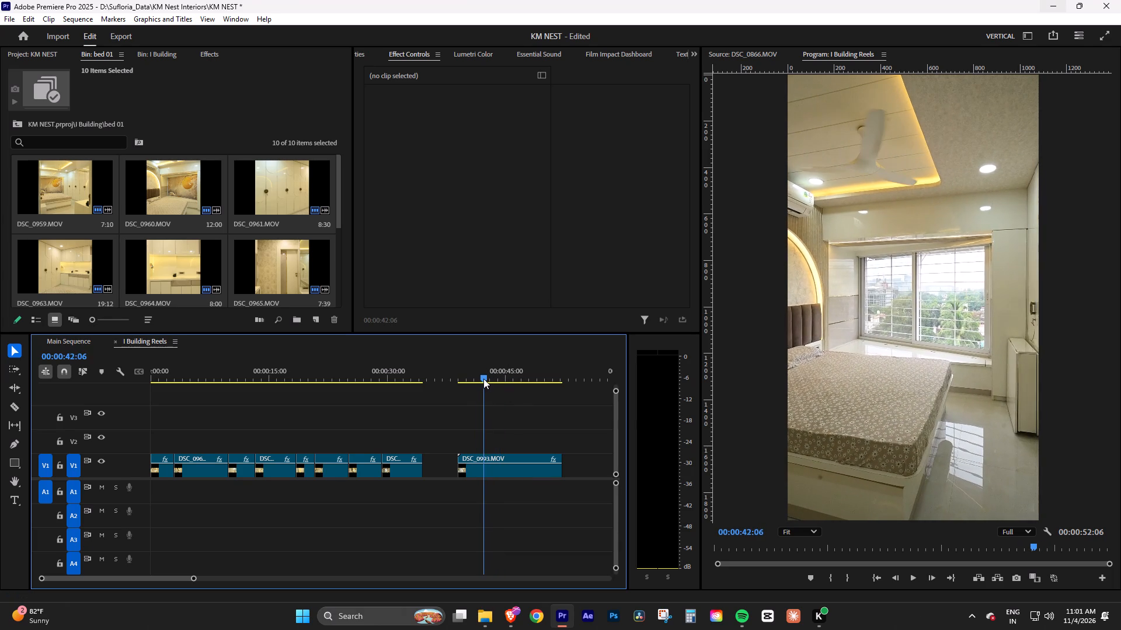
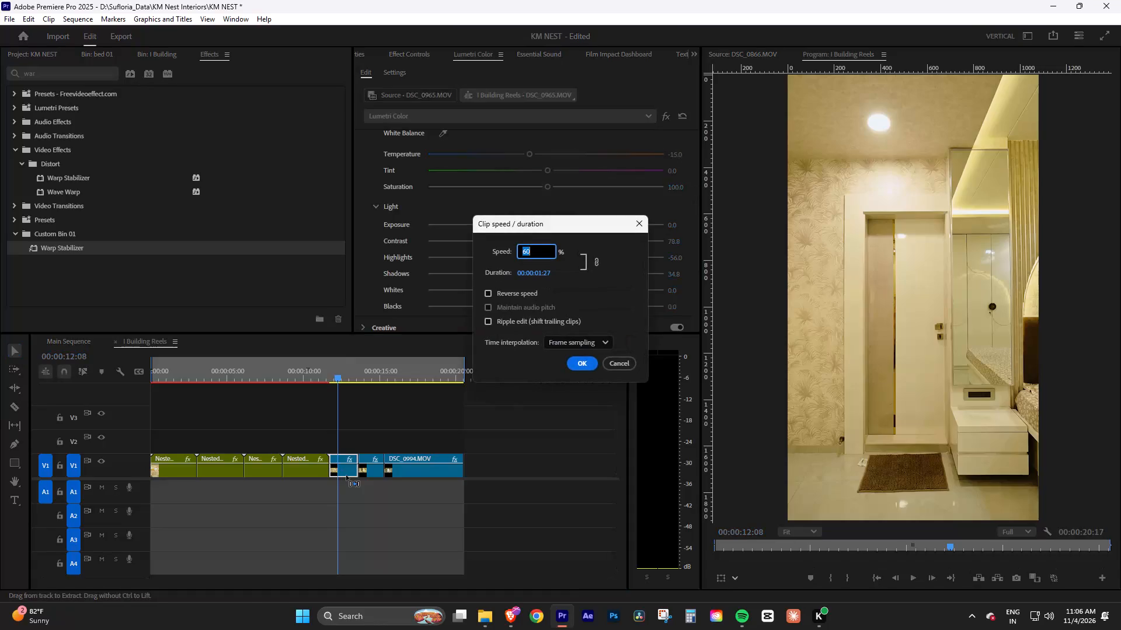
Nest the DSC_0965.MOV clip and apply Warp Stabilizer to the nested sequence.
key("Return")
left_click(346, 475)
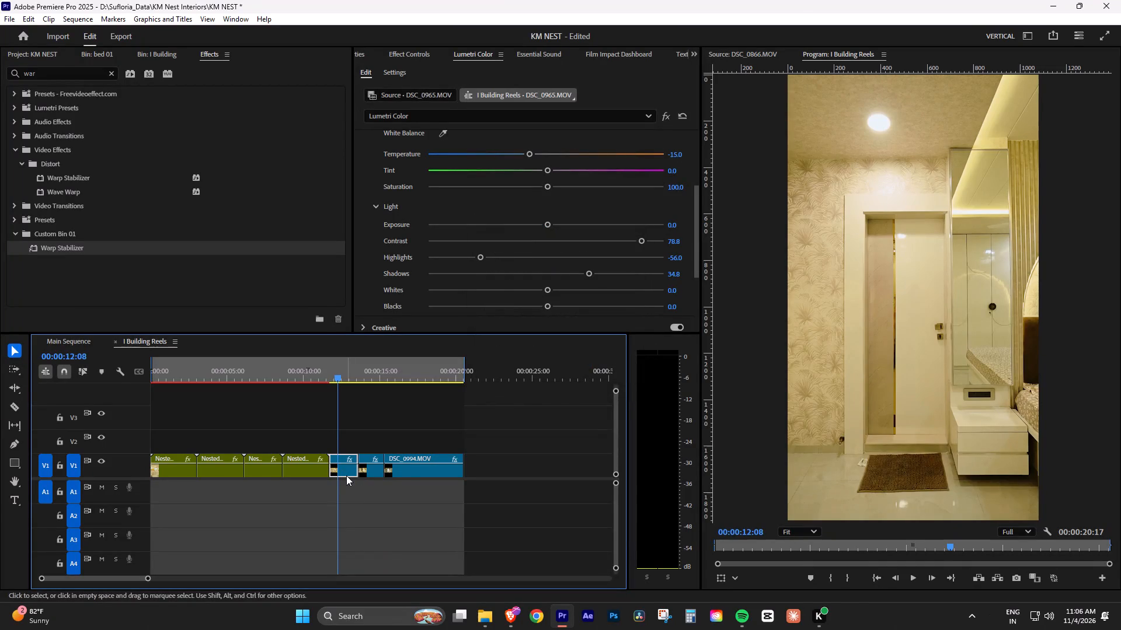
key("n")
key("Return")
left_click(346, 475)
left_click_drag(66, 249, 343, 474)
Check the clip speed of DSC_0966.MOV, nest the clip and apply Warp Stabilizer to the nested sequence.
left_click(372, 376)
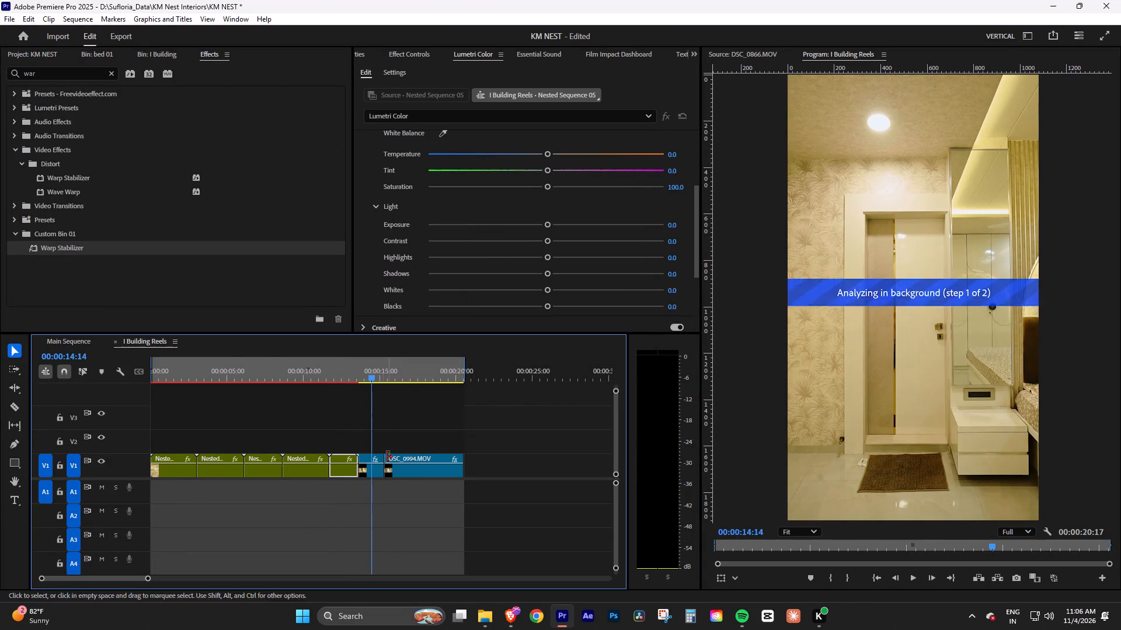
left_click(376, 475)
key("ctrl+r")
key("Return")
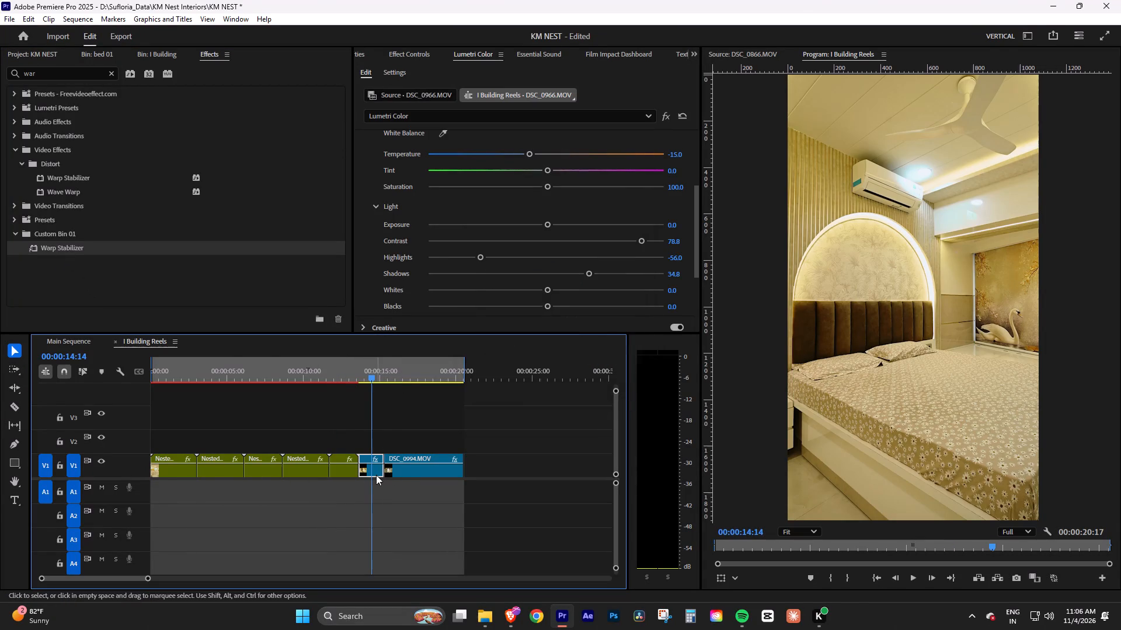
left_click(376, 475)
key("n")
key("Return")
left_click(376, 475)
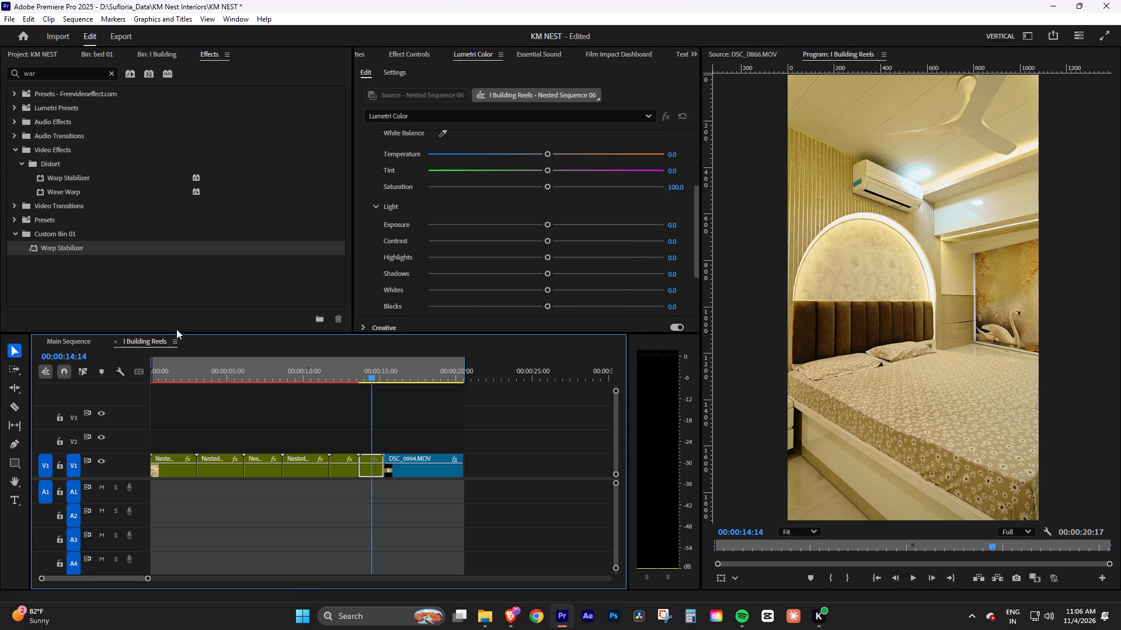
left_click_drag(79, 249, 377, 476)
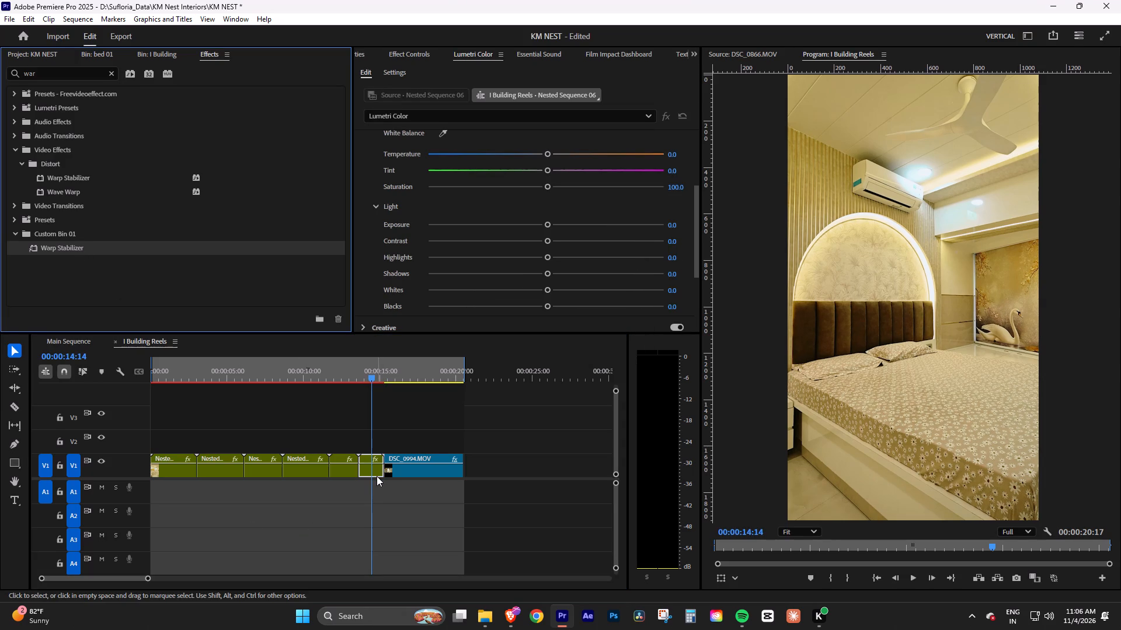
Check the clip speed of DSC_0994.MOV and apply Warp Stabilizer directly to the clip.
left_click(410, 374)
left_click(412, 470)
key("ctrl+r")
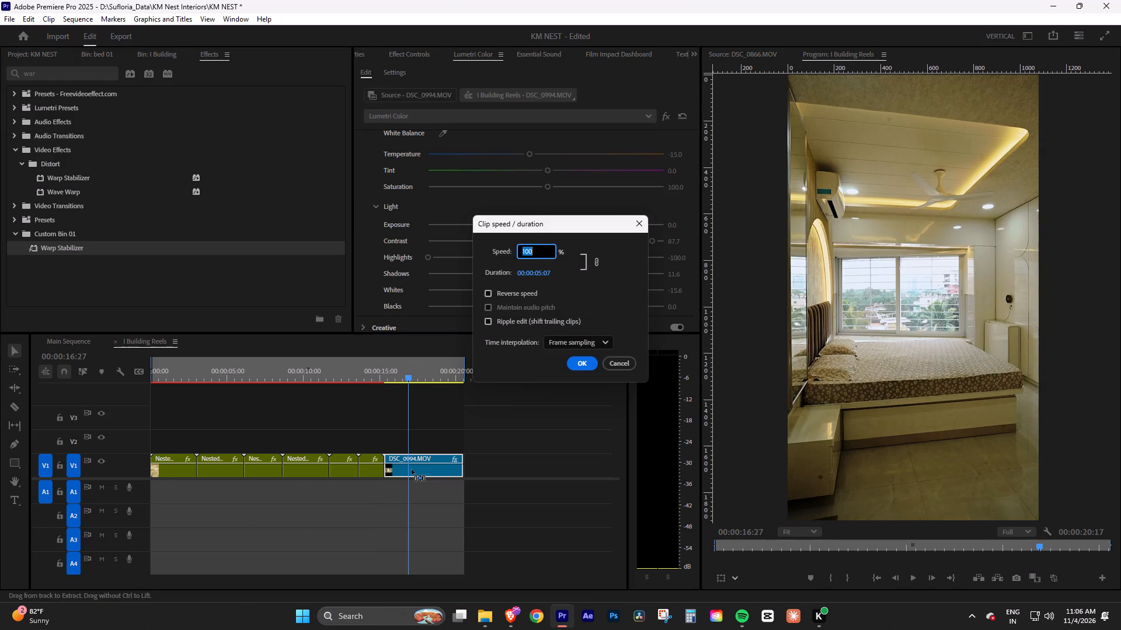
key("Return")
left_click(412, 470)
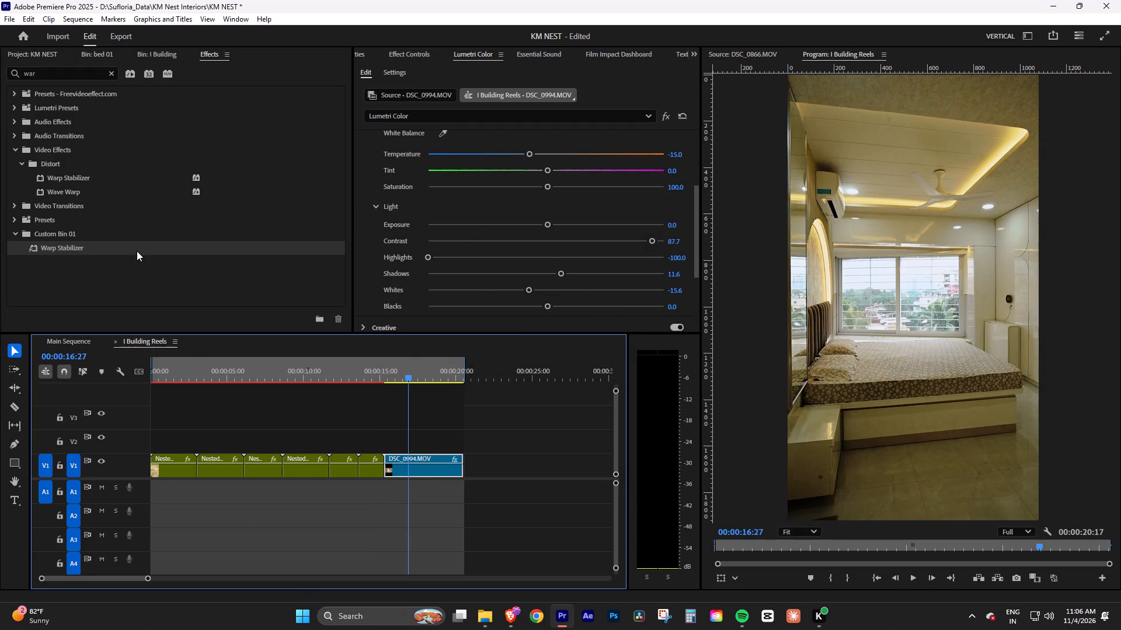
left_click_drag(136, 250, 431, 473)
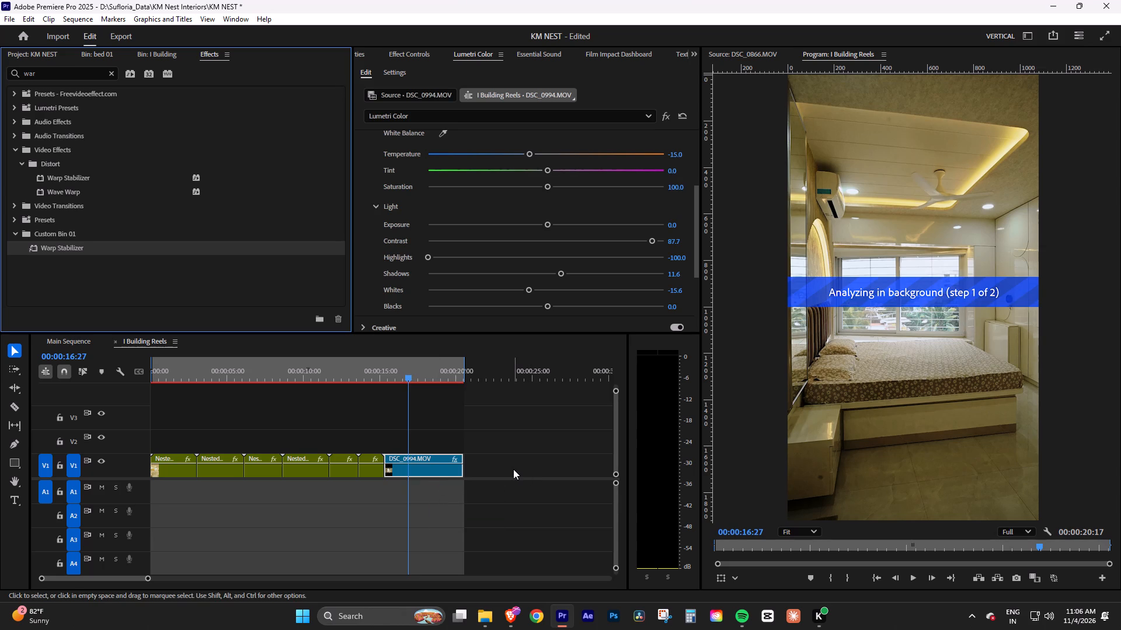
Switch to Spotify, pause the music and return to the Premiere Pro timeline.
left_click(750, 629)
key("space")
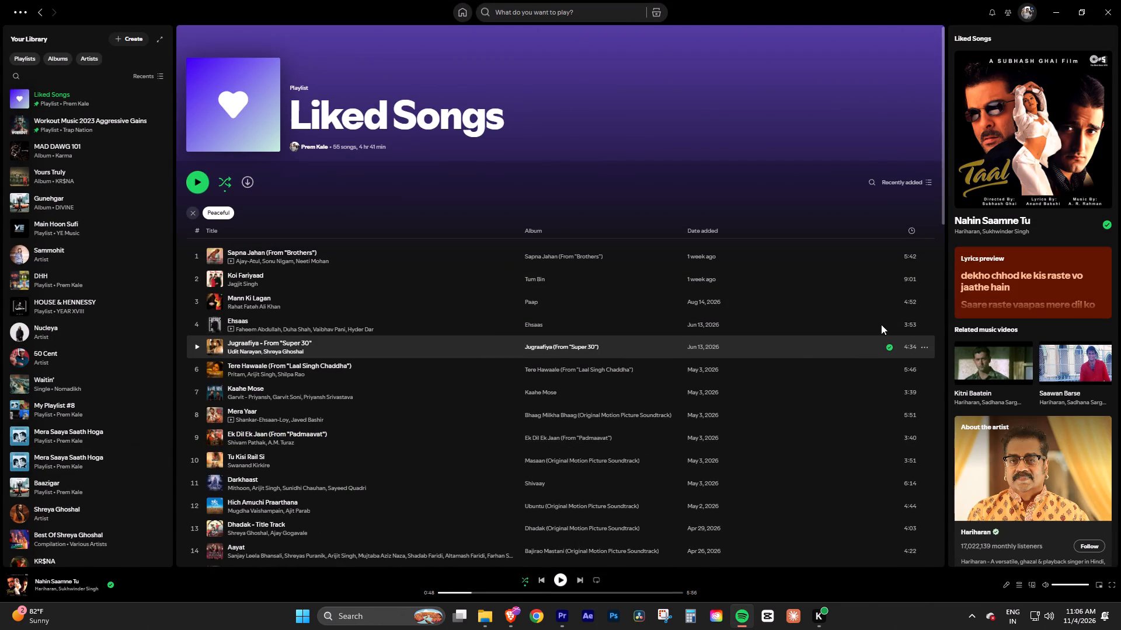
left_click(1050, 6)
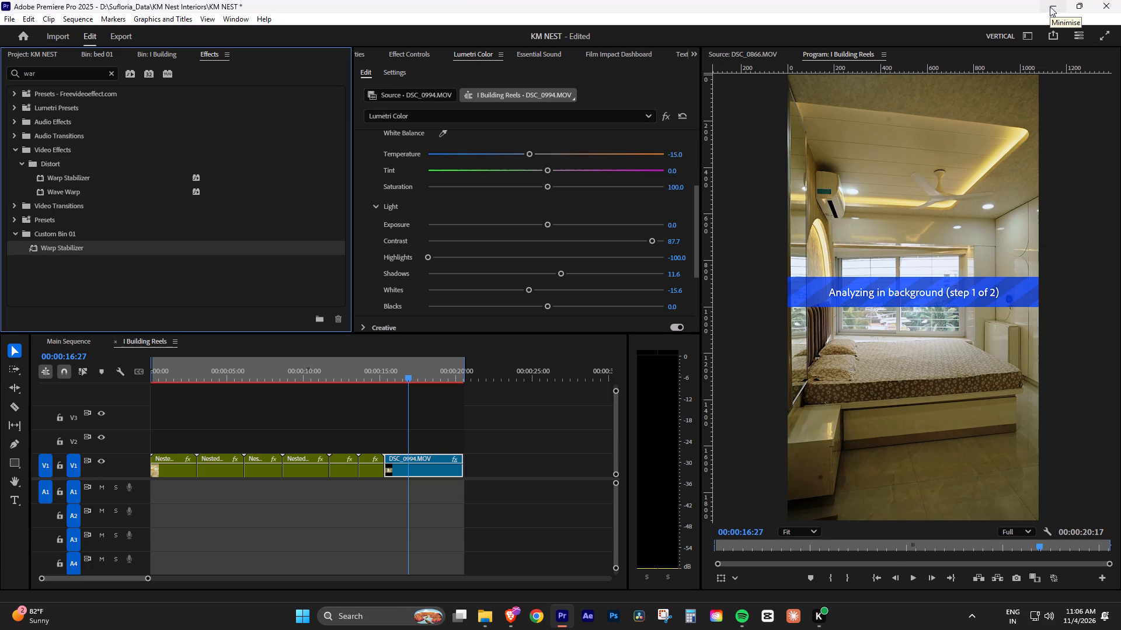
left_click(510, 430)
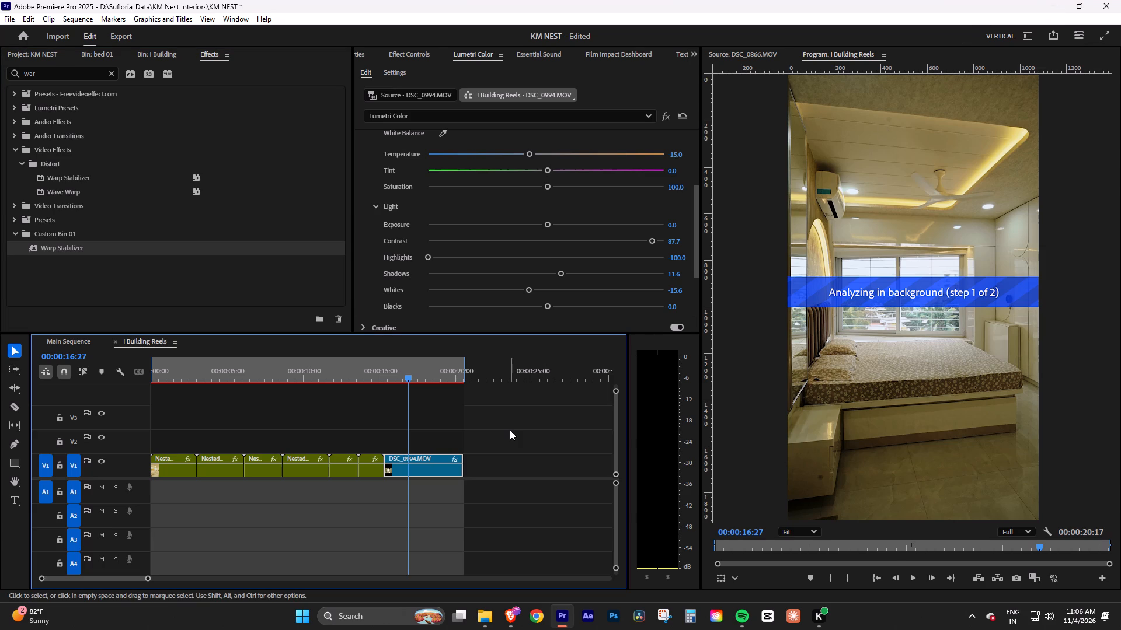
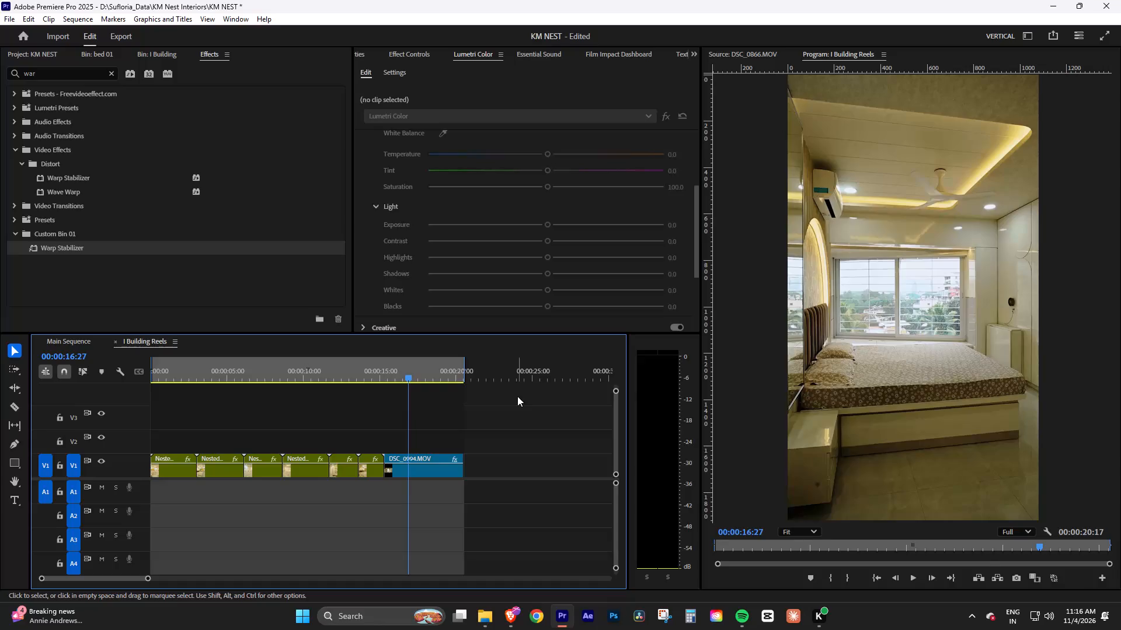
Switch to Spotify, resume the music and return to the Premiere Pro timeline.
key("alt+Tab")
key("space")
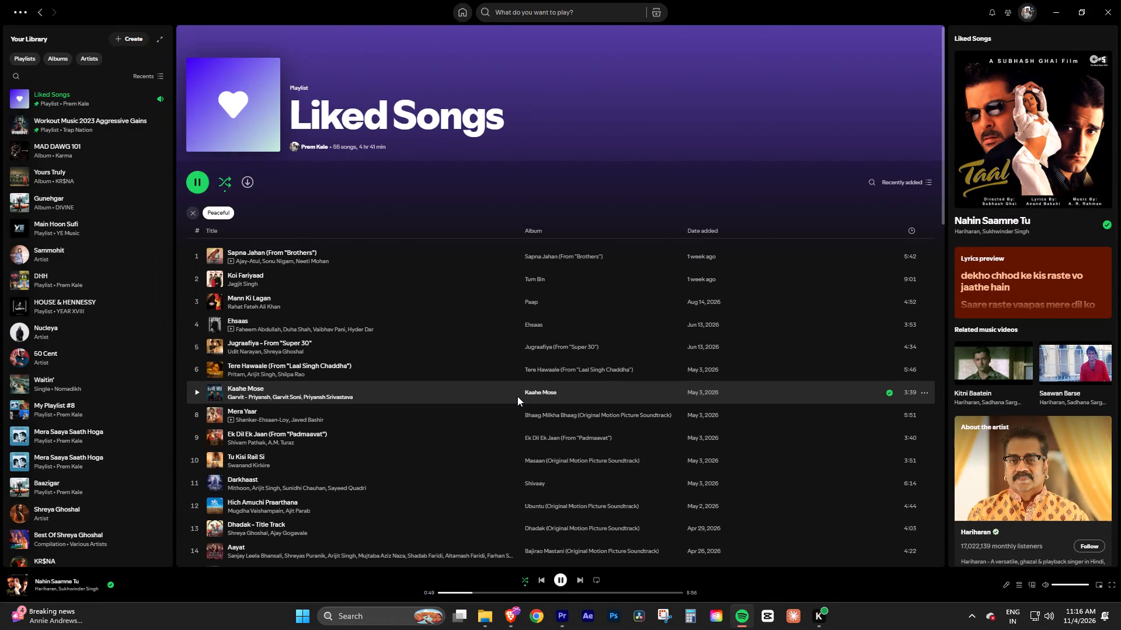
key("alt+Tab")
key("alt+Tab")
key("alt+Tab")
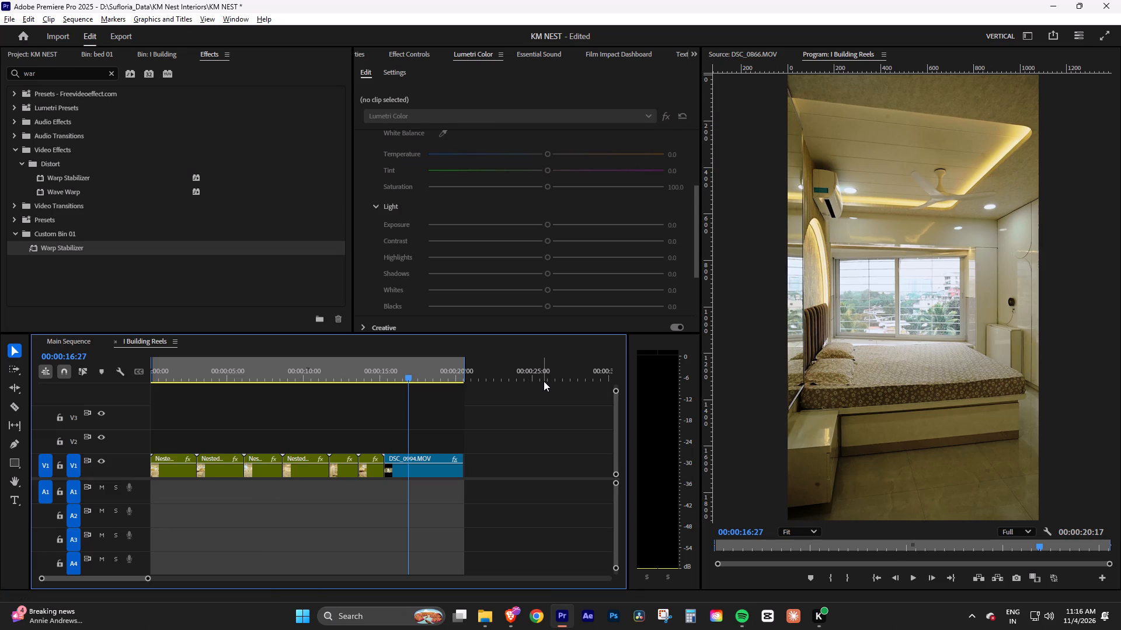
Play back DSC_0994.MOV from its start and inspect its Warp Stabilizer settings to judge the stabilized motion.
left_click_drag(407, 376, 388, 380)
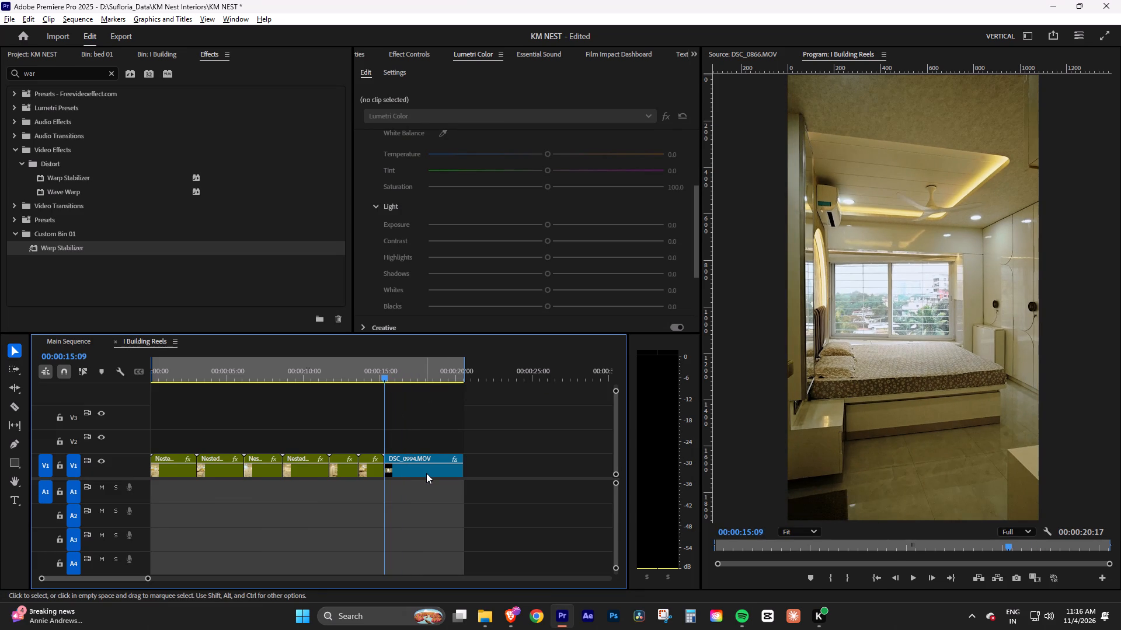
left_click(426, 473)
key("space")
key("space")
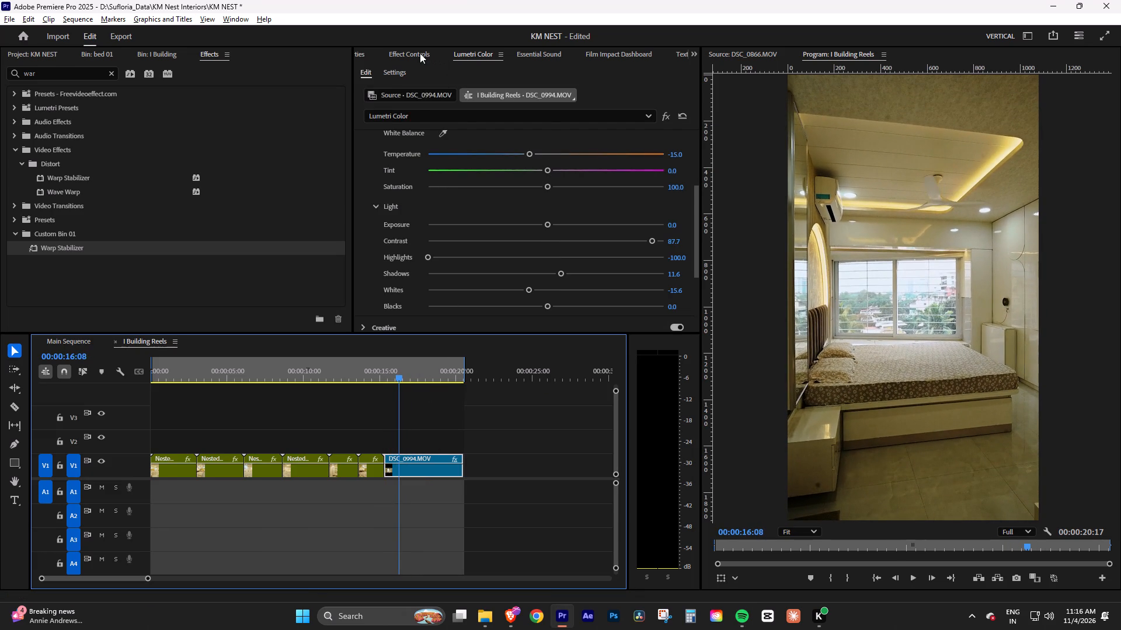
left_click(419, 53)
left_click_drag(687, 146, 687, 193)
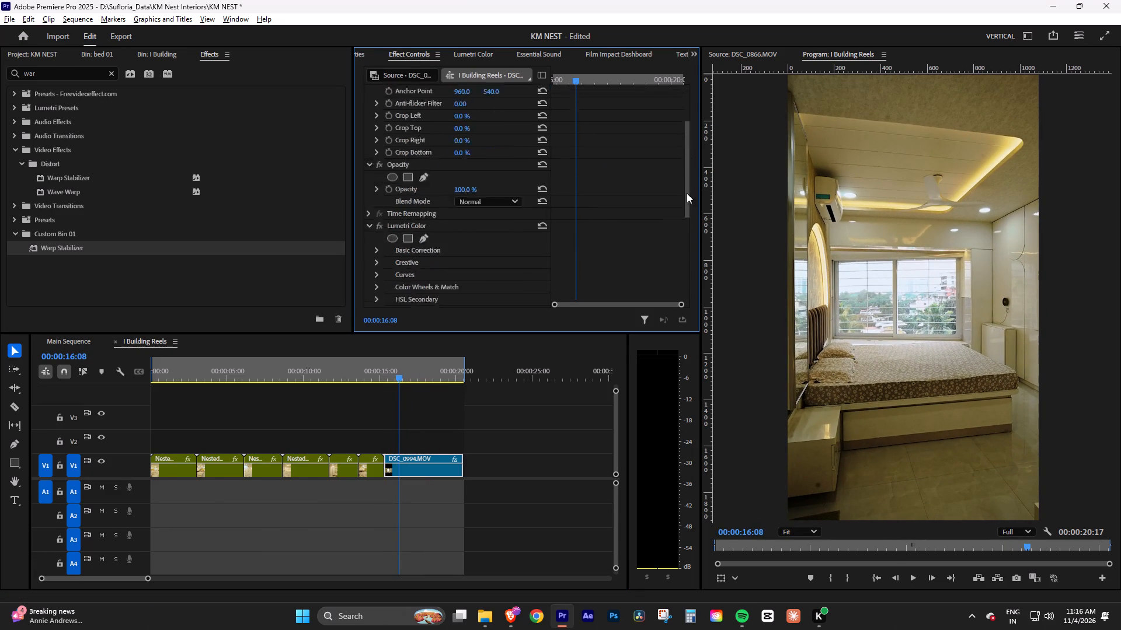
left_click_drag(687, 193, 687, 277)
key("space")
left_click_drag(406, 376, 391, 376)
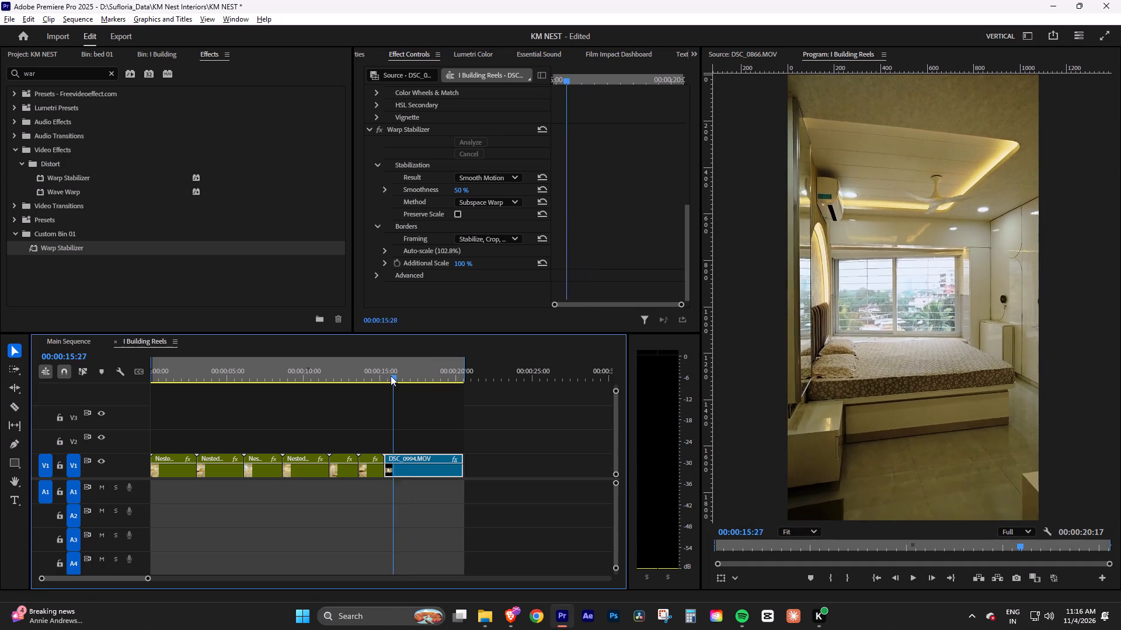
left_click_drag(391, 376, 385, 378)
left_click(488, 427)
left_click(433, 473)
key("space")
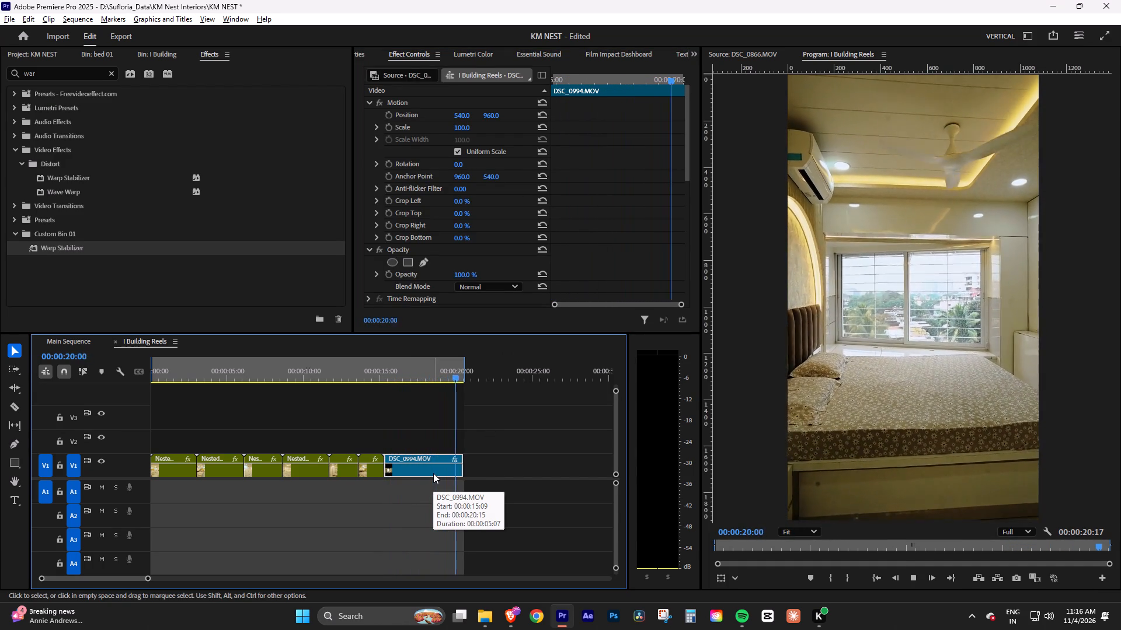
left_click(389, 372, "shift")
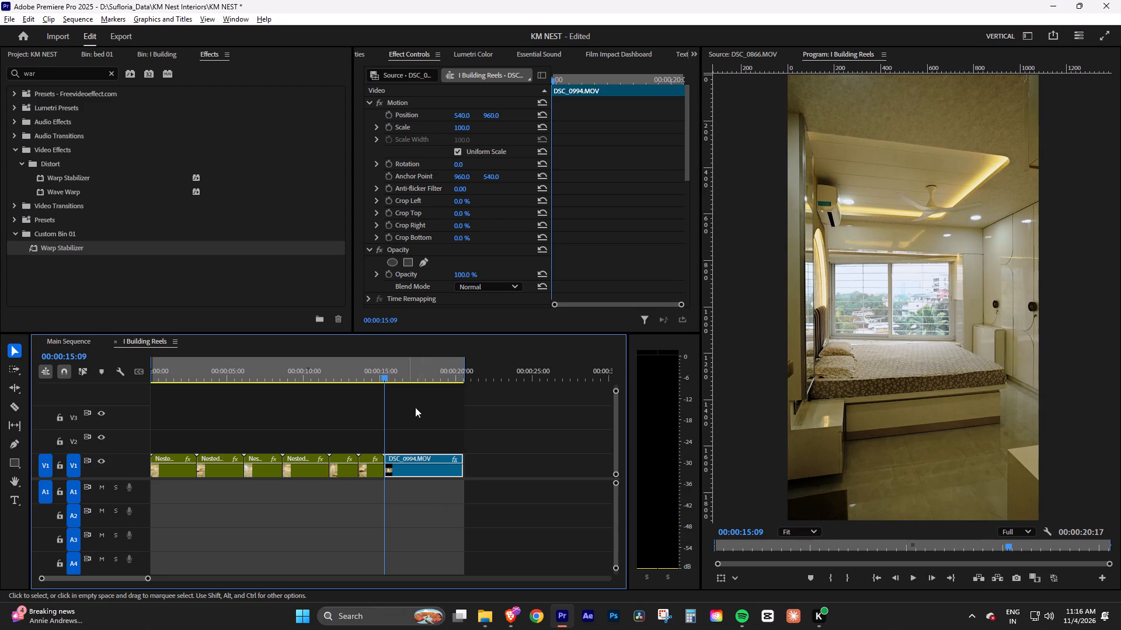
Set the Warp Stabilizer method on DSC_0994.MOV to Position, Scale, Rotation and enable Detailed Analysis.
left_click_drag(688, 156, 684, 278)
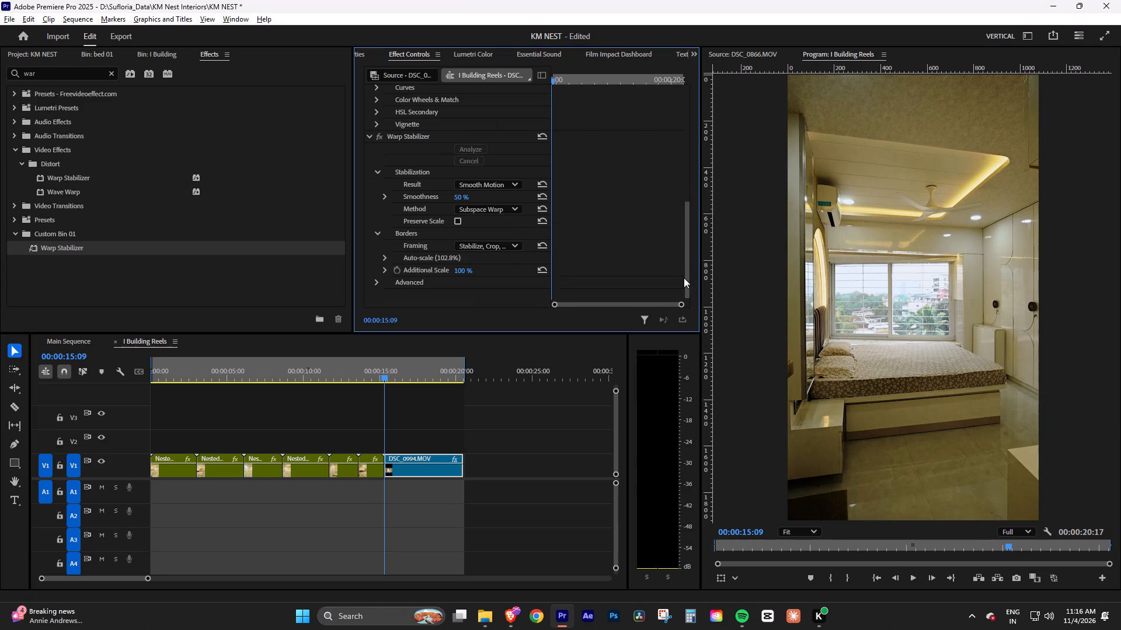
left_click_drag(684, 278, 681, 284)
left_click(507, 201)
left_click(499, 236)
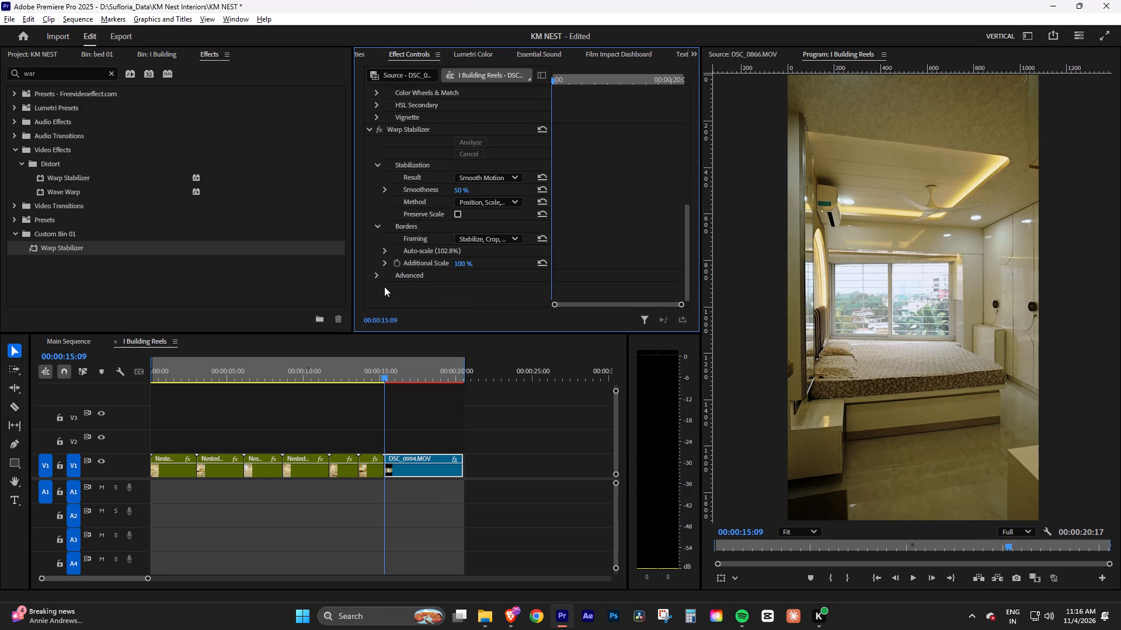
left_click(377, 272)
left_click(459, 289)
left_click(459, 297)
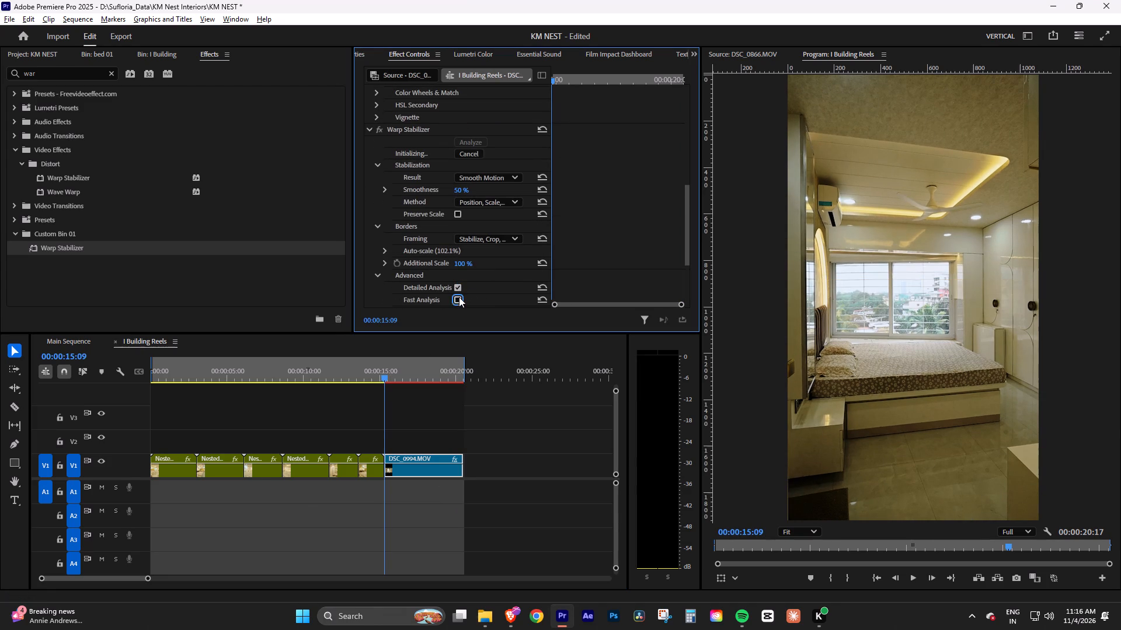
left_click(474, 295)
left_click(490, 408)
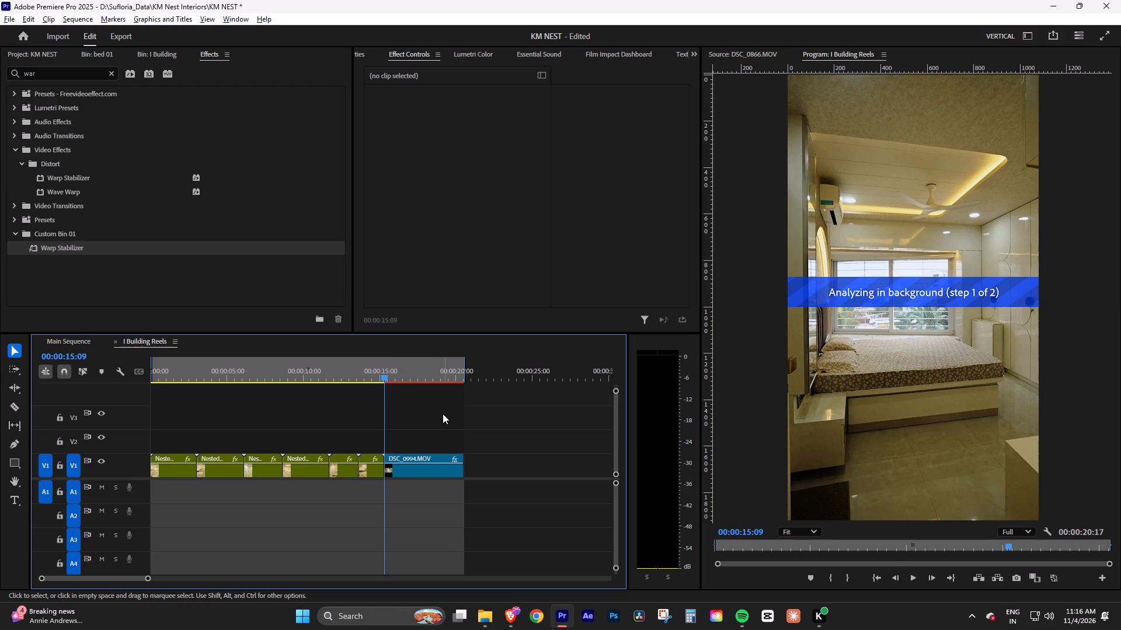
Play the I Building Reels sequence from the start to review the speed and smoothness of the first three nested clips.
left_click_drag(234, 371, 90, 394)
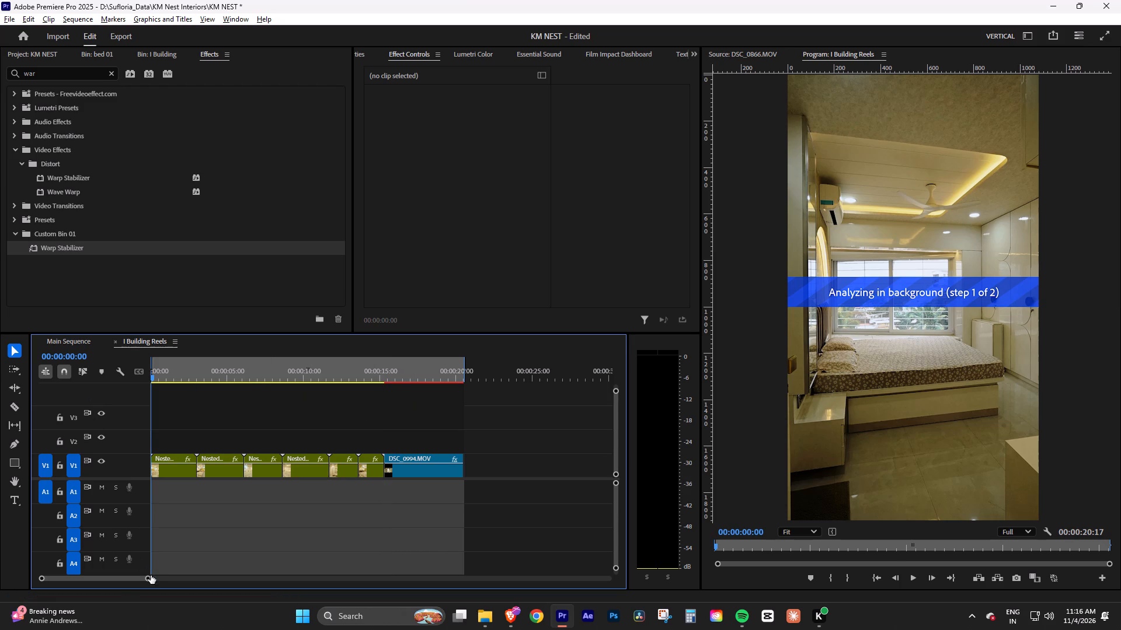
left_click(149, 579)
left_click(204, 548)
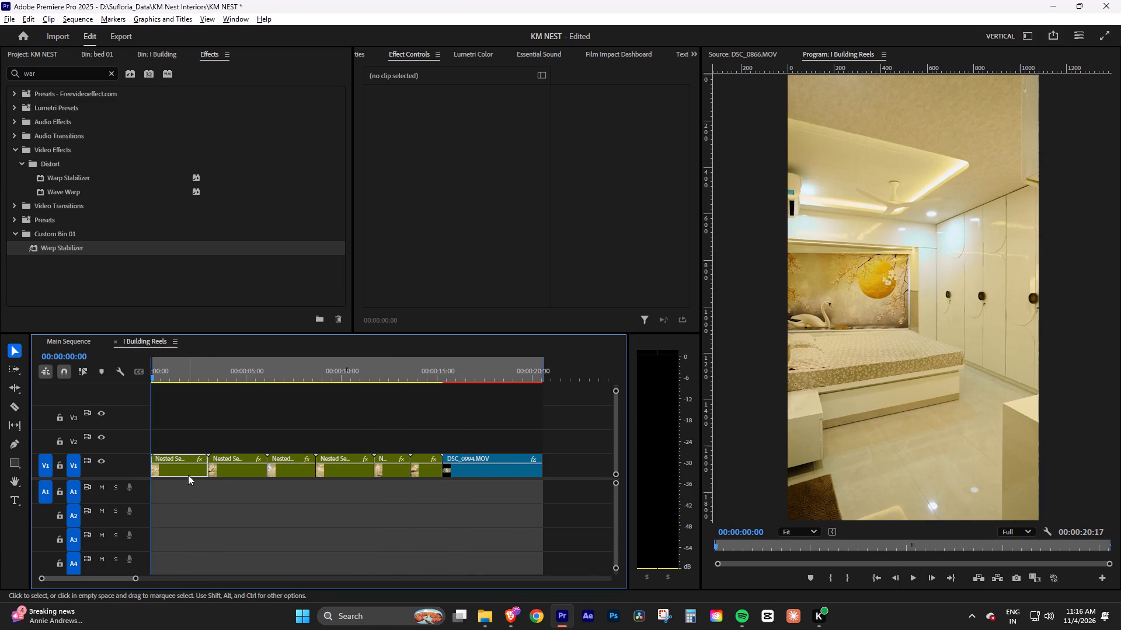
left_click(188, 475)
left_click(208, 489)
left_click(194, 480)
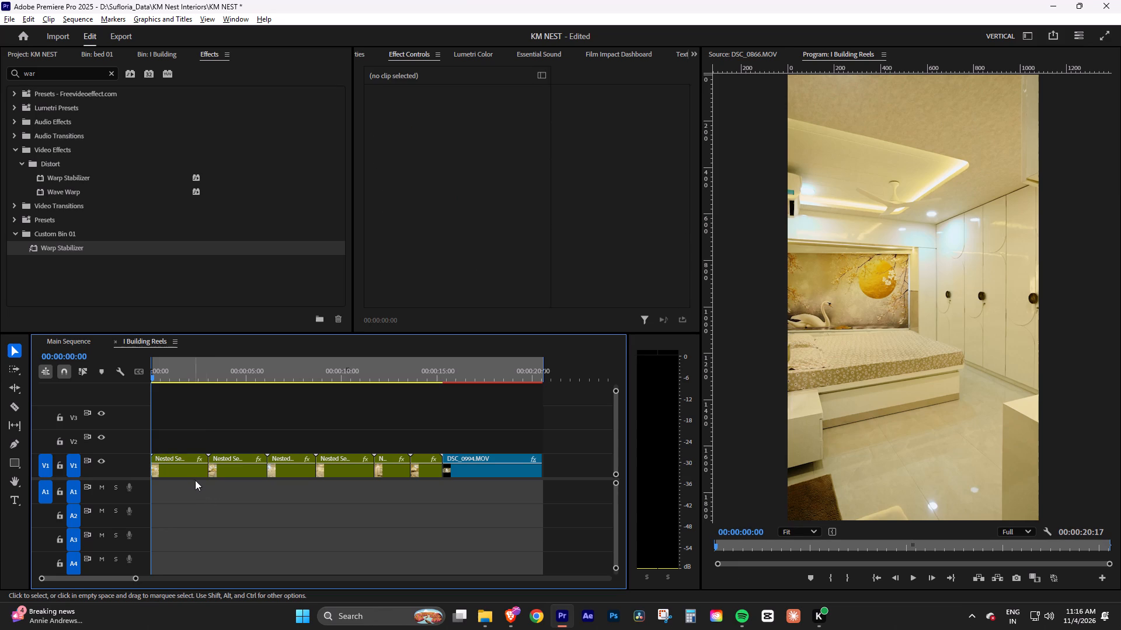
left_click(192, 473)
left_click(206, 507)
key("space")
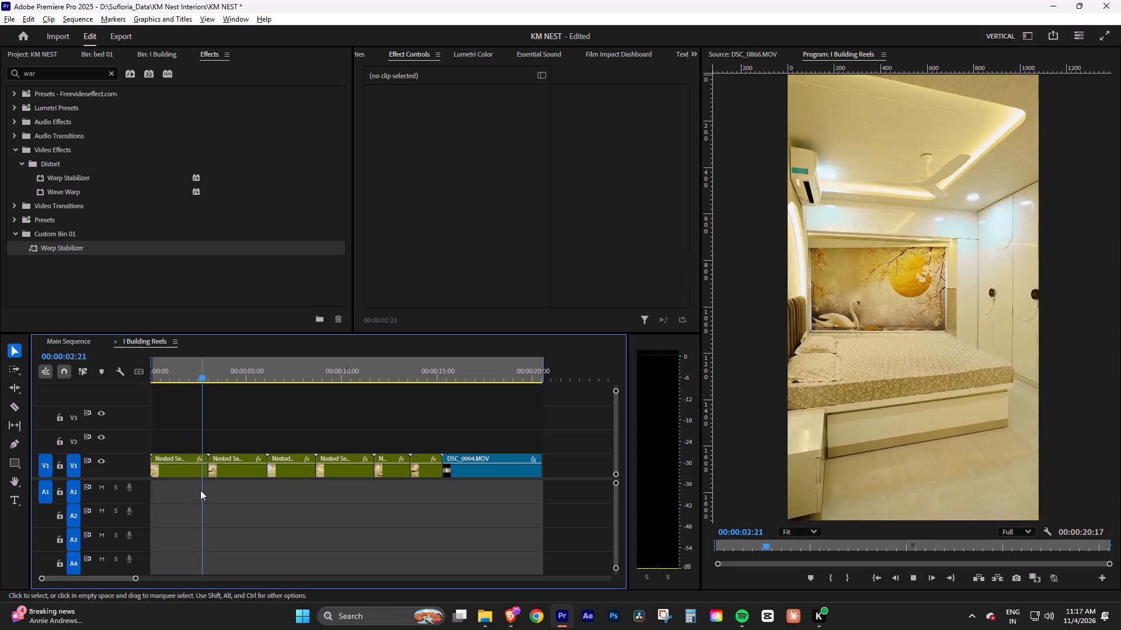
key("space")
left_click(188, 374)
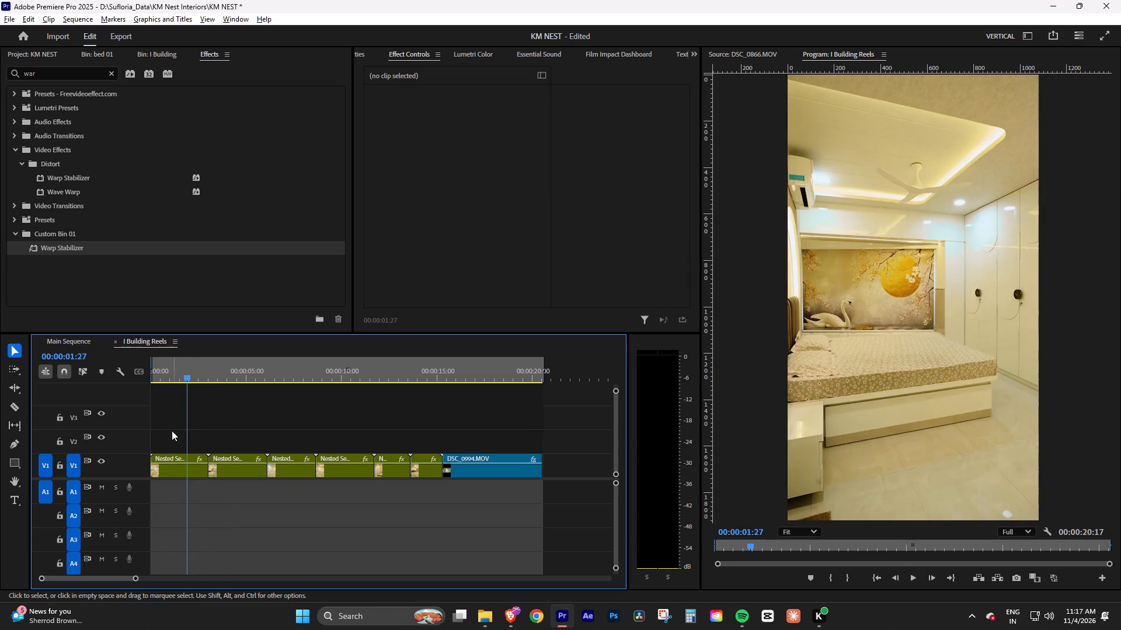
key("space")
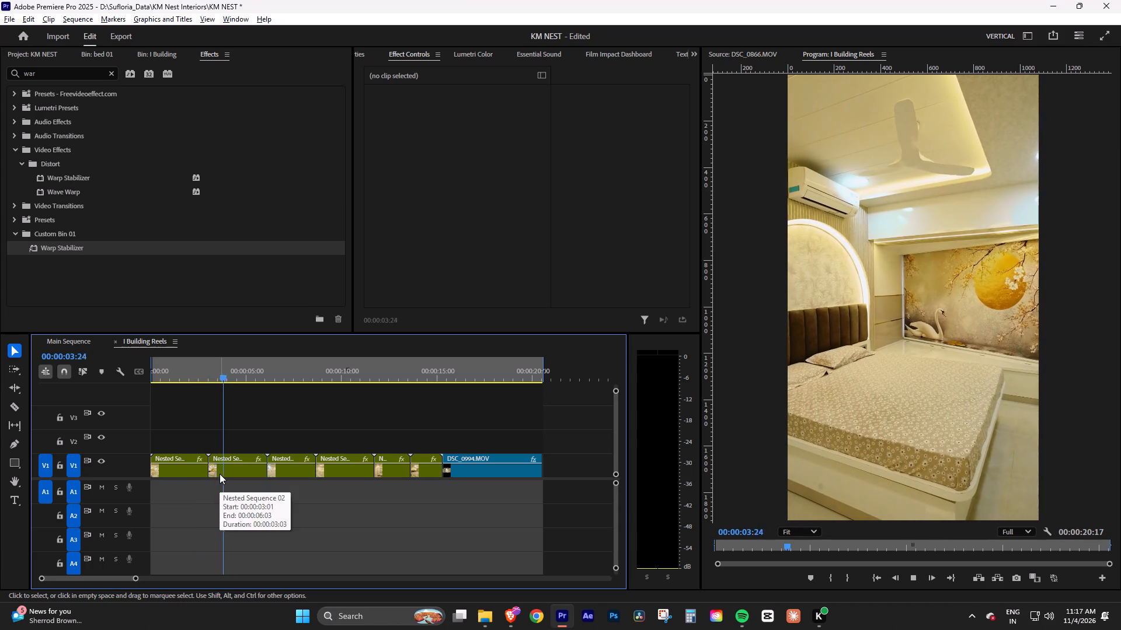
key("space")
left_click_drag(198, 370, 100, 377)
key("space")
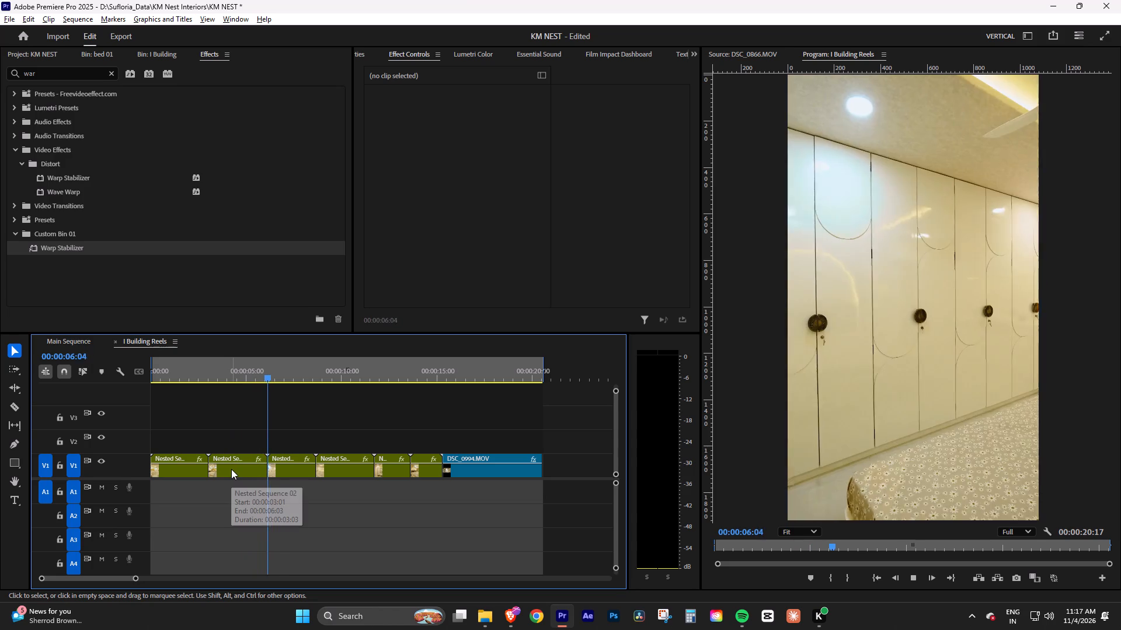
left_click(238, 366)
key("space")
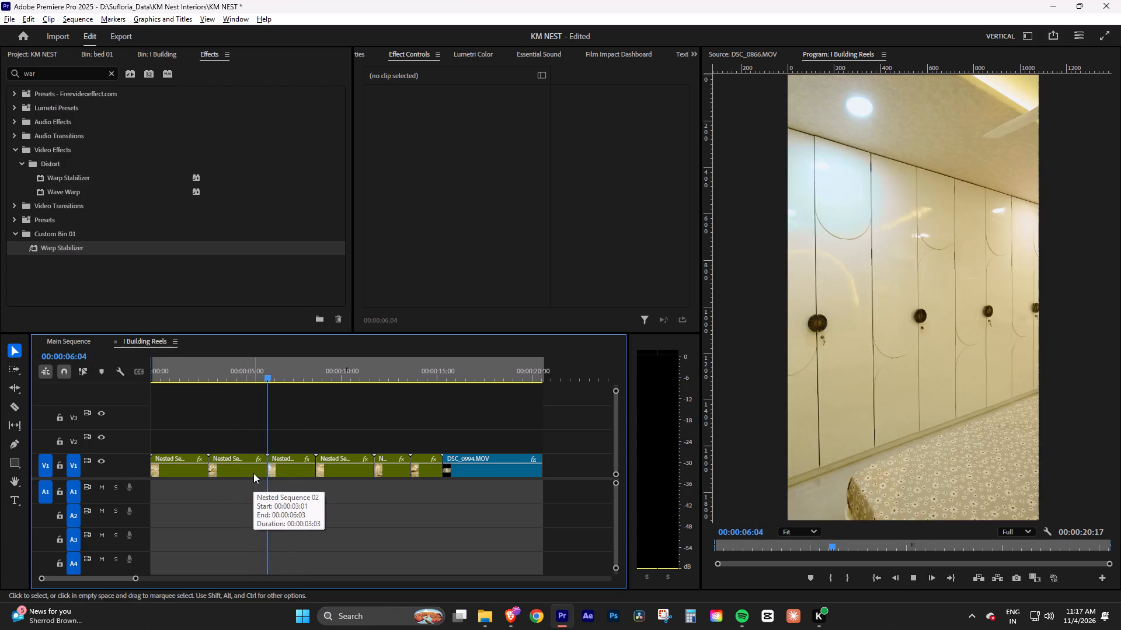
key("space")
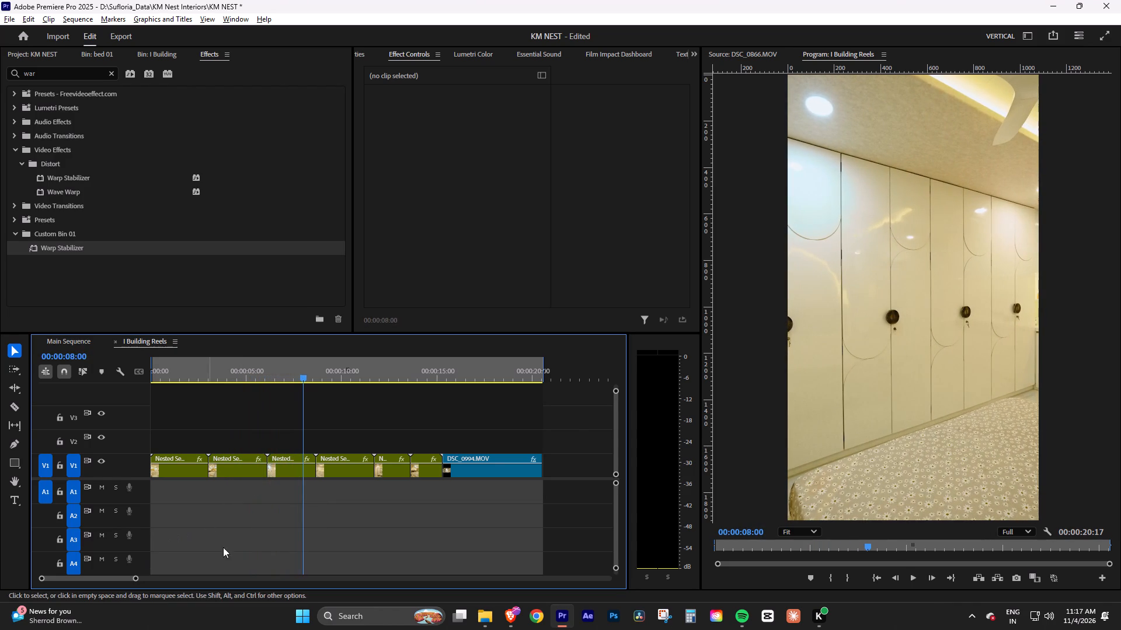
Move the third clip and all clips following it further along the timeline, opening a gap after Nested Sequence 02.
left_click_drag(577, 429, 286, 473)
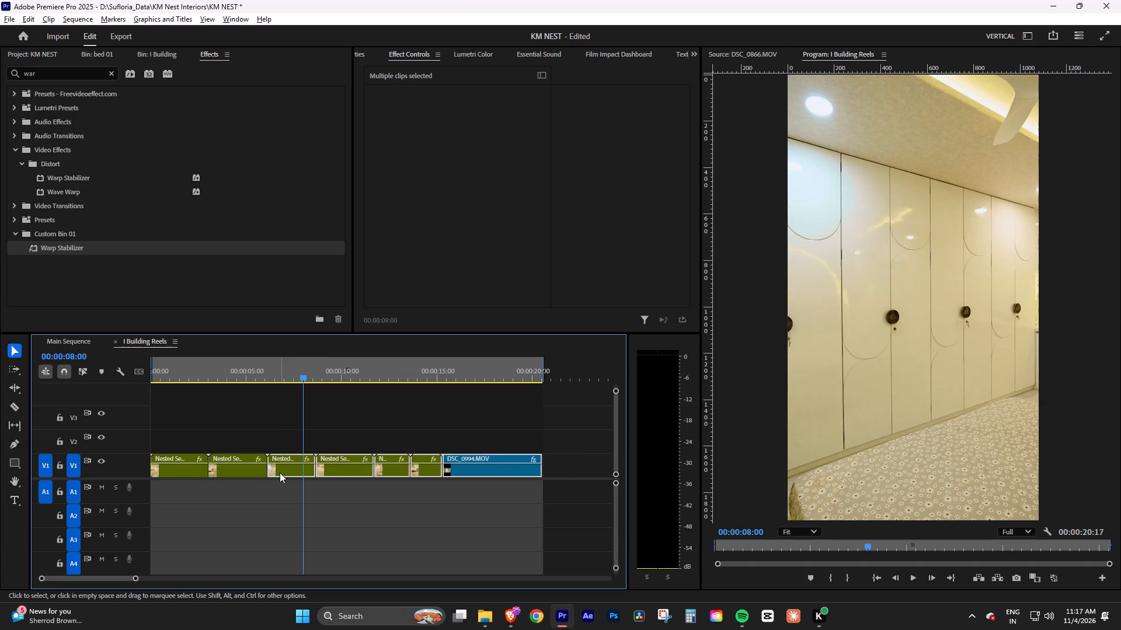
left_click_drag(280, 473, 323, 474)
Open Nested Sequence 01, check the clip speed of DSC_0959.MOV and return to the I Building Reels sequence.
left_click_drag(193, 370, 186, 370)
left_click(180, 469)
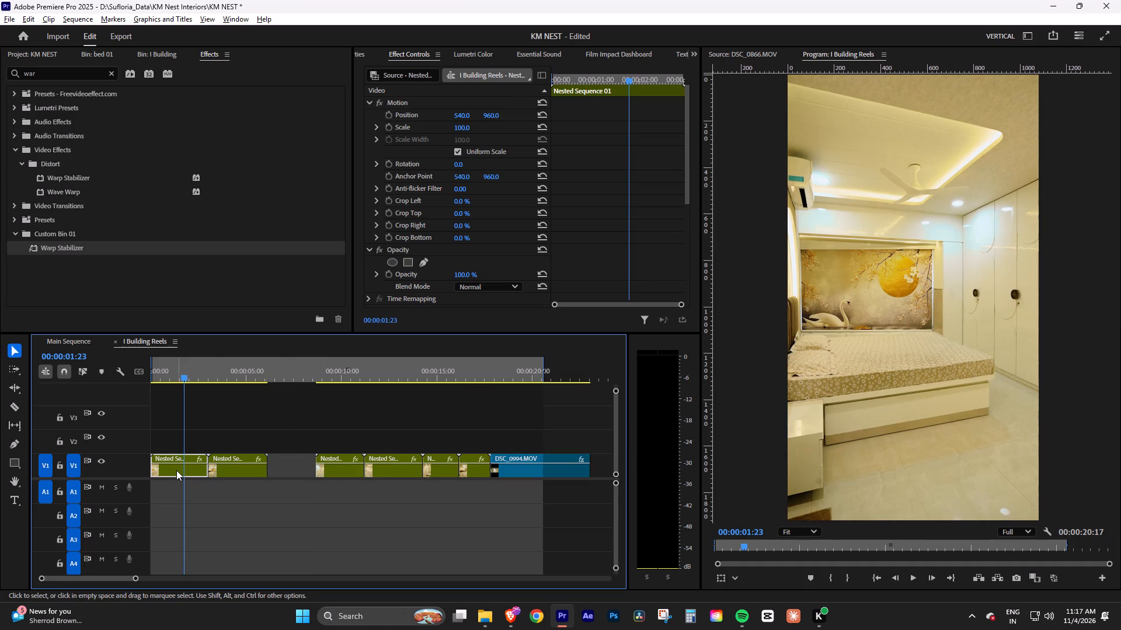
double_click(176, 470)
left_click(187, 470)
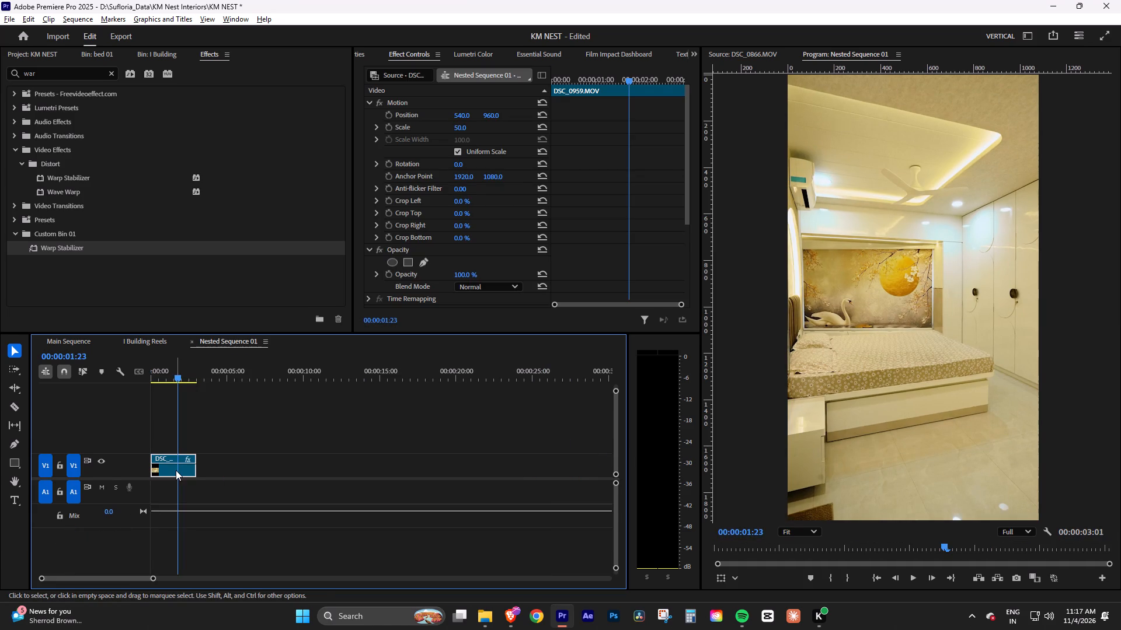
key("ctrl+r")
left_click(586, 366)
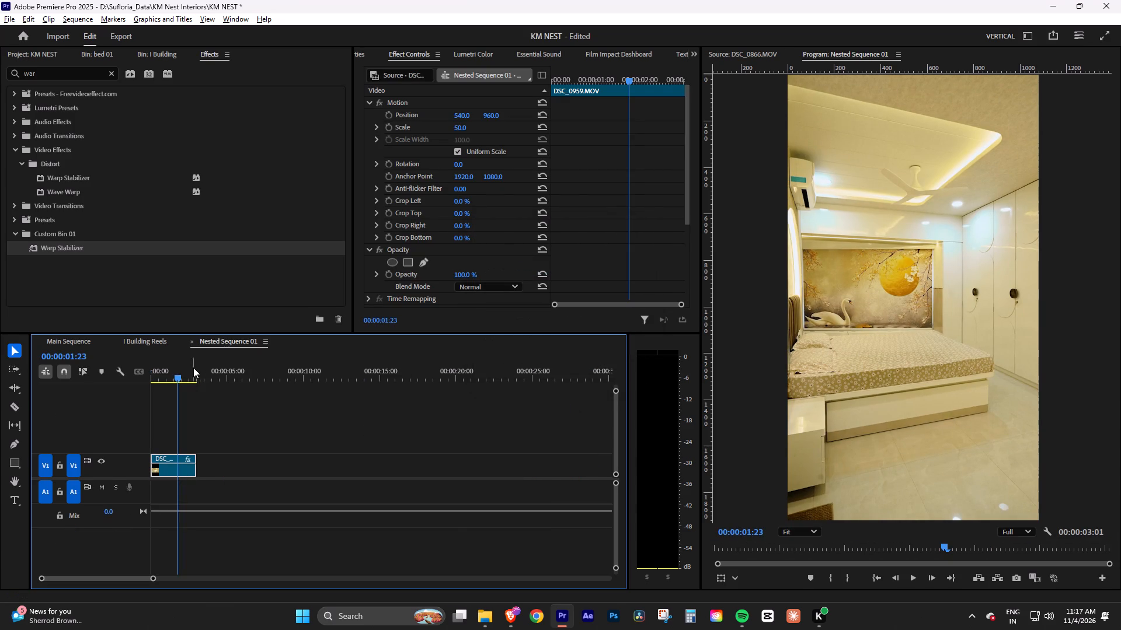
left_click(192, 342)
left_click(142, 339)
Open Nested Sequence 02 and set the speed of DSC_0960.MOV to 80%.
left_click(235, 377)
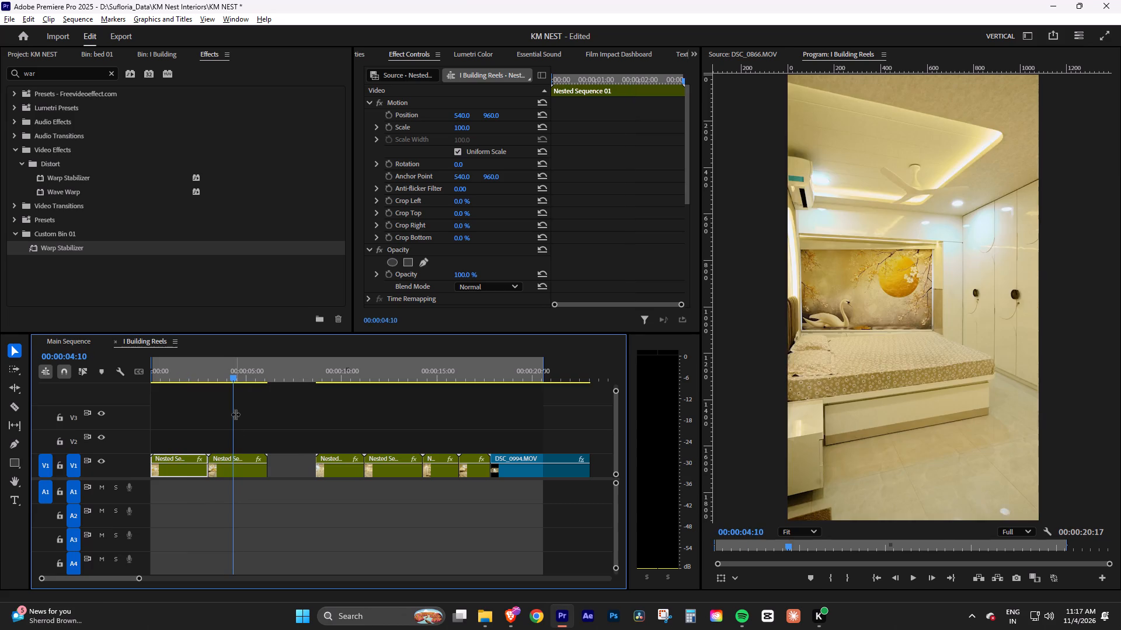
double_click(236, 464)
left_click(175, 471)
key("ctrl+r")
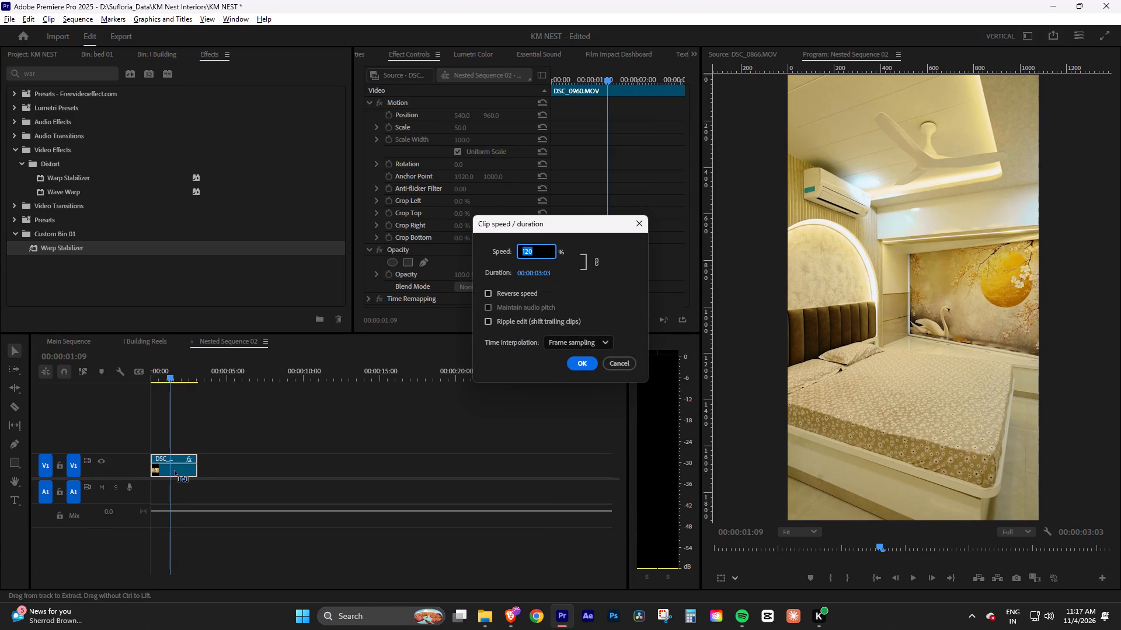
type("80")
key("Return")
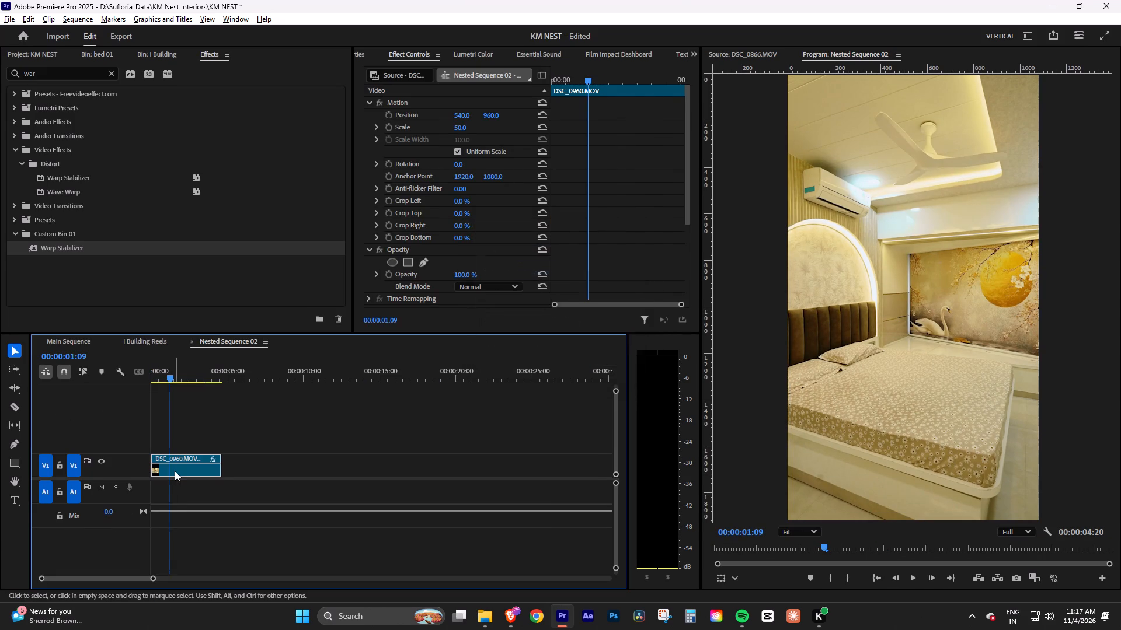
Preview DSC_0960.MOV, cut it at 00:00:01:00 and move the remaining part to the sequence start, overwriting the first second.
left_click_drag(179, 383, 119, 381)
left_click_drag(168, 374, 121, 384)
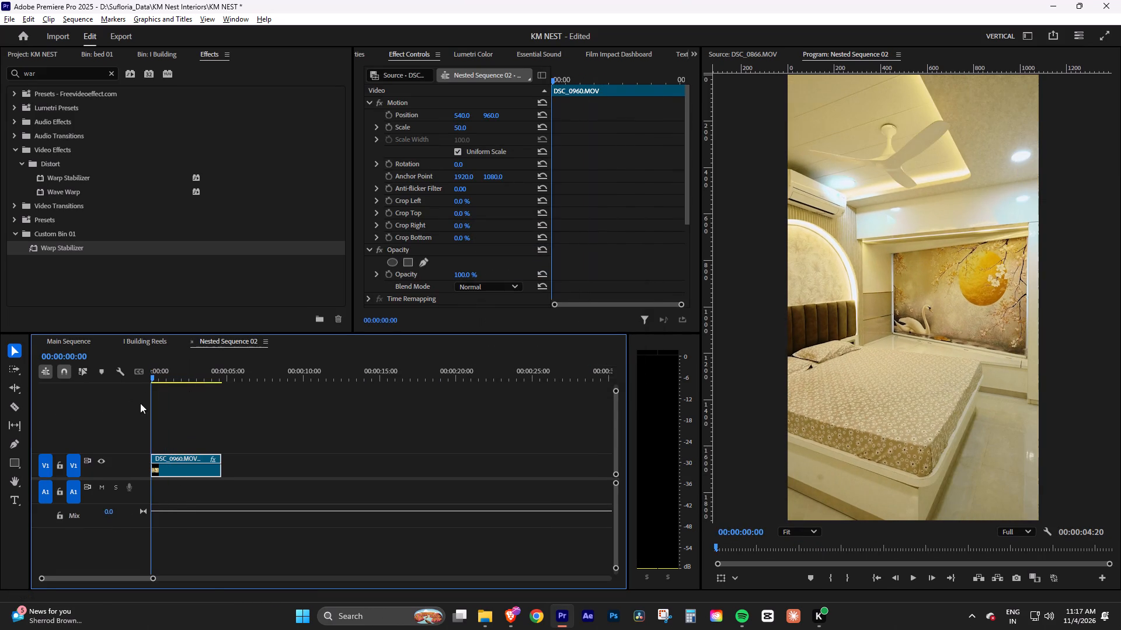
key("space")
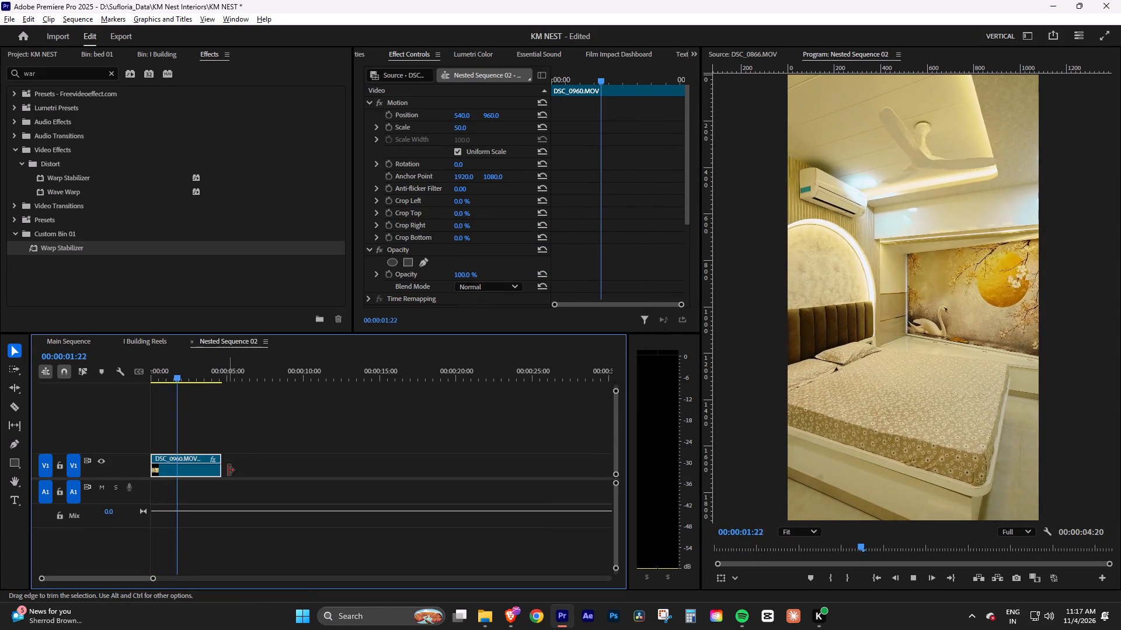
key("space")
left_click_drag(186, 380, 147, 380)
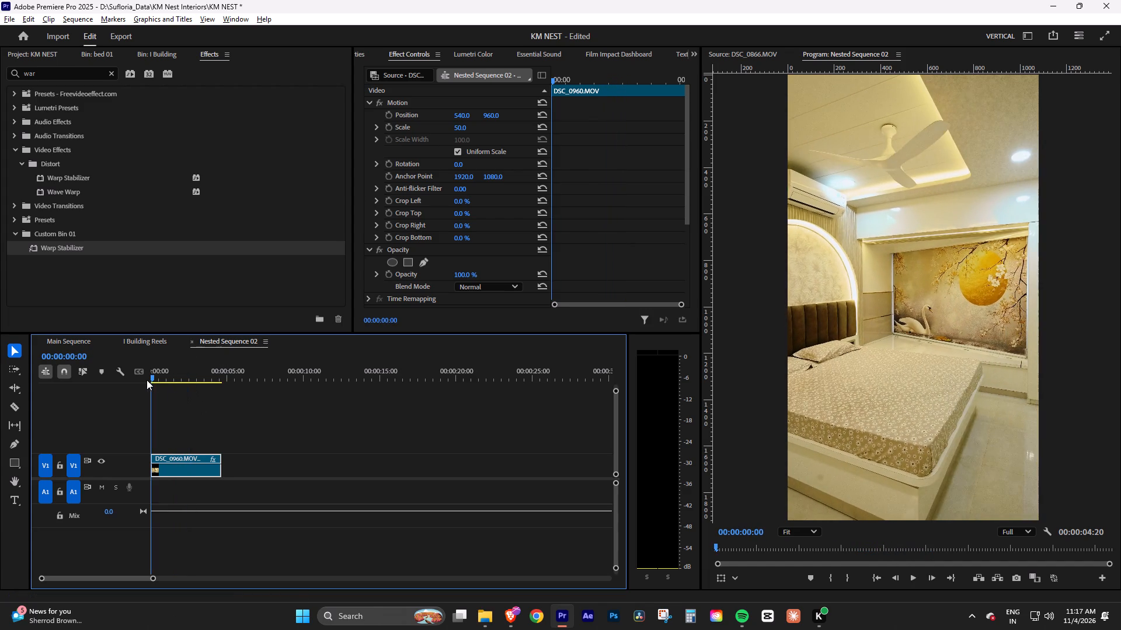
left_click_drag(147, 380, 163, 382)
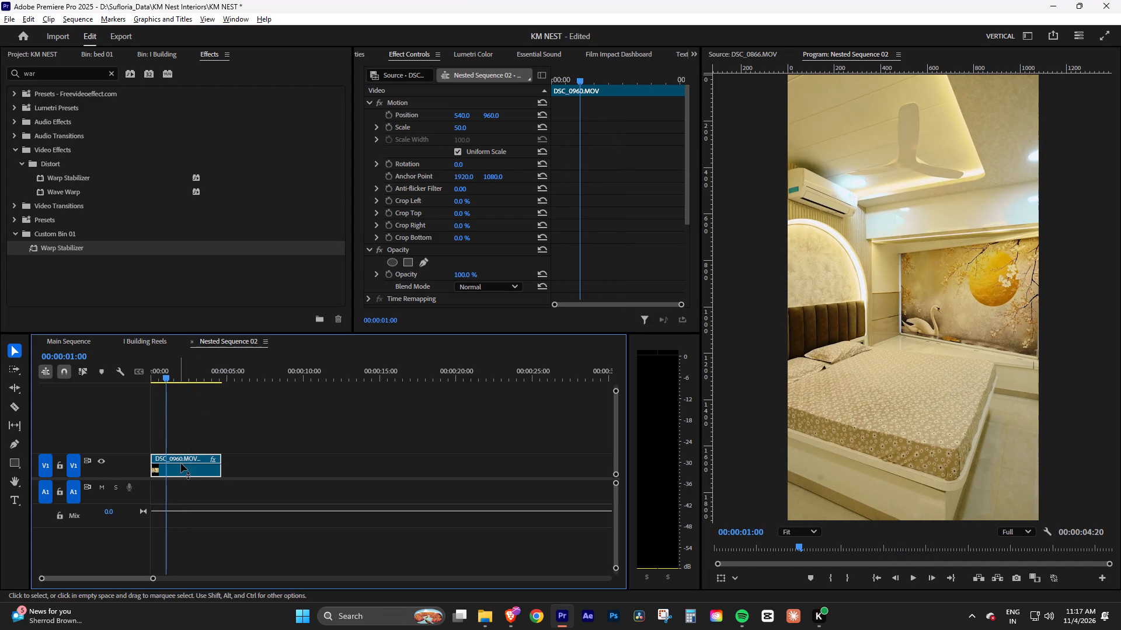
left_click(183, 465)
key("ctrl+k")
left_click_drag(192, 473, 170, 471)
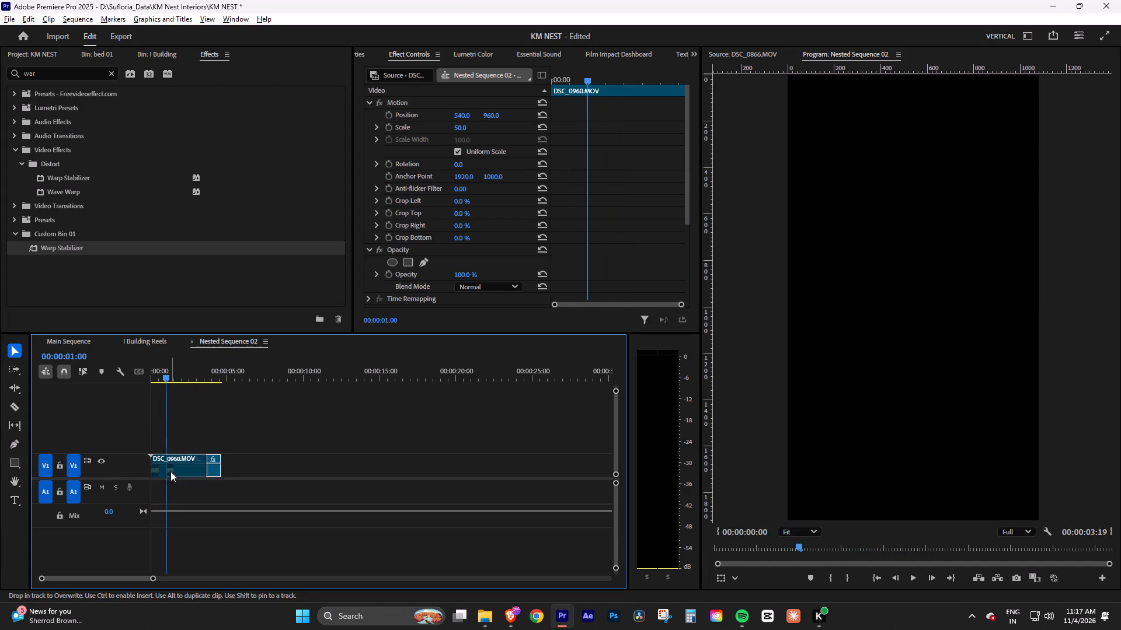
left_click(195, 428)
Return to the I Building Reels sequence, preview Nested Sequence 02 and rerun its Warp Stabilizer analysis.
left_click(159, 339)
left_click_drag(226, 373, 212, 375)
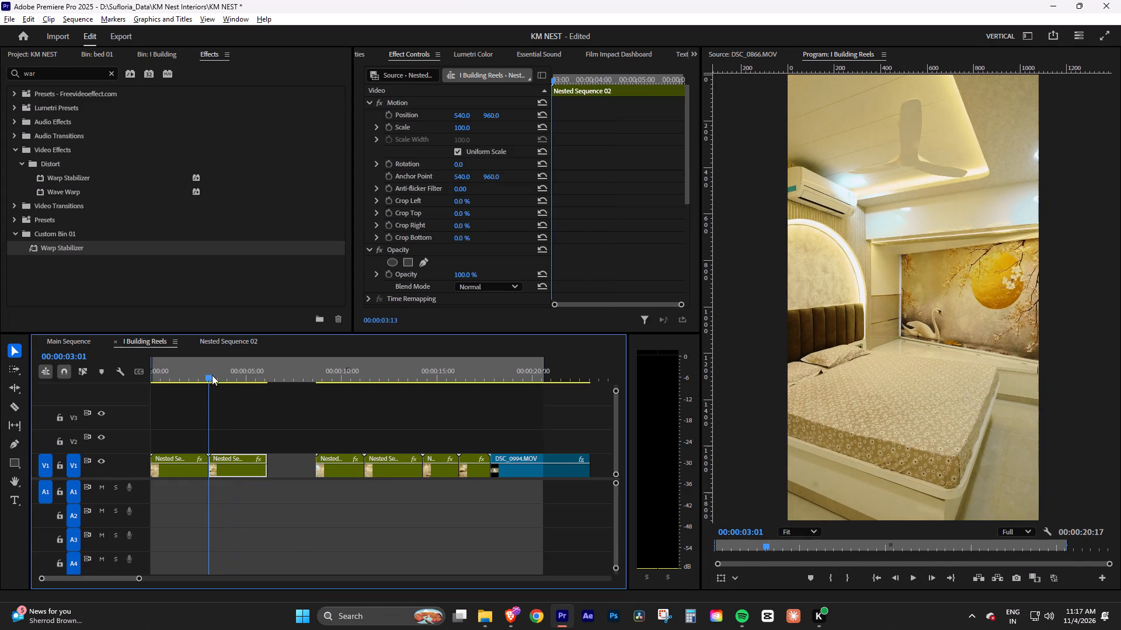
left_click_drag(212, 375, 208, 376)
left_click(237, 414)
left_click(239, 470)
key("space")
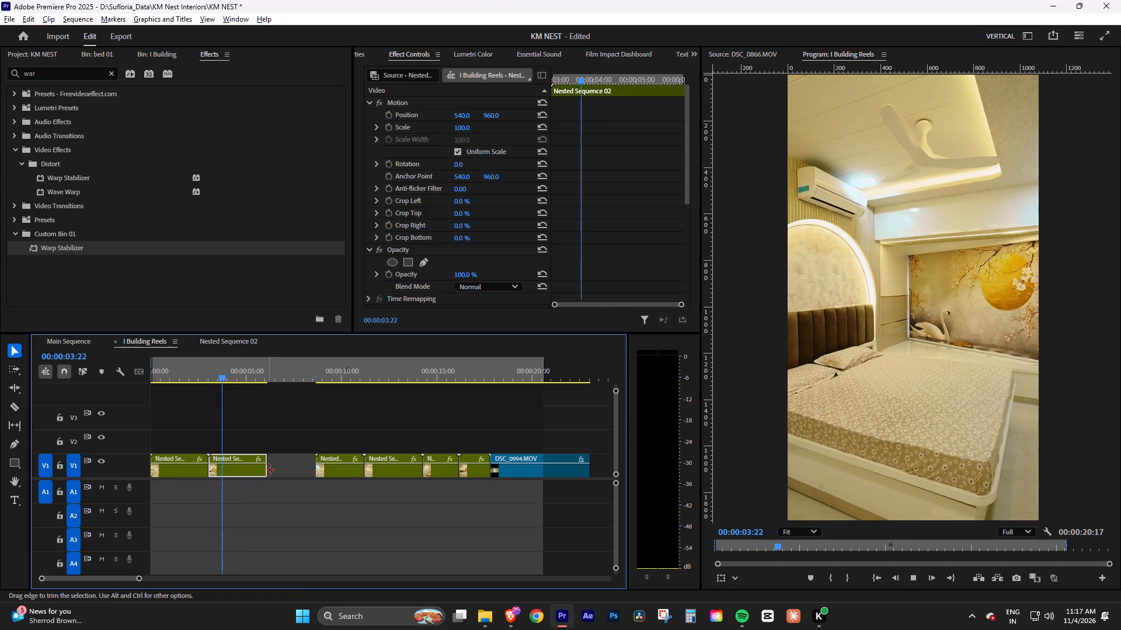
key("space")
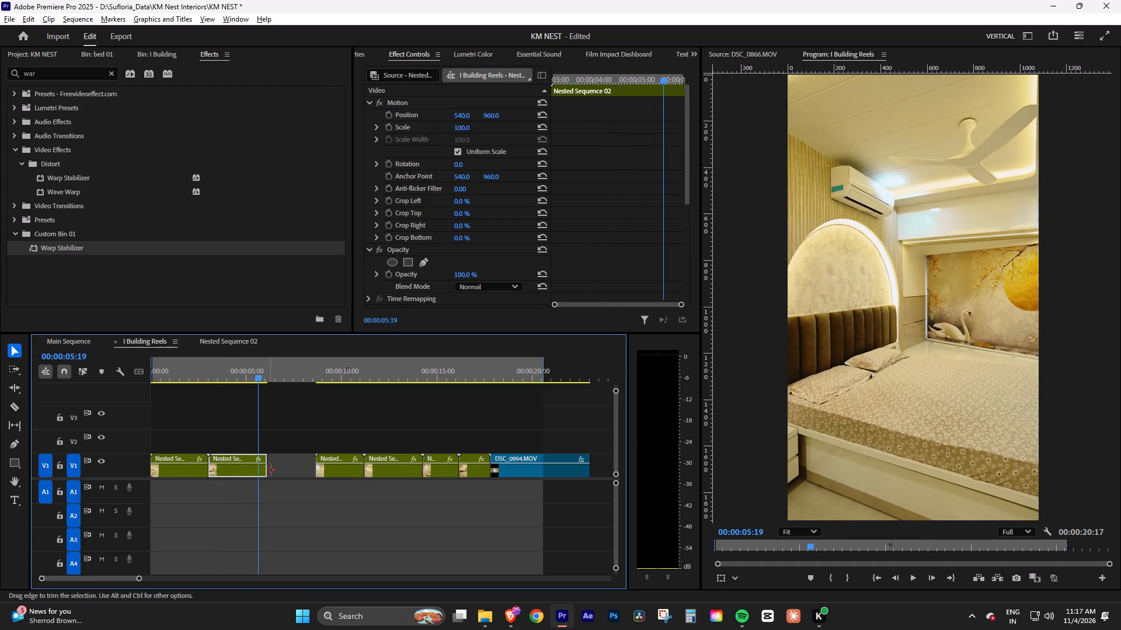
left_click(269, 470)
key("space")
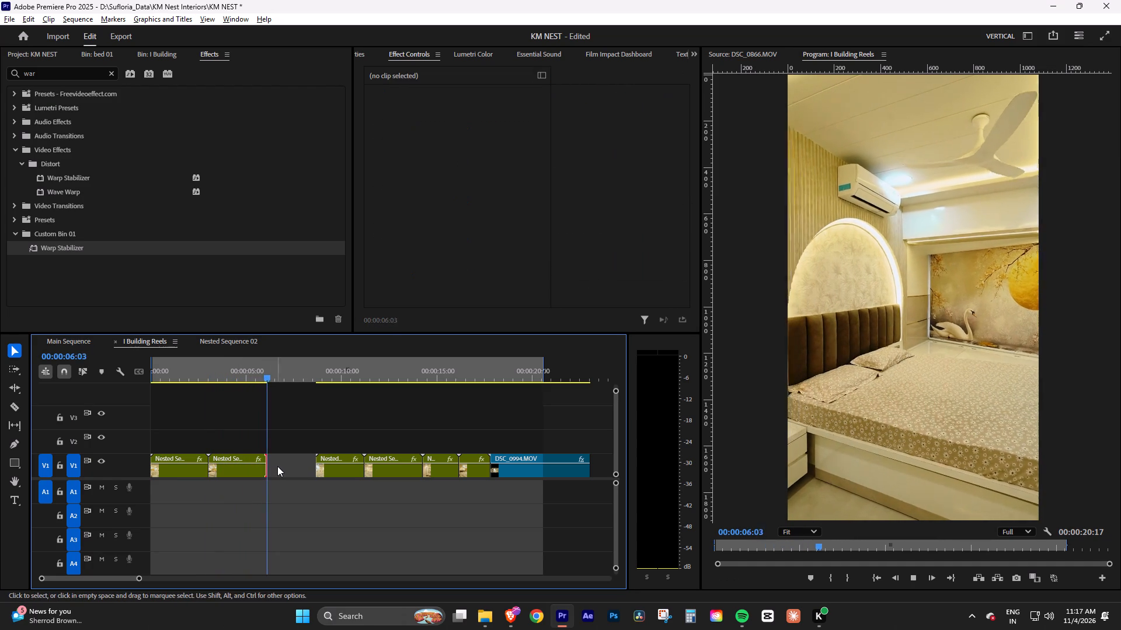
left_click(249, 369)
left_click(244, 468)
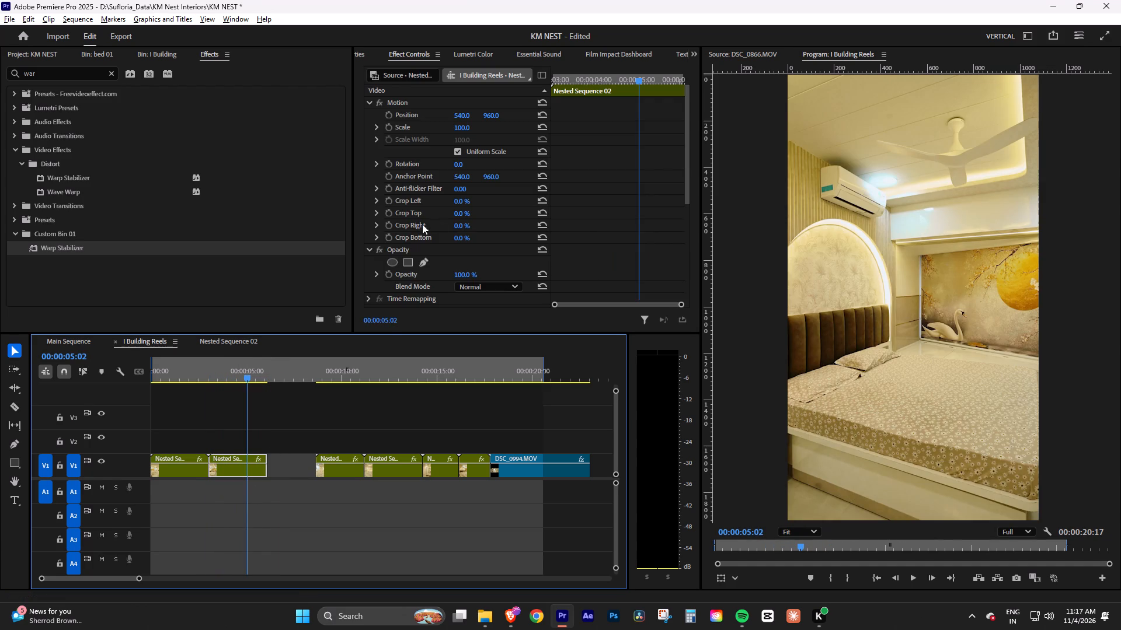
left_click_drag(687, 127, 684, 253)
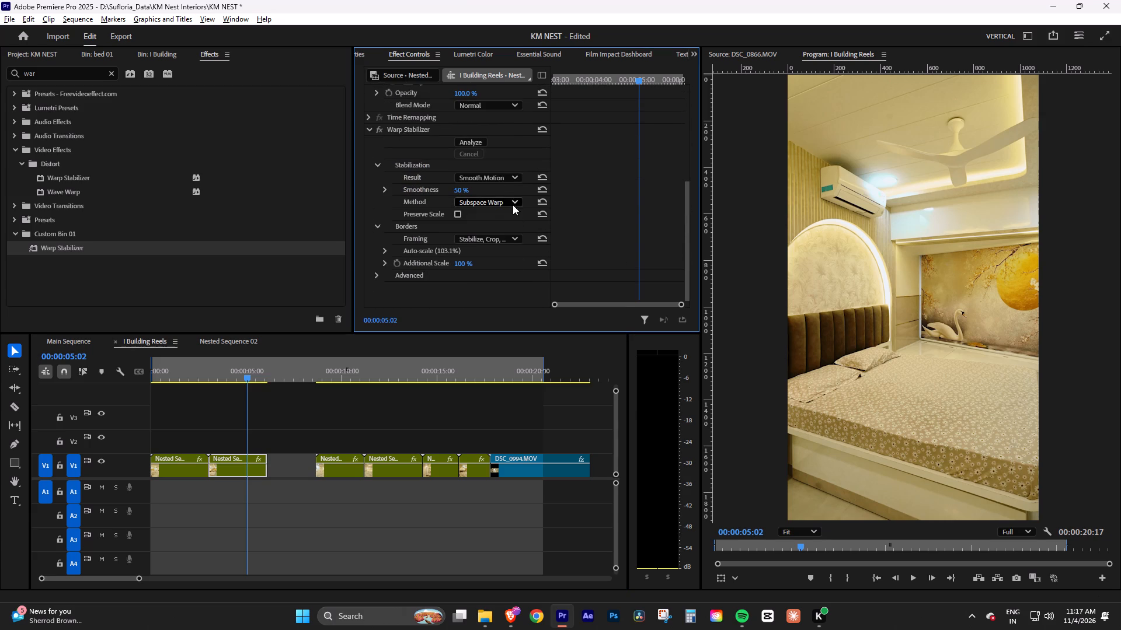
left_click(474, 142)
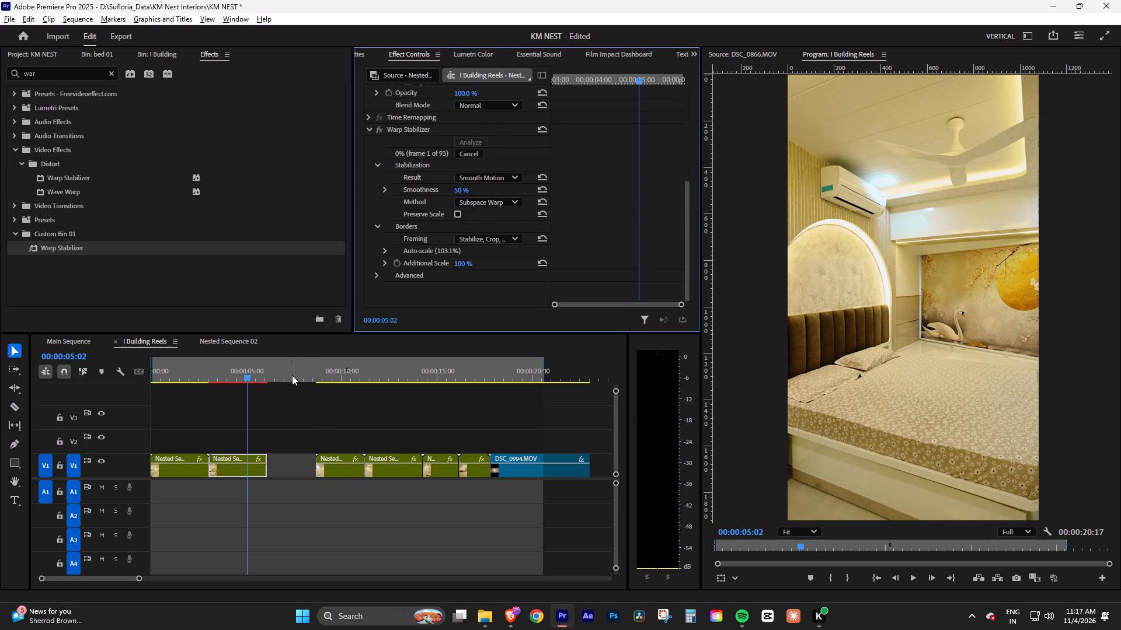
Ripple delete the gap between Nested Sequence 02 and Nested Sequence 03.
left_click(278, 375)
left_click(285, 459)
right_click(285, 459)
left_click(318, 470)
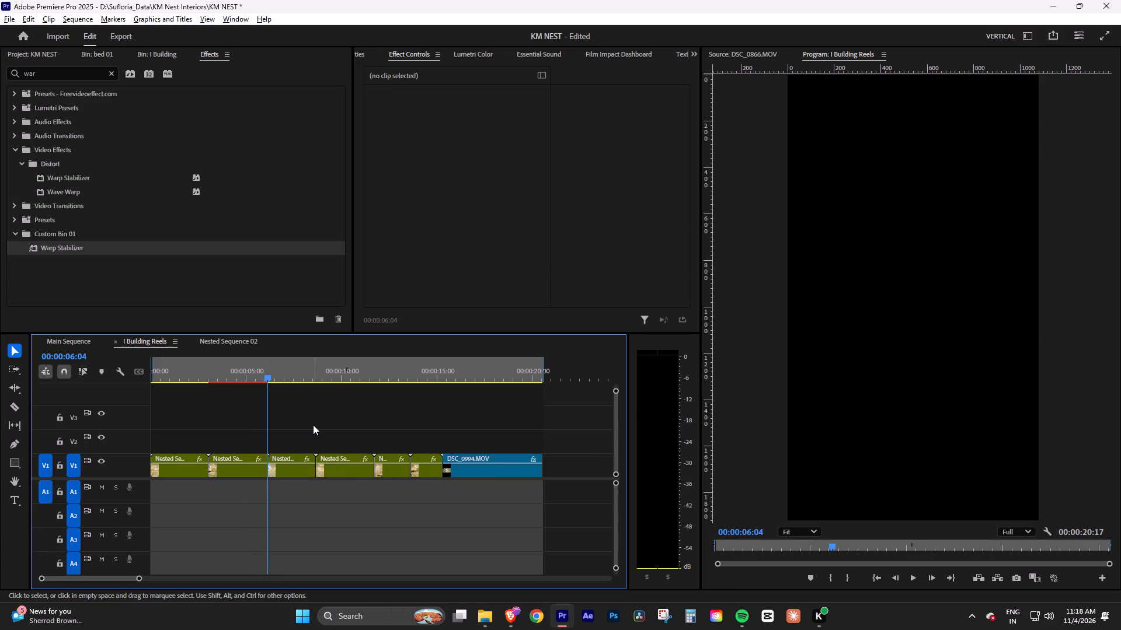
Play the I Building Reels sequence from Nested Sequence 03 onward, reviewing the cuts and replaying Nested Sequence 06.
key("space")
left_click(302, 467)
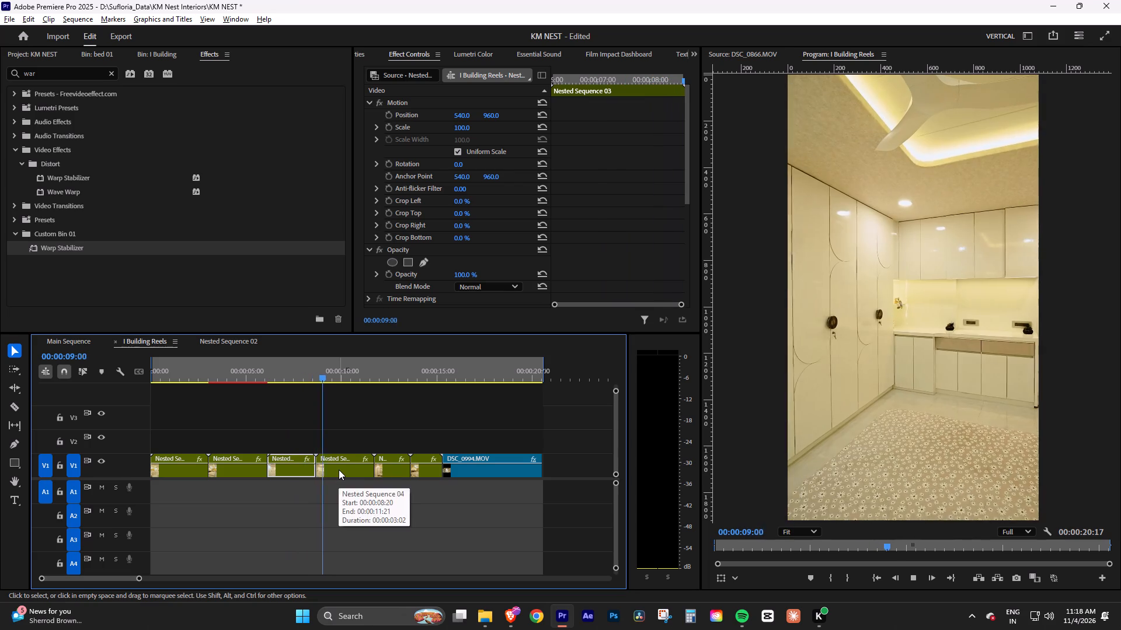
left_click(315, 373)
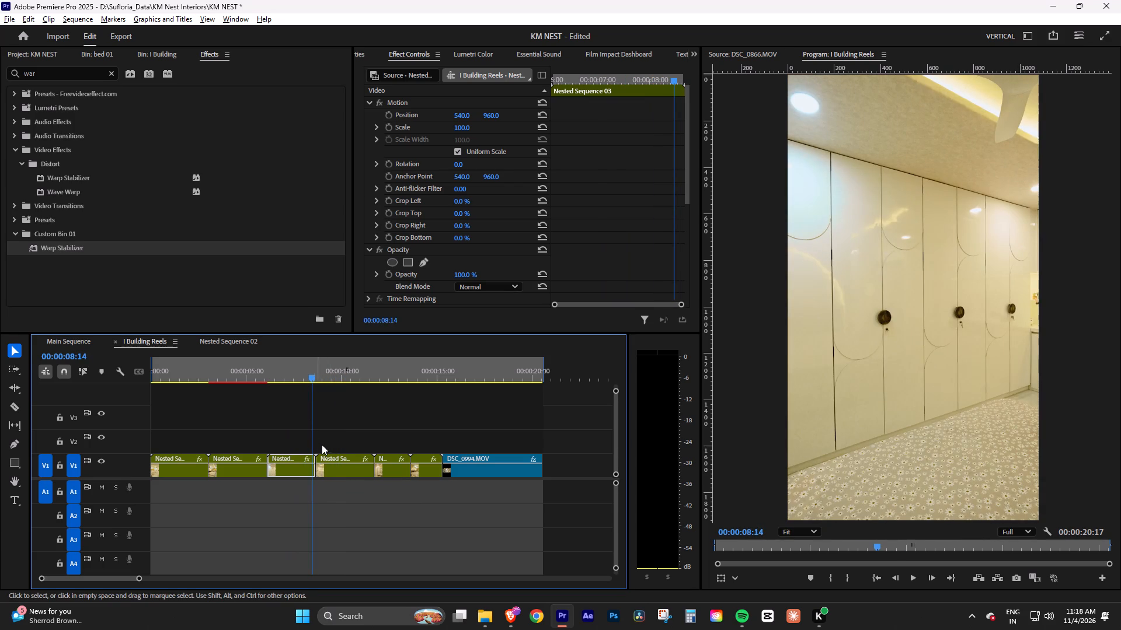
key("space")
key("space")
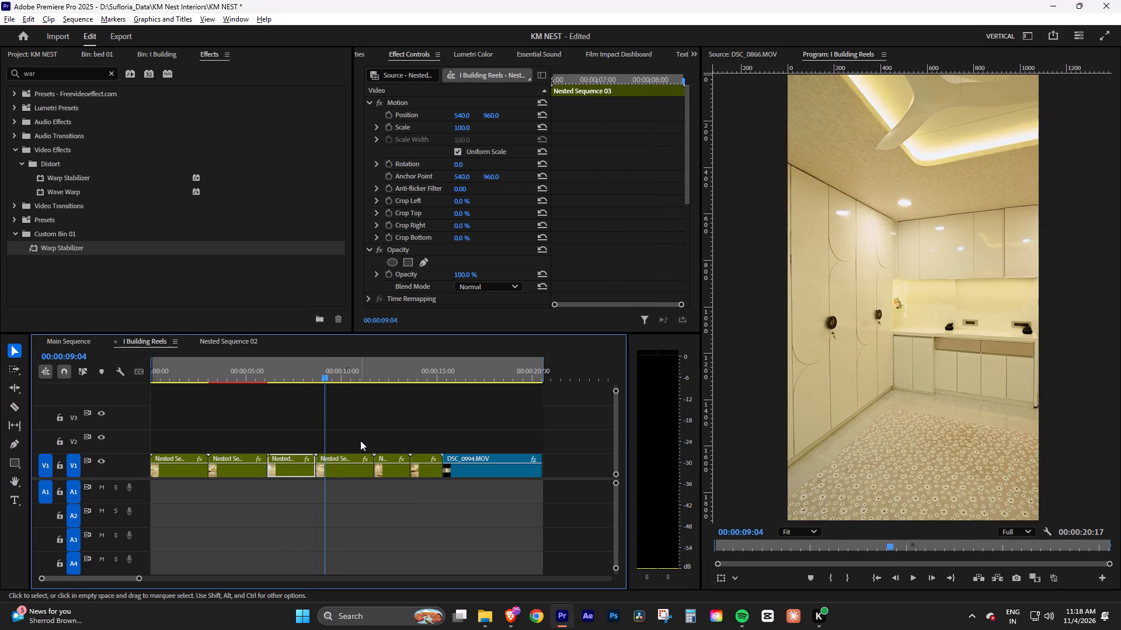
key("space")
key("space")
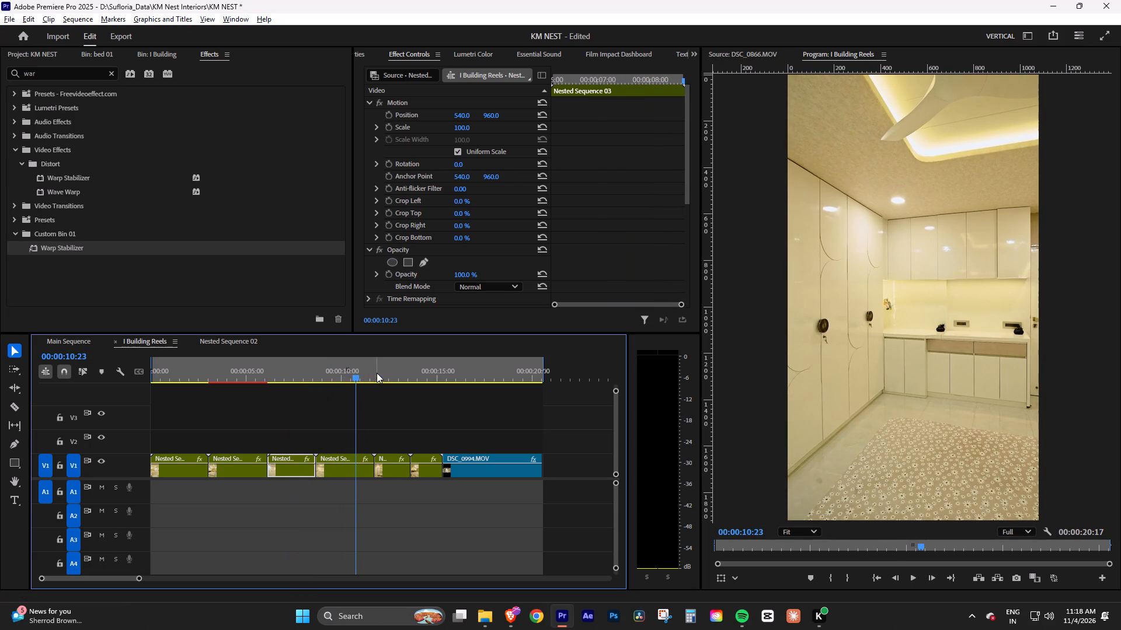
left_click_drag(322, 374, 293, 381)
key("space")
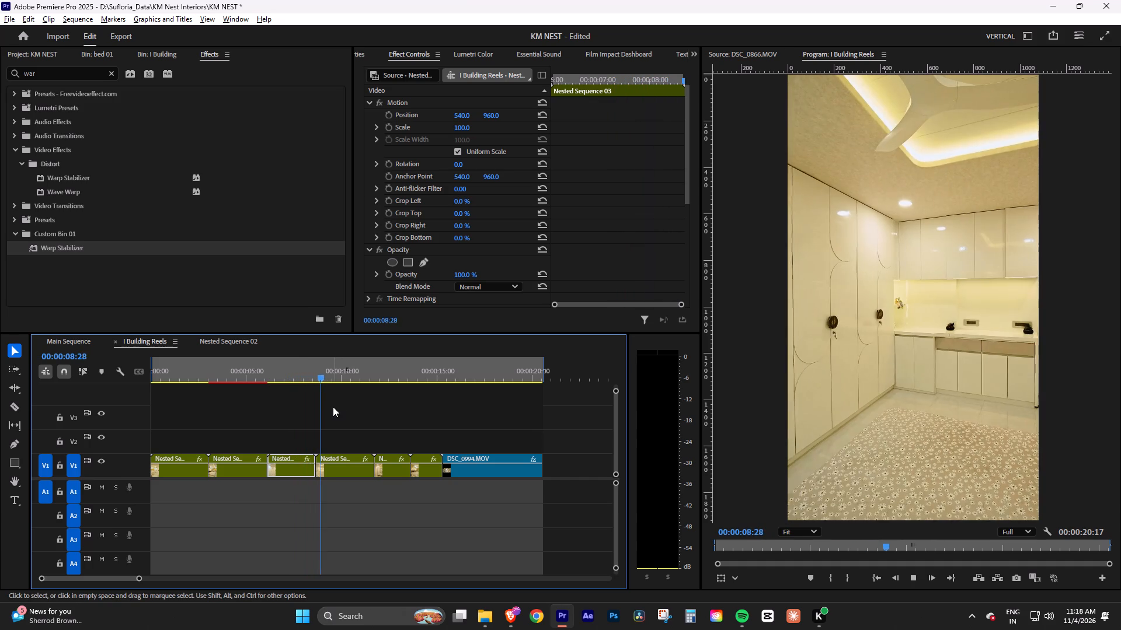
left_click(333, 407)
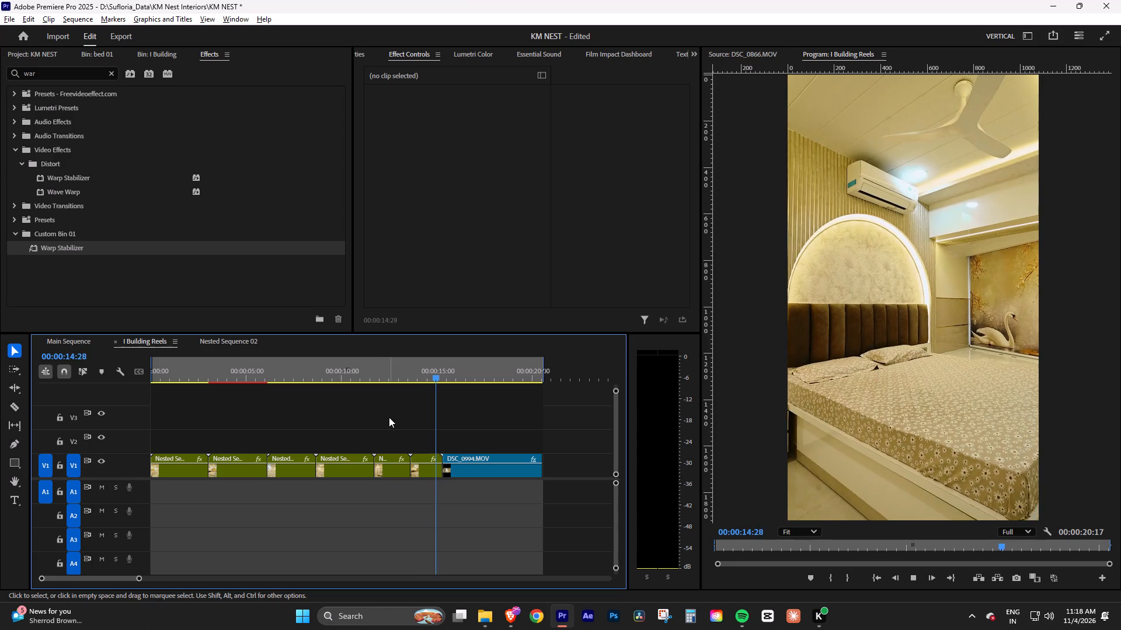
key("space")
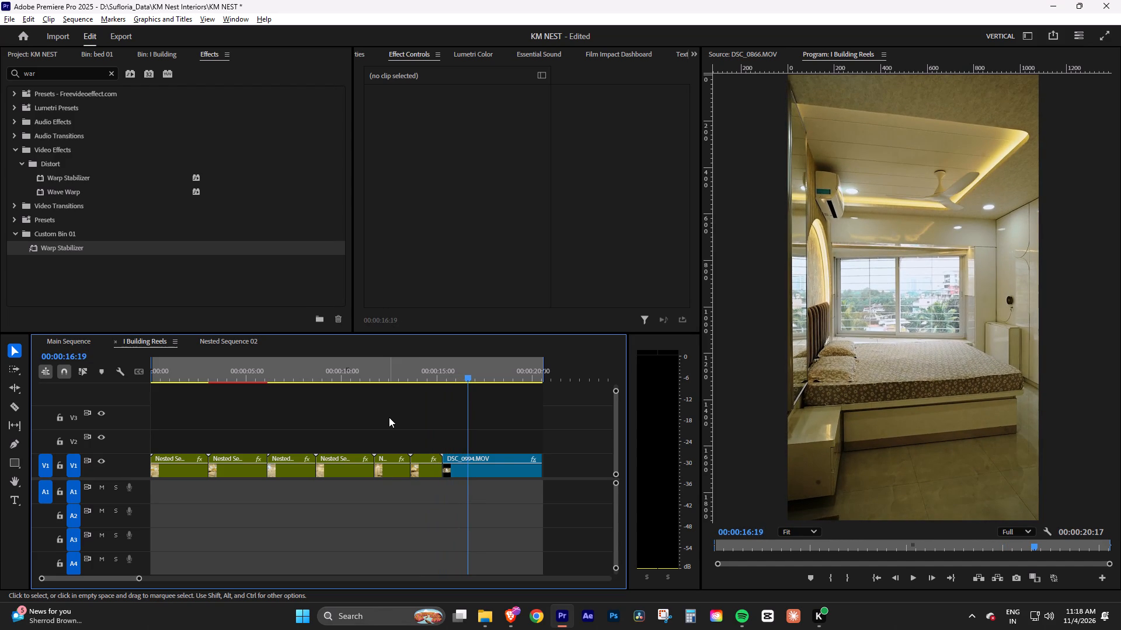
left_click_drag(431, 370, 409, 376)
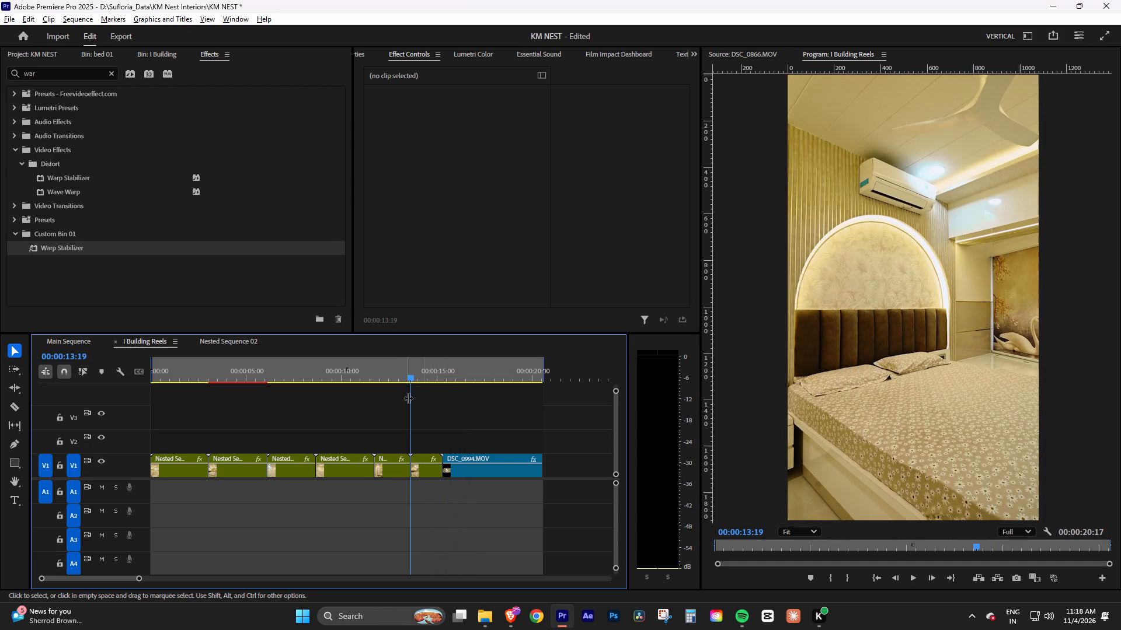
left_click(430, 412)
key("space")
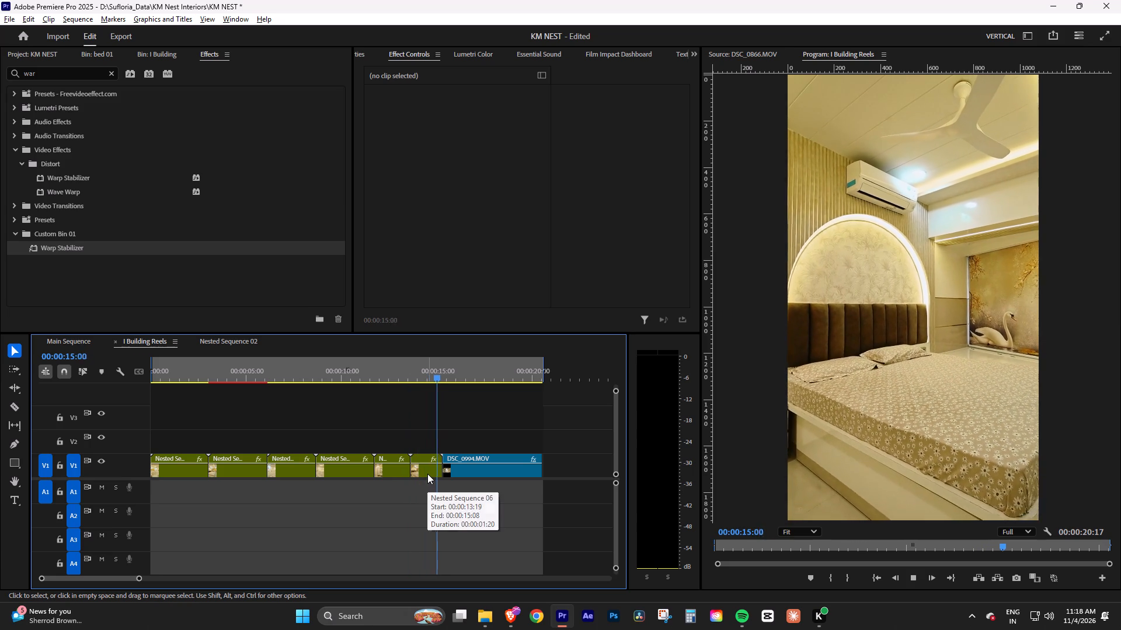
left_click(427, 474)
key("space")
left_click(420, 367)
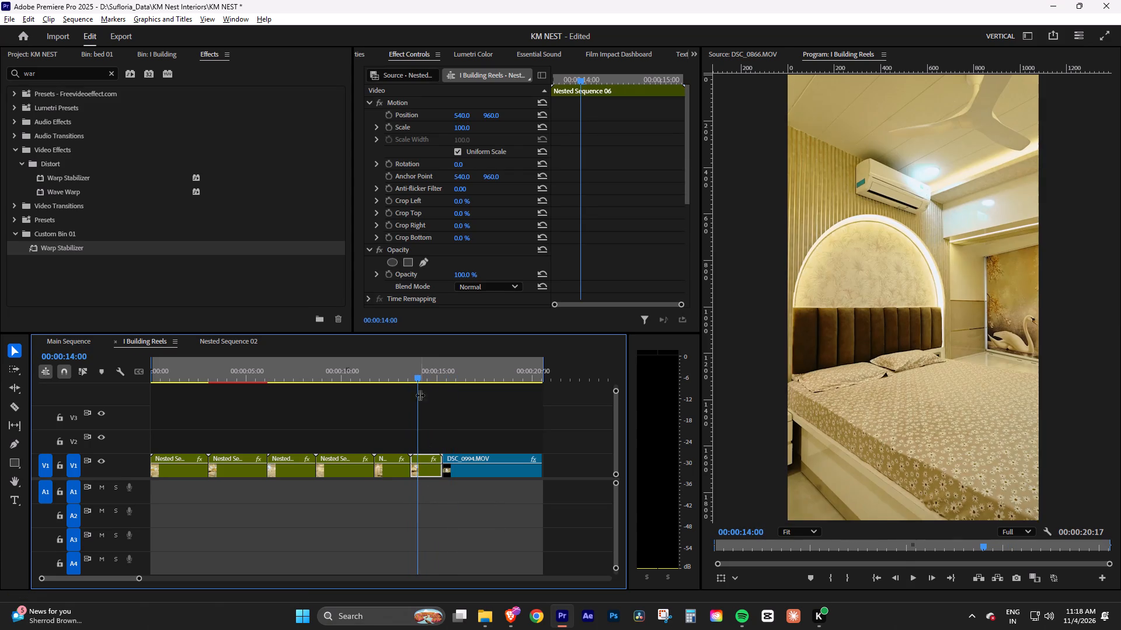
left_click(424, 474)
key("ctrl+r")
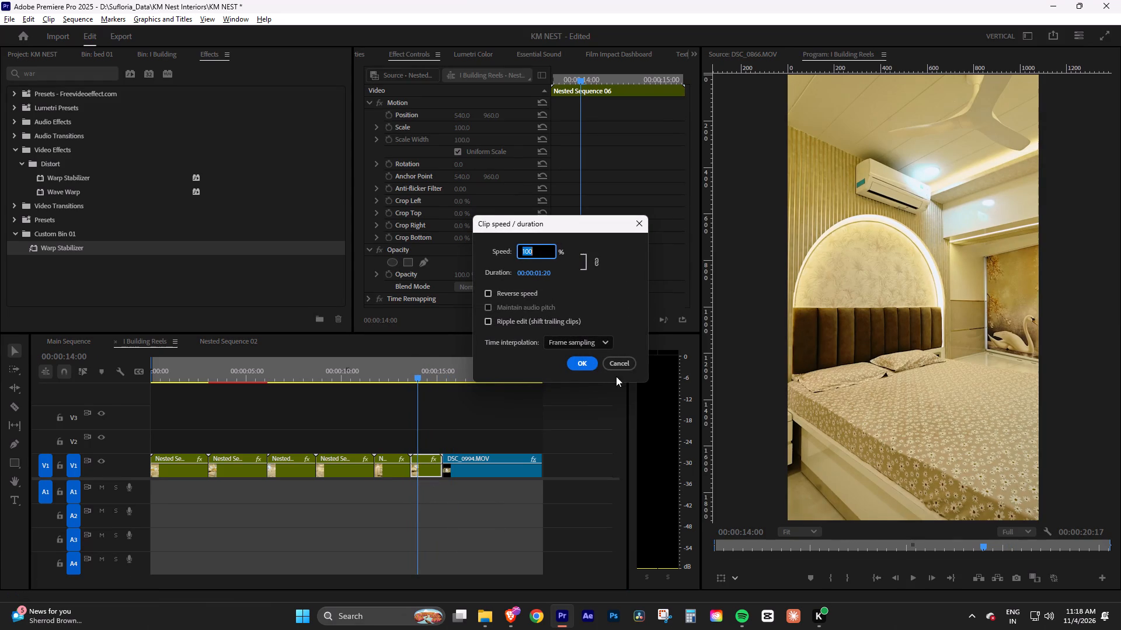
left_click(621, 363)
Open Nested Sequence 06, set the speed of DSC_0966.MOV to 80% and play back the slowed clip.
double_click(425, 473)
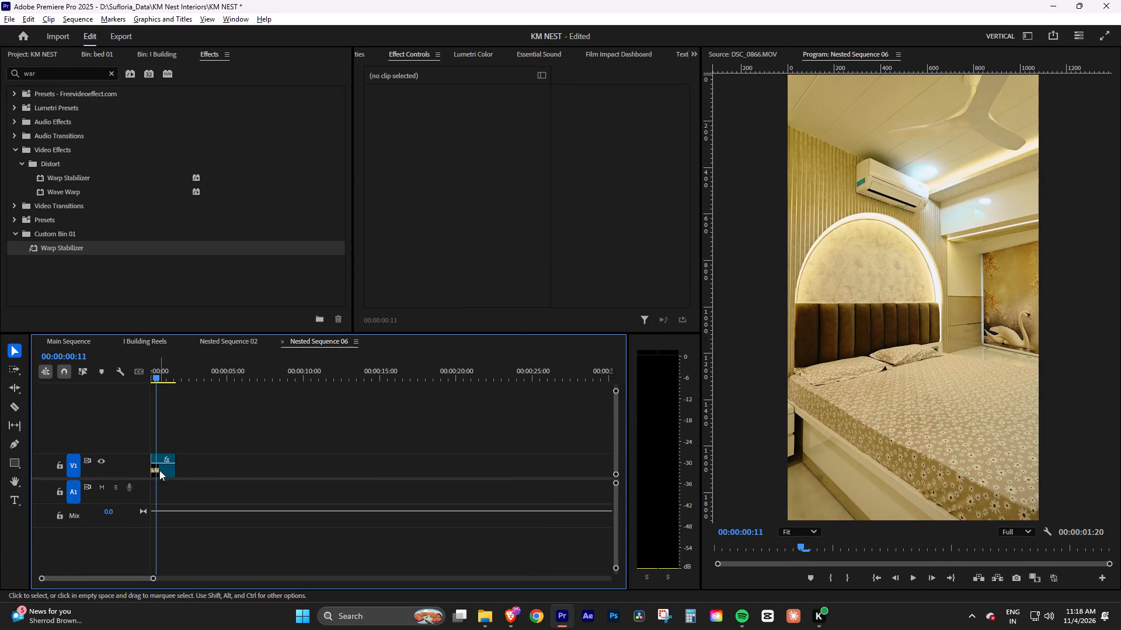
left_click(163, 469)
key("ctrl+r")
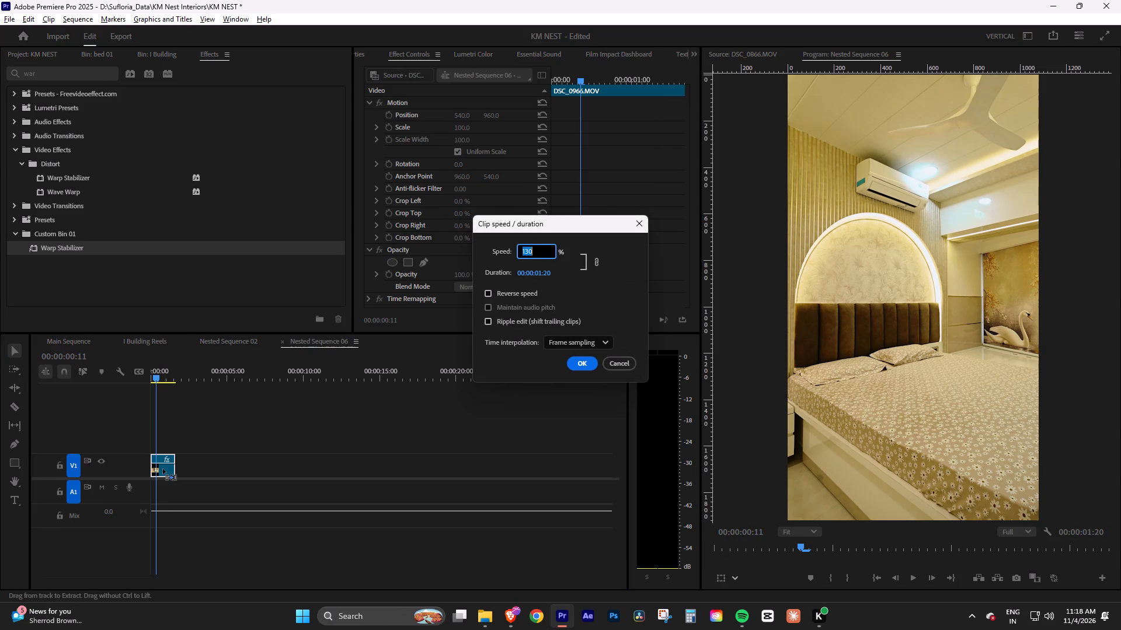
type("80")
key("Return")
left_click(196, 414)
left_click_drag(162, 375, 141, 384)
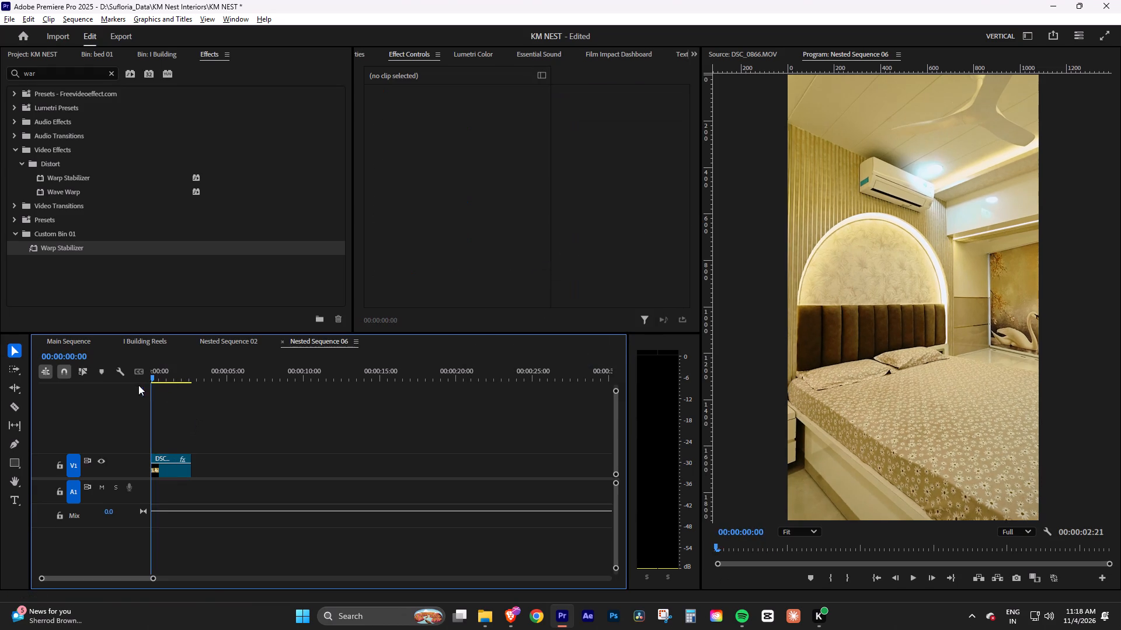
key("space")
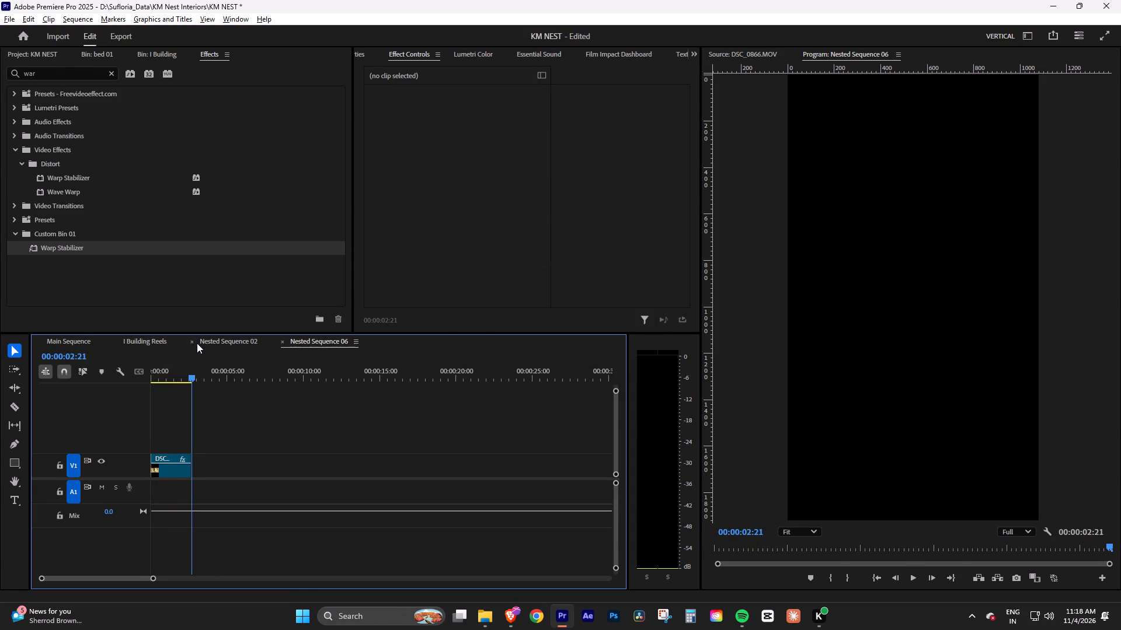
Close both nested sequences, move DSC_0994.MOV further along the reel and extend Nested Sequence 06's end to a duration of 00:00:02:21.
double_click(193, 342)
left_click_drag(487, 421, 526, 470)
left_click_drag(476, 473, 614, 476)
left_click_drag(306, 468, 364, 469)
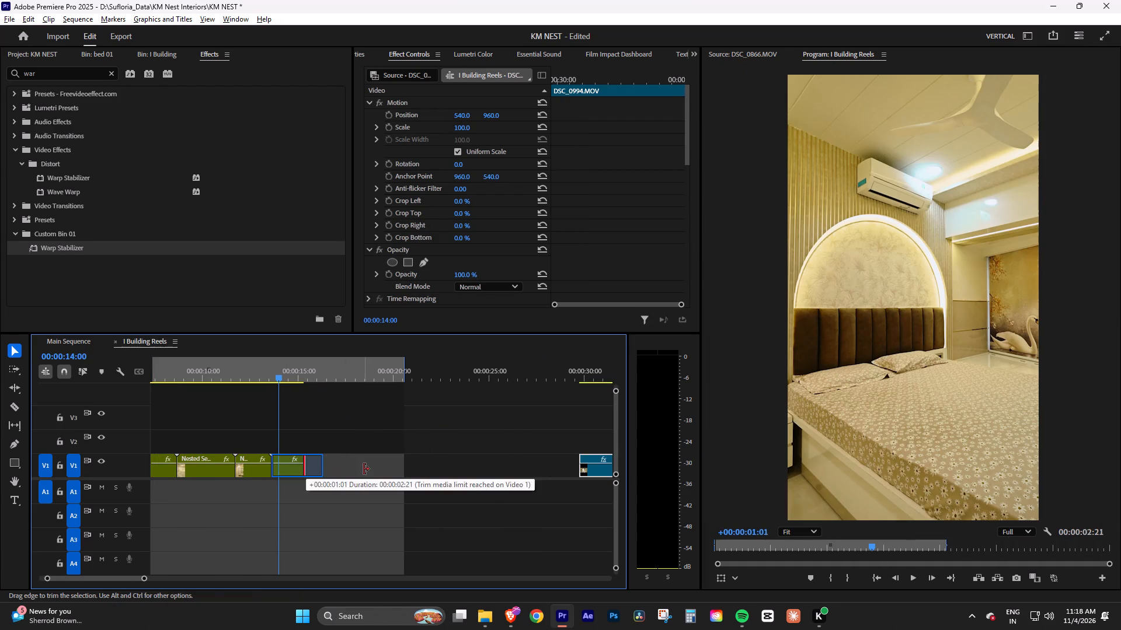
left_click_drag(364, 469, 366, 468)
Rerun the Warp Stabilizer analysis on the extended Nested Sequence 06.
left_click(313, 469)
scroll(530, 218, "down", 10)
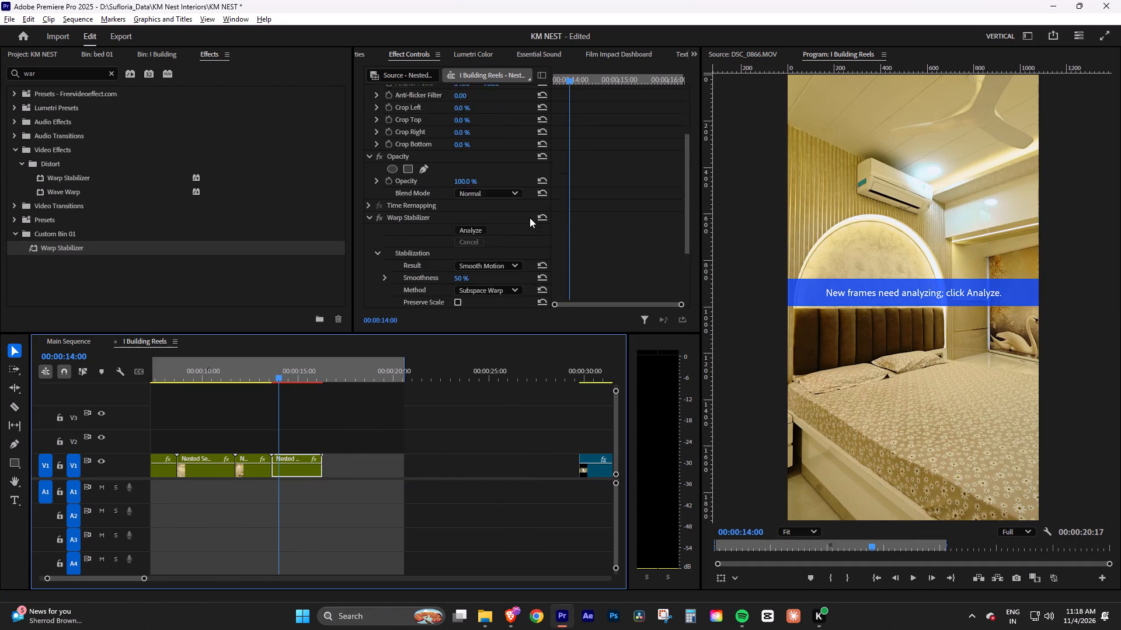
left_click(476, 207)
Ripple delete the gap between Nested Sequence 06 and DSC_0994.MOV.
left_click(365, 460)
right_click(365, 460)
left_click(395, 473)
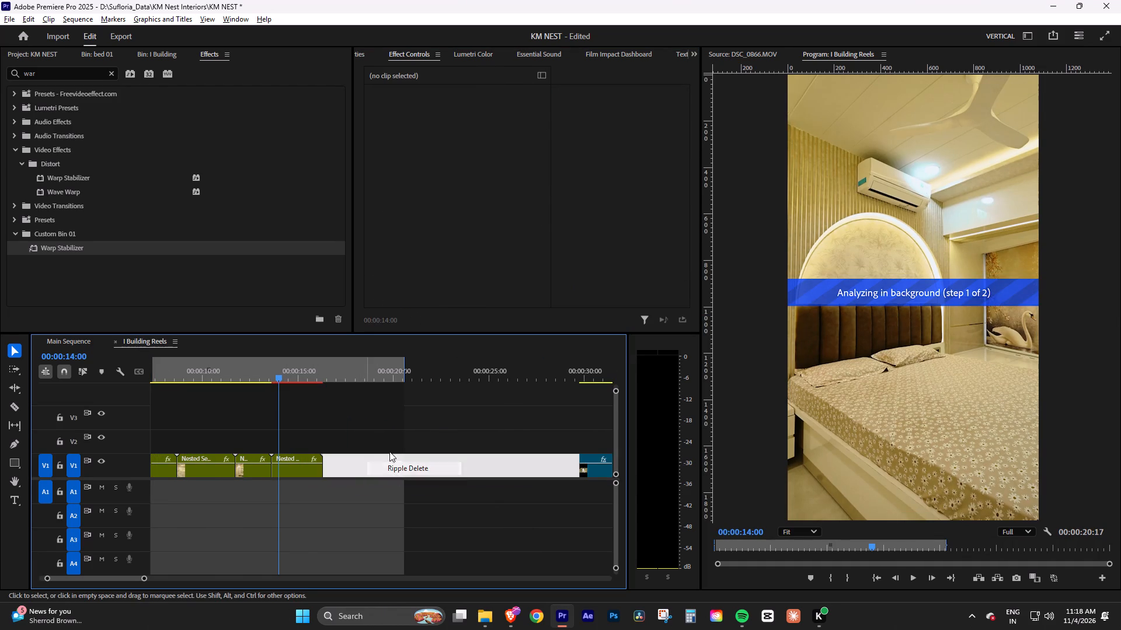
left_click(365, 418)
Remove the Warp Stabilizer effect from DSC_0994.MOV.
left_click(350, 468)
key("space")
key("space")
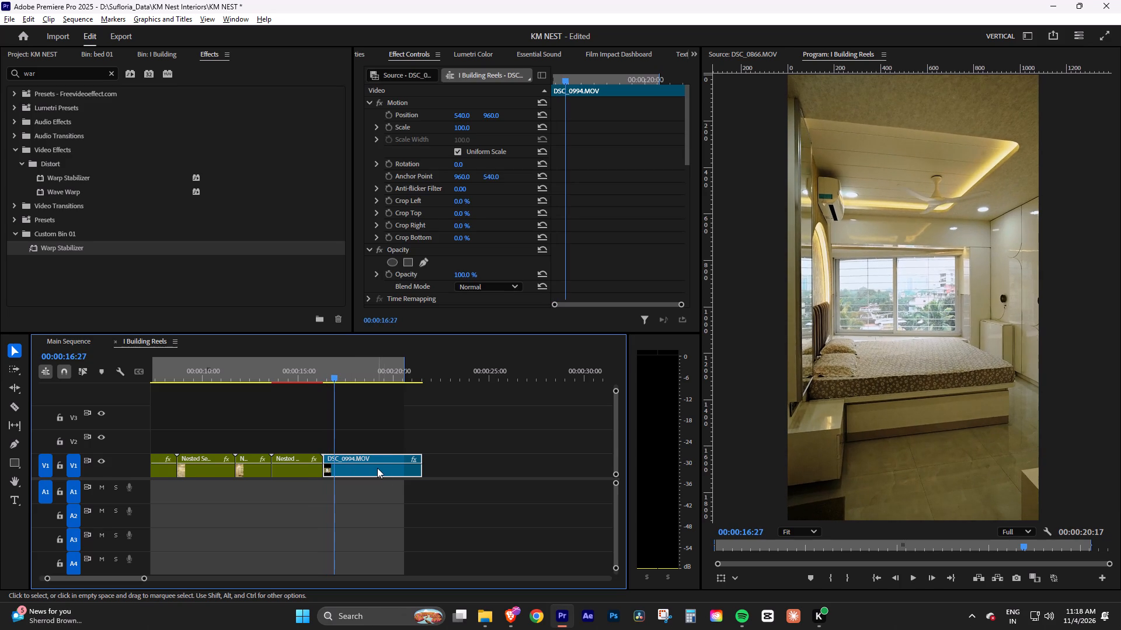
left_click_drag(686, 111, 686, 208)
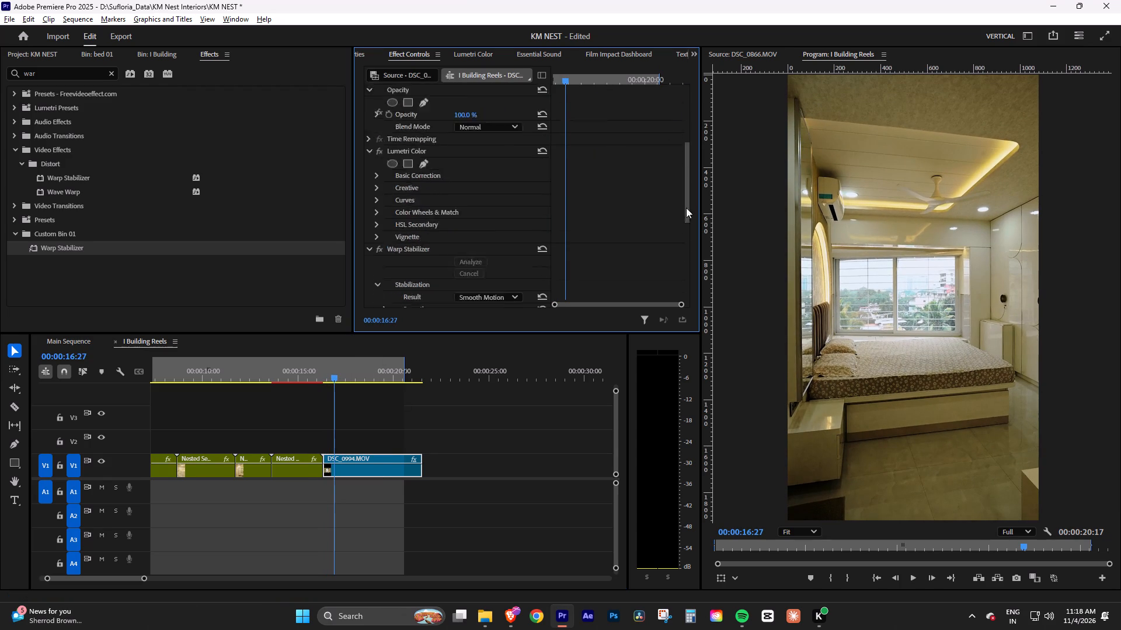
left_click_drag(686, 208, 686, 247)
scroll(427, 153, "up", 10)
left_click(419, 149)
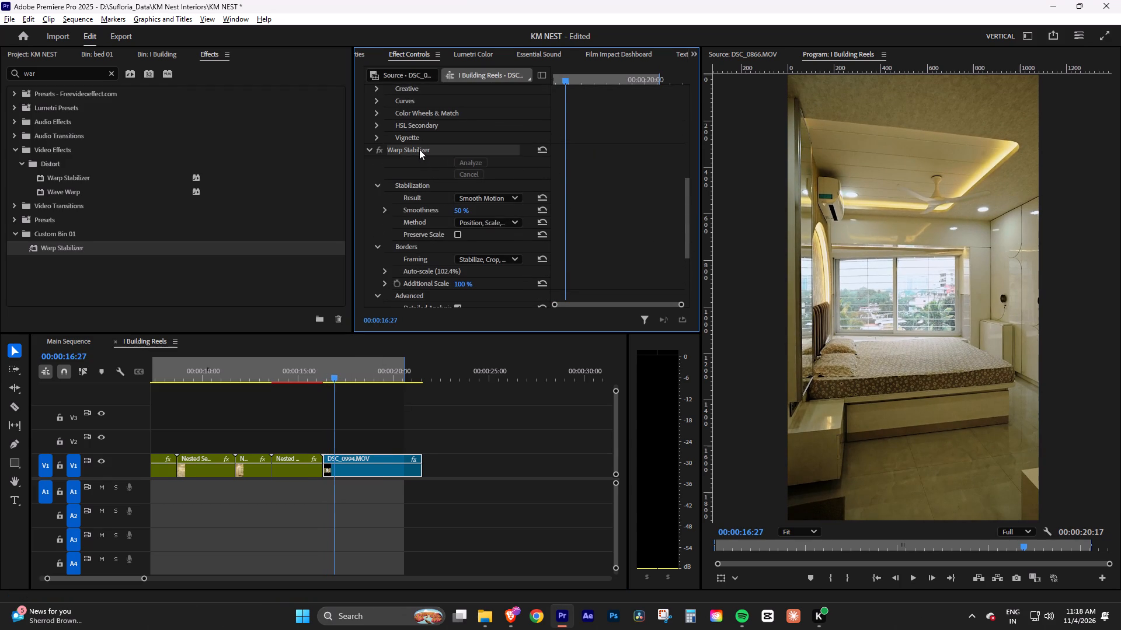
key("Delete")
left_click(368, 430)
Preview DSC_0994.MOV and trim its end back to the sequence's out point, for a clip duration of 00:00:04:07.
left_click_drag(342, 370, 334, 371)
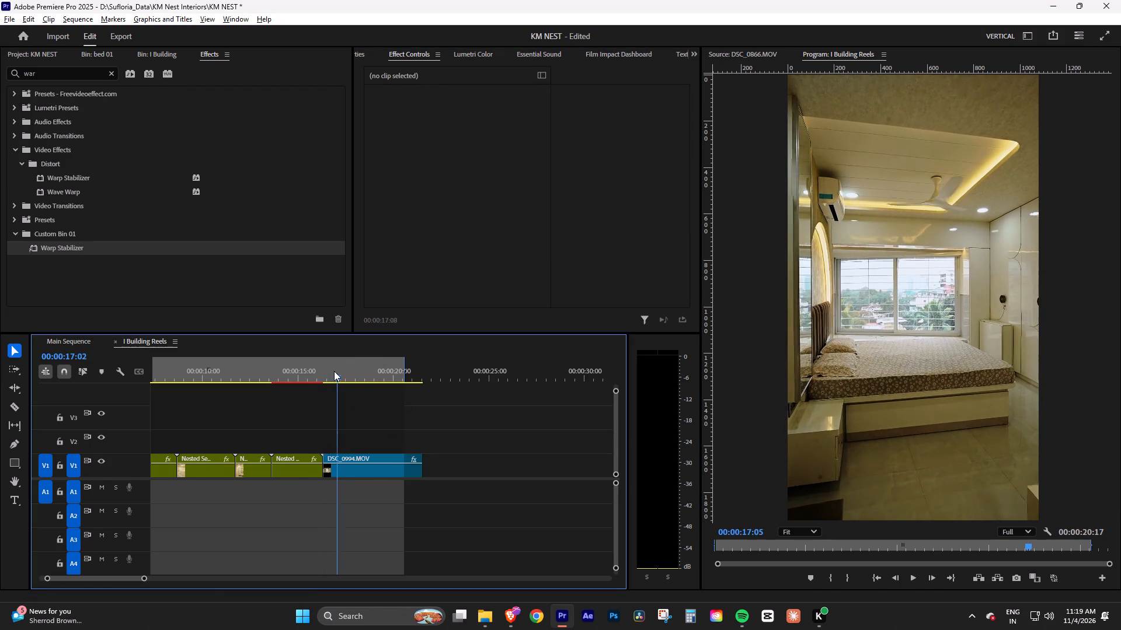
left_click_drag(334, 371, 325, 372)
key("space")
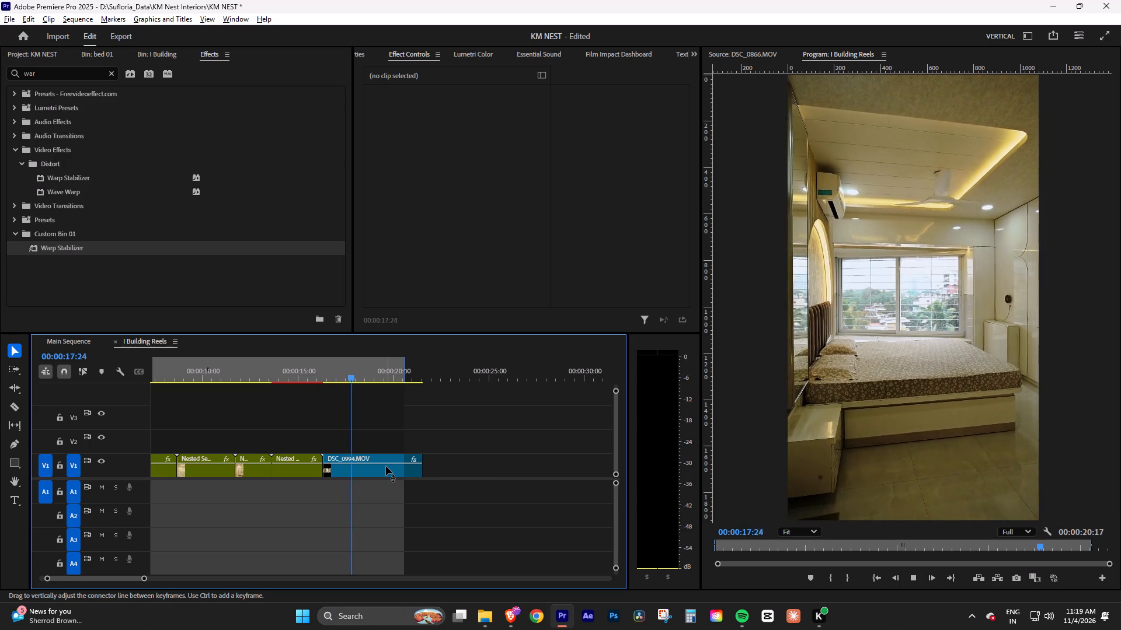
key("space")
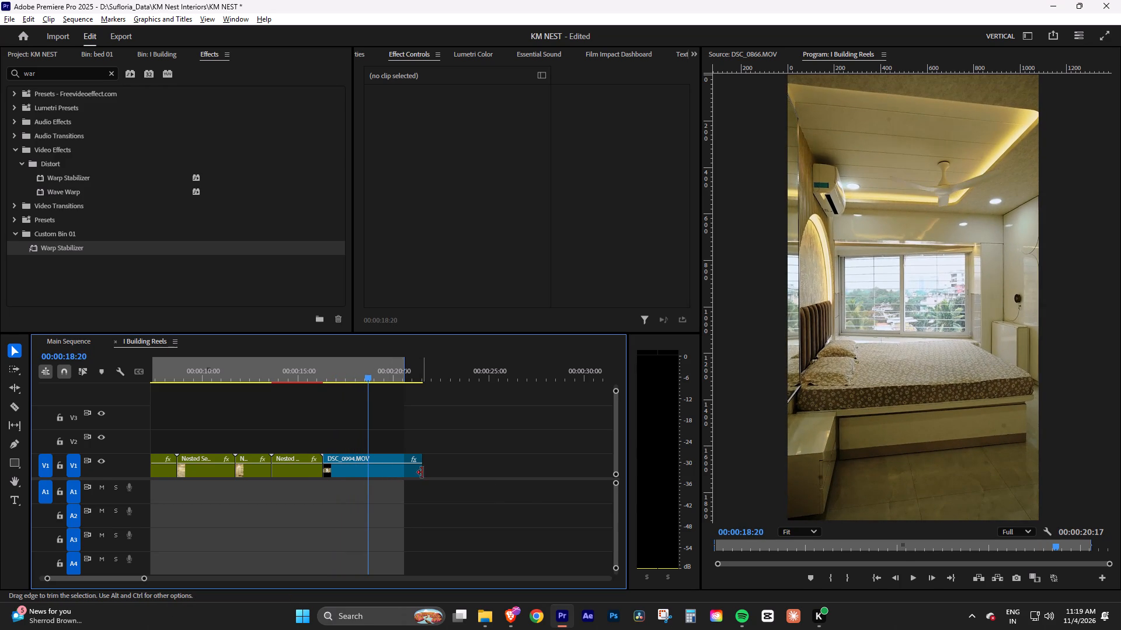
left_click_drag(422, 473, 403, 473)
Play the end of the reel from the cut into DSC_0994.MOV to review the trimmed, unstabilized clip.
left_click_drag(339, 378, 326, 380)
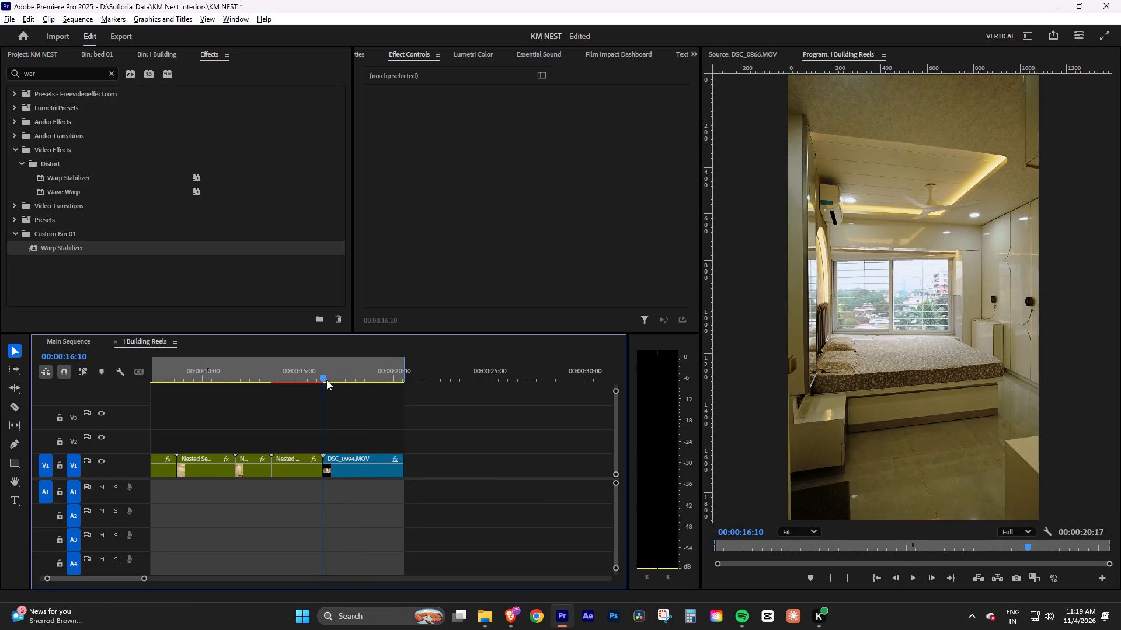
left_click_drag(326, 380, 319, 380)
key("space")
left_click(370, 423)
key("space")
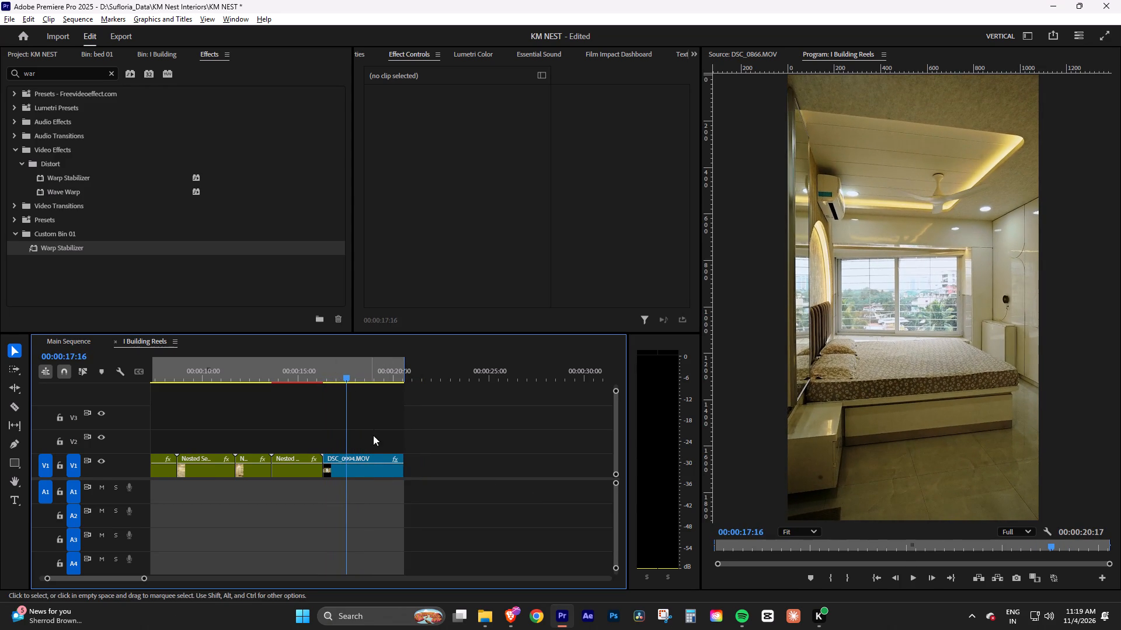
key("space")
key("space")
left_click(374, 467)
key("space")
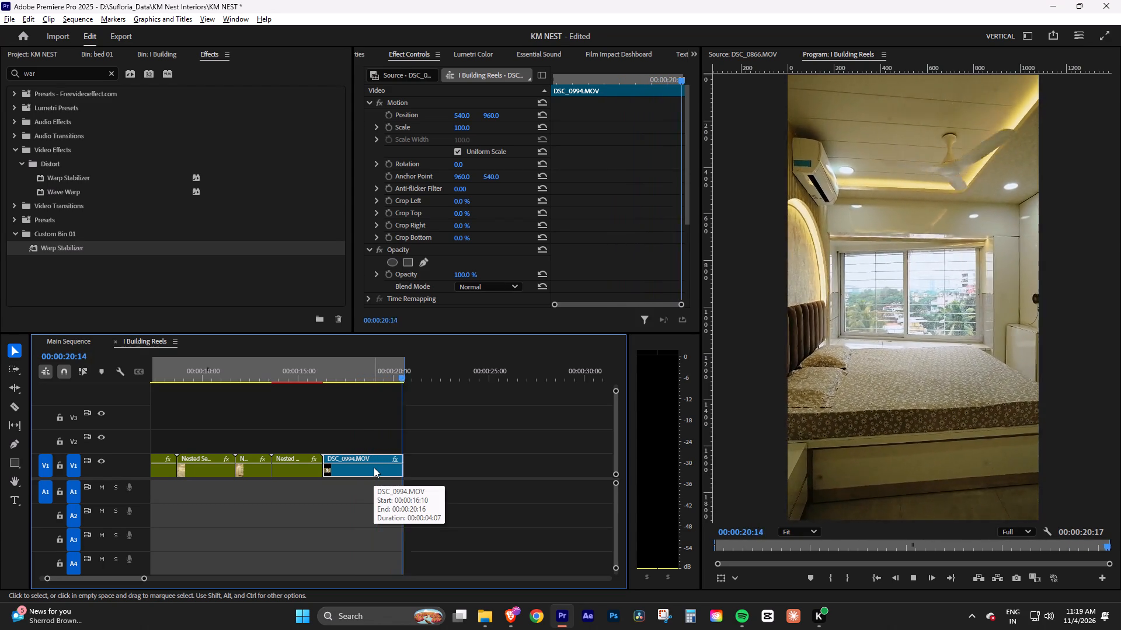
Set the speed of DSC_0994.MOV at the end of the reel to 50%.
key("space")
left_click_drag(361, 367, 337, 377)
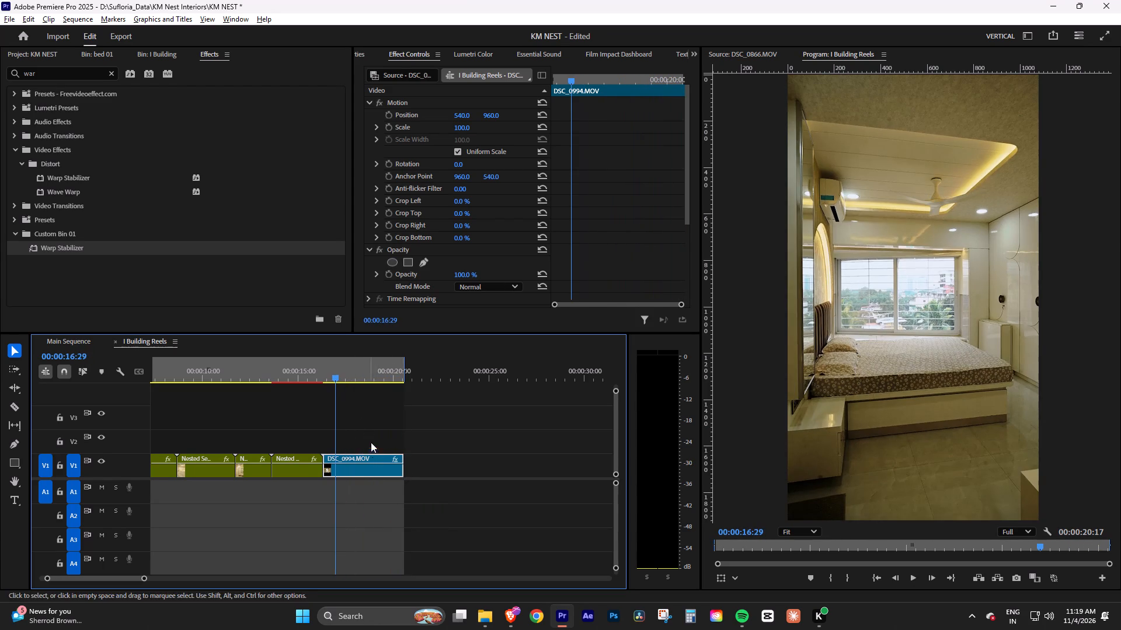
key("ctrl+r")
type("50")
key("Return")
left_click(377, 421)
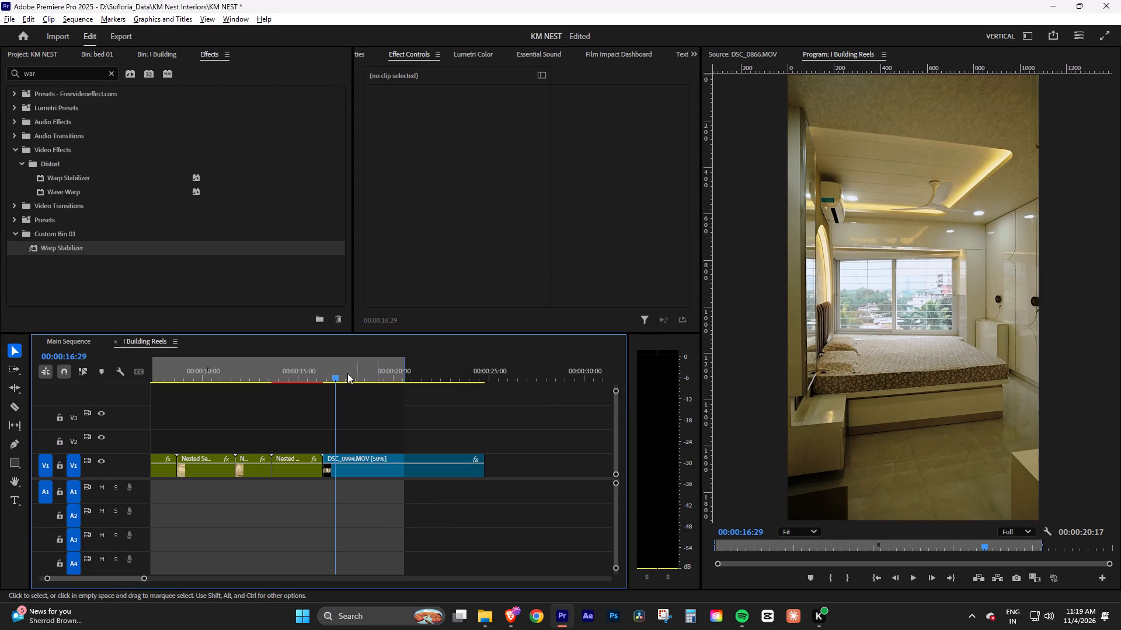
Preview the slowed DSC_0994.MOV, cut it at 00:00:20:29 and delete the part after the cut.
left_click_drag(337, 374, 330, 376)
left_click(391, 415)
key("space")
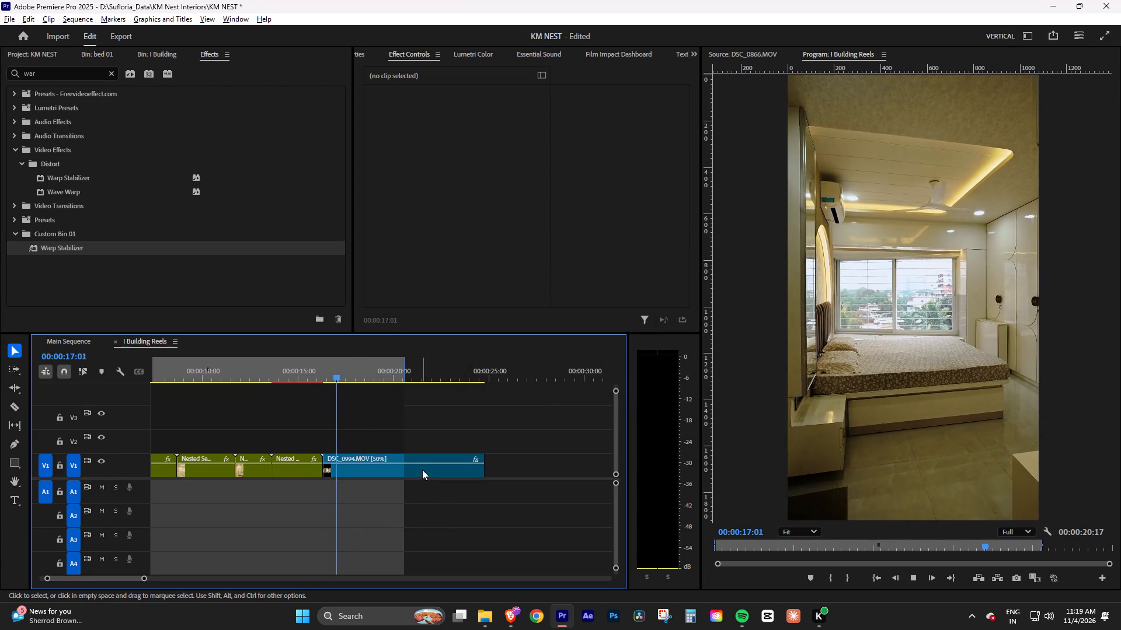
key("space")
key("space")
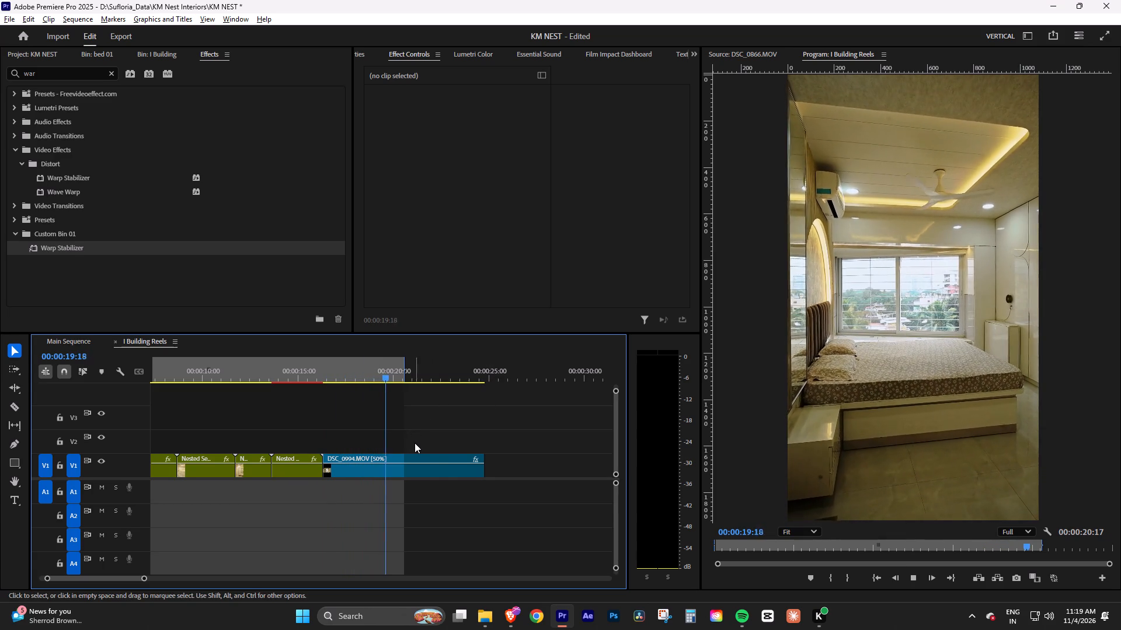
key("space")
left_click(449, 466)
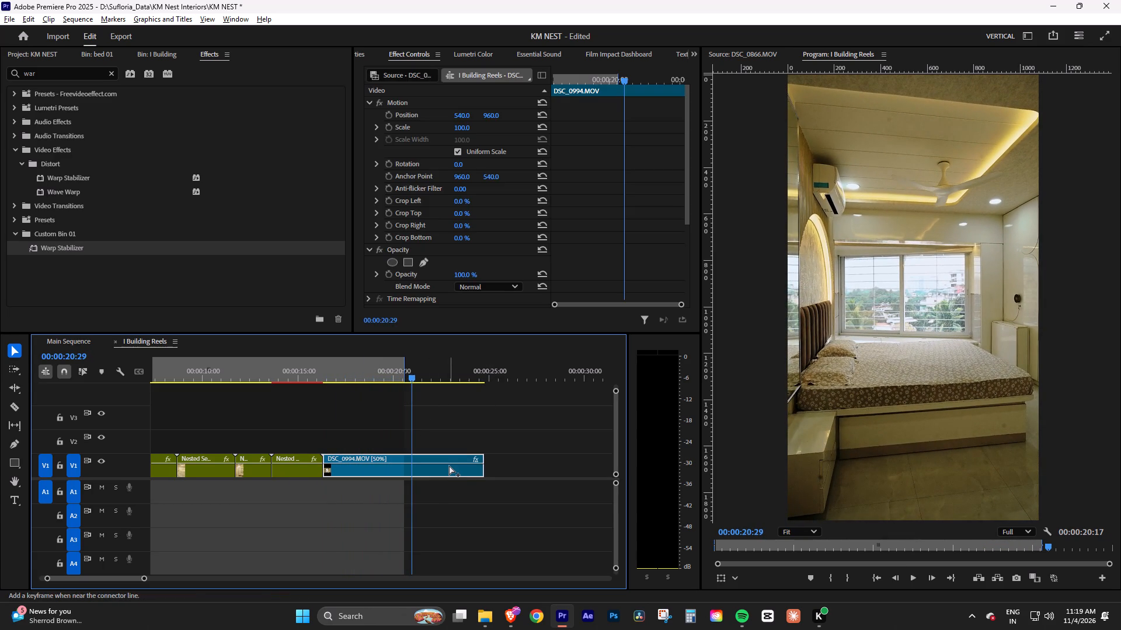
key("ctrl+k")
left_click(449, 466)
key("Delete")
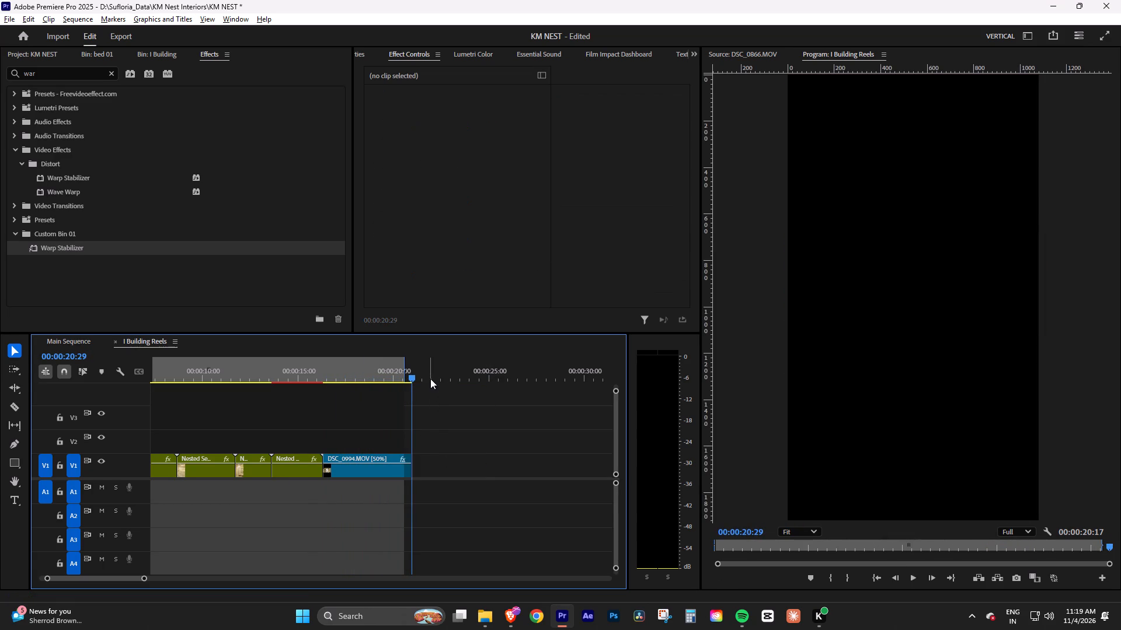
Mark the sequence's out point at 00:00:20:29, the trimmed clip's end, and save the project.
key("o")
left_click_drag(426, 373, 415, 377)
key("ctrl+s")
Nest the slowed DSC_0994.MOV clip on V1, accepting the default nest name.
left_click(357, 370)
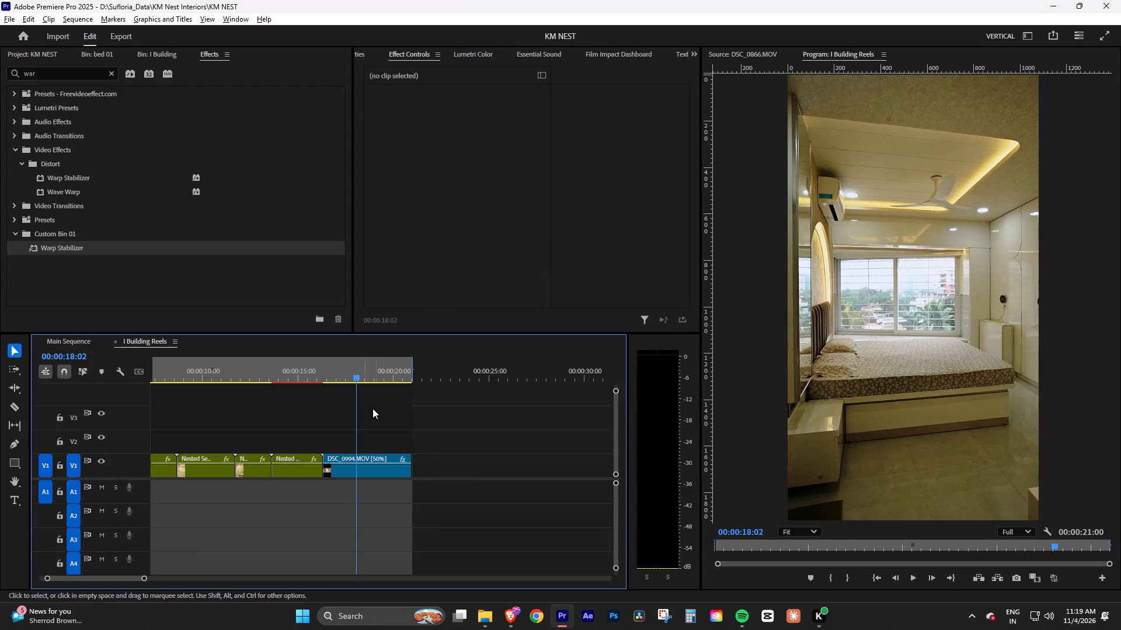
left_click(385, 466)
key("n")
key("Return")
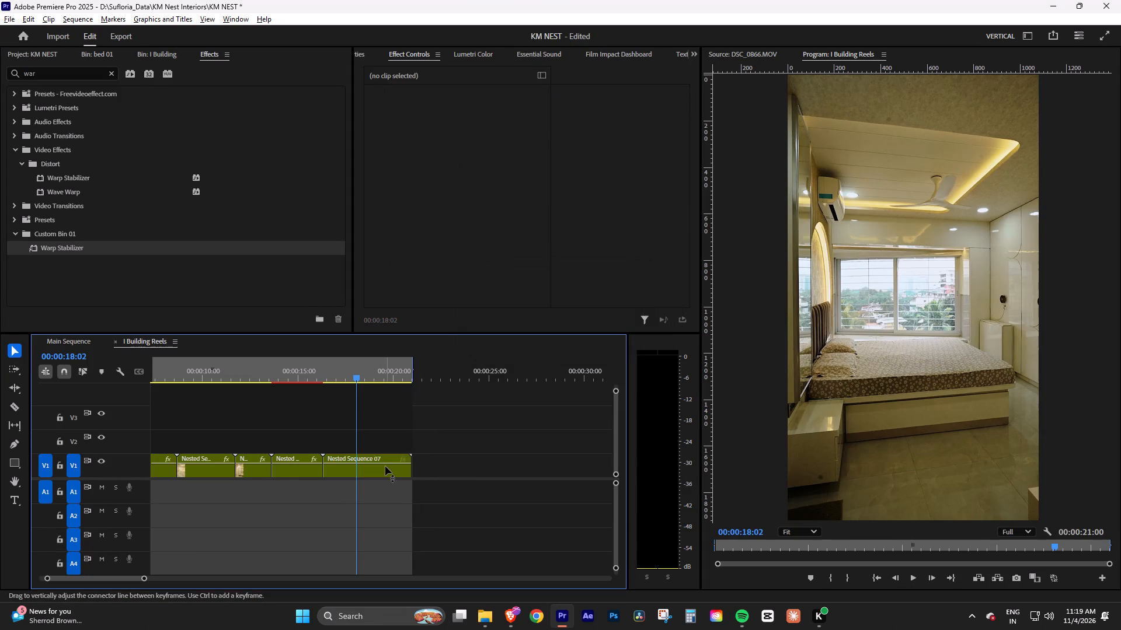
Apply the Warp Stabilizer preset from Custom Bin 01 to the new nested clip at the reel's end.
left_click(385, 466)
left_click_drag(171, 247, 340, 449)
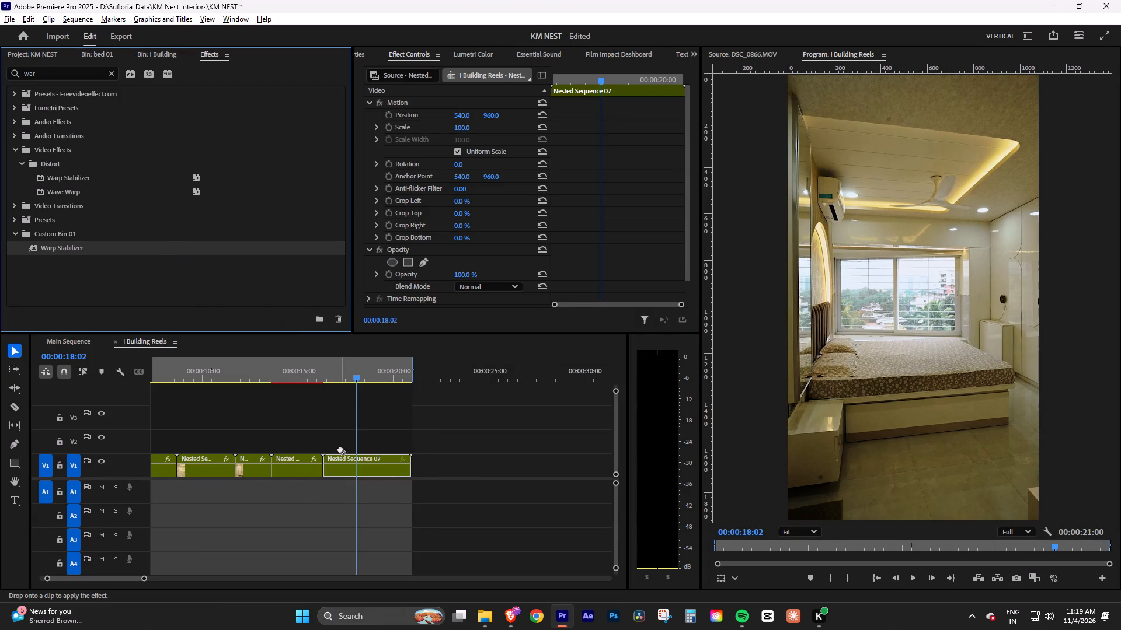
left_click_drag(340, 449, 344, 459)
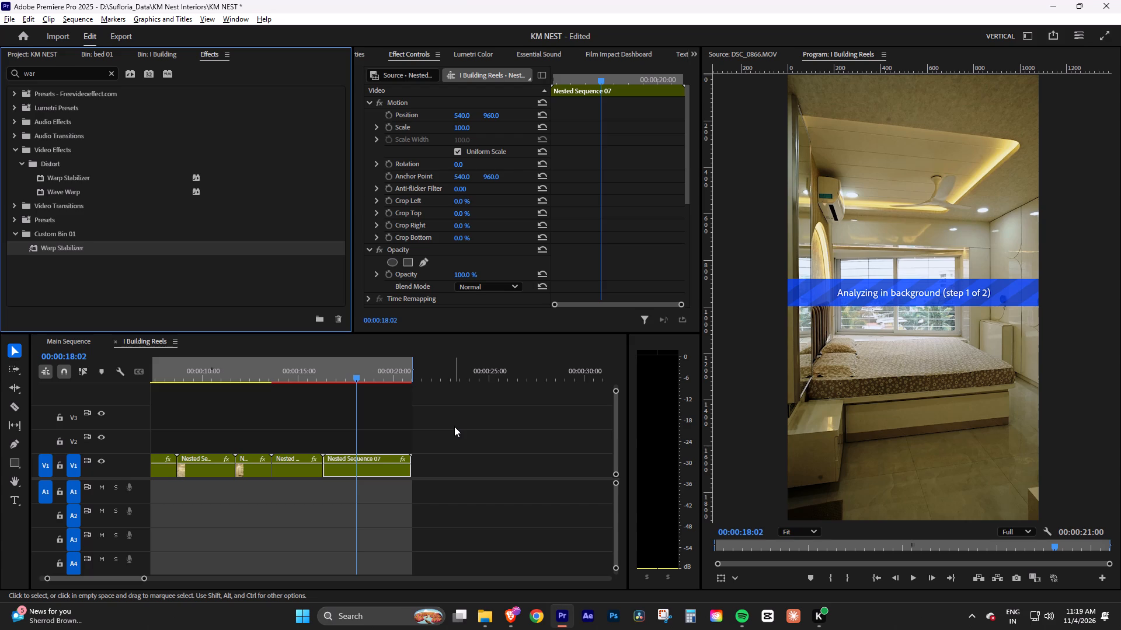
Start a media import into the KM NEST project and browse the 107NZ6_2 folder for more footage.
left_click(52, 53)
left_click(187, 119)
key("grave")
left_click(444, 398)
double_click(333, 373)
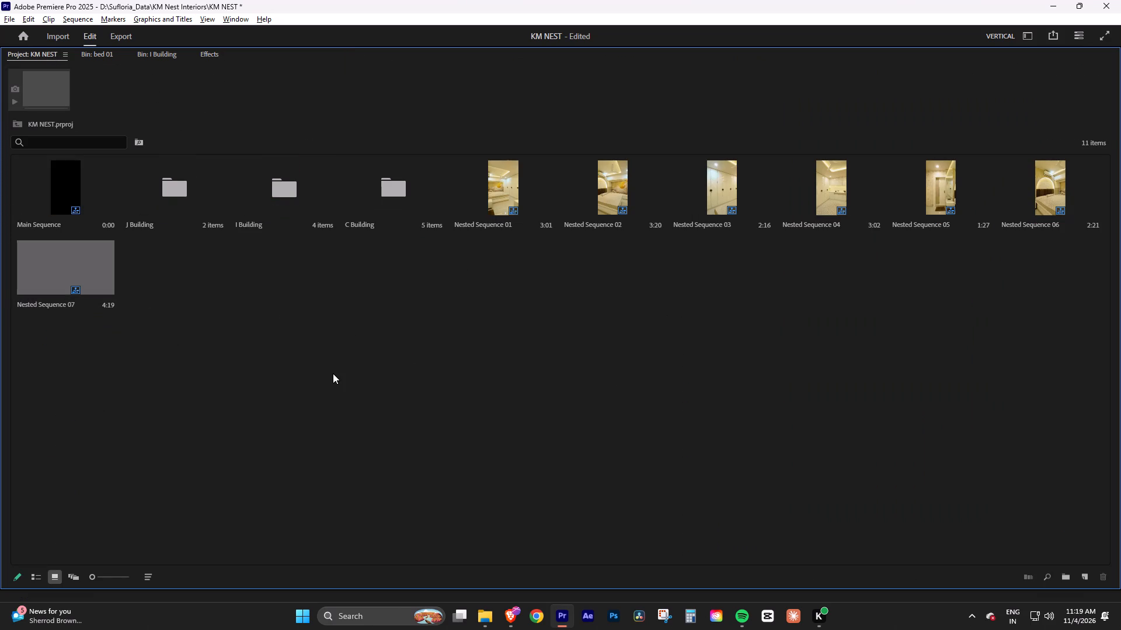
scroll(383, 284, "down", 19)
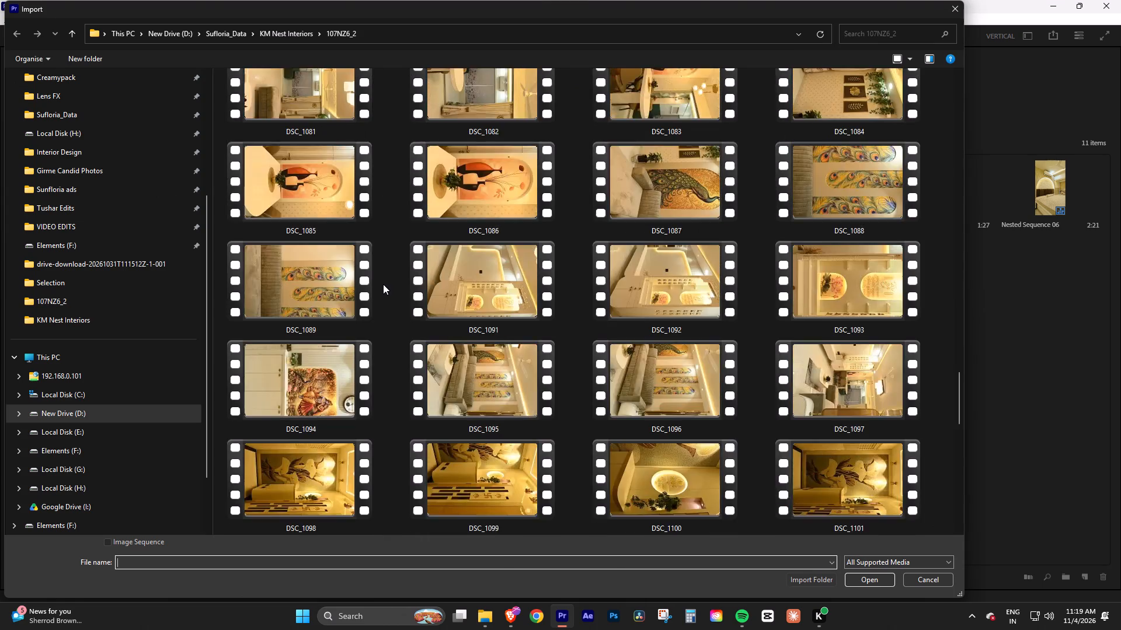
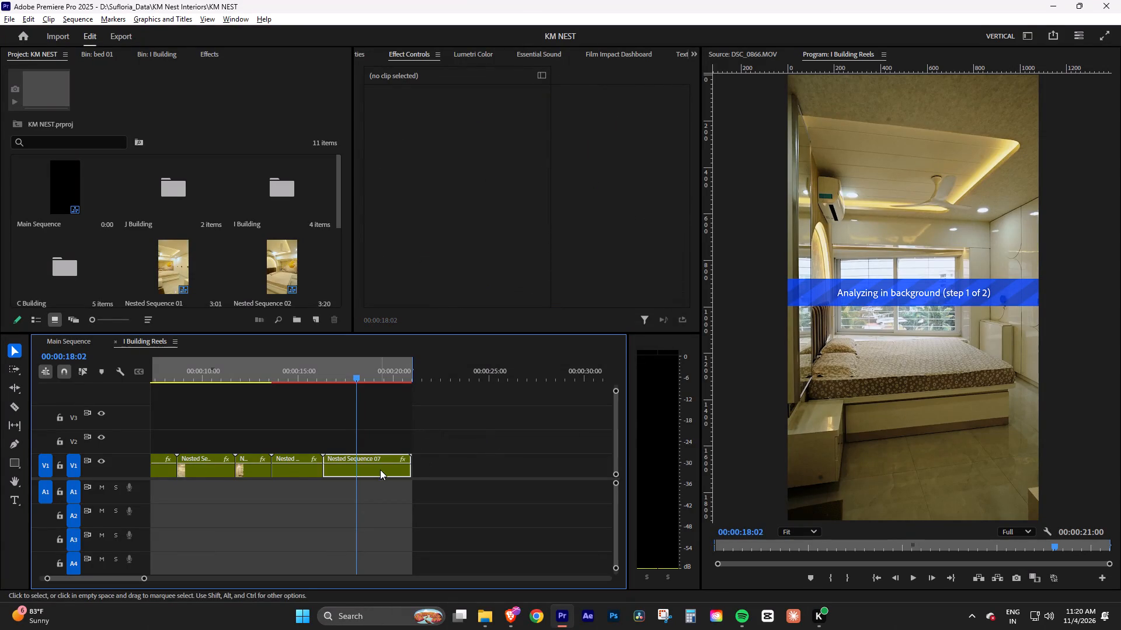
Run the Warp Stabilizer analysis on the Nested Sequence 06 clip on V1.
left_click(454, 452)
left_click(311, 468)
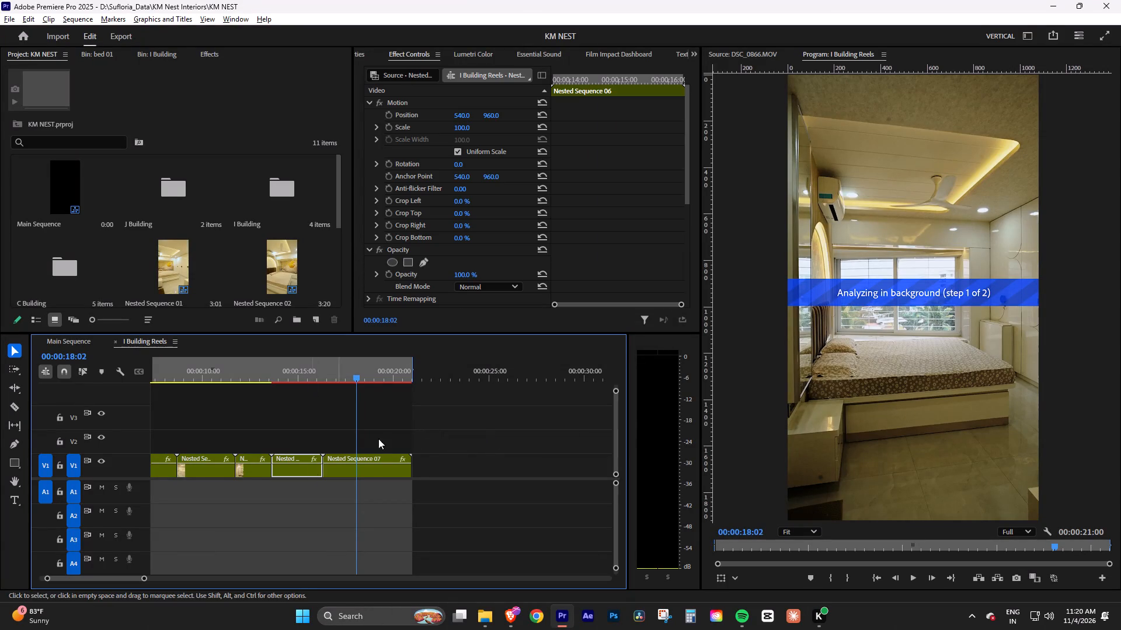
left_click_drag(688, 127, 693, 188)
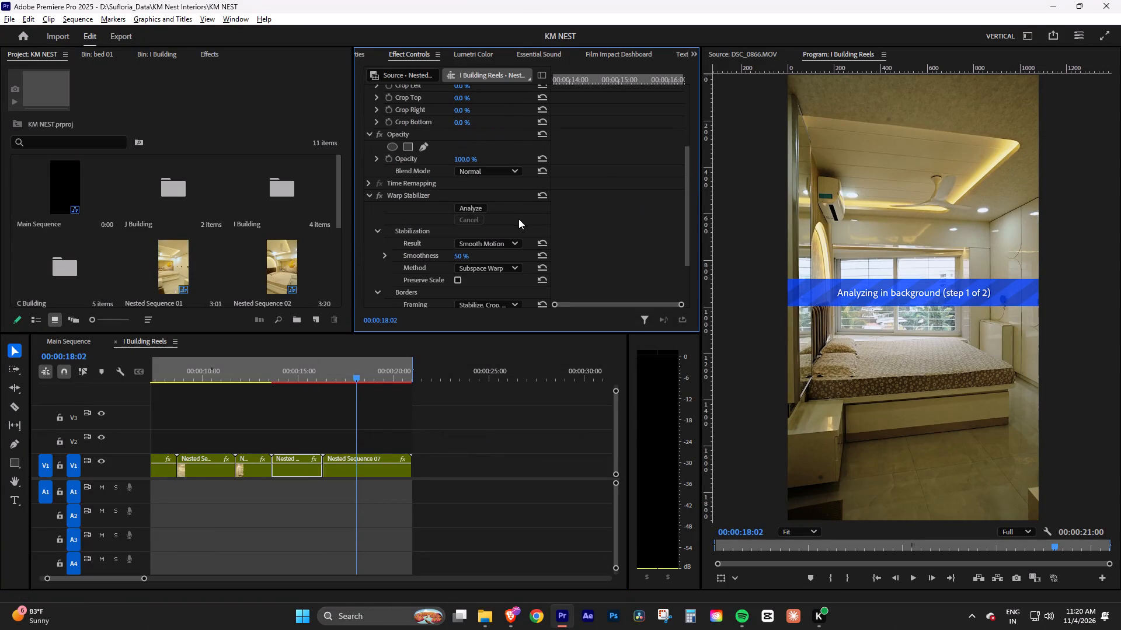
left_click(472, 204)
Check the Warp Stabilizer status on the last nested clip and on the second nested clip in the reel.
left_click(390, 470)
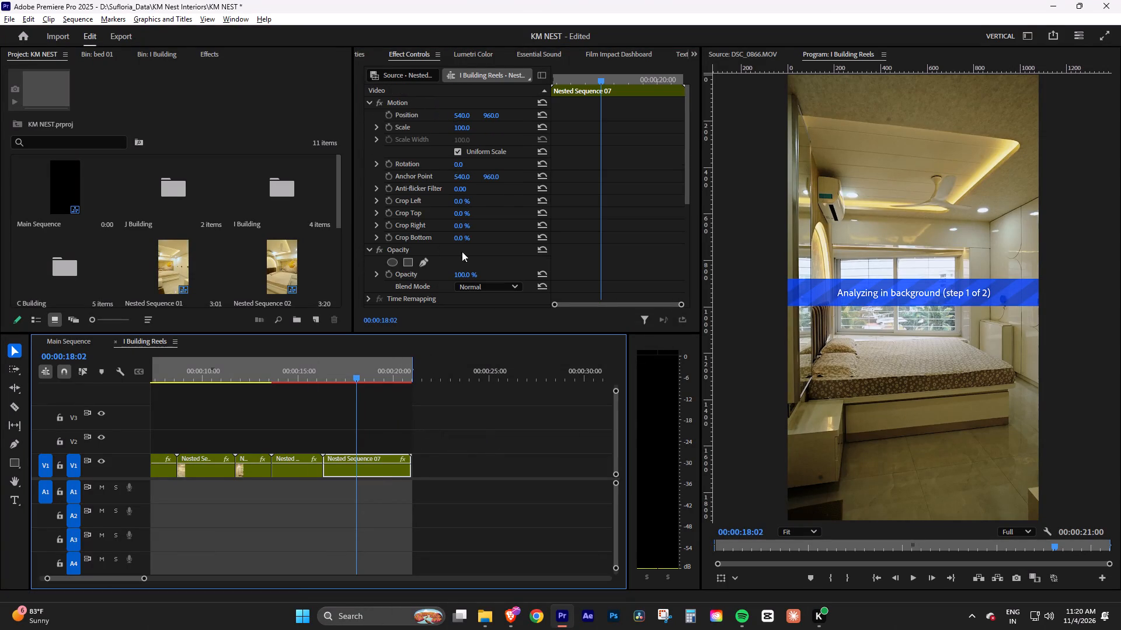
left_click_drag(685, 130, 672, 209)
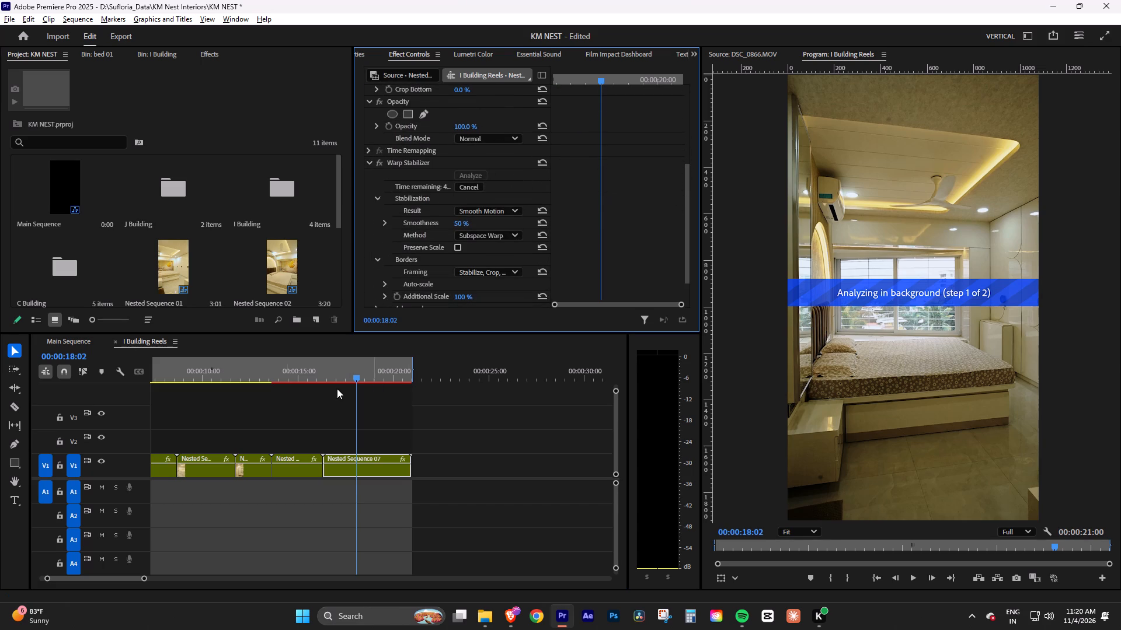
left_click_drag(200, 369, 87, 411)
left_click(247, 473)
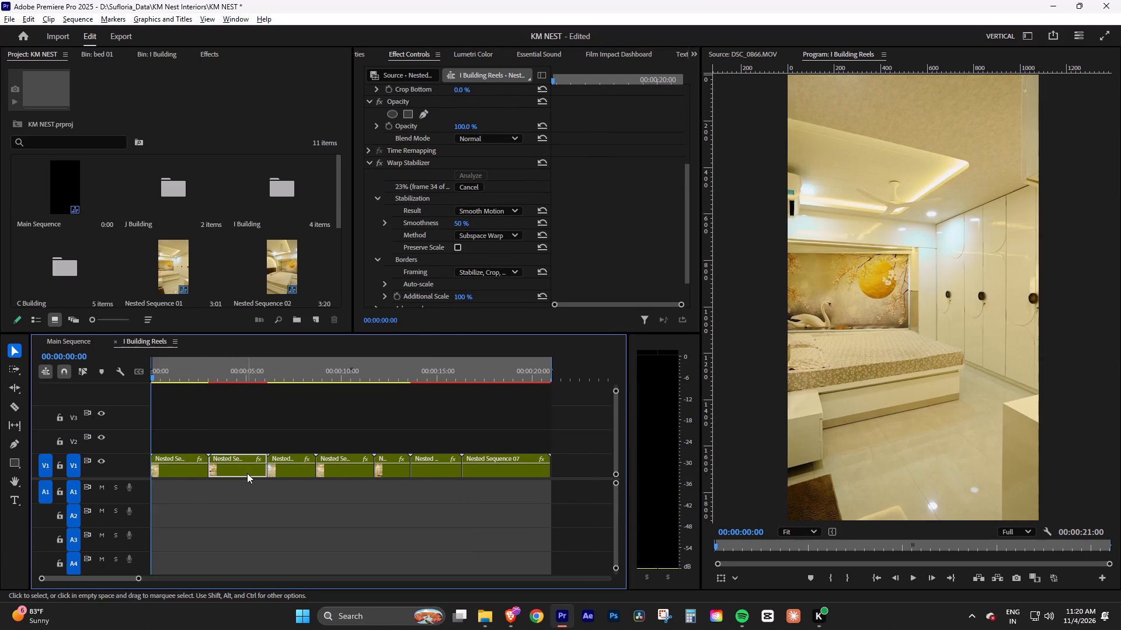
left_click_drag(688, 135, 685, 208)
left_click(173, 426)
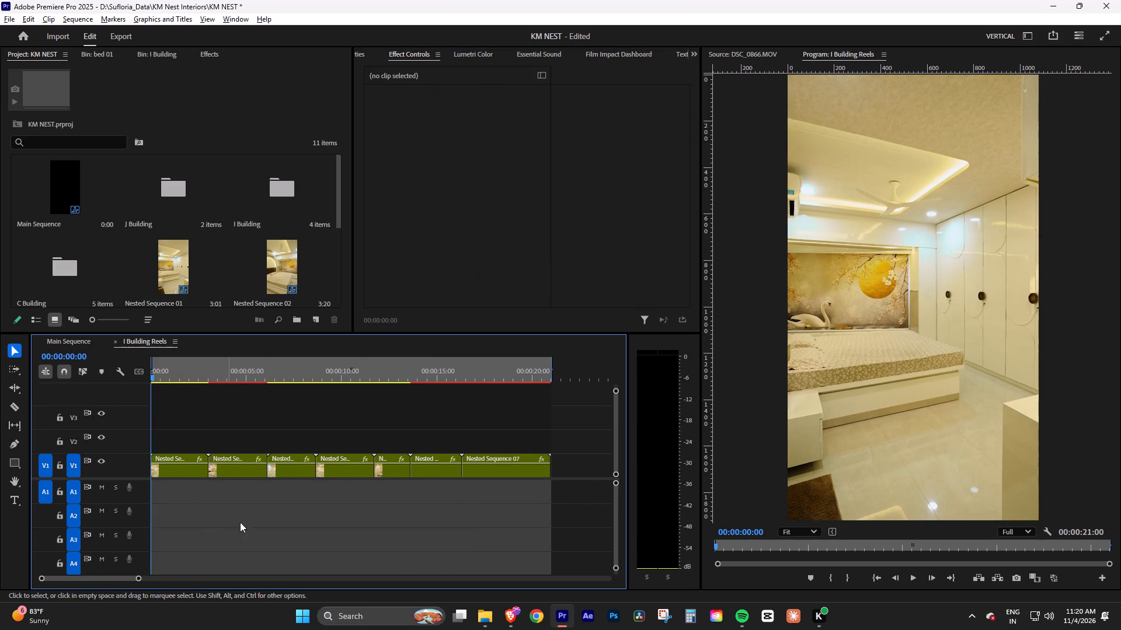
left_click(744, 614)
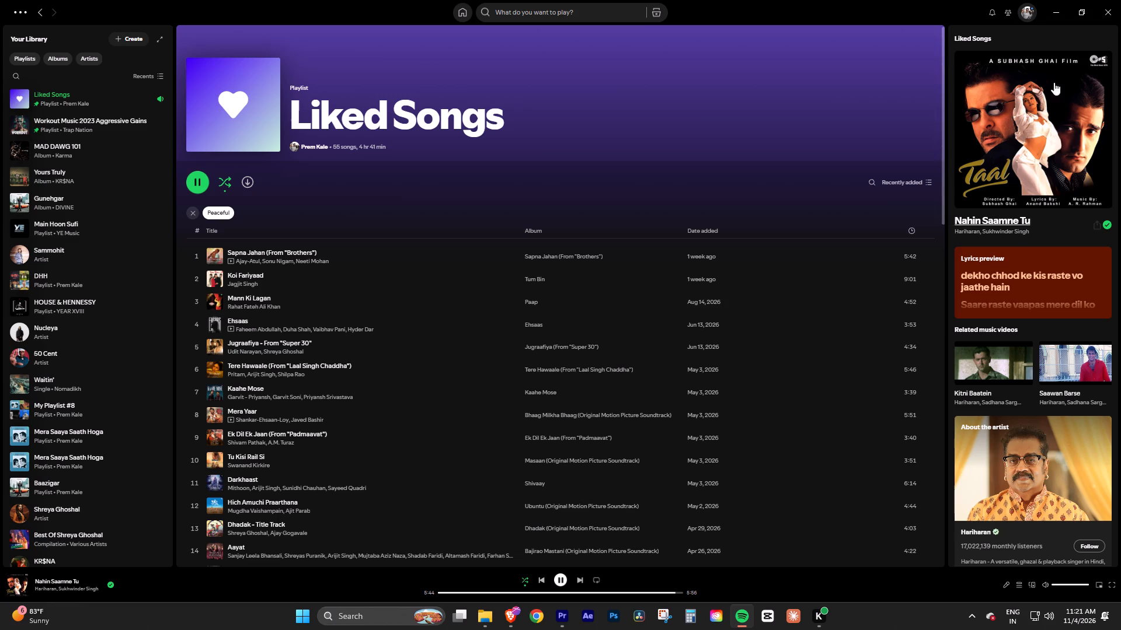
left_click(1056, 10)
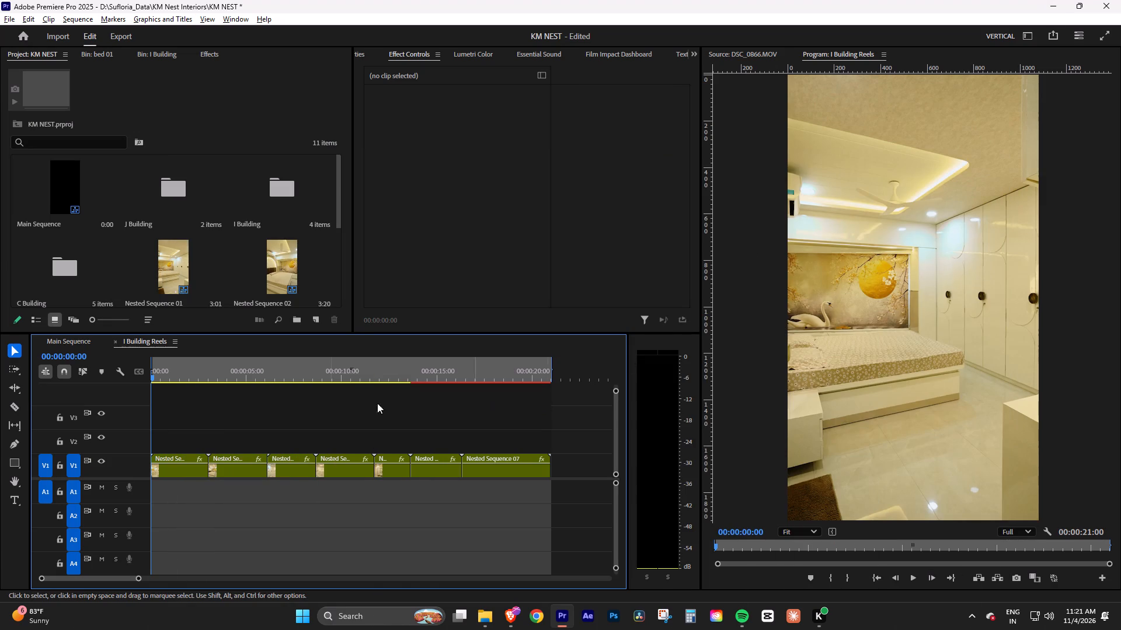
Play back the reel's opening repeatedly to examine the cut between Nested Sequence 01 and Nested Sequence 02.
left_click_drag(161, 374, 142, 374)
left_click(193, 410)
key("space")
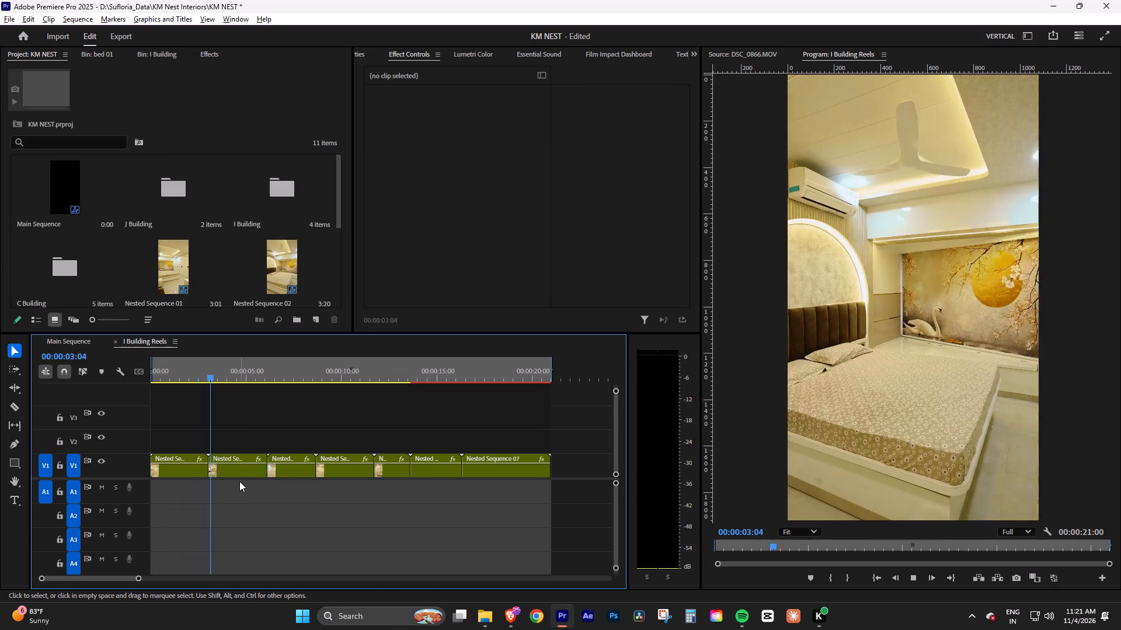
key("space")
left_click_drag(222, 381, 193, 383)
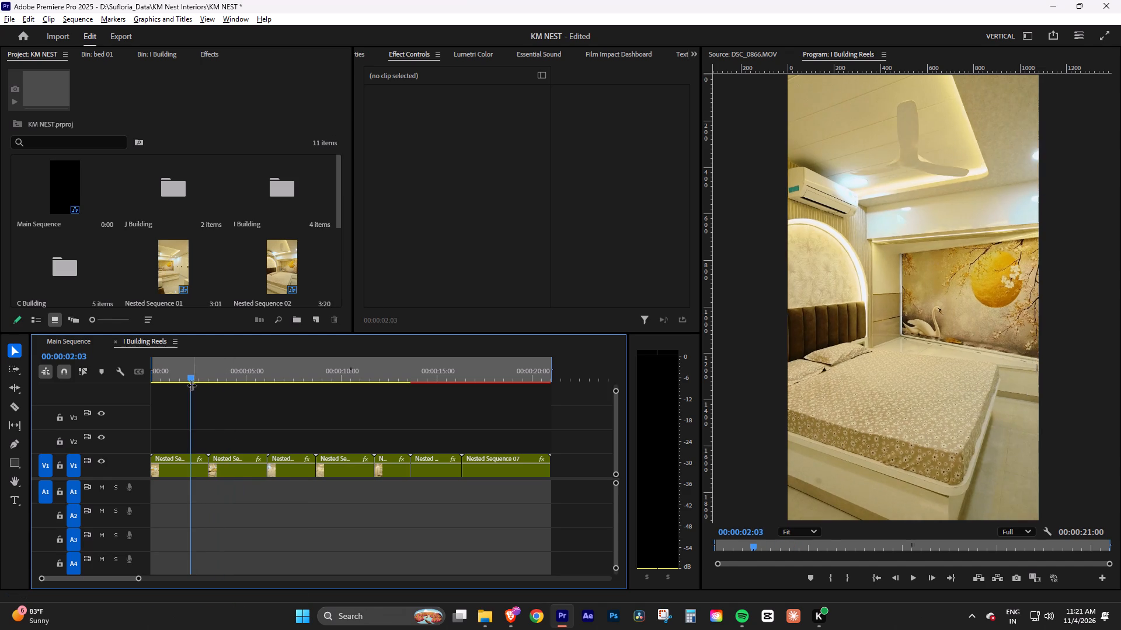
left_click_drag(137, 578, 120, 576)
key("space")
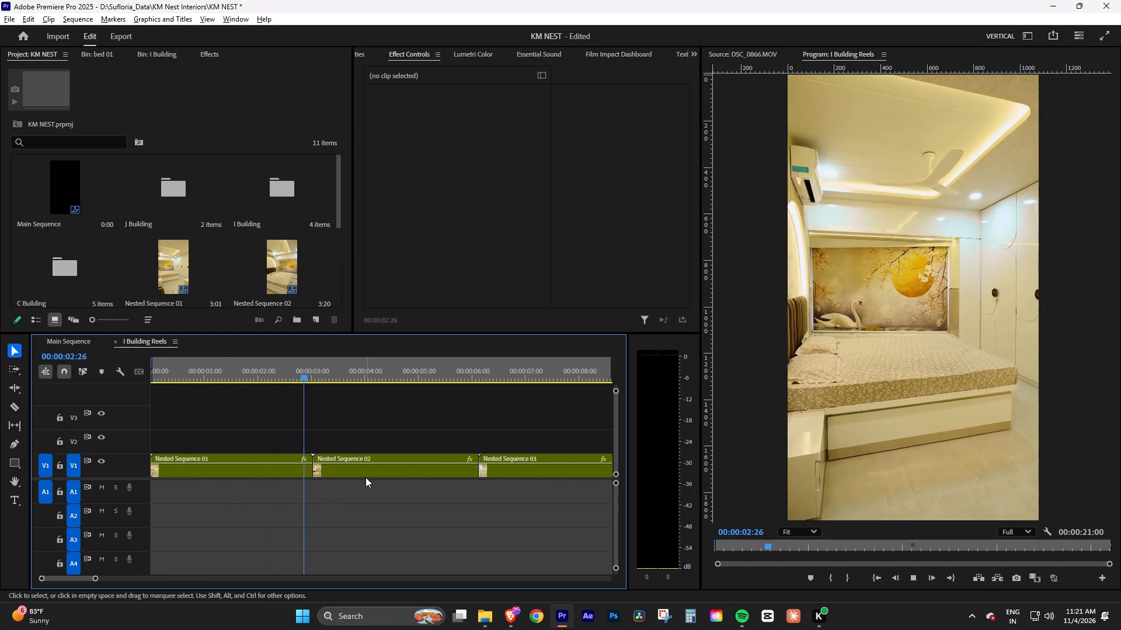
key("space")
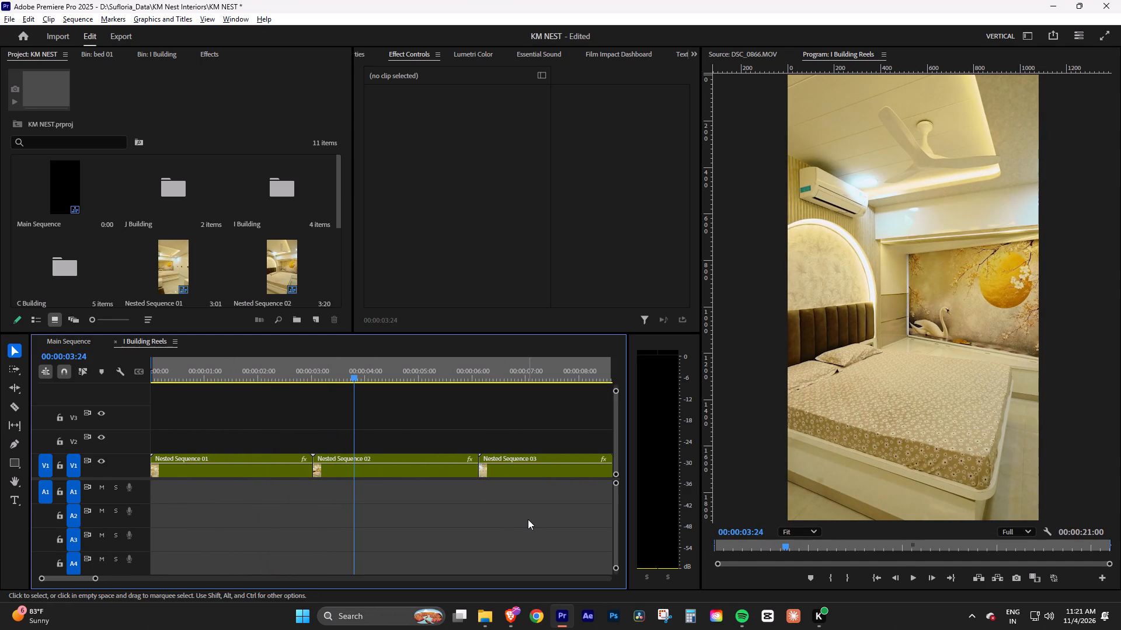
left_click_drag(308, 373, 303, 372)
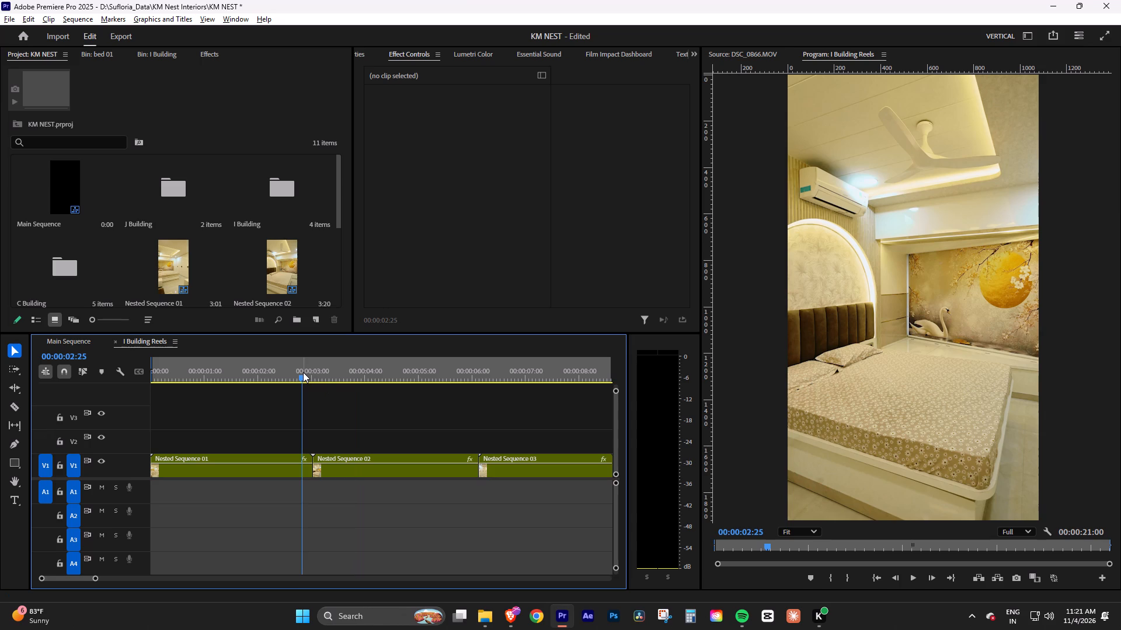
left_click_drag(303, 372, 256, 372)
key("space")
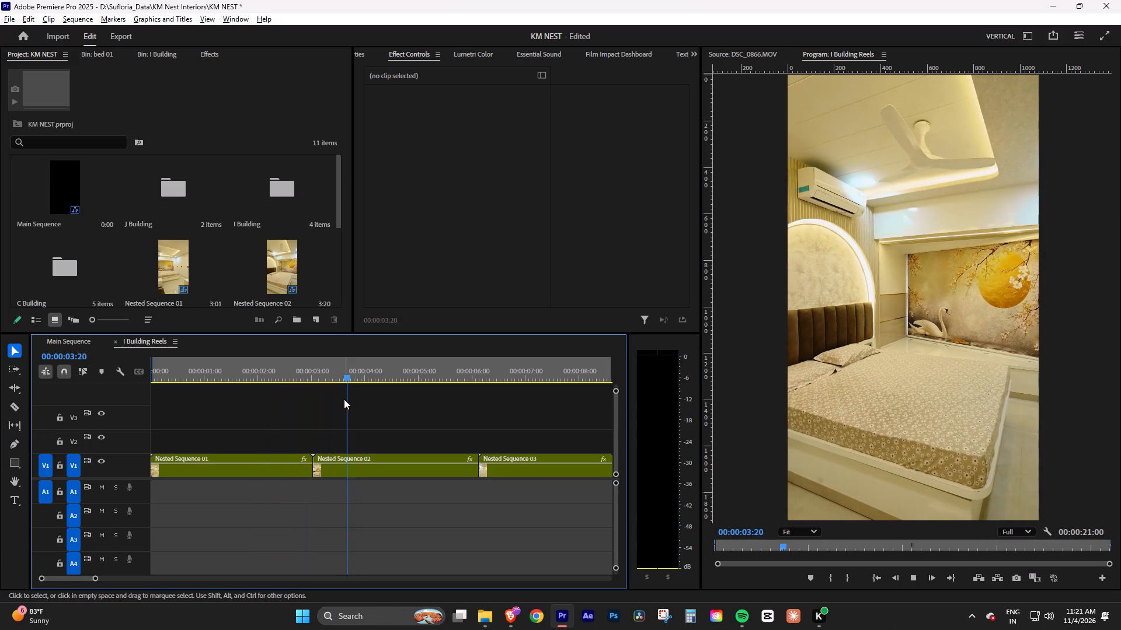
key("space")
left_click(273, 374)
key("space")
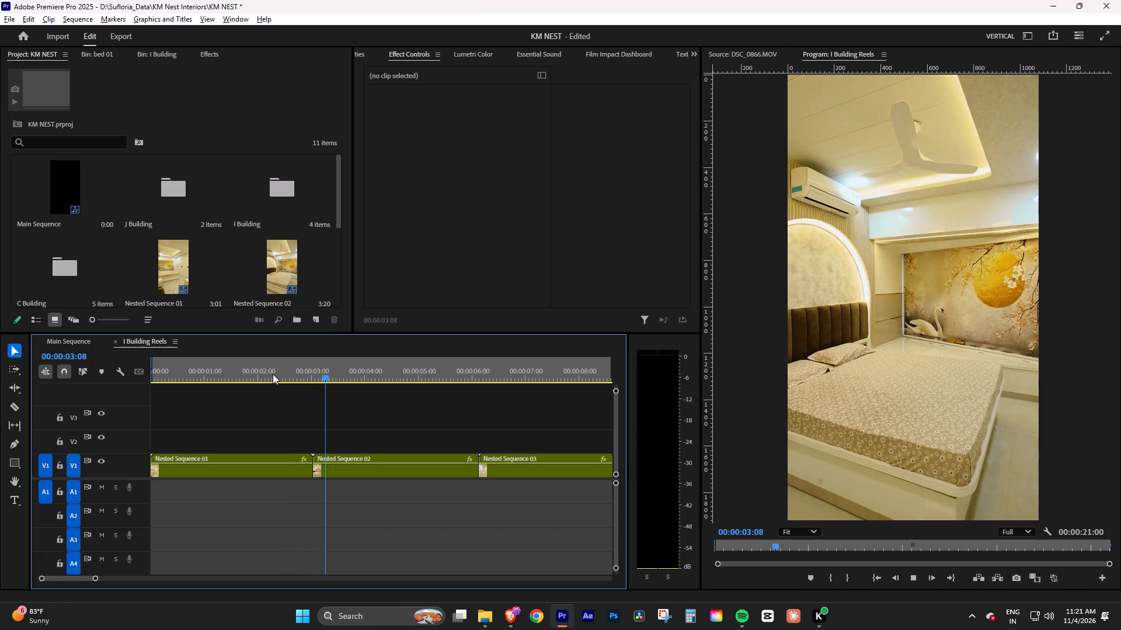
key("space")
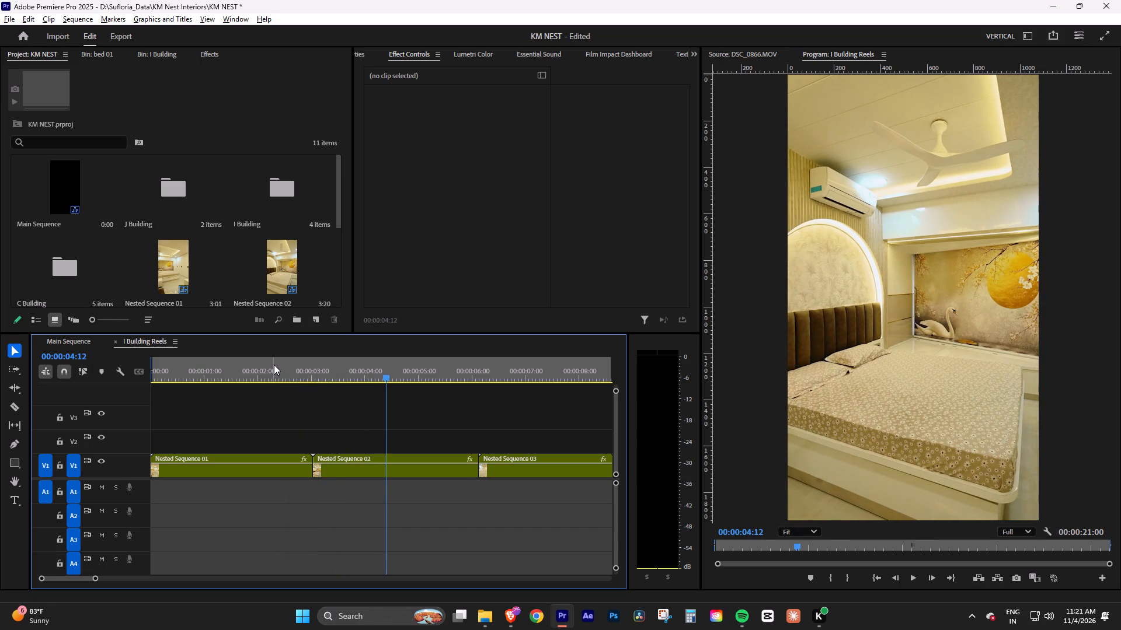
Create a 1080 x 1920 adjustment layer at 30.00 fps with square pixels in the KM NEST project.
left_click(196, 99)
key("grave")
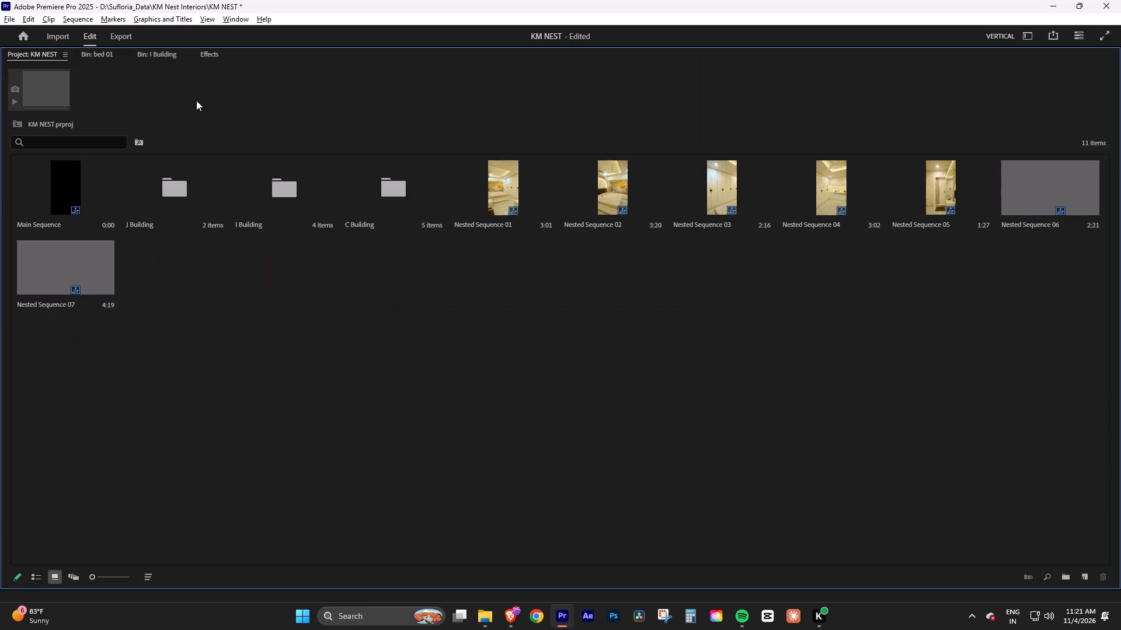
left_click(357, 300)
right_click(296, 306)
left_click(328, 365)
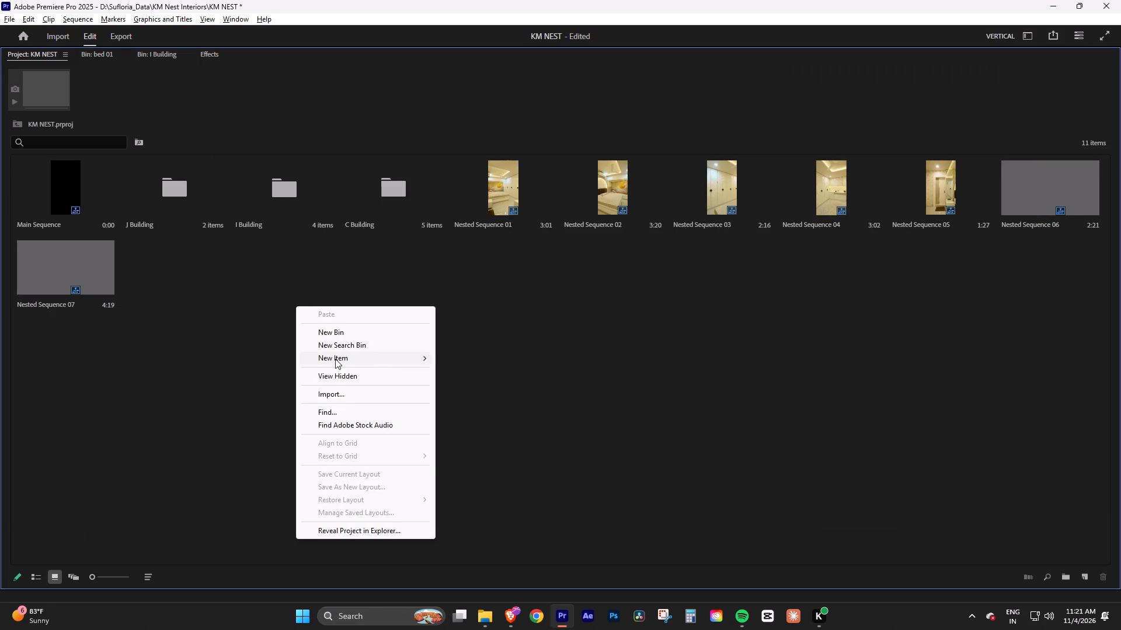
left_click(335, 359)
left_click(476, 395)
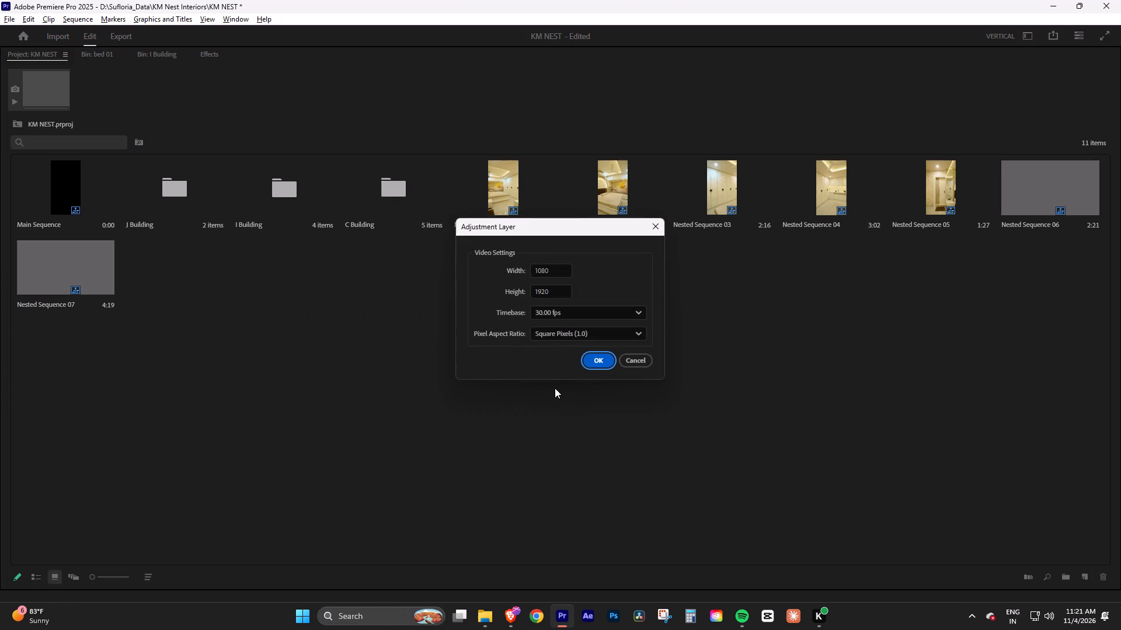
left_click(589, 359)
left_click(364, 359)
Shorten the adjustment layer source to about 00:00:01:03 and place it on V2 over the cut between Nested Sequence 01 and 02.
double_click(185, 268)
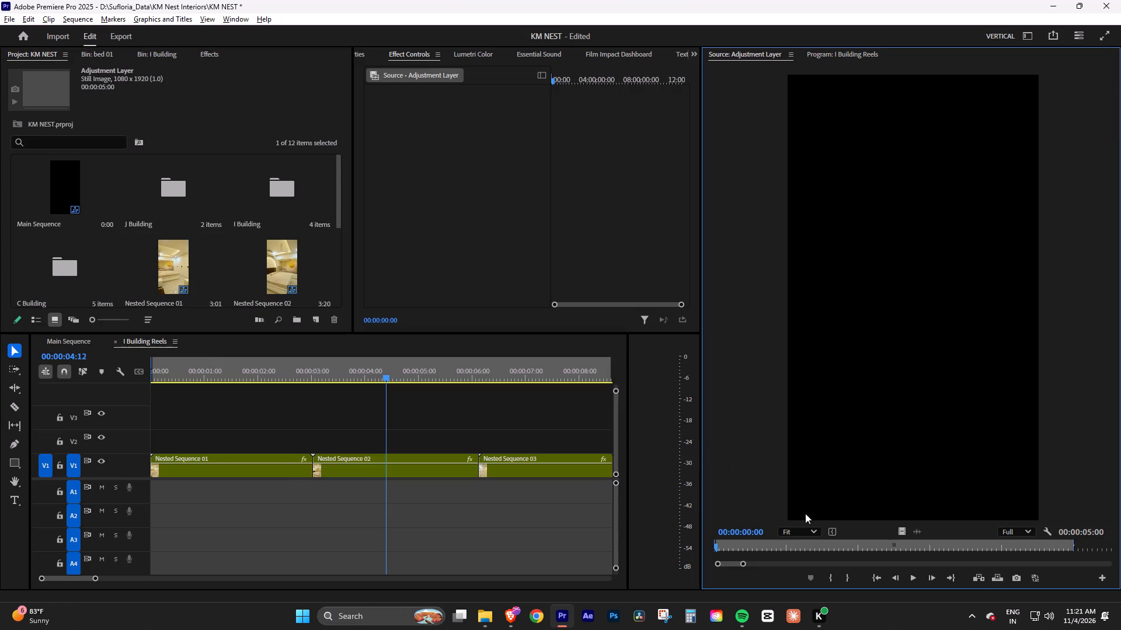
left_click(791, 547)
key("o")
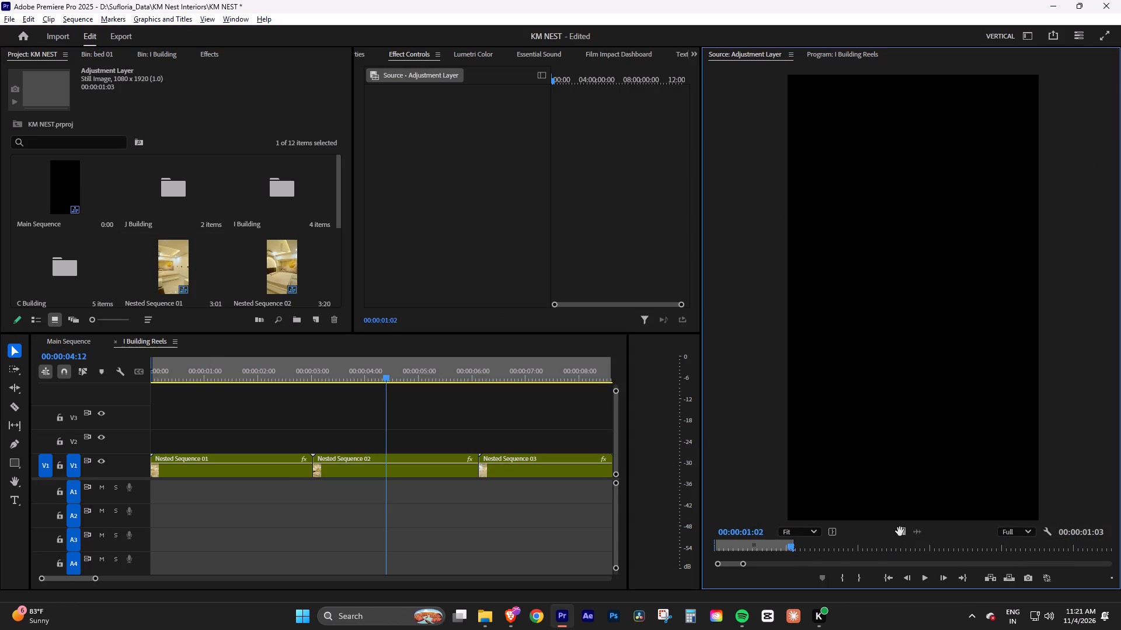
left_click_drag(901, 530, 285, 444)
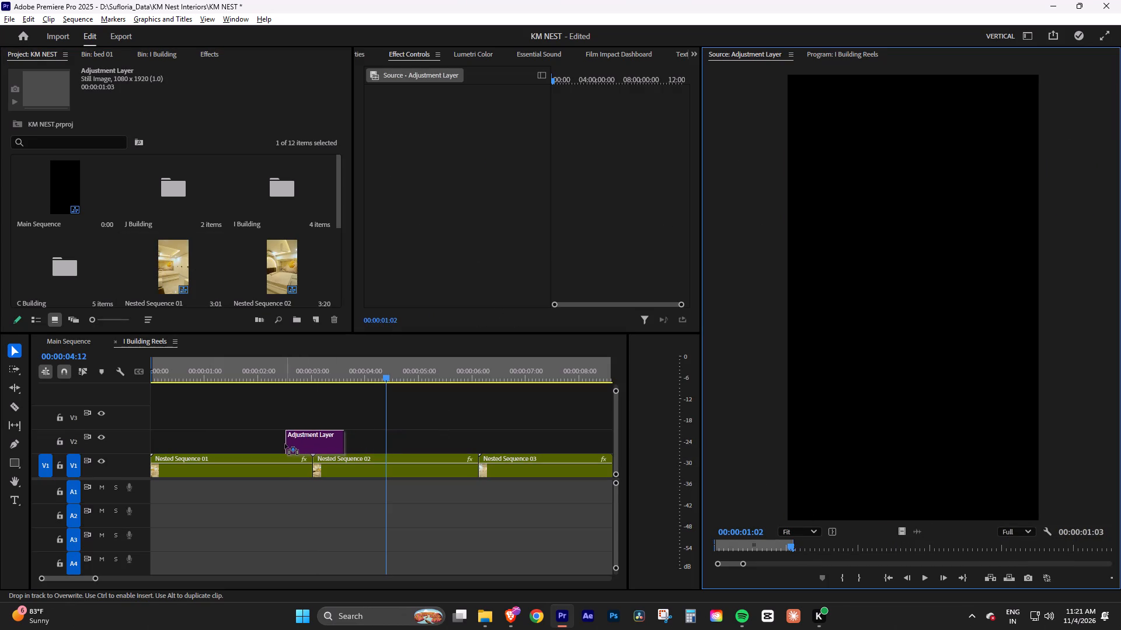
left_click_drag(285, 444, 284, 444)
left_click(309, 444)
Trim the adjustment layer's start on V2 to 00:00:02:21, ten frames before the cut beneath it.
left_click(290, 363)
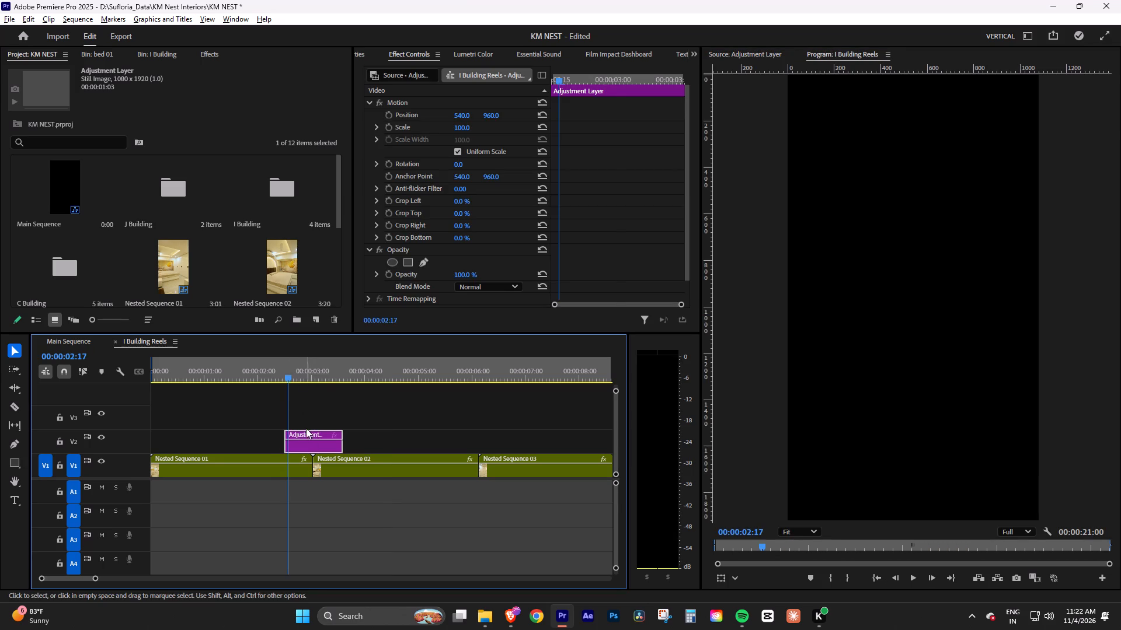
left_click_drag(323, 369, 313, 374)
key("shift+Left")
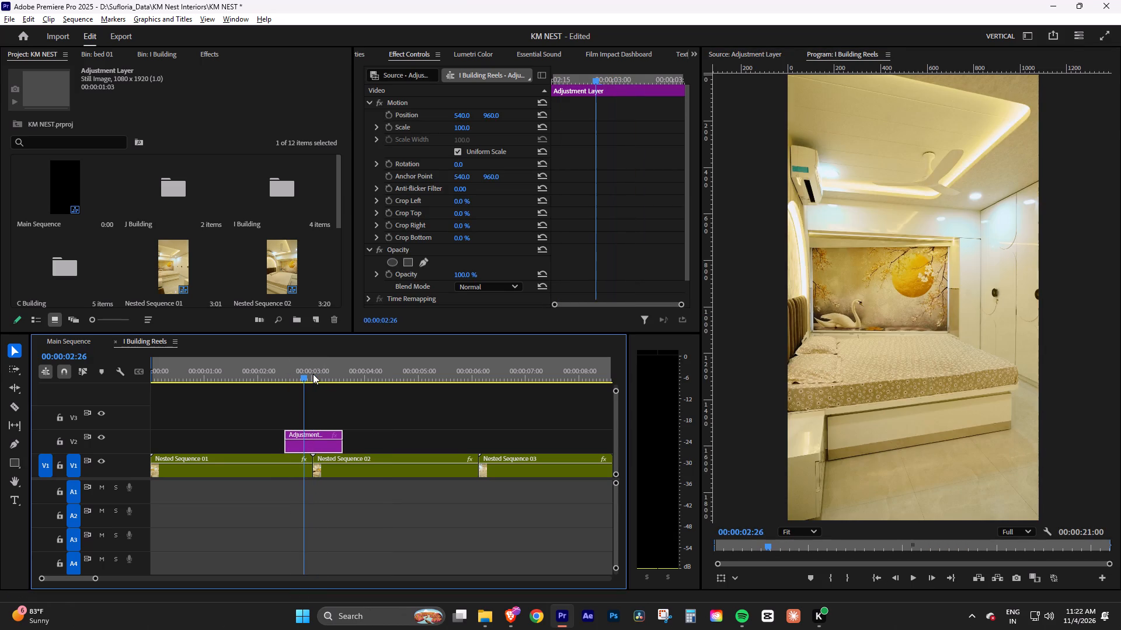
key("shift+Left")
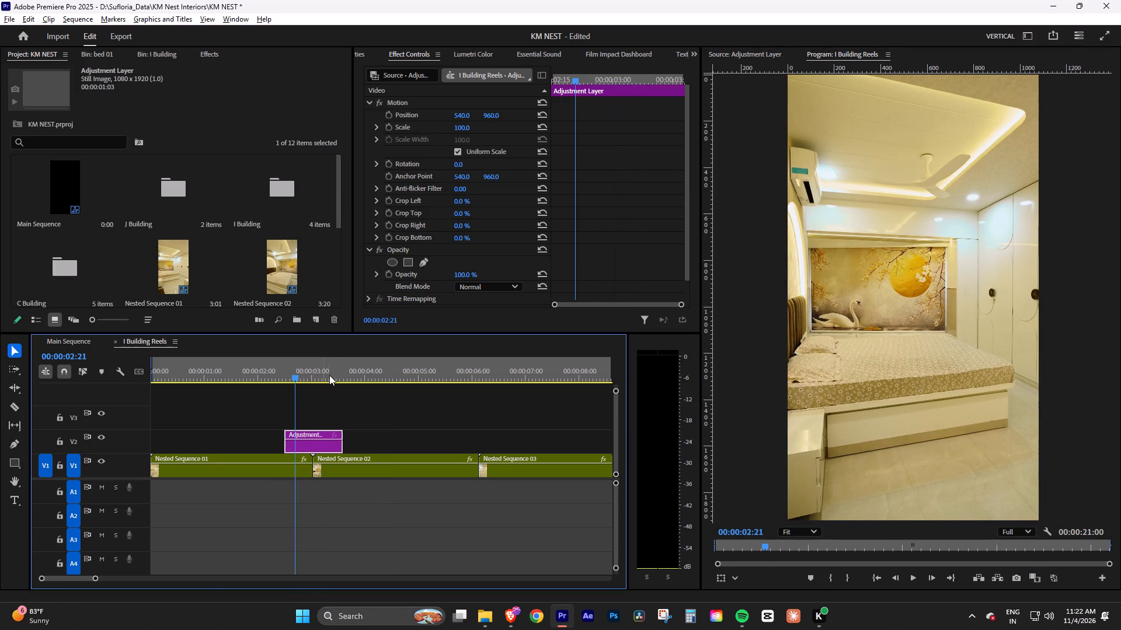
left_click_drag(281, 445, 290, 446)
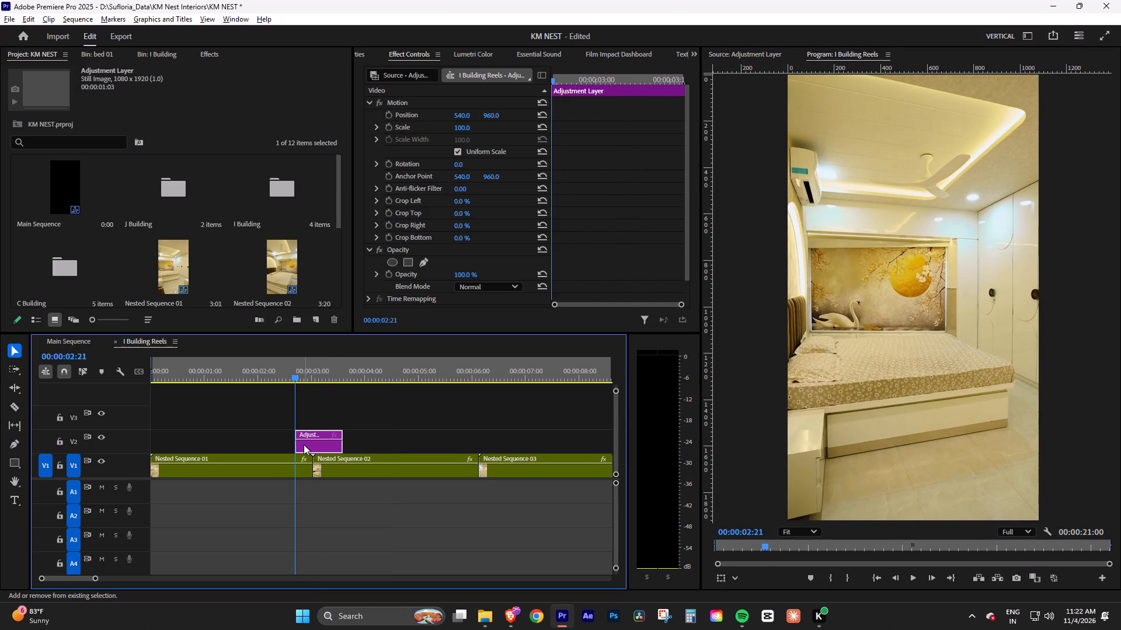
Split the adjustment layer at 00:00:03:11, ten frames past the cut, and delete the leftover piece.
key("shift+Right")
key("shift+Right")
key("shift+Right")
key("shift+Right")
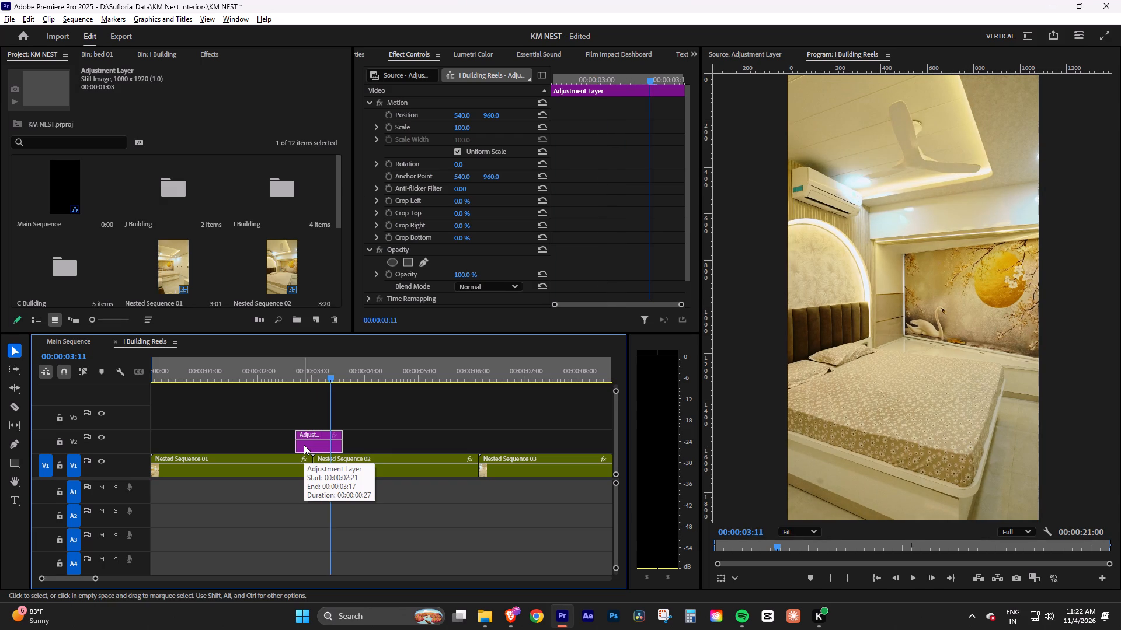
key("ctrl+k")
left_click_drag(353, 430, 343, 442)
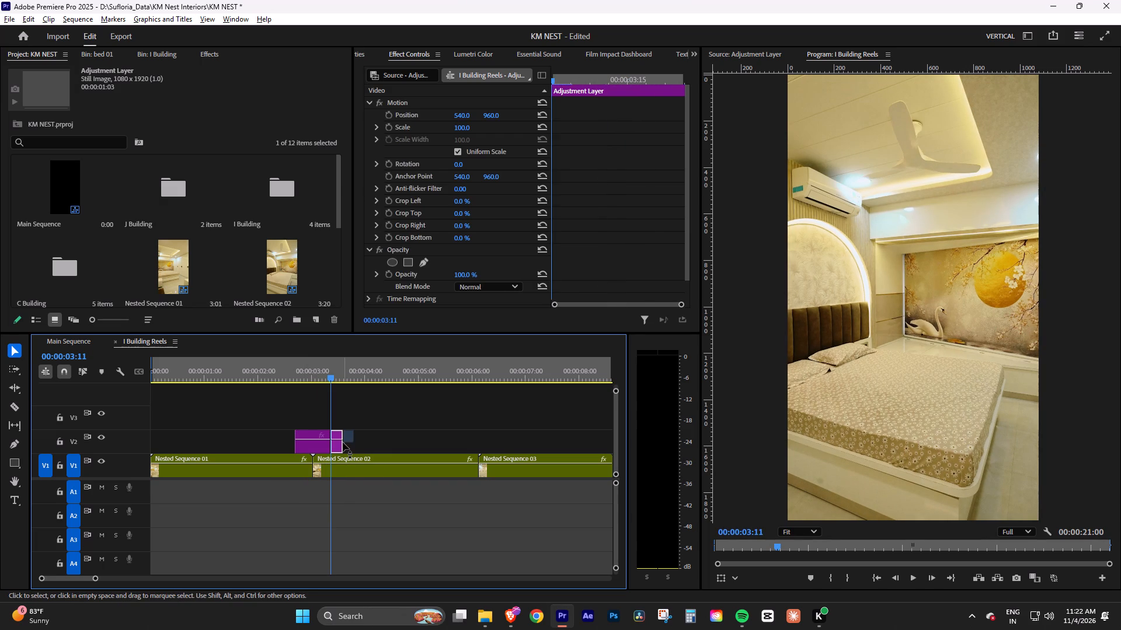
key("Delete")
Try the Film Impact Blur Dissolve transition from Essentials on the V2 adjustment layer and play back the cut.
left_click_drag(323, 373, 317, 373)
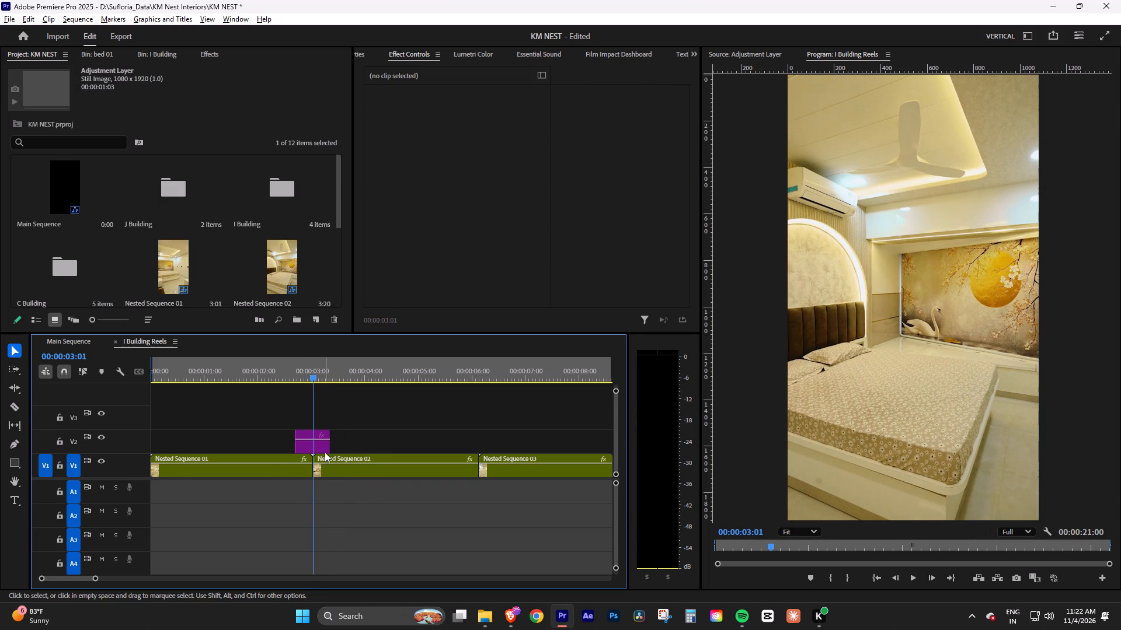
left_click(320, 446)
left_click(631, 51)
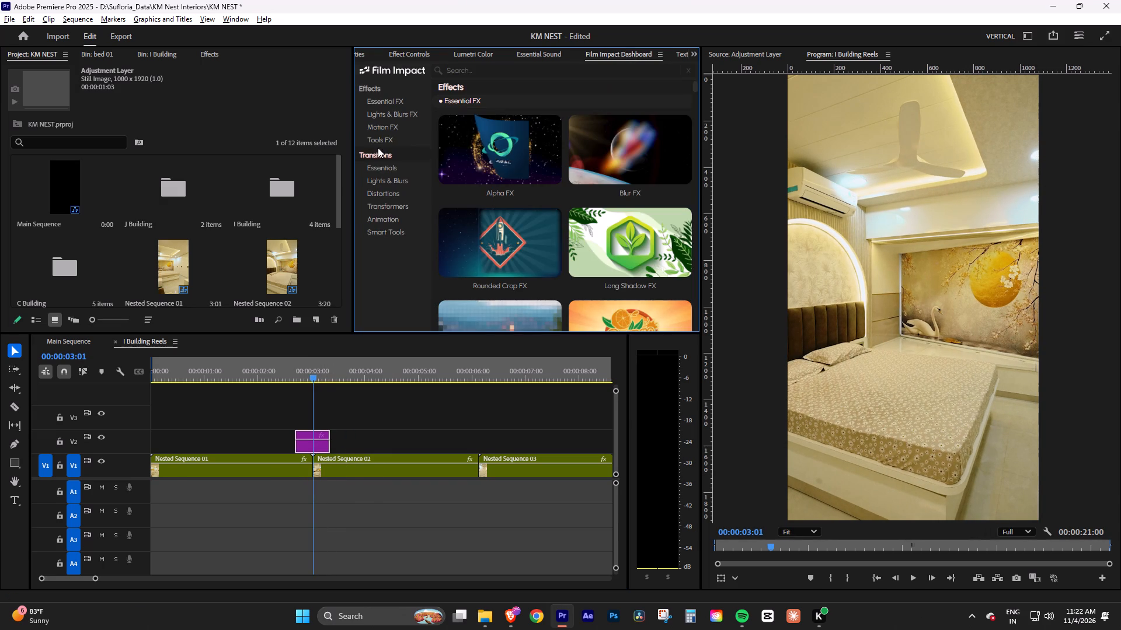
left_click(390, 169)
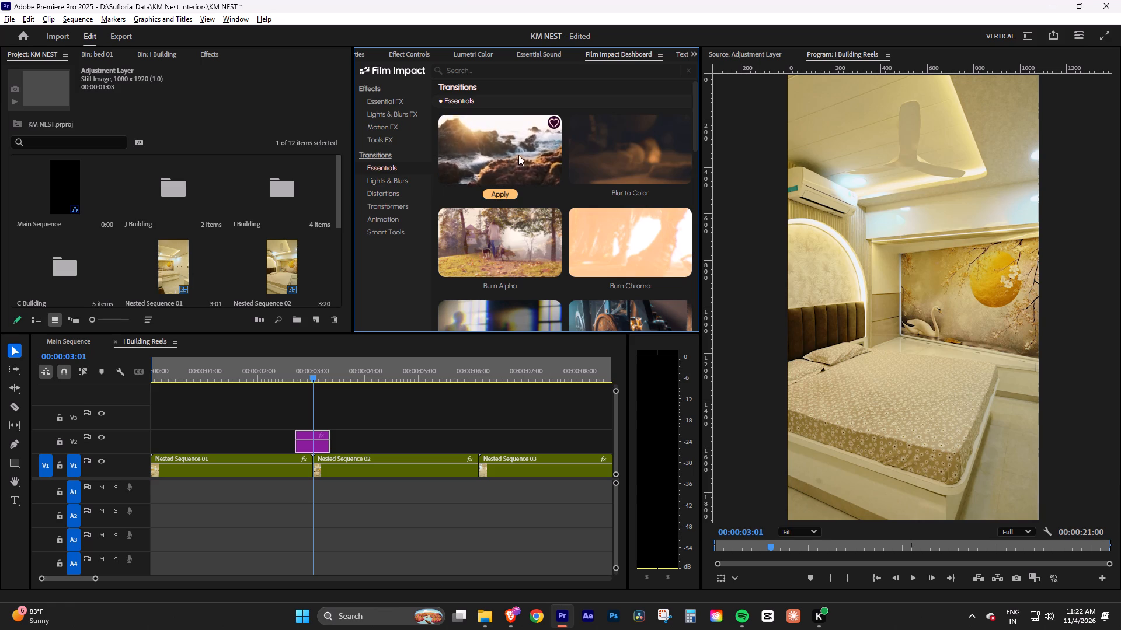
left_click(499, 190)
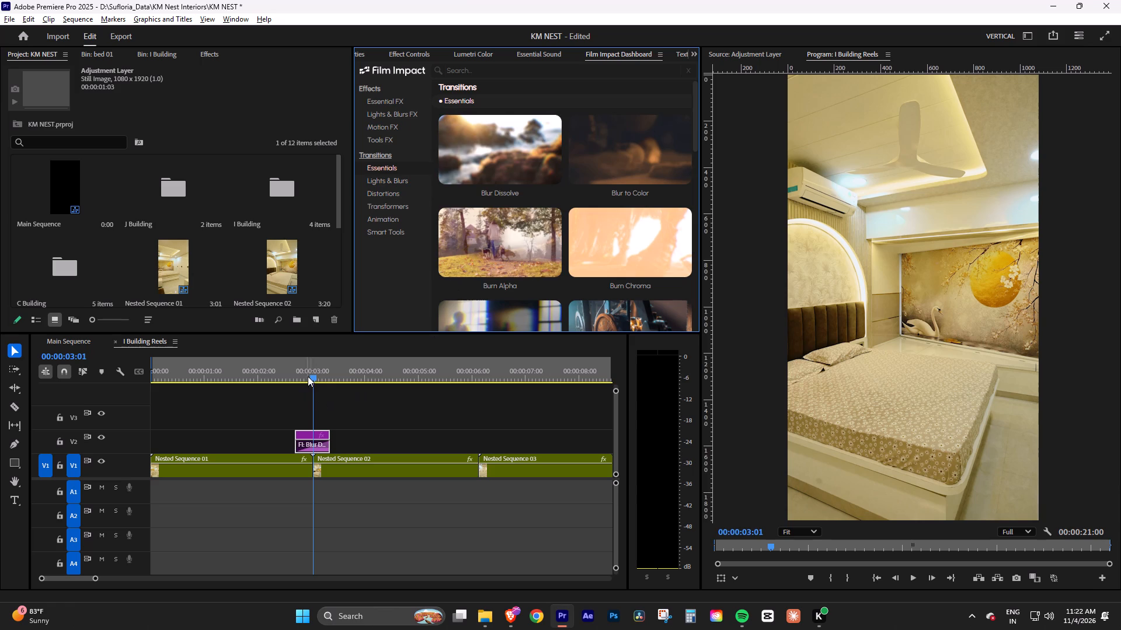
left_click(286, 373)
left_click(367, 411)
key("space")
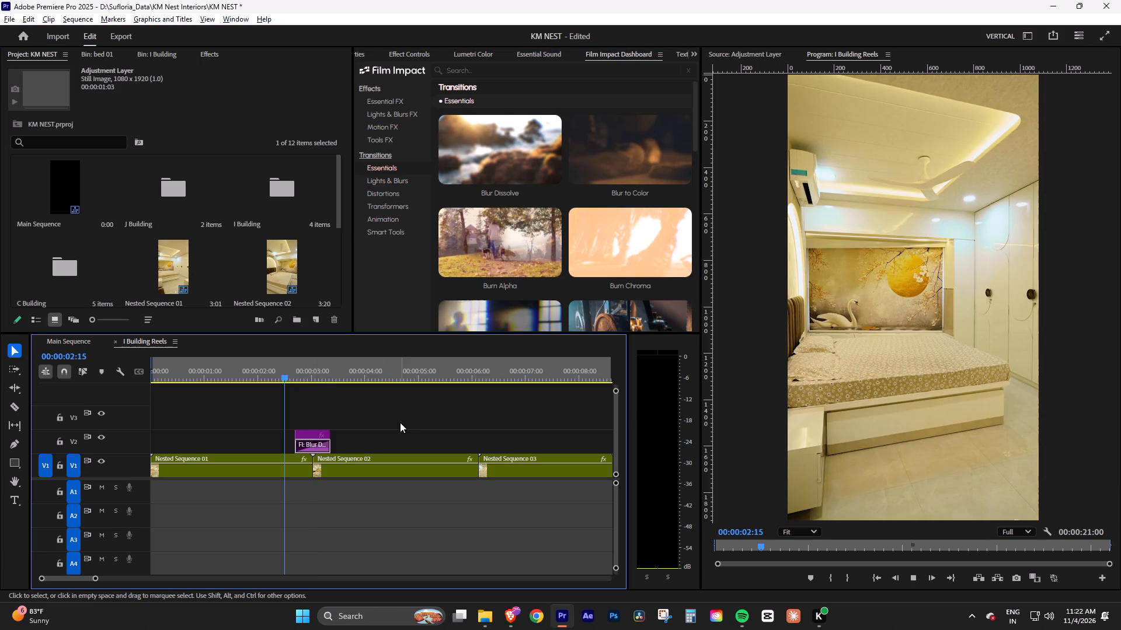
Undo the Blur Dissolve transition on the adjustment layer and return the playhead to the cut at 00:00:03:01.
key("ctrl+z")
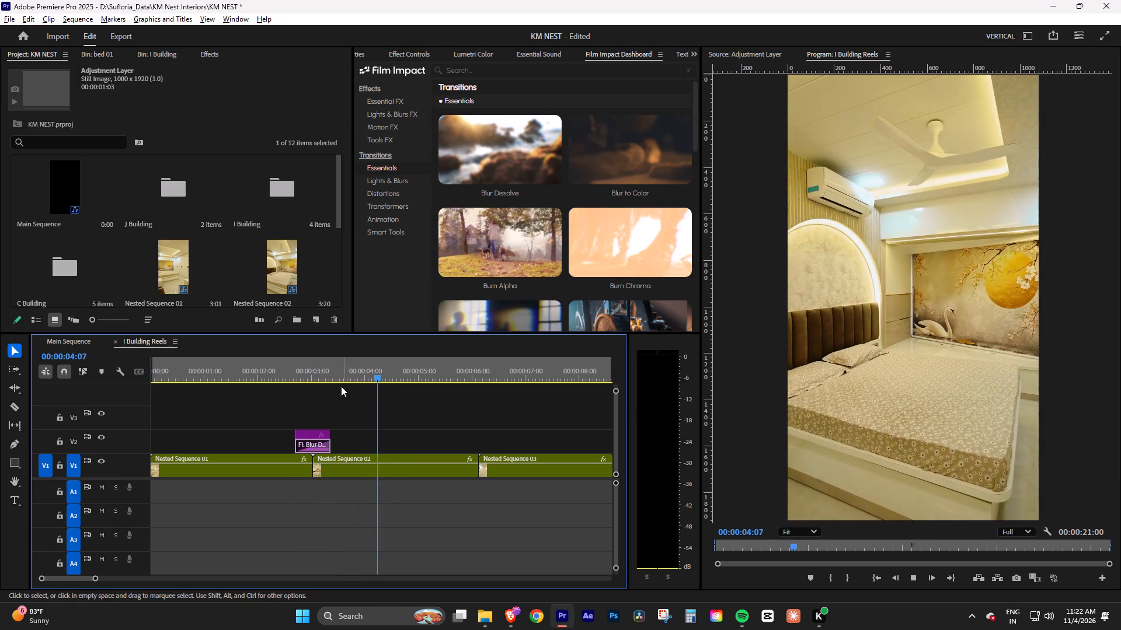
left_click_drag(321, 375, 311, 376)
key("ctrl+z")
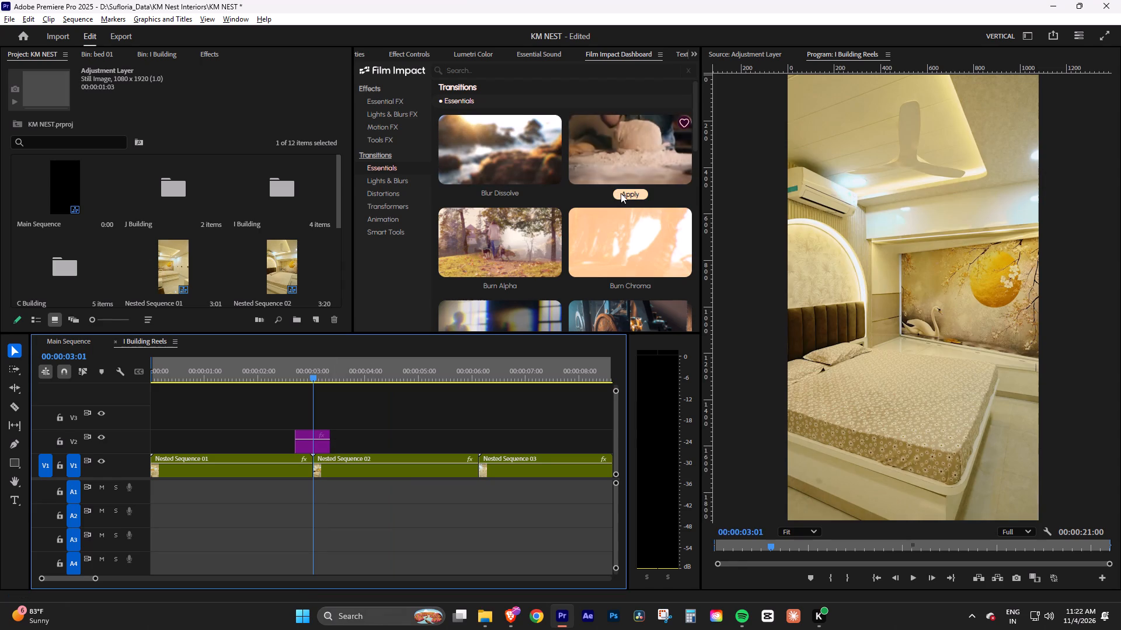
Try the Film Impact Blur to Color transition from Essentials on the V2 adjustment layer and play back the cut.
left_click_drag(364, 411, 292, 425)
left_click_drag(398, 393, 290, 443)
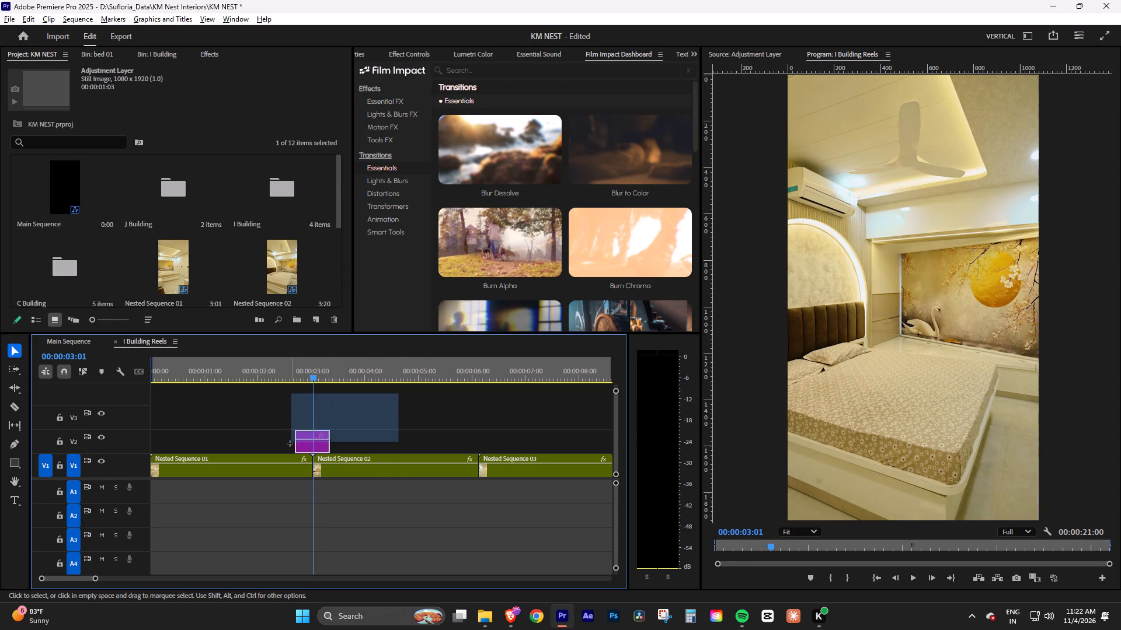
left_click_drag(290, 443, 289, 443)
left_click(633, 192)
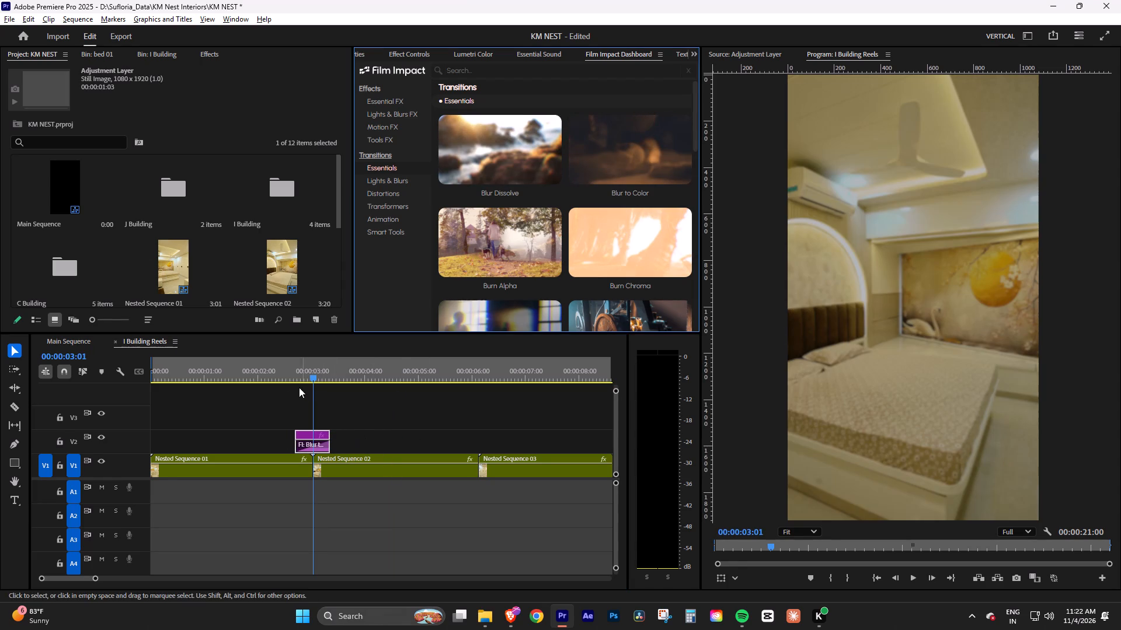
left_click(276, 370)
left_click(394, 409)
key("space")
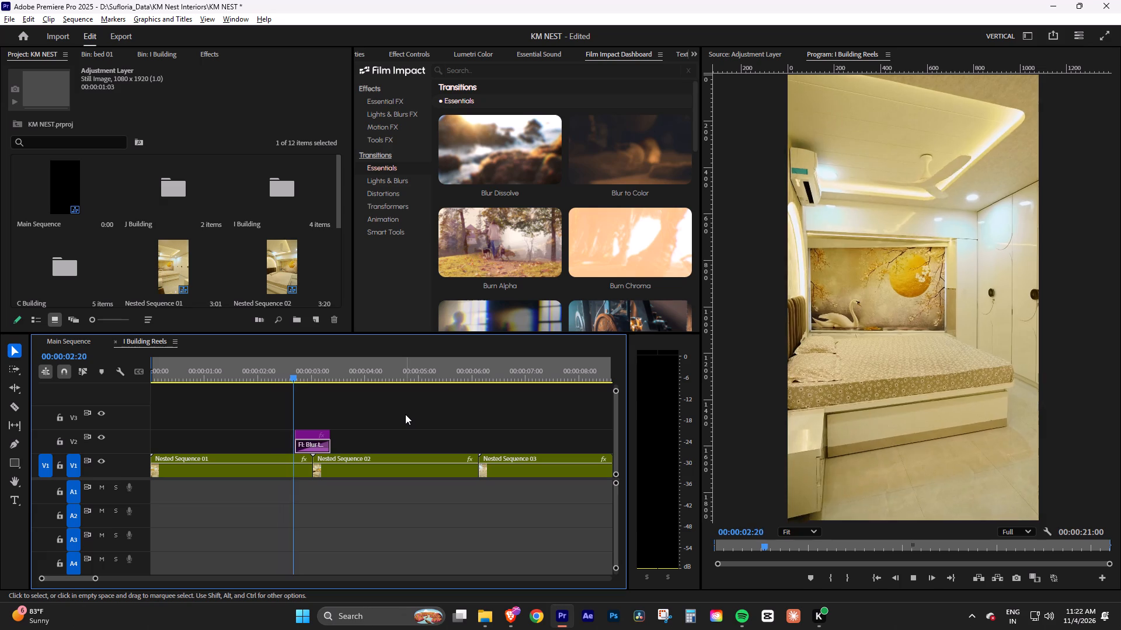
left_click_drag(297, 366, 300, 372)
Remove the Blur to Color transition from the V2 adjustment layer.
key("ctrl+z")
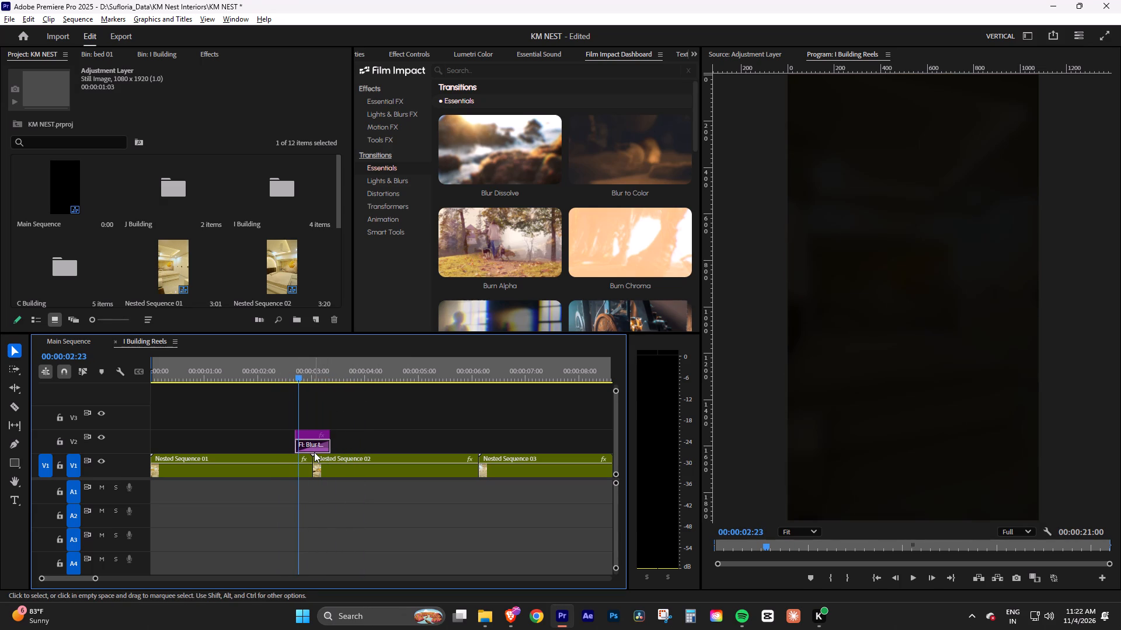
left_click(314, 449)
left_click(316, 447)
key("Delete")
Delete the adjustment layer on V2 above the cut between Nested Sequence 01 and Nested Sequence 02.
left_click(313, 439)
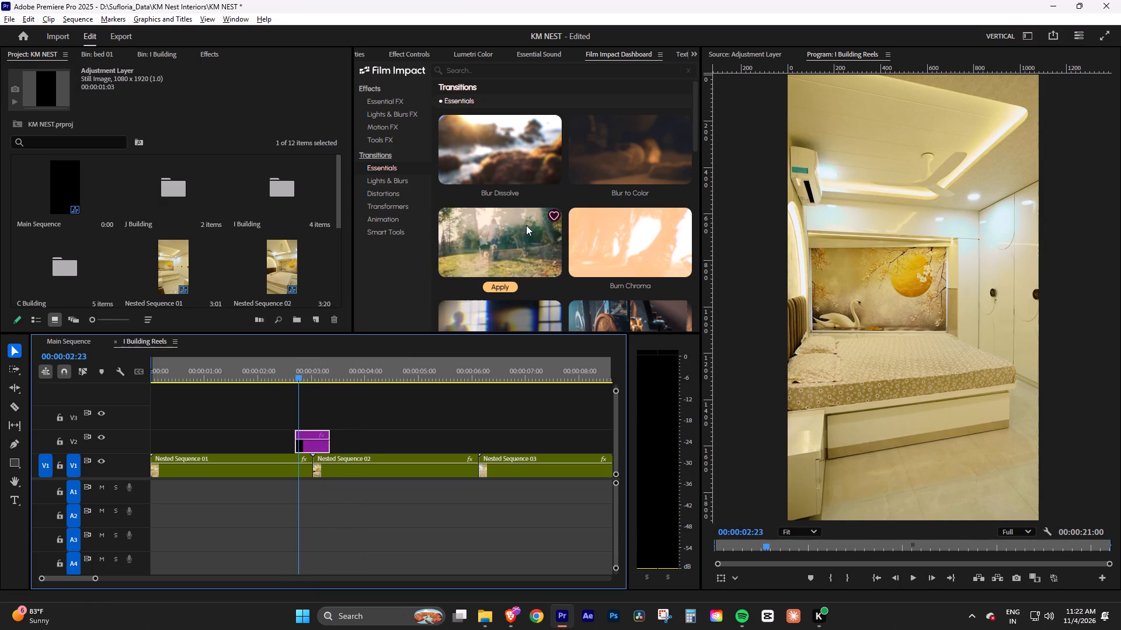
scroll(526, 225, "down", 6)
left_click_drag(347, 418, 309, 435)
key("Delete")
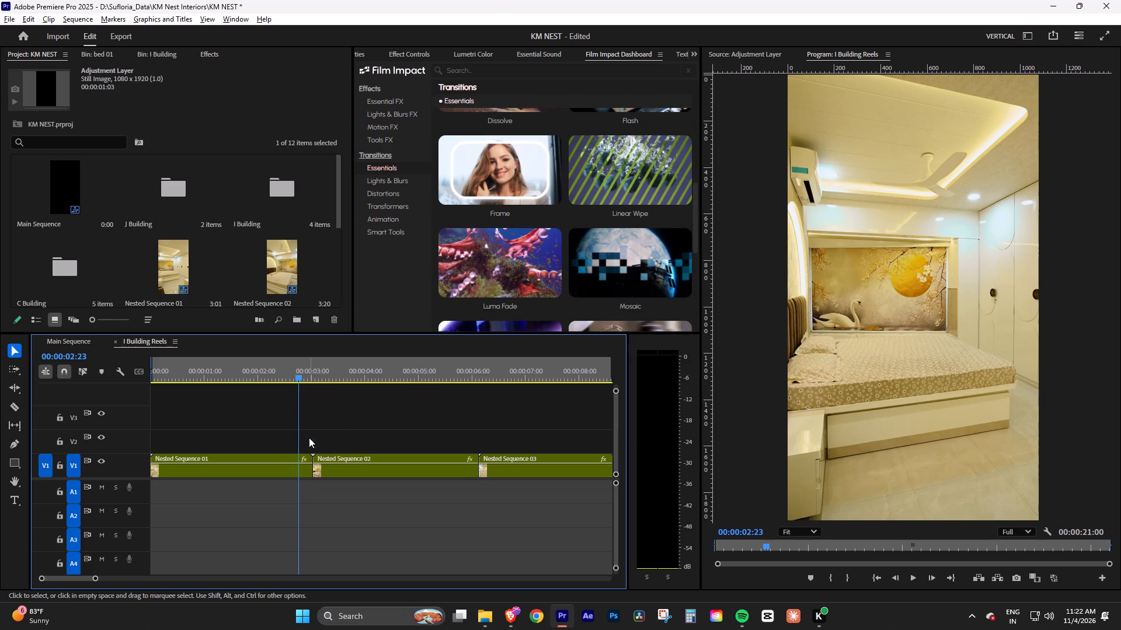
Compare the frames on either side of the cut at 00:00:03:01 and scrub through Nested Sequence 01 and Nested Sequence 02.
left_click_drag(298, 373, 308, 378)
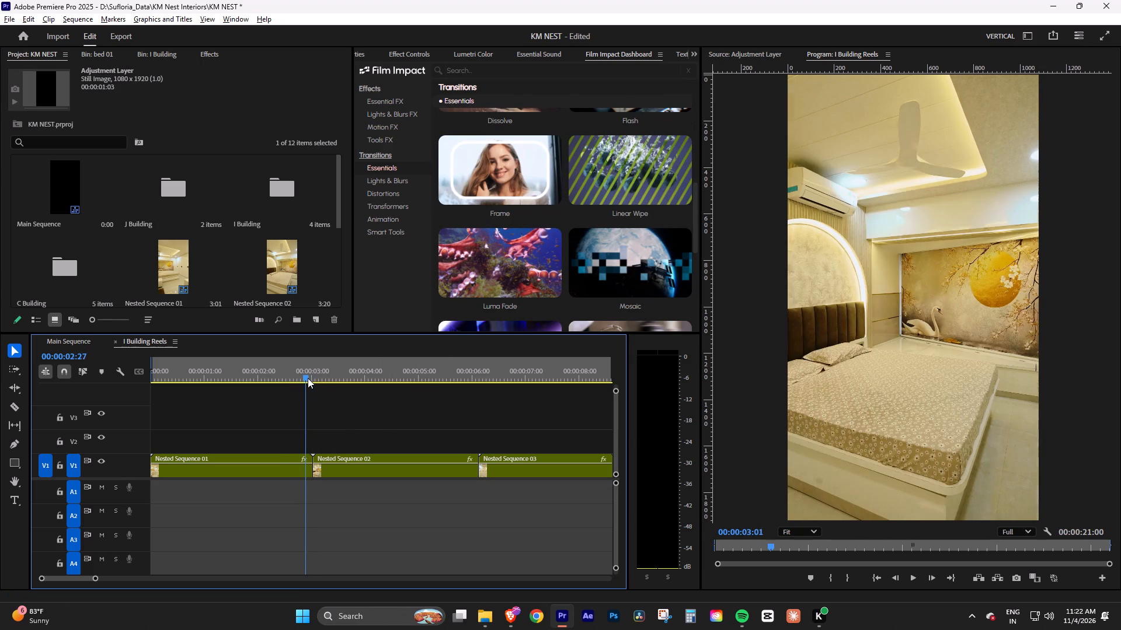
left_click_drag(308, 378, 314, 378)
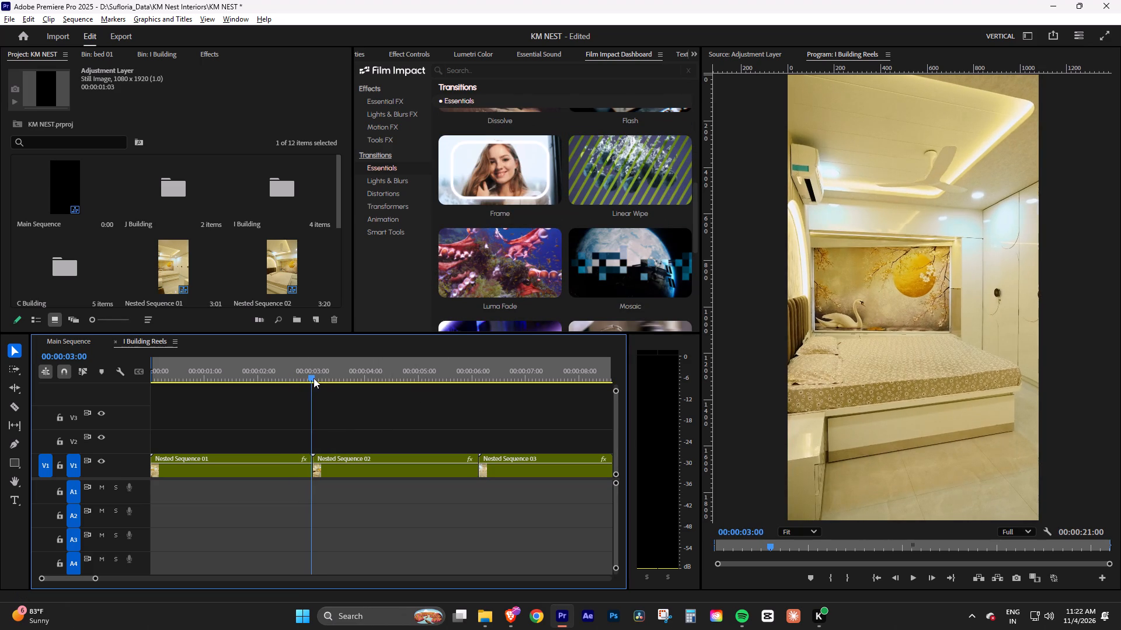
left_click_drag(314, 378, 314, 378)
key("Left")
key("Right")
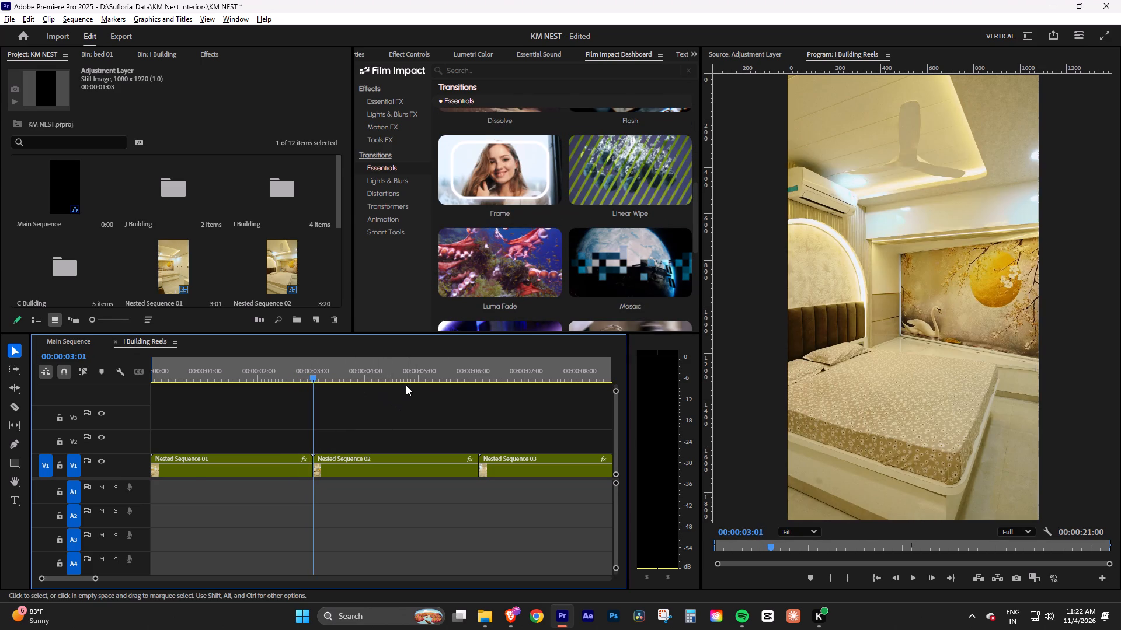
key("Left")
key("Right")
key("Left")
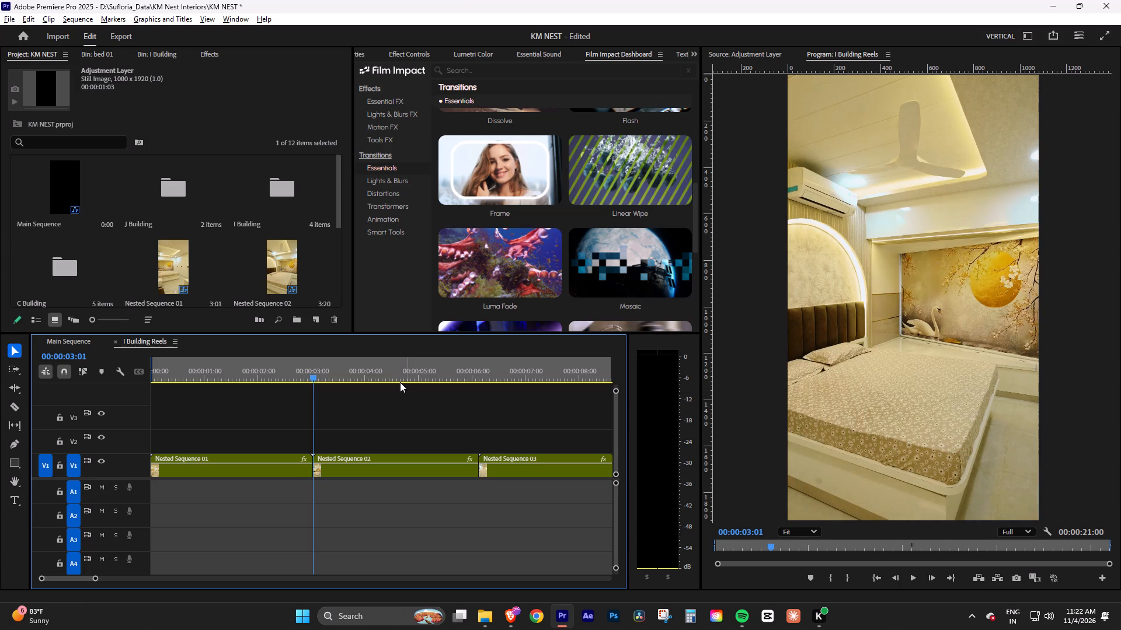
key("Right")
key("Left")
key("Right")
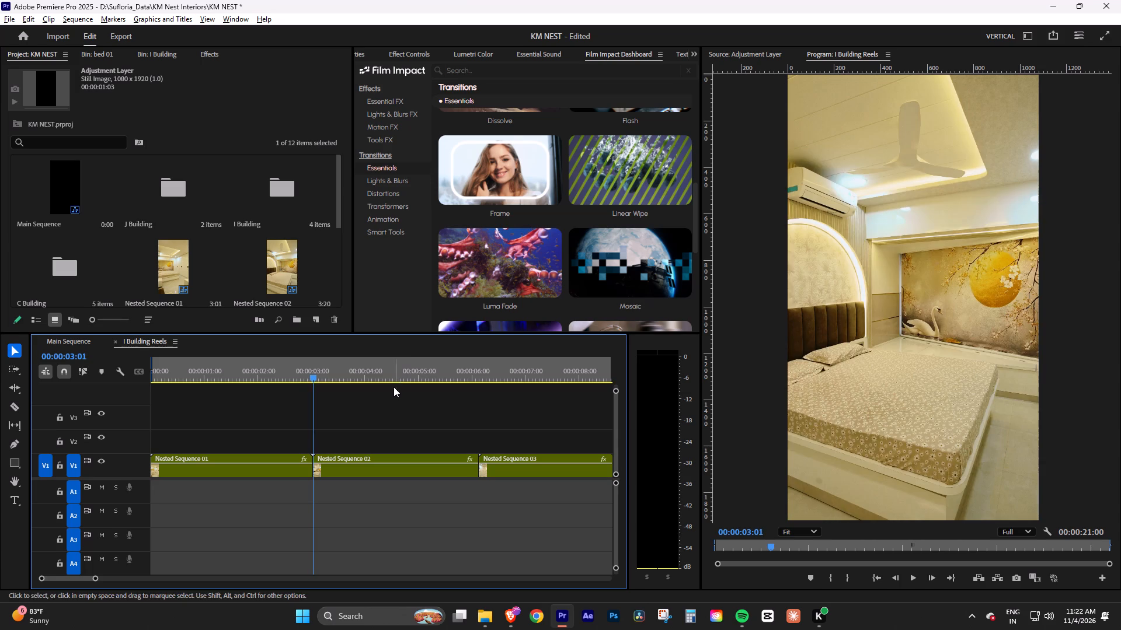
left_click_drag(308, 376, 315, 376)
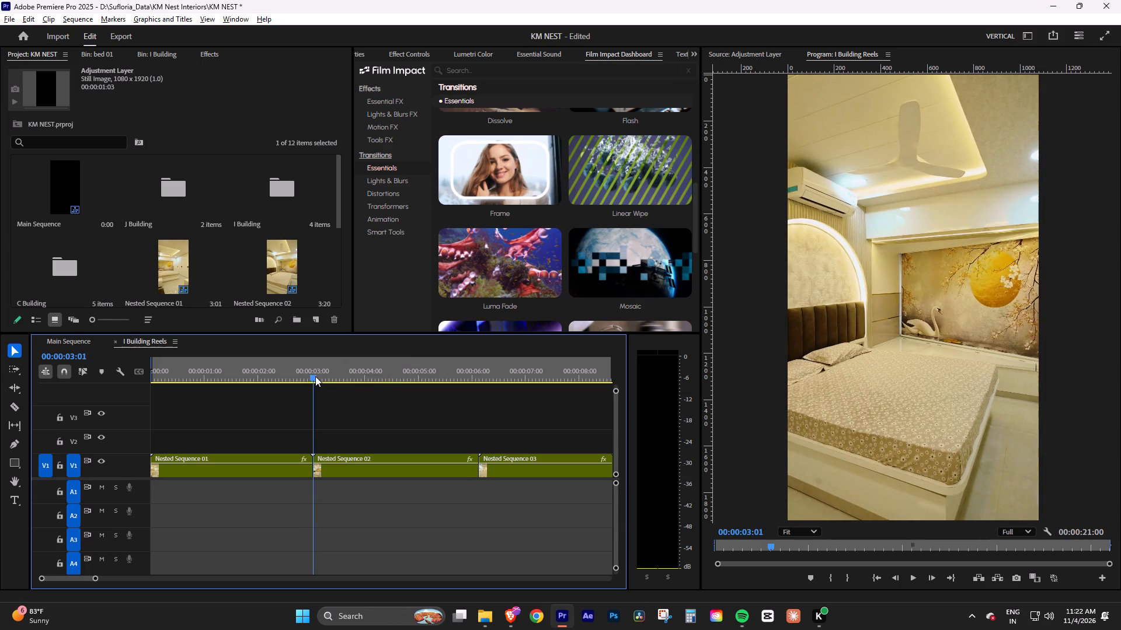
left_click_drag(315, 376, 350, 383)
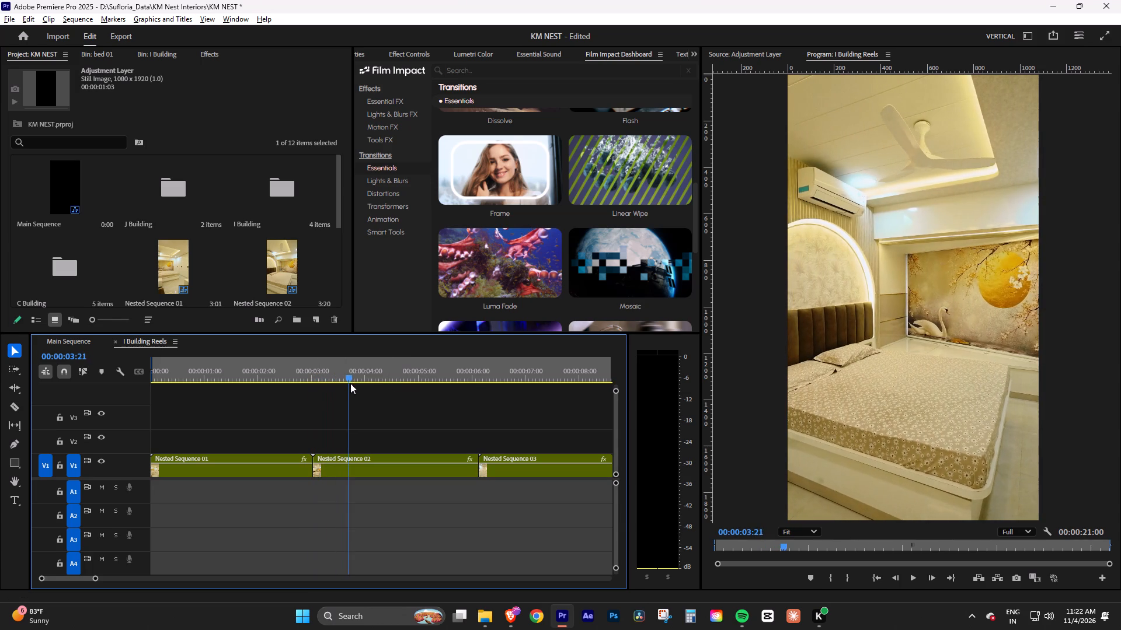
left_click_drag(350, 383, 374, 394)
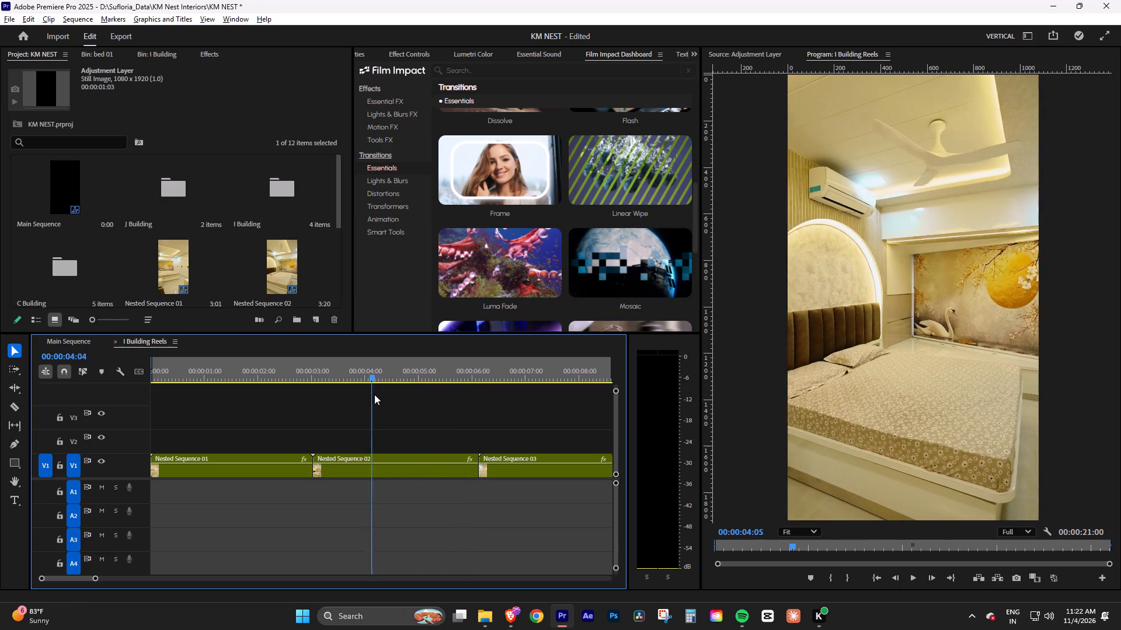
left_click_drag(374, 394, 269, 414)
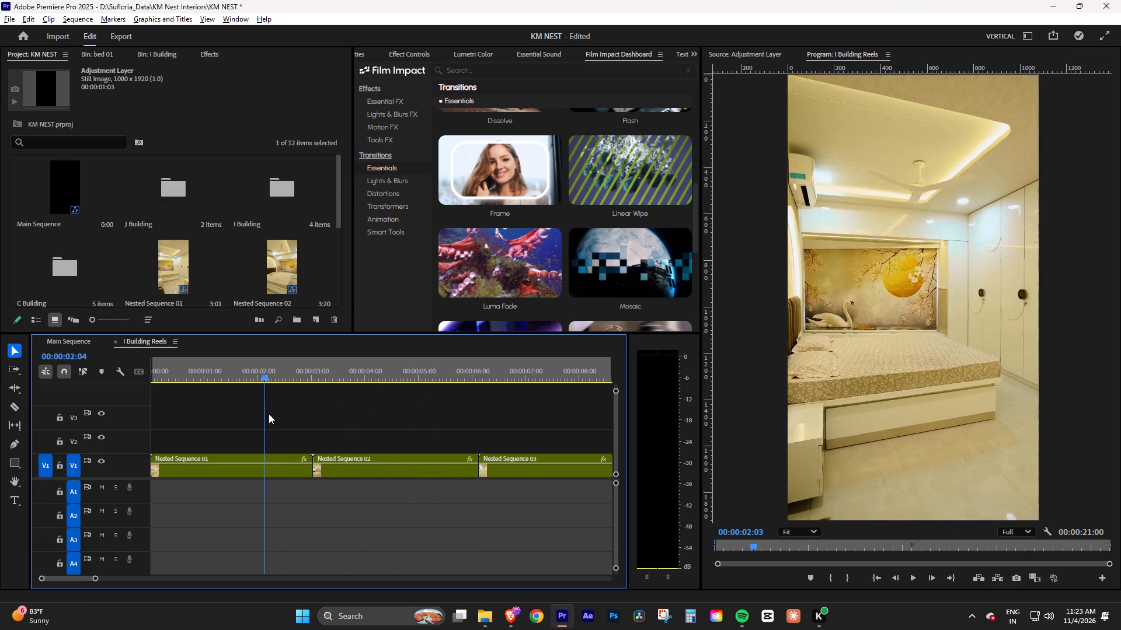
left_click_drag(269, 414, 479, 412)
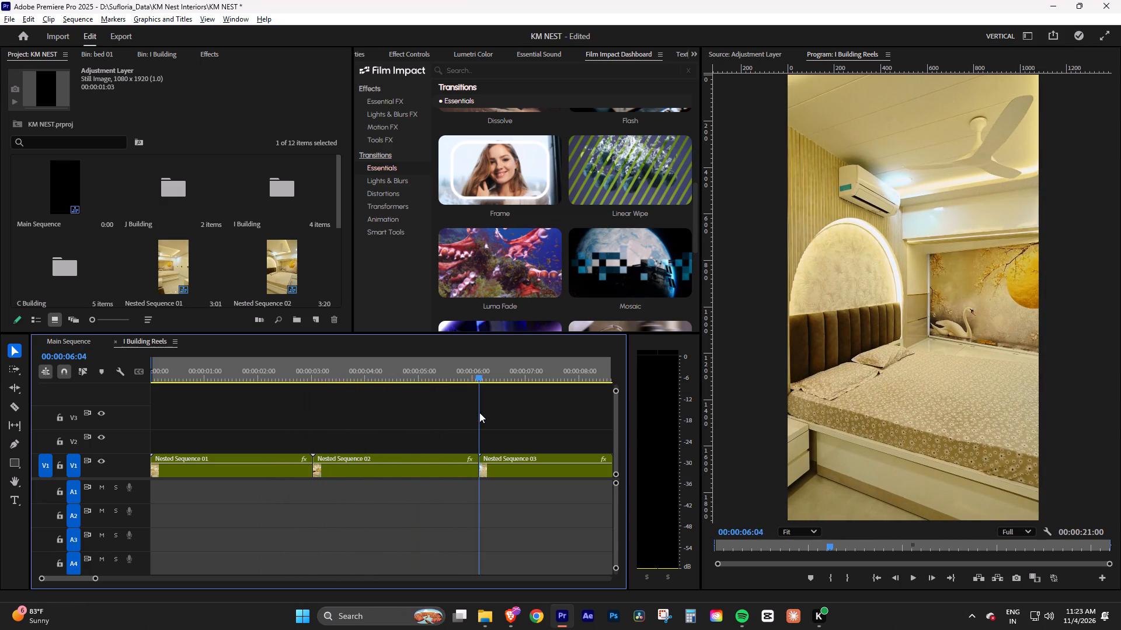
left_click_drag(479, 412, 416, 419)
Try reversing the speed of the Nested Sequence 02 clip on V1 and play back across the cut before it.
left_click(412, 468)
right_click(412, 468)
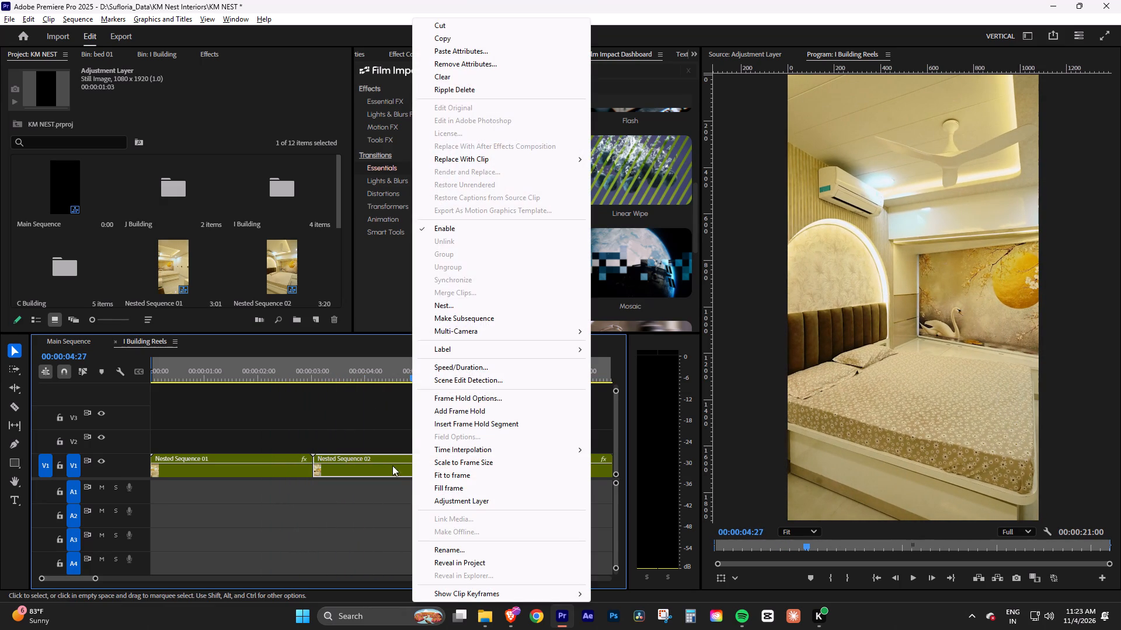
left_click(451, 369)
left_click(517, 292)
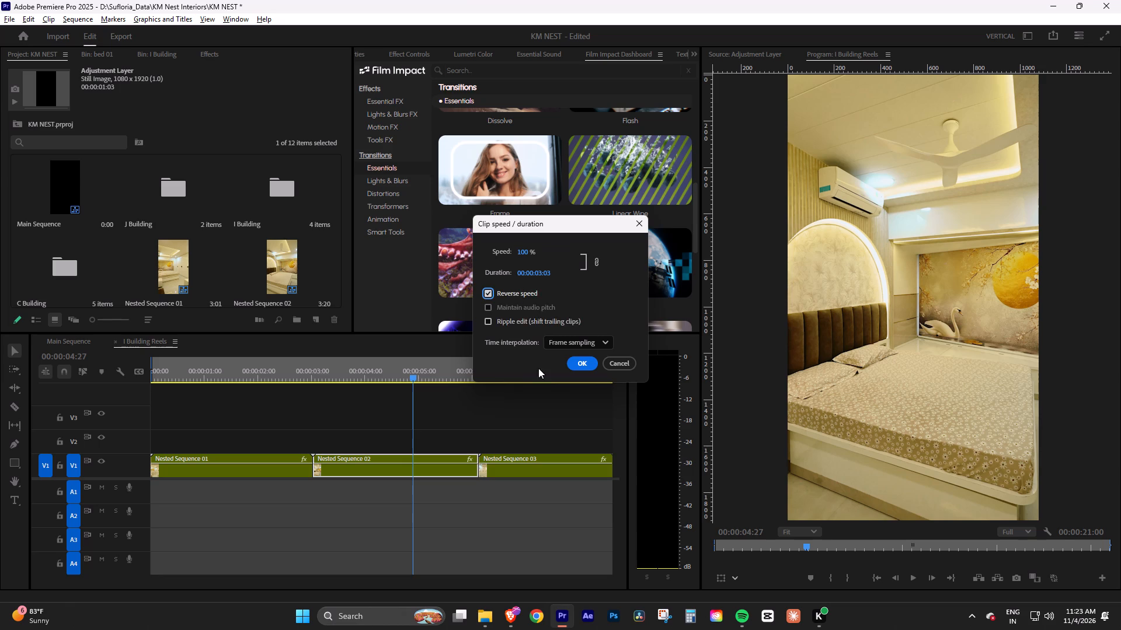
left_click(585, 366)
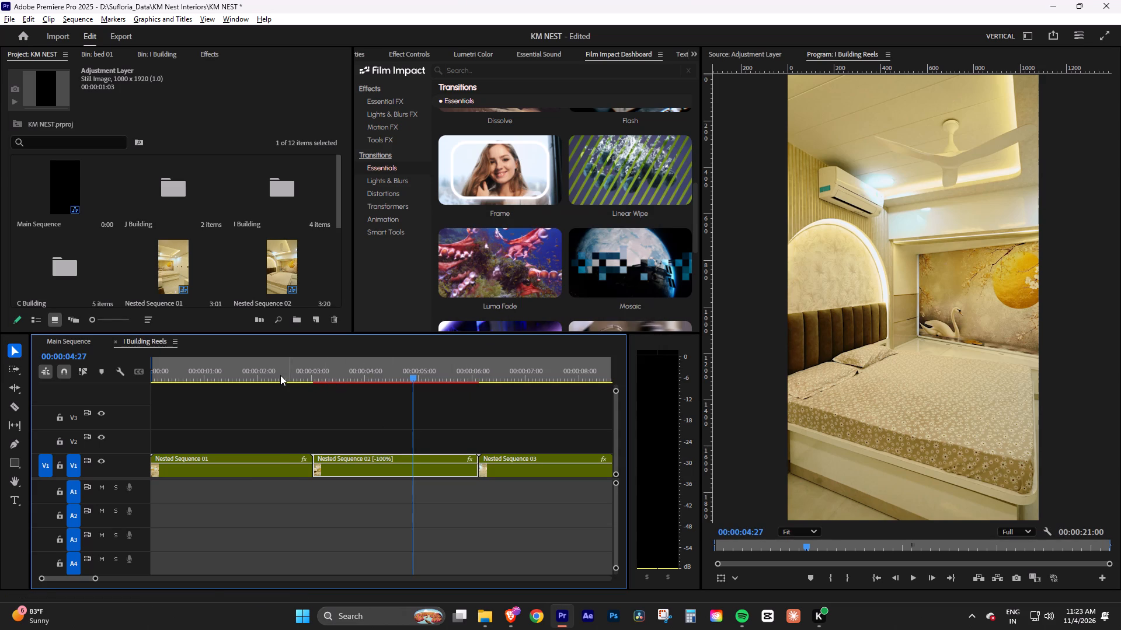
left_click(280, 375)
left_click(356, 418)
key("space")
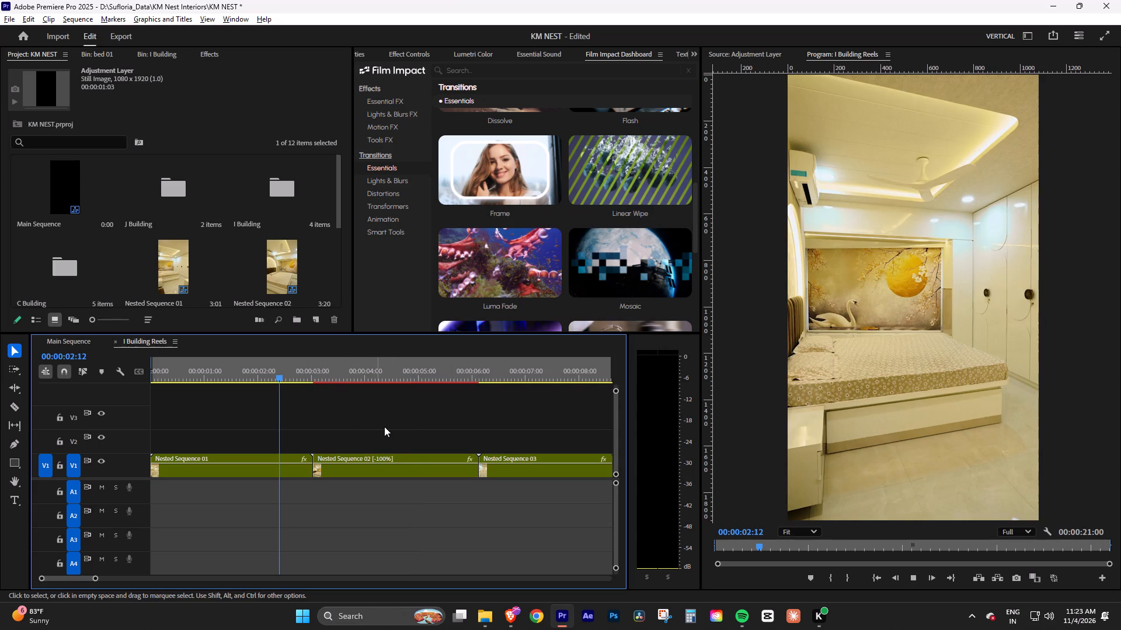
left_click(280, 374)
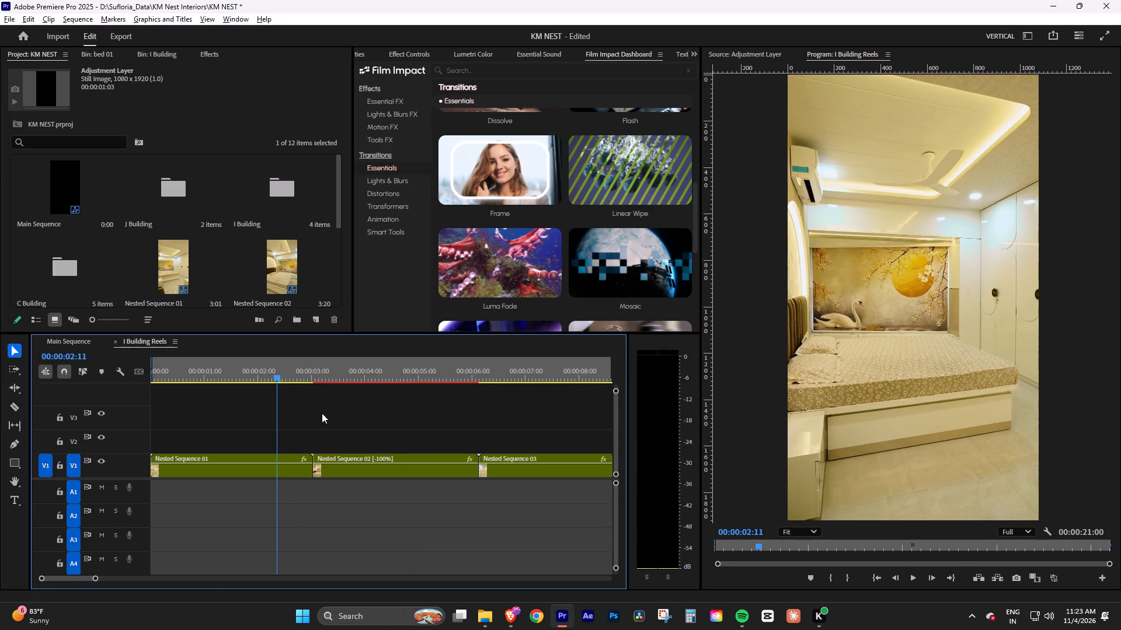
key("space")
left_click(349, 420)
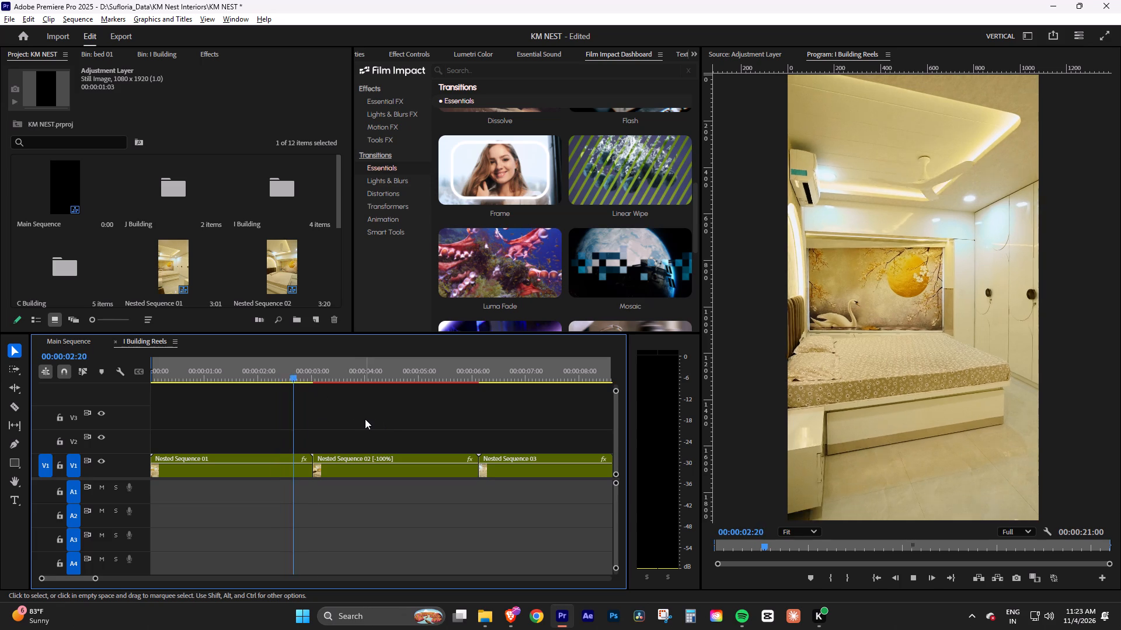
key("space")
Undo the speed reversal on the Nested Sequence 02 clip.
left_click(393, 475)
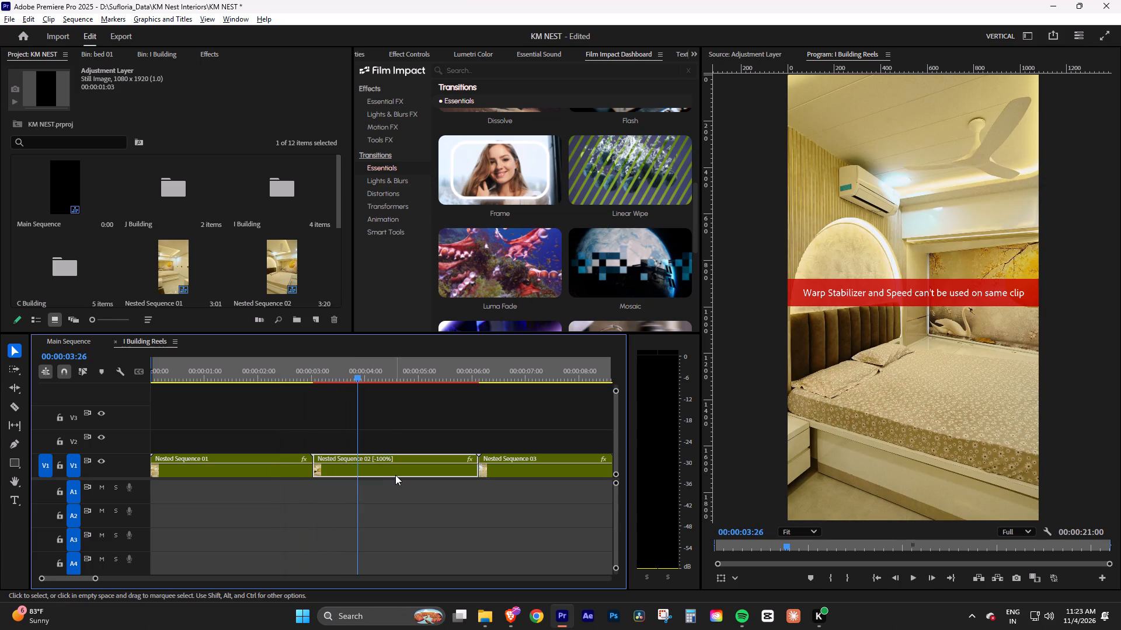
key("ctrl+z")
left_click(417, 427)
Examine the Warp Stabilizer effect settings on the Nested Sequence 02 clip.
left_click(408, 464)
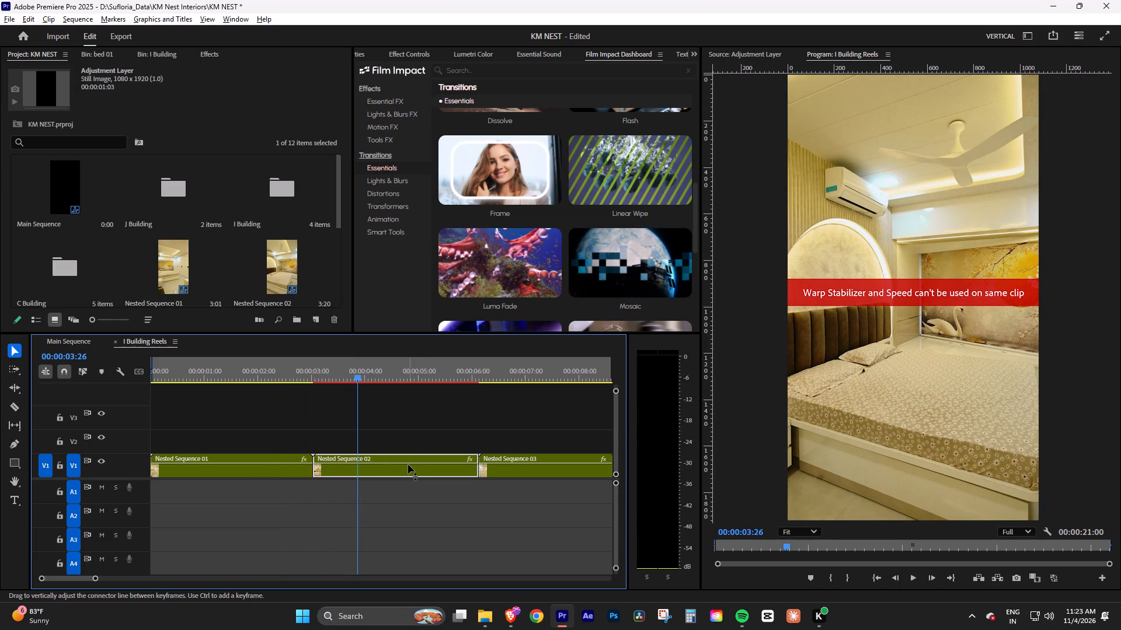
left_click(413, 51)
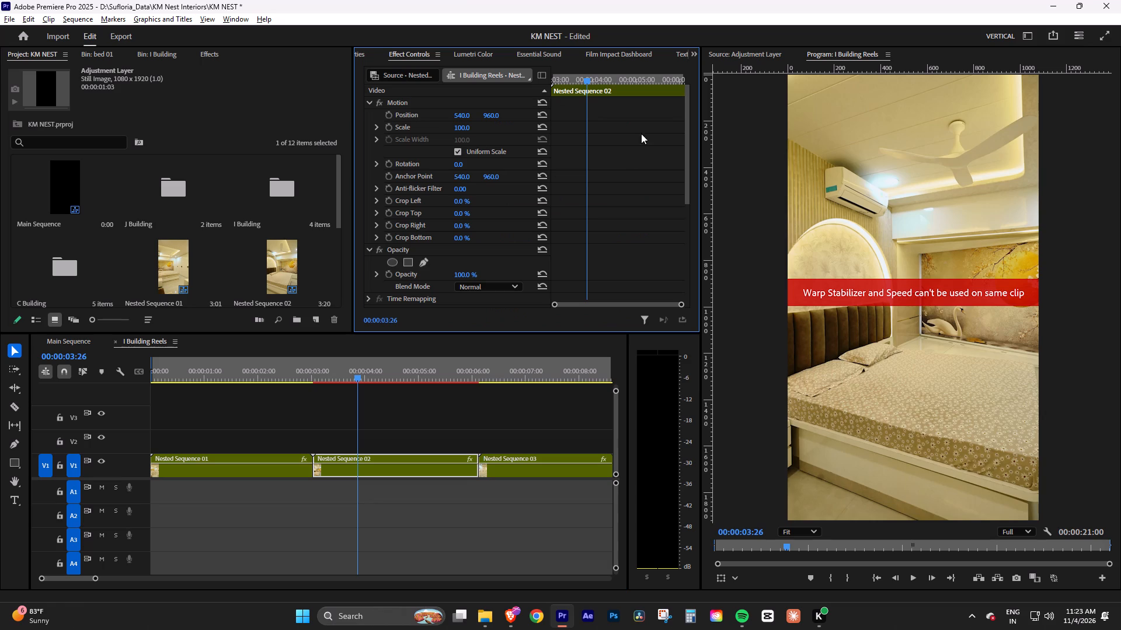
left_click_drag(685, 119, 688, 236)
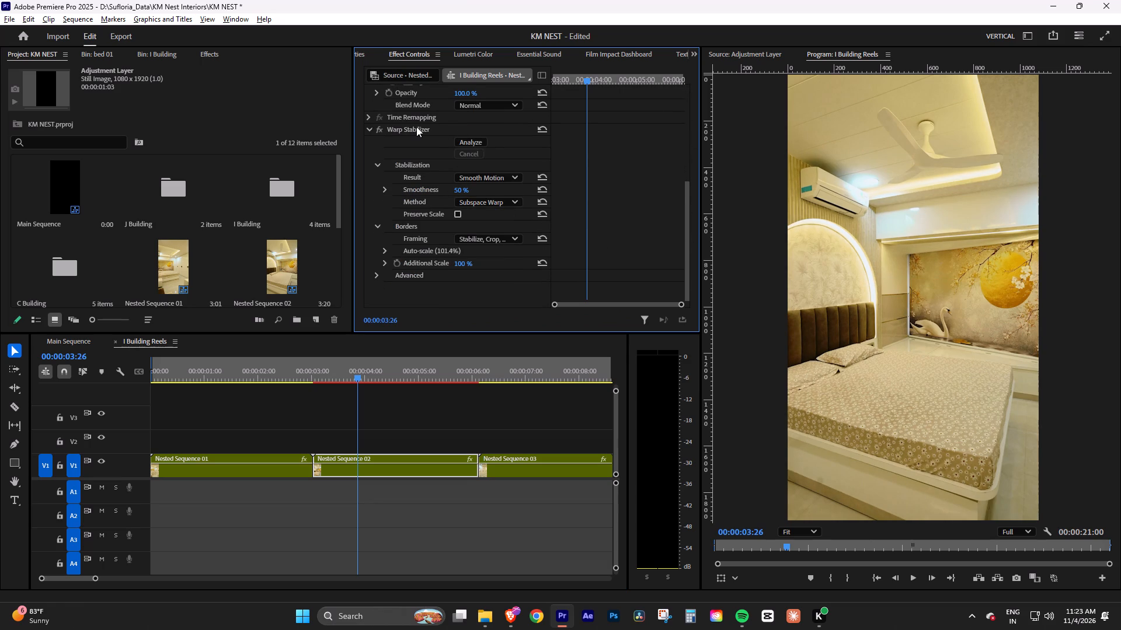
left_click(413, 129)
left_click_drag(687, 251, 687, 230)
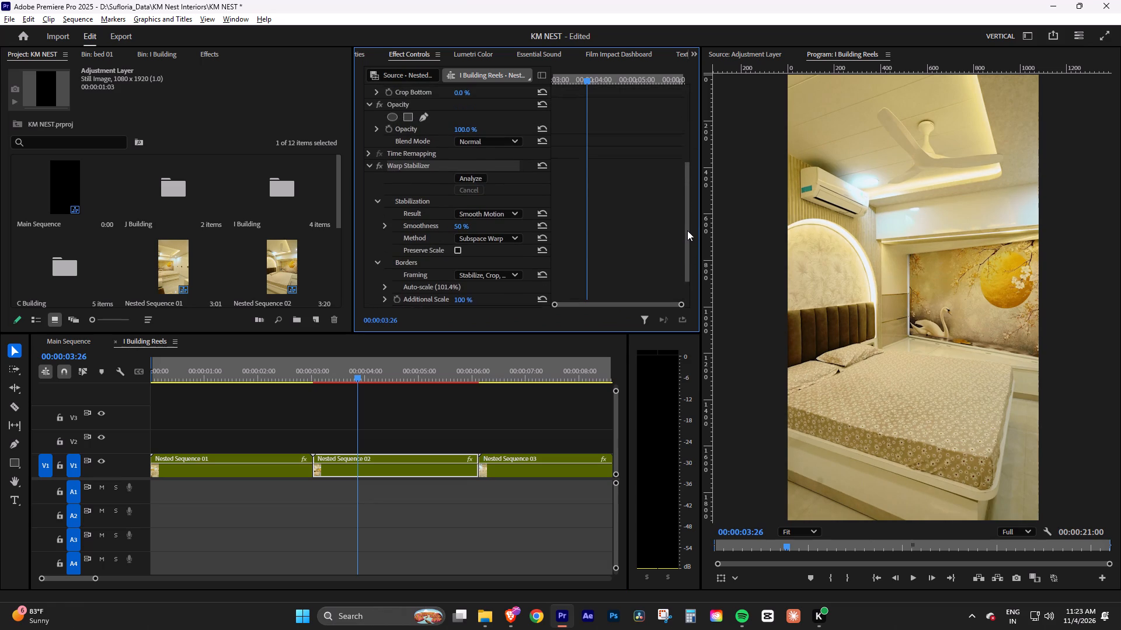
left_click_drag(687, 230, 687, 226)
Reverse the speed of DSC_0960.MOV inside Nested Sequence 02 and return to the I Building Reels sequence.
double_click(374, 463)
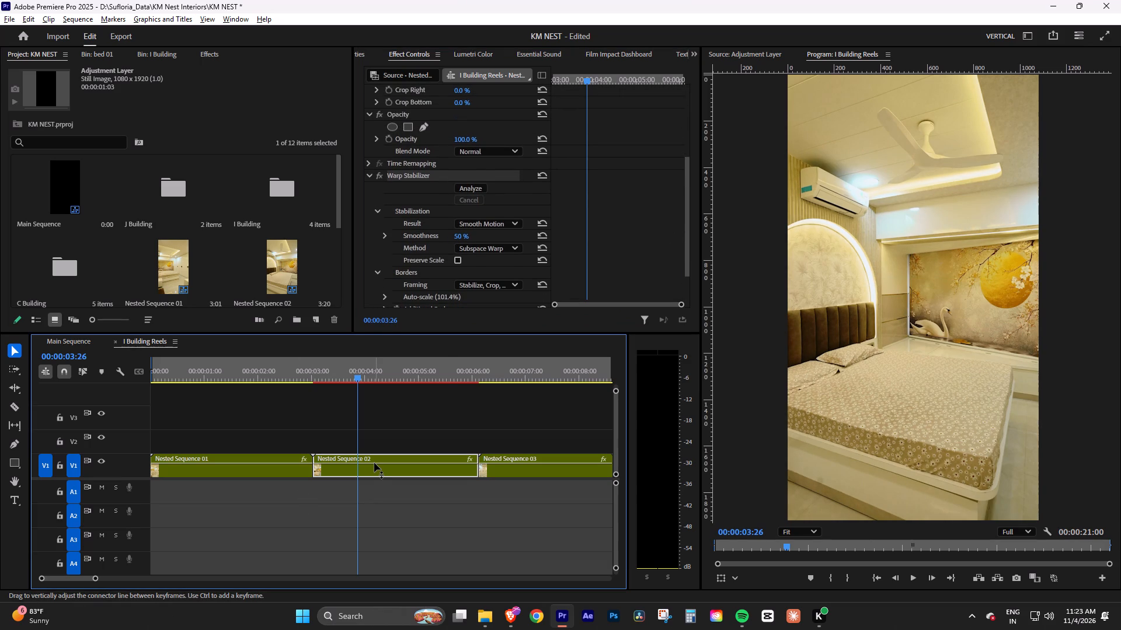
left_click(173, 468)
key("ctrl+r")
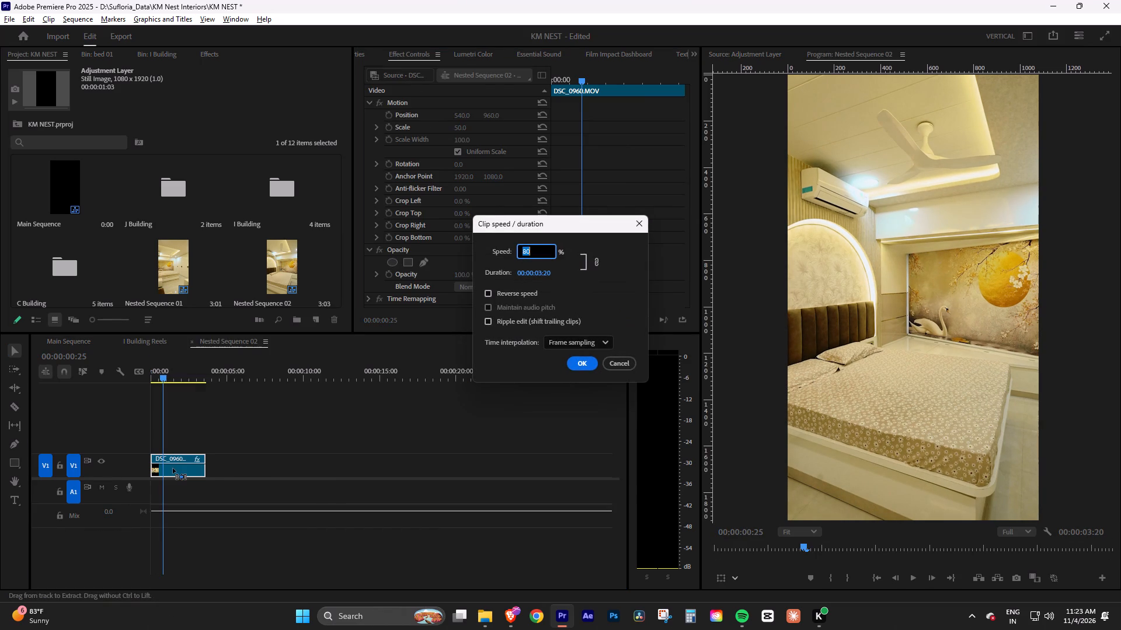
left_click(524, 292)
left_click(576, 364)
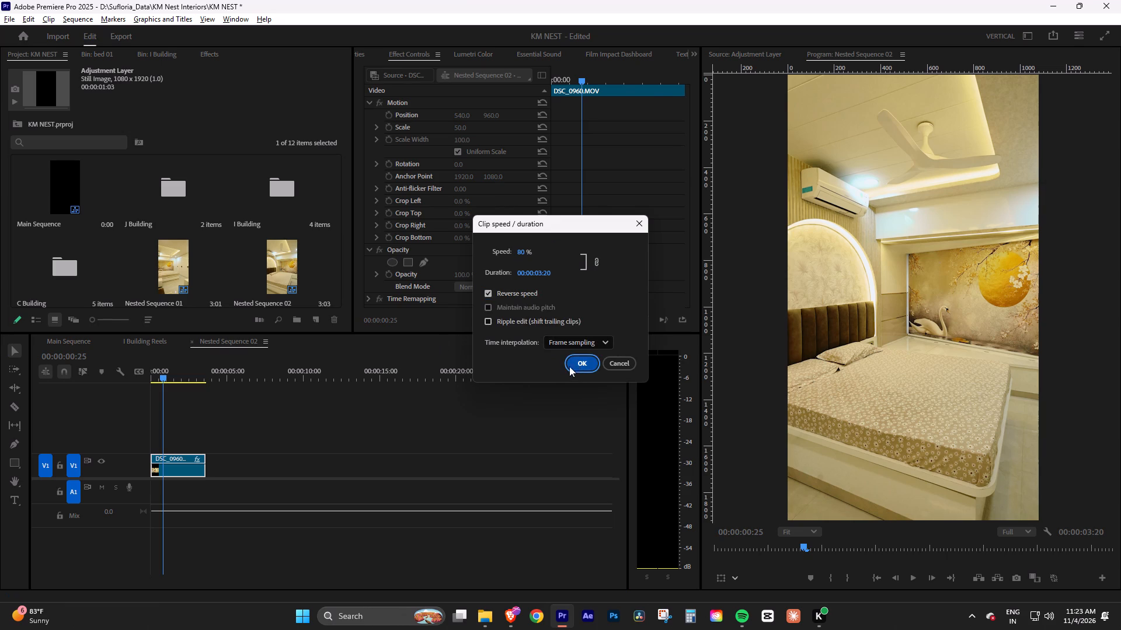
left_click(193, 340)
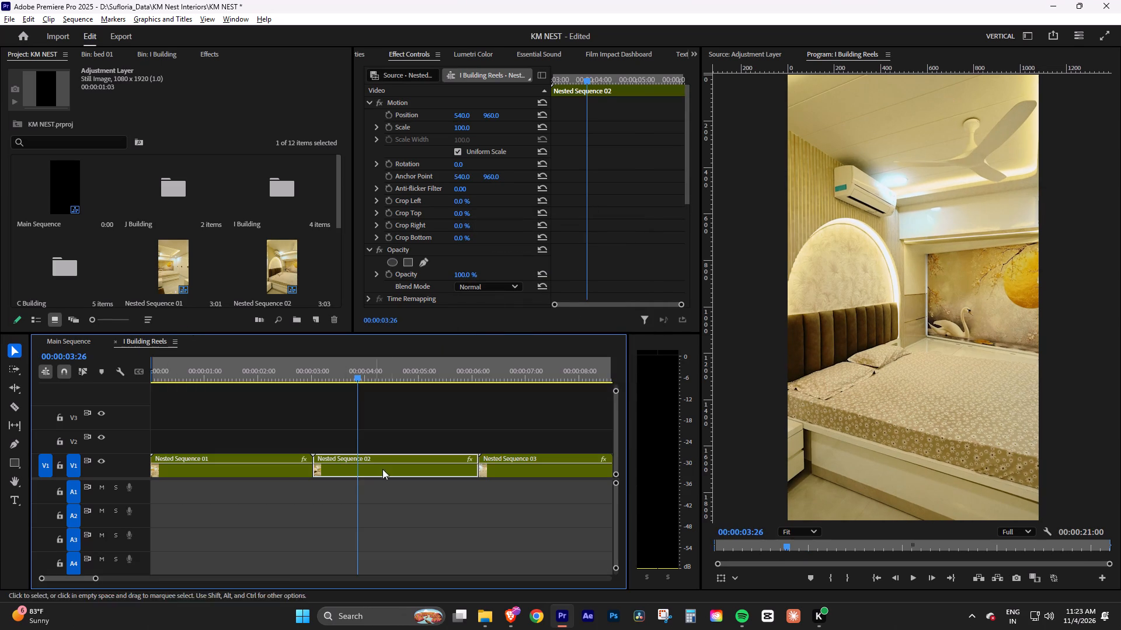
Re-analyze the Warp Stabilizer on the Nested Sequence 02 clip.
left_click_drag(687, 124, 690, 258)
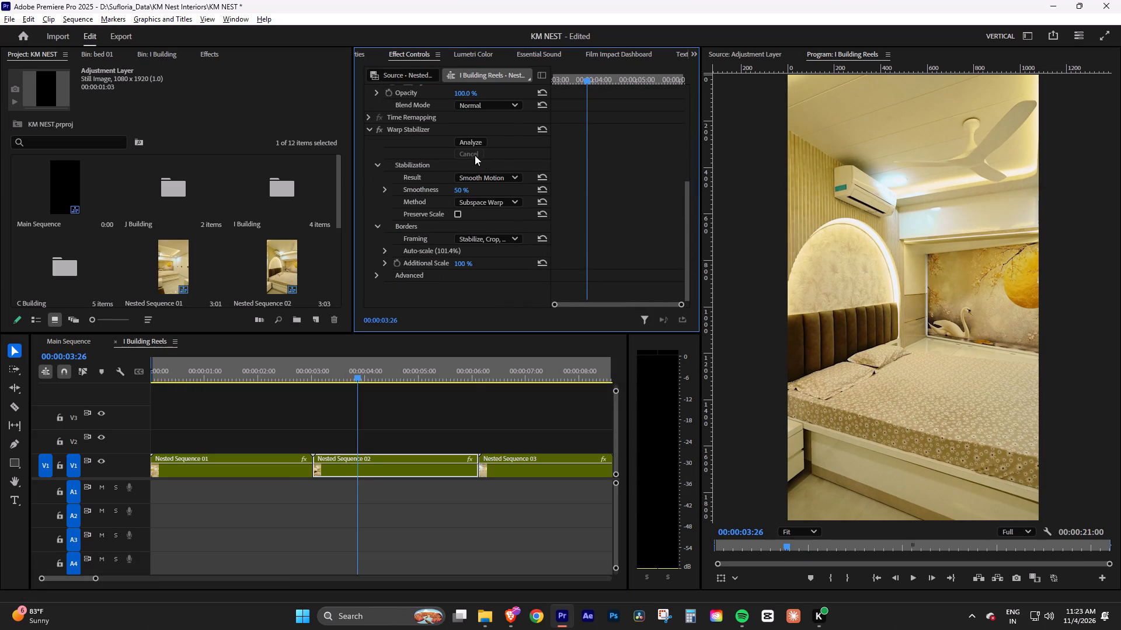
left_click(472, 139)
left_click(403, 428)
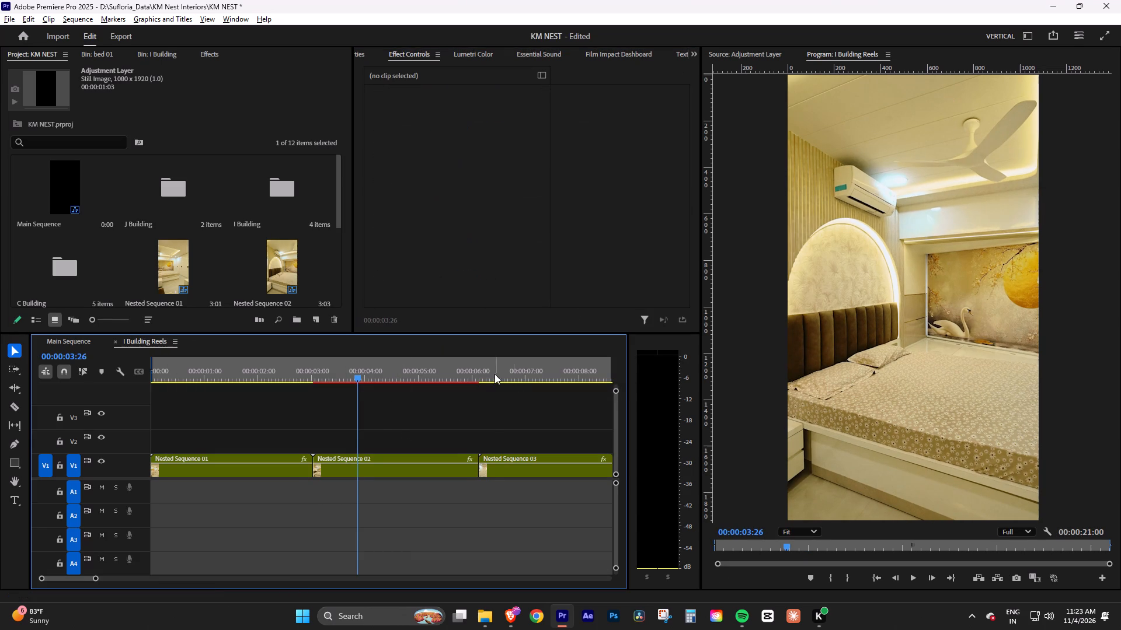
Play back and scrub the cuts from Nested Sequence 02 through Nested Sequence 04 to check the direction of camera movement.
left_click_drag(494, 374, 485, 374)
key("space")
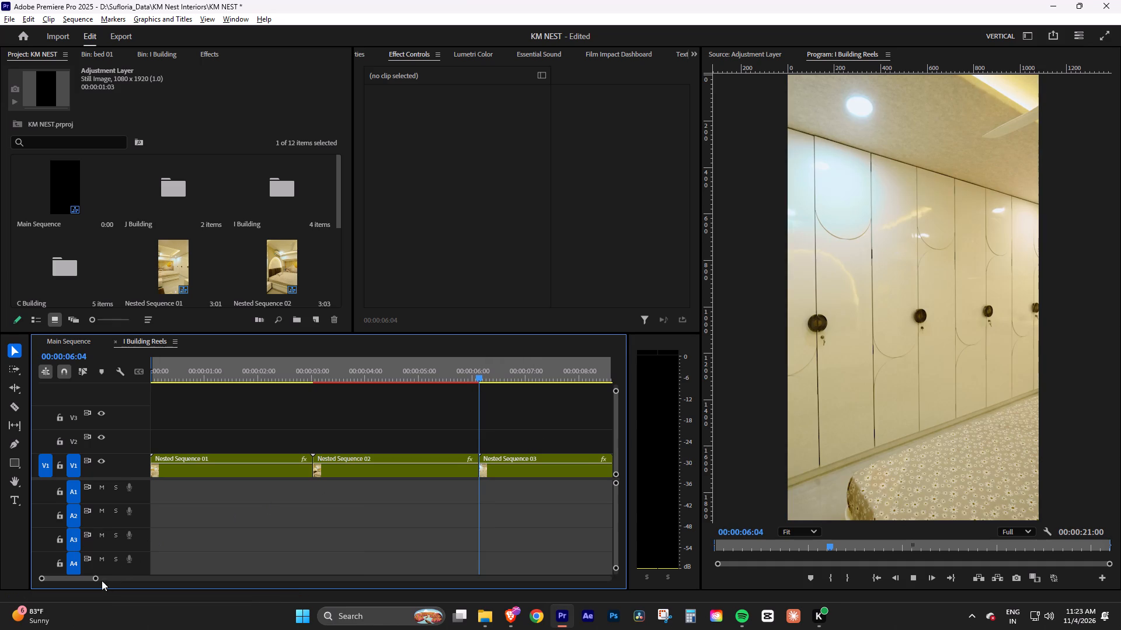
left_click_drag(98, 579, 116, 575)
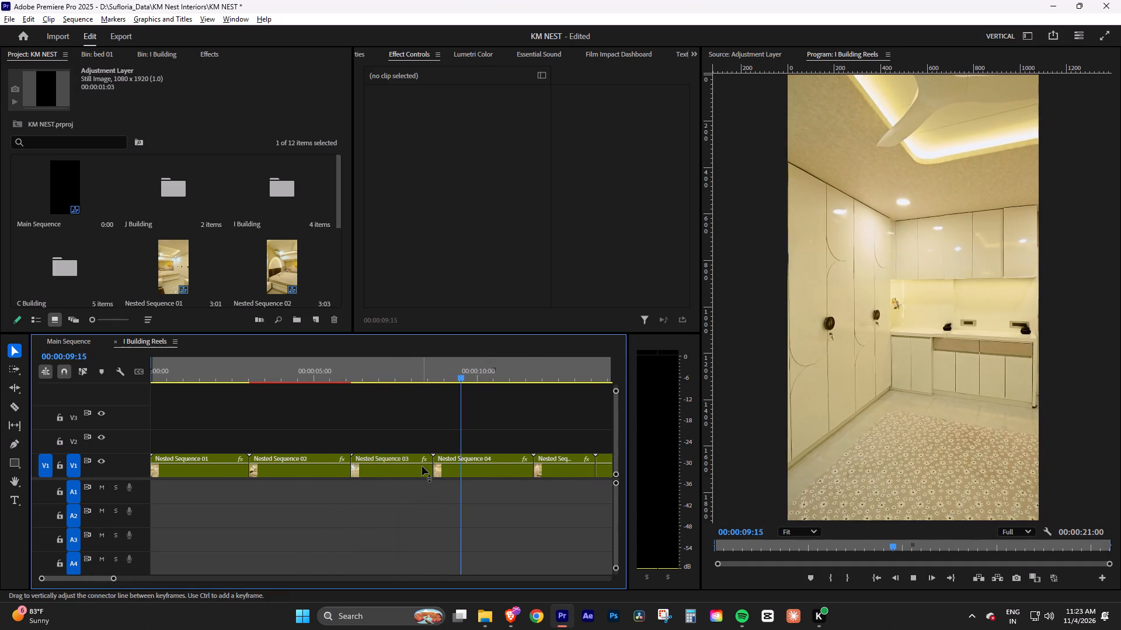
left_click(422, 372)
left_click(462, 433)
left_click(405, 468)
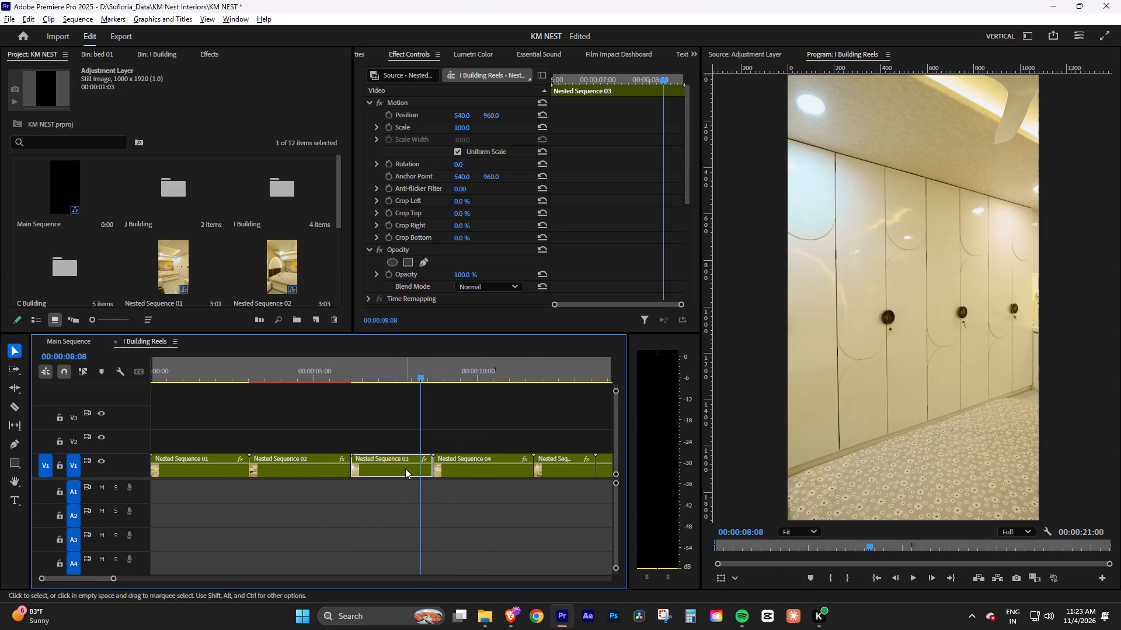
key("space")
left_click(483, 487)
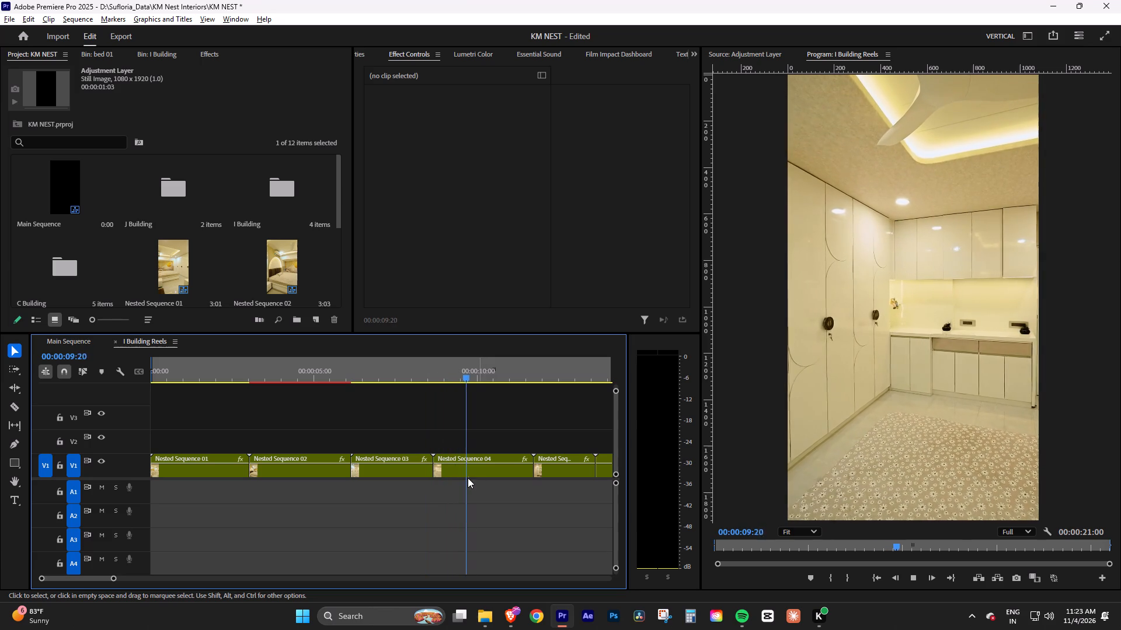
key("space")
left_click_drag(489, 372, 526, 372)
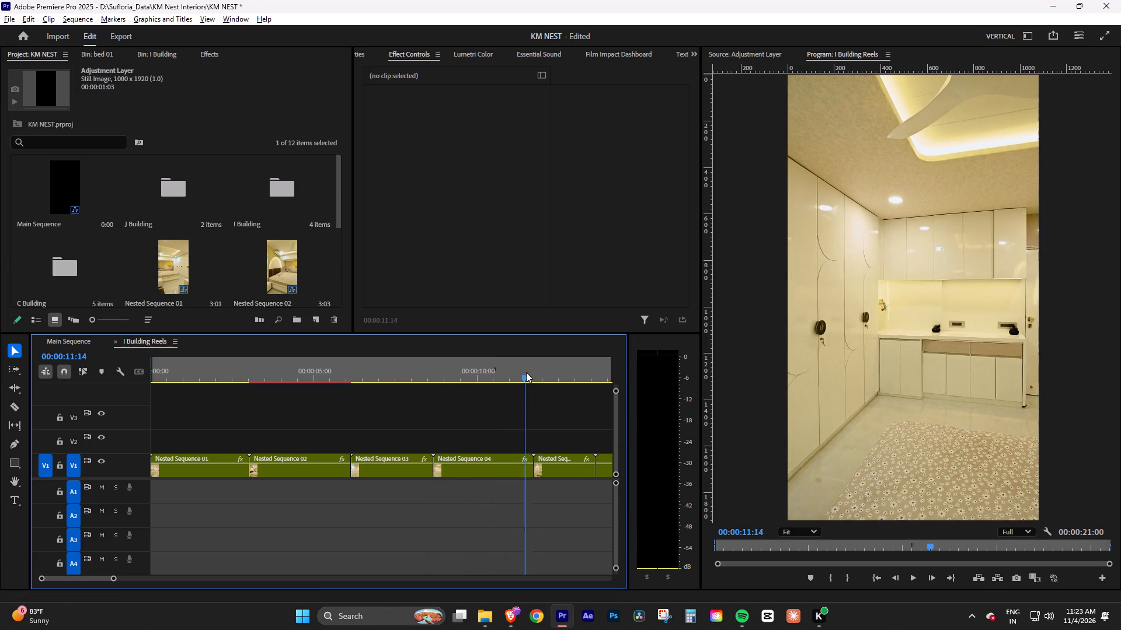
left_click_drag(526, 372, 481, 378)
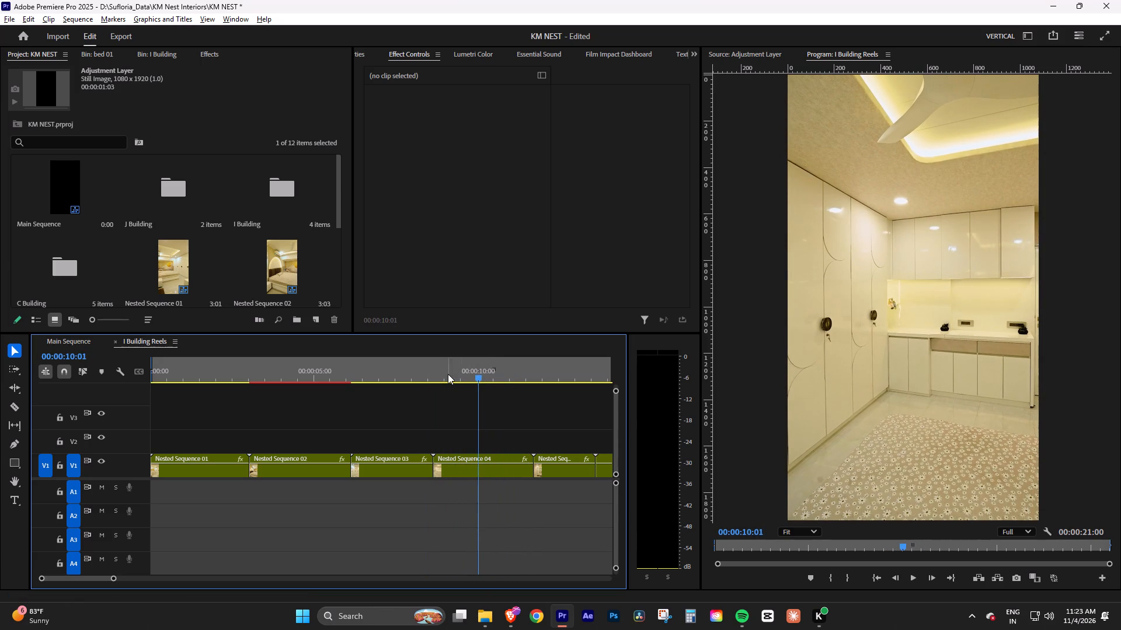
Reverse the speed of DSC_0963.MOV inside Nested Sequence 04 and return to the I Building Reels sequence.
double_click(492, 475)
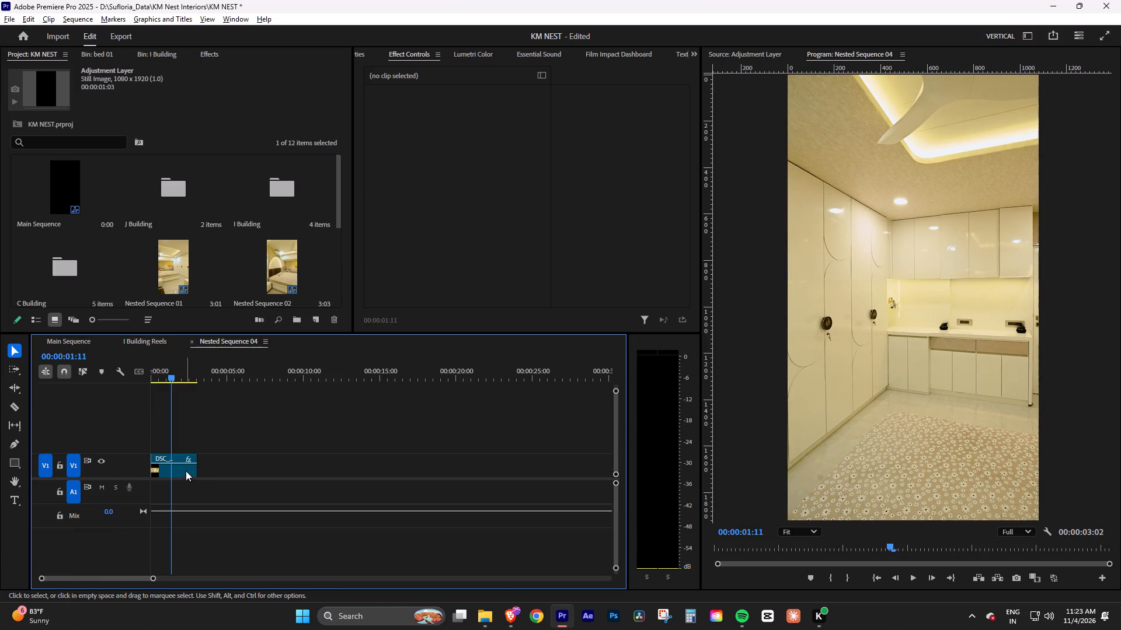
left_click(186, 471)
key("ctrl+r")
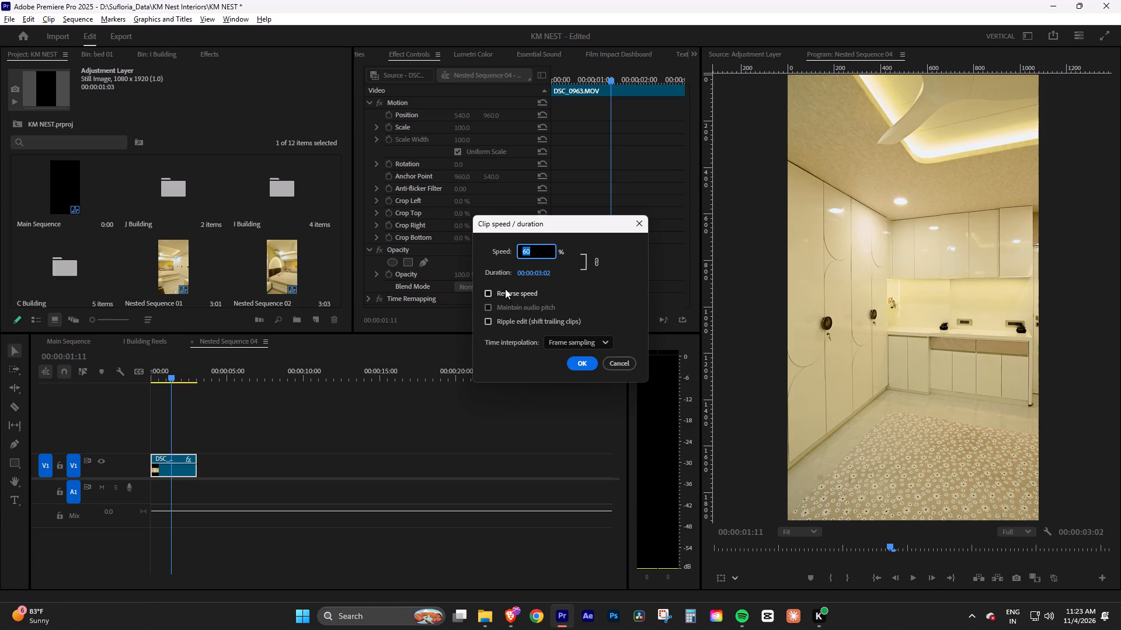
left_click(505, 289)
left_click(581, 361)
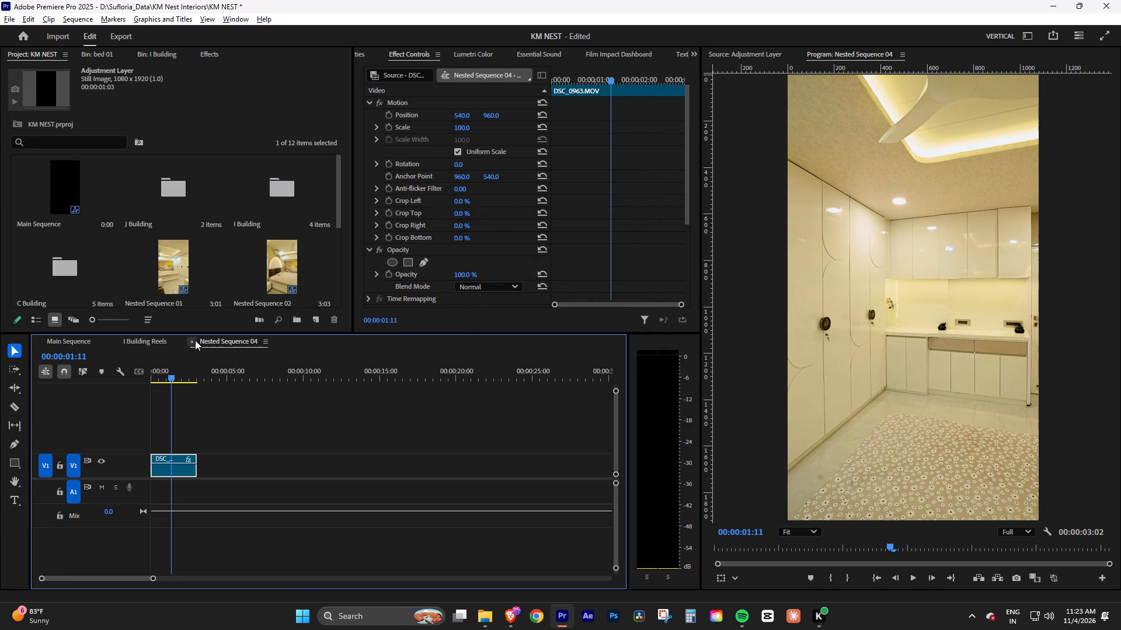
left_click(194, 340)
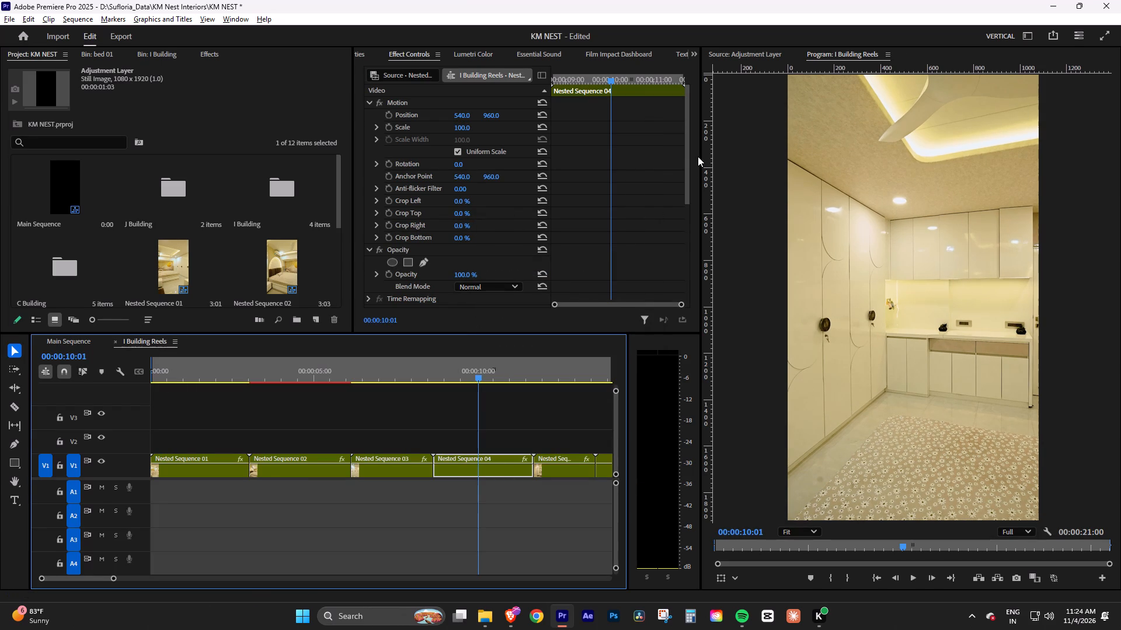
Re-analyze the Warp Stabilizer on the Nested Sequence 04 clip.
left_click(682, 169)
left_click_drag(686, 172, 691, 242)
left_click(474, 190)
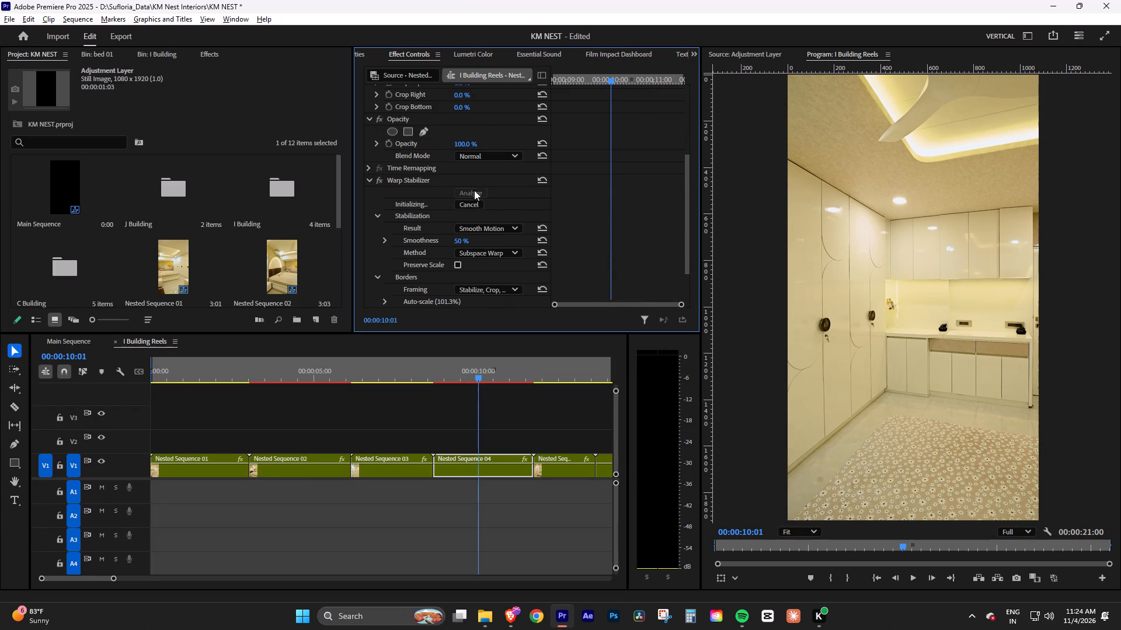
left_click(520, 413)
Play back Nested Sequence 05 through Nested Sequence 07 to check how the movement flows across the cuts.
left_click_drag(547, 379, 542, 379)
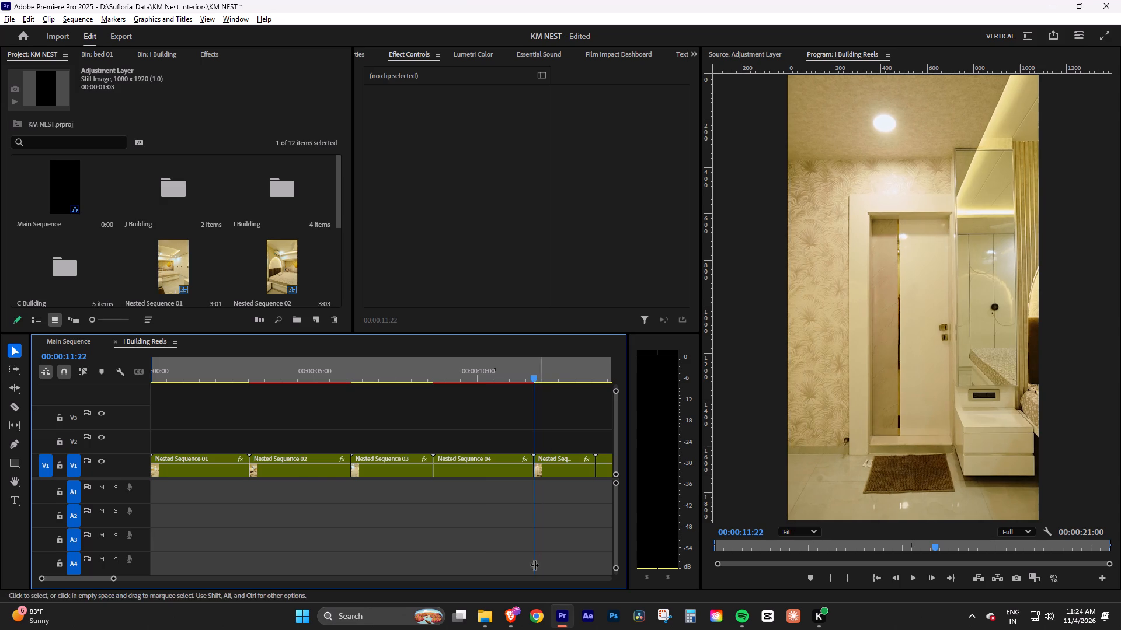
left_click(113, 577)
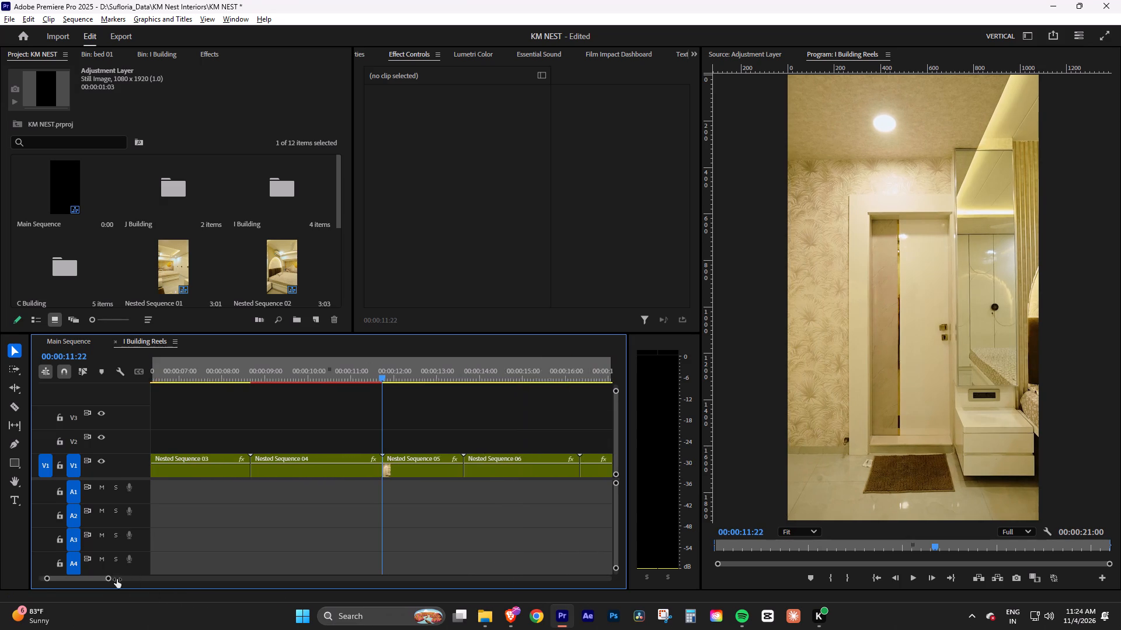
key("space")
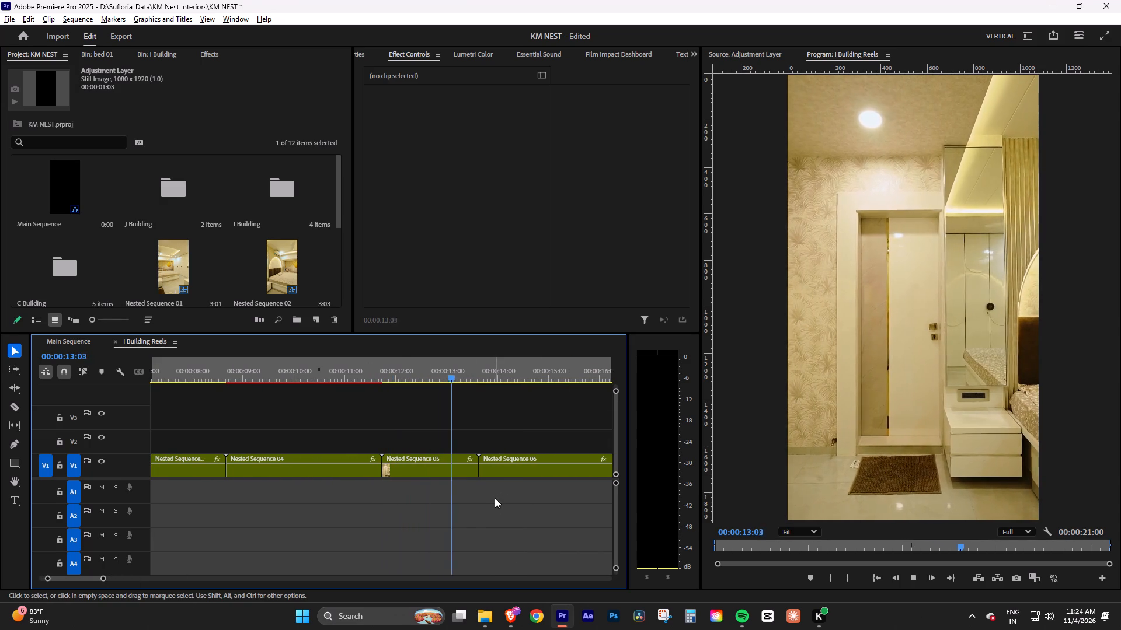
left_click_drag(410, 373, 388, 375, "shift")
key("space")
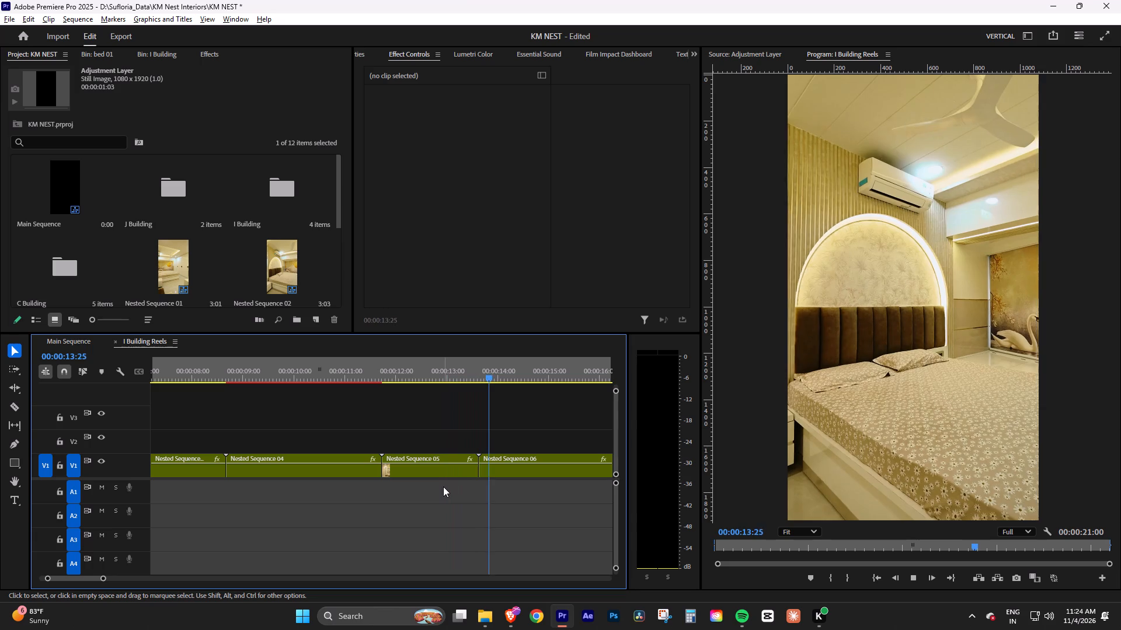
key("space")
left_click_drag(102, 579, 118, 579)
key("space")
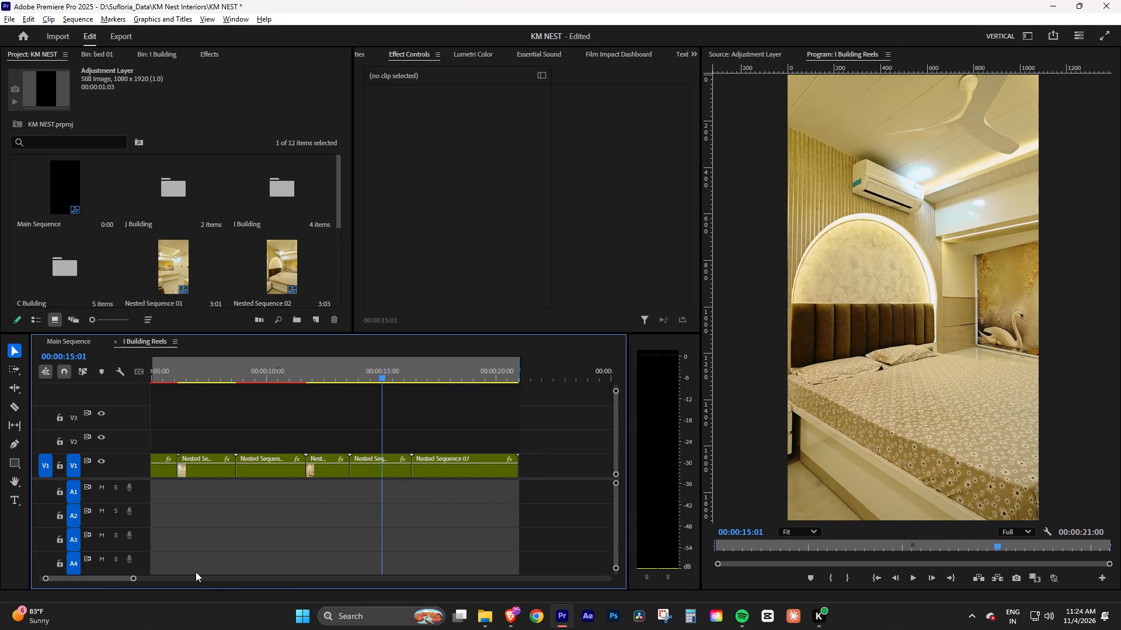
left_click(443, 498)
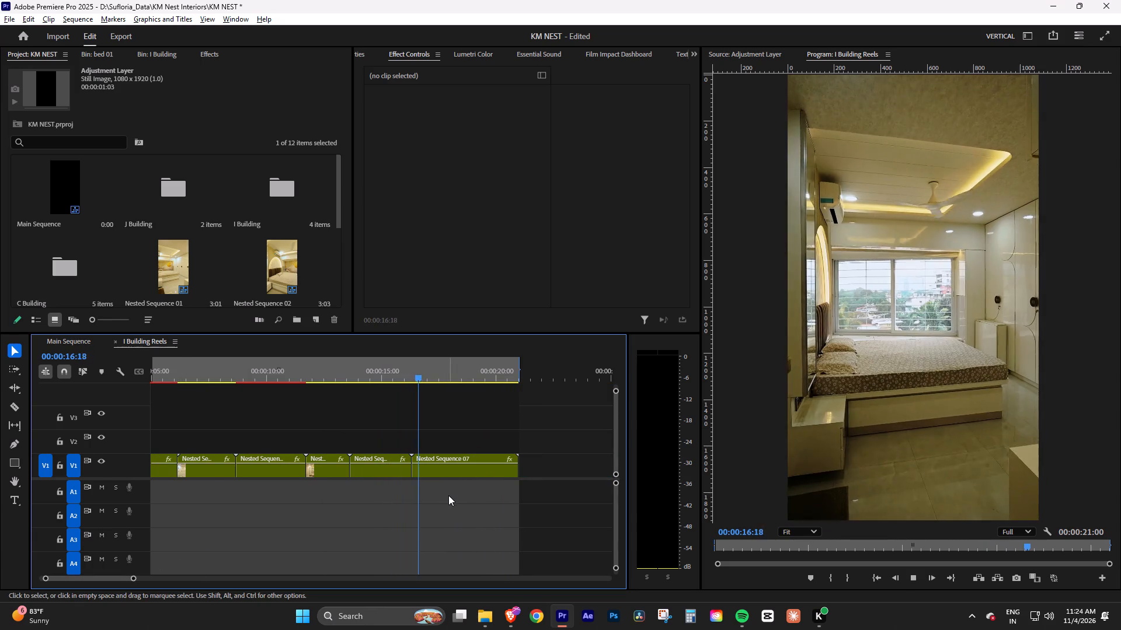
left_click(469, 464)
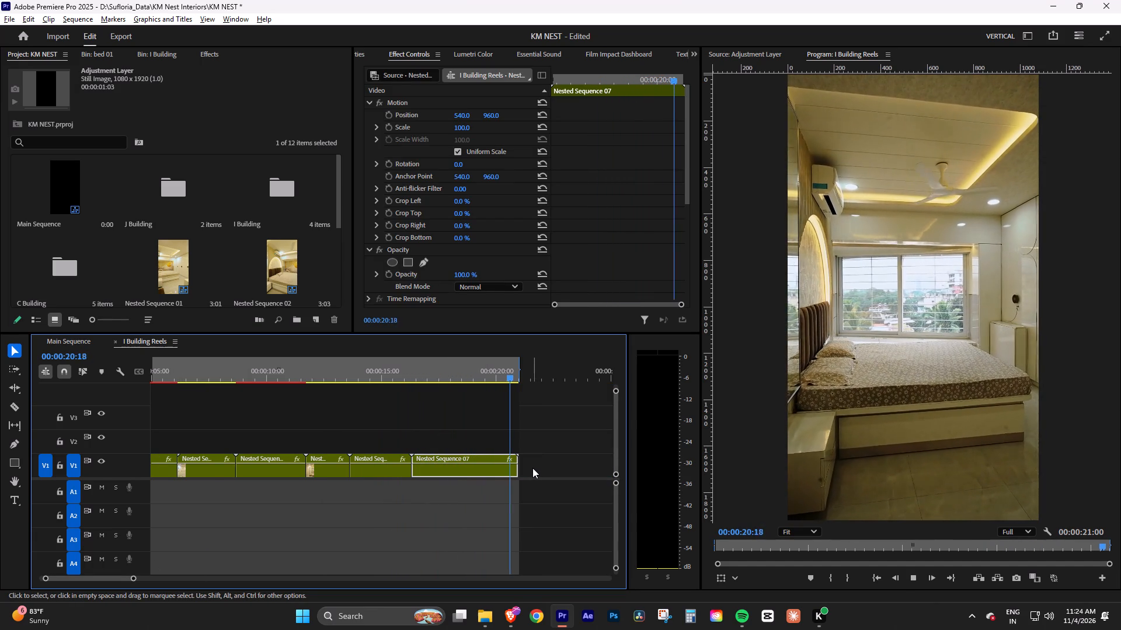
Save the KM NEST project.
key("ctrl+s")
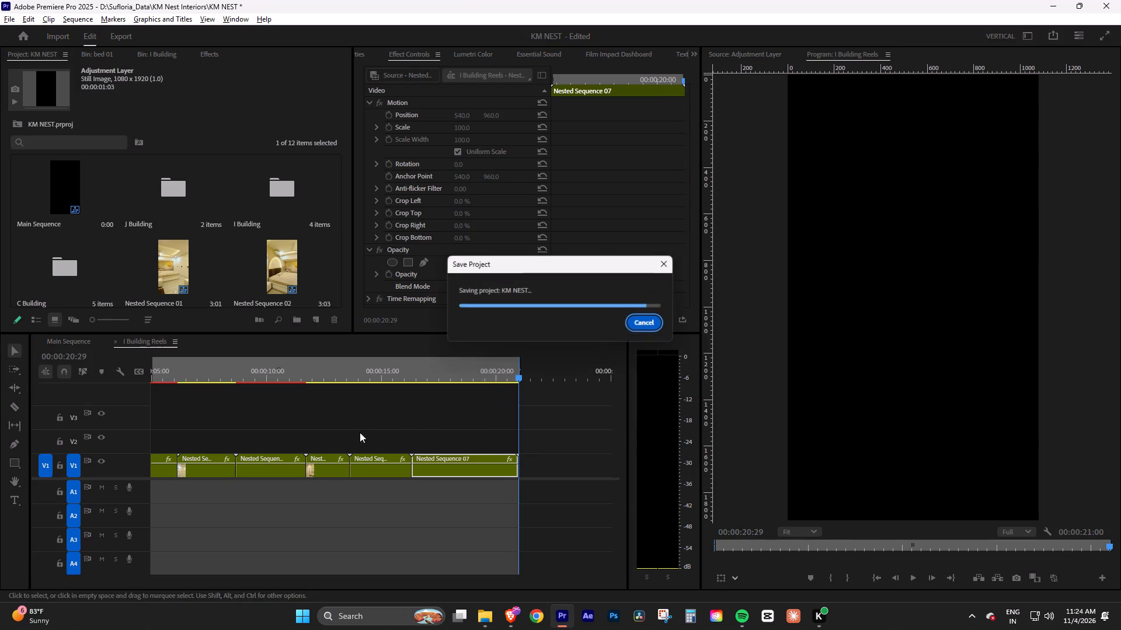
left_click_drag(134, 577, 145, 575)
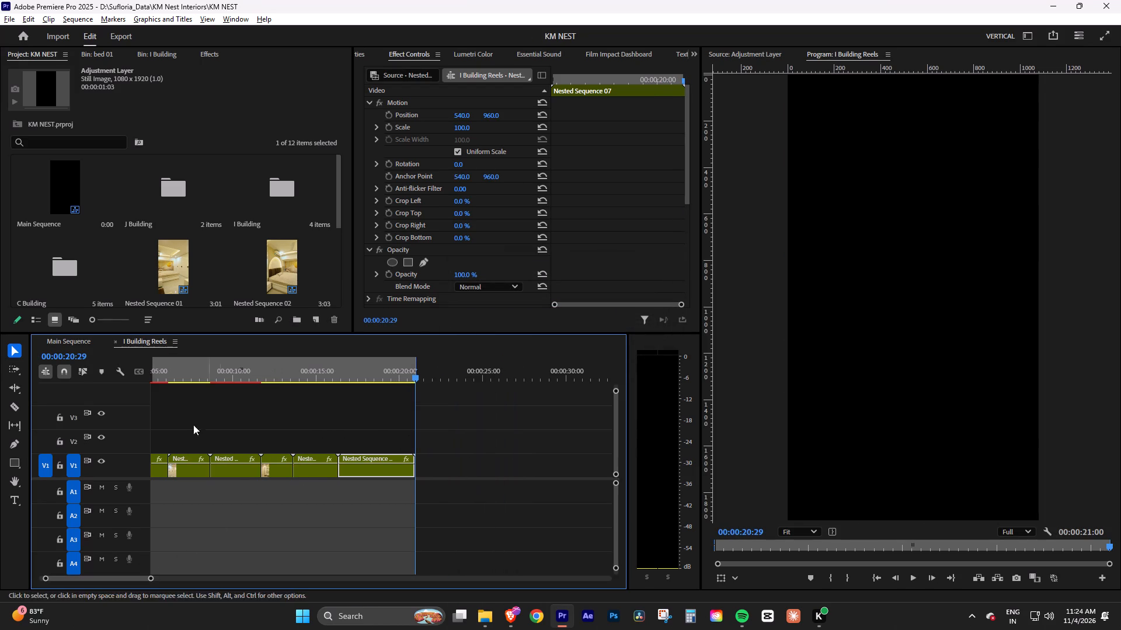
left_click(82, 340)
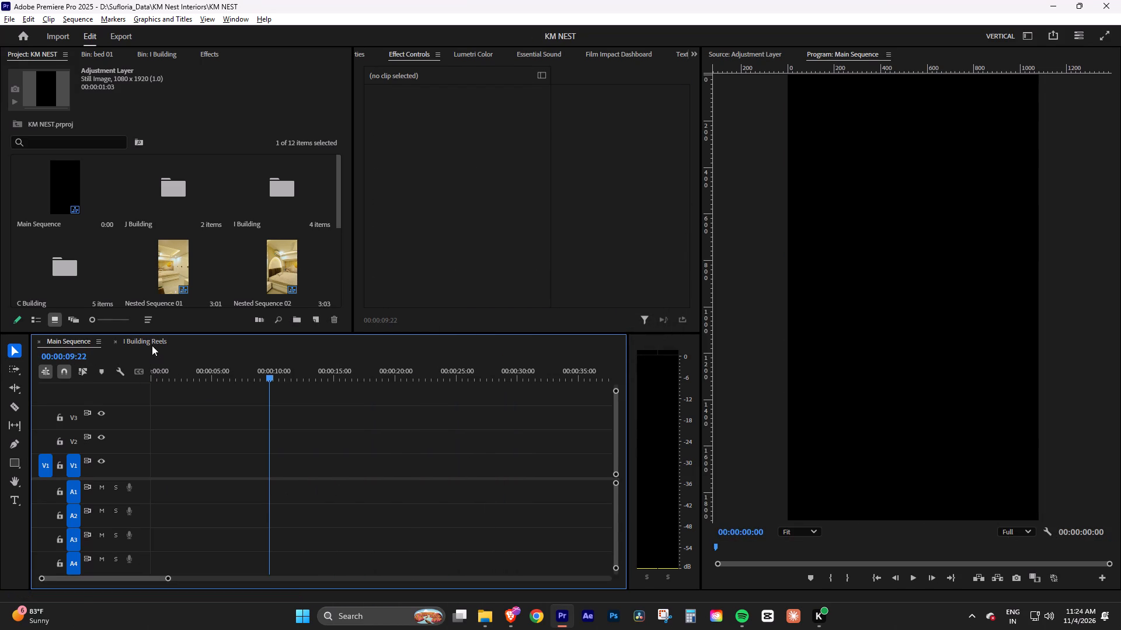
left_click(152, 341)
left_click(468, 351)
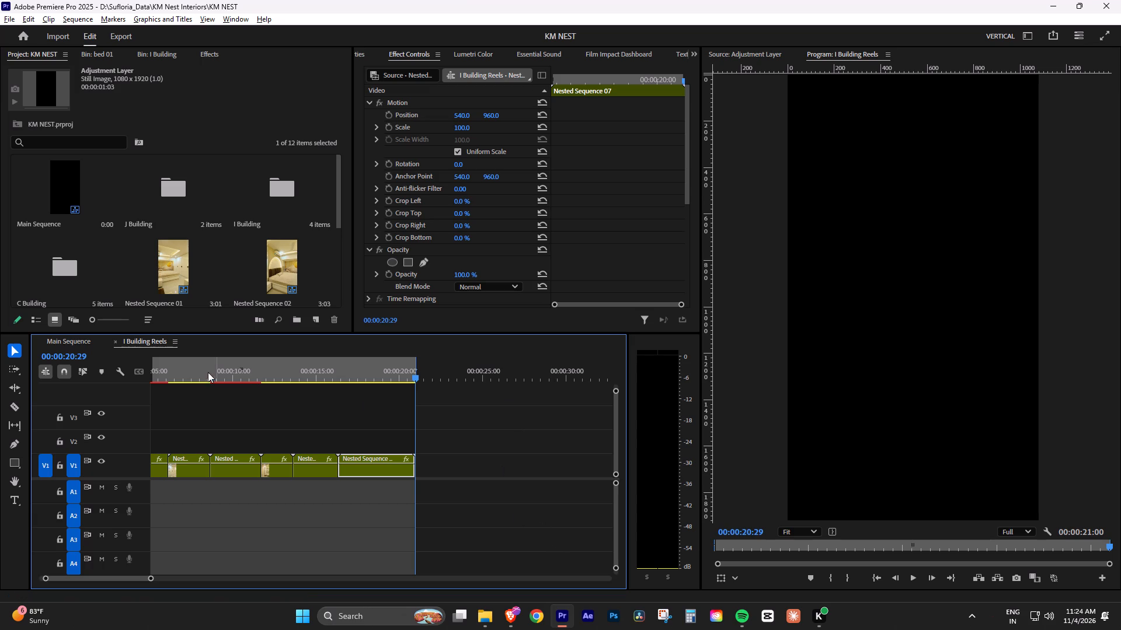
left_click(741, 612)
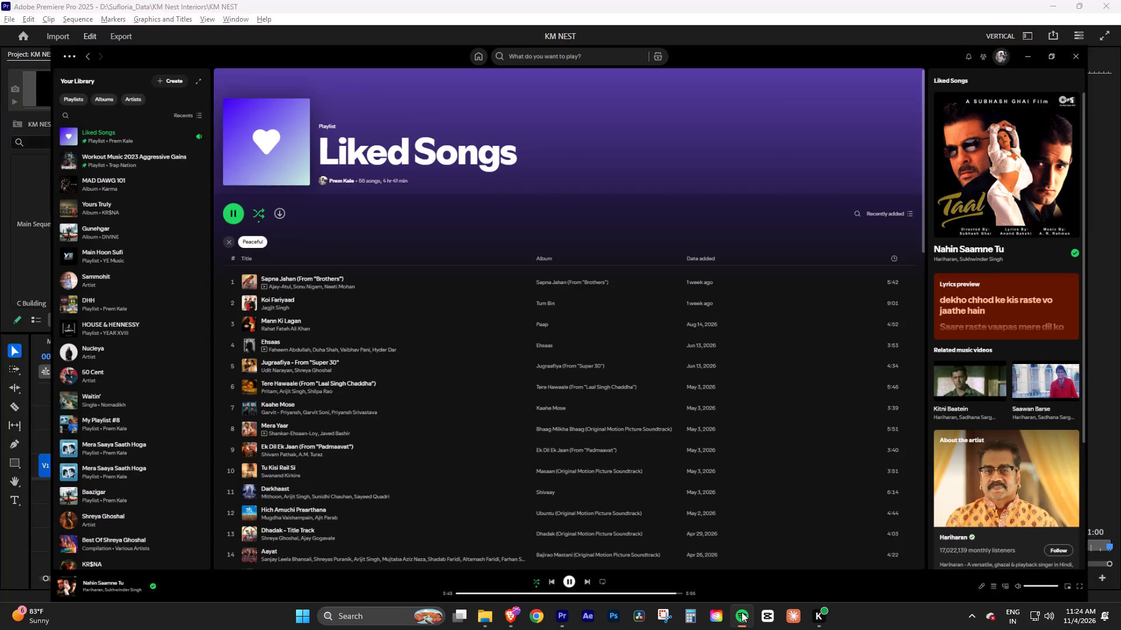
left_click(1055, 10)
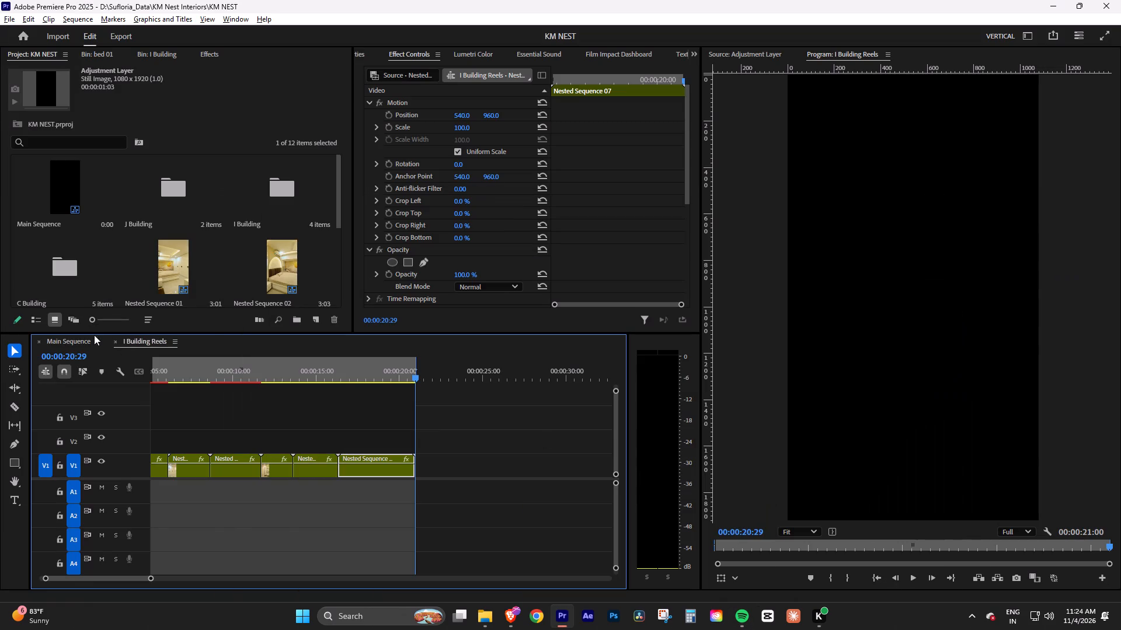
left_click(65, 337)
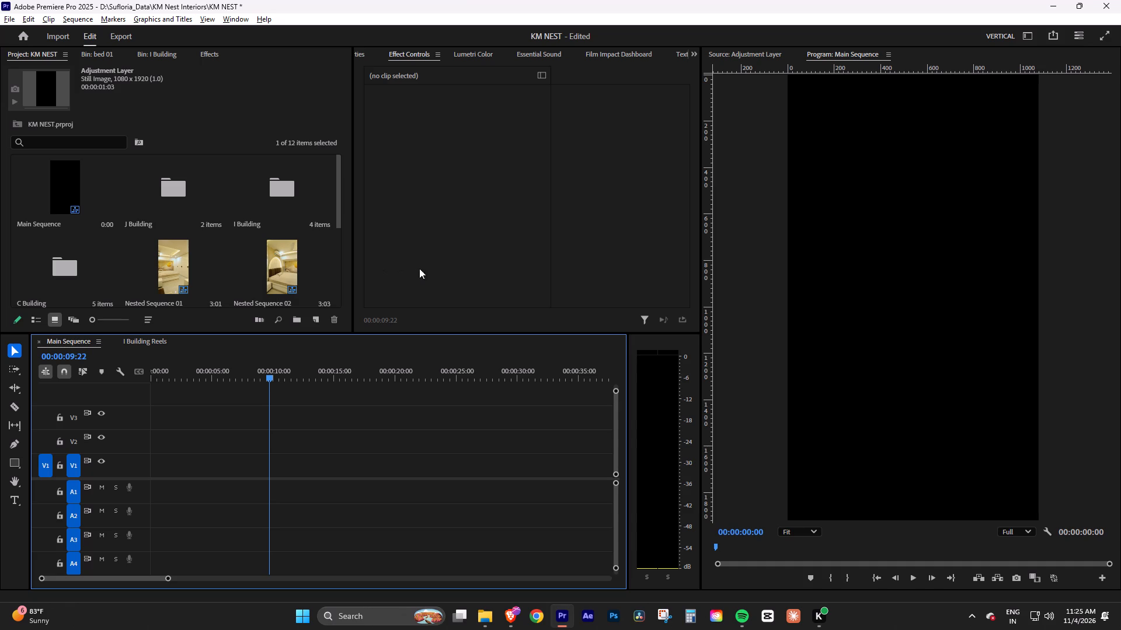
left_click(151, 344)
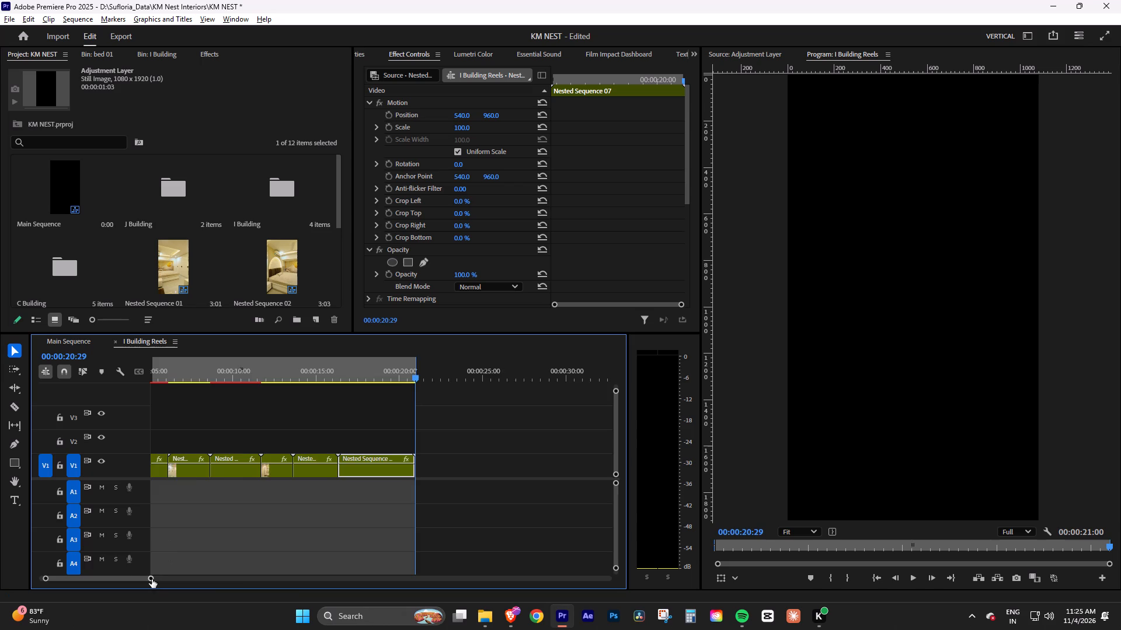
Save the KM NEST project again with the whole I Building Reels edit in view.
left_click_drag(152, 579, 248, 575)
left_click(342, 526)
key("ctrl+s")
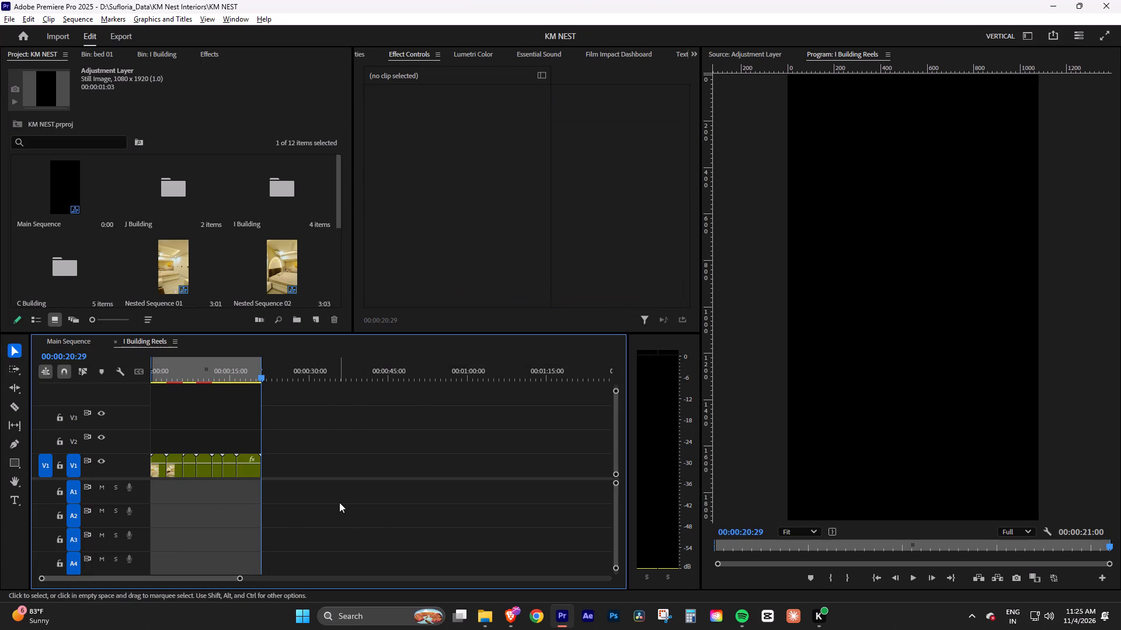
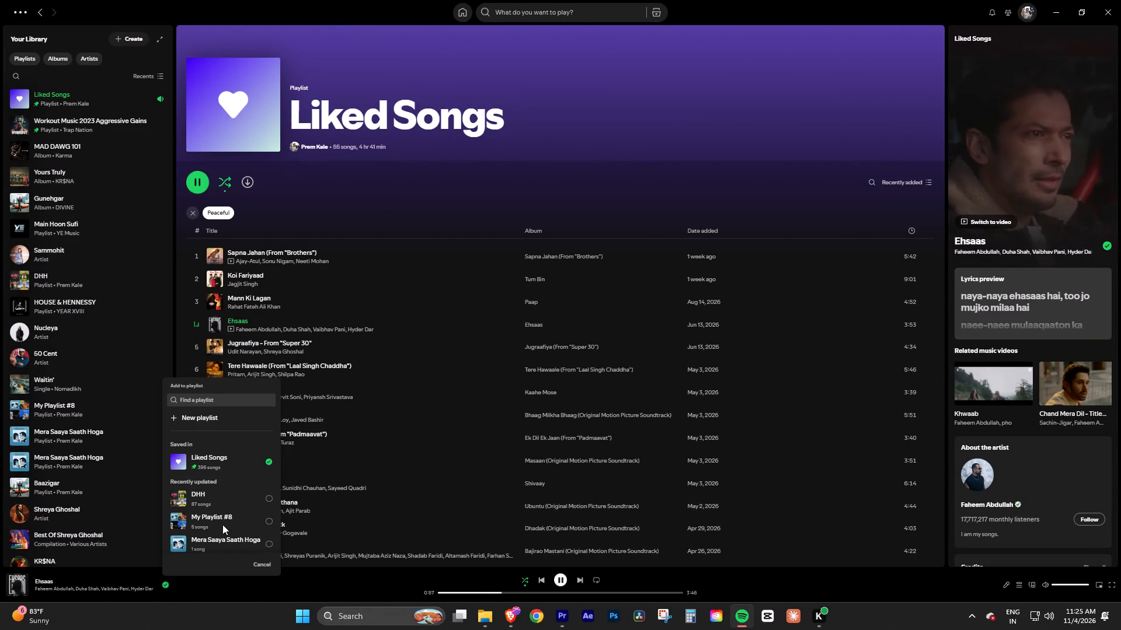
Remove the song Ehsaas from Liked Songs.
left_click(269, 462)
left_click(258, 565)
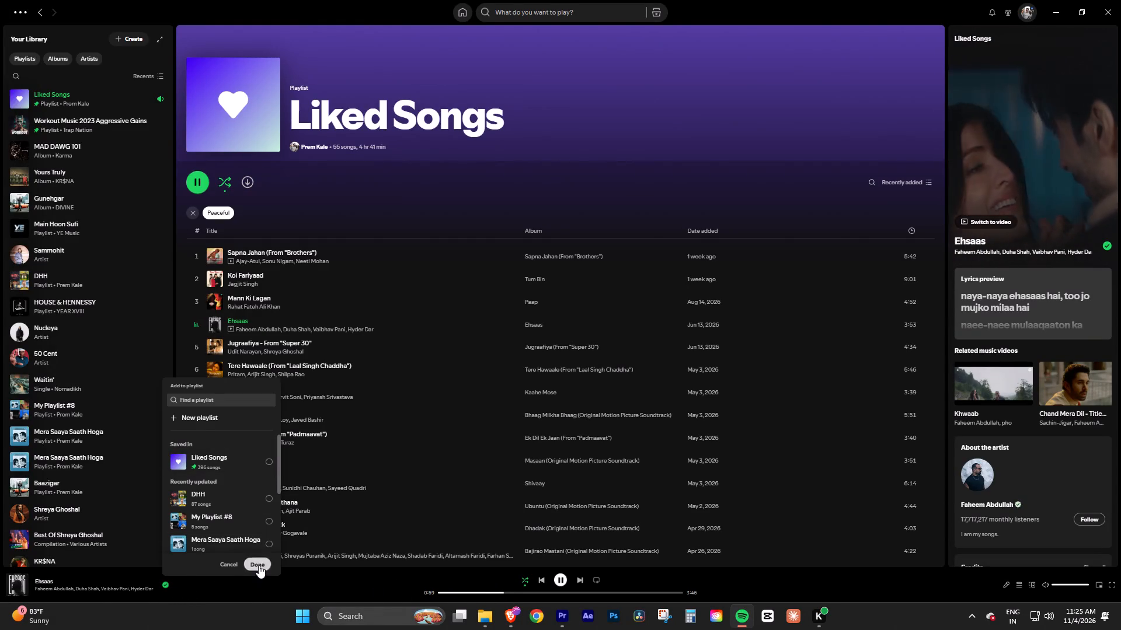
Skip ahead in Liked Songs to Ranjheya Ve and sample it from about 0:29.
left_click(578, 583)
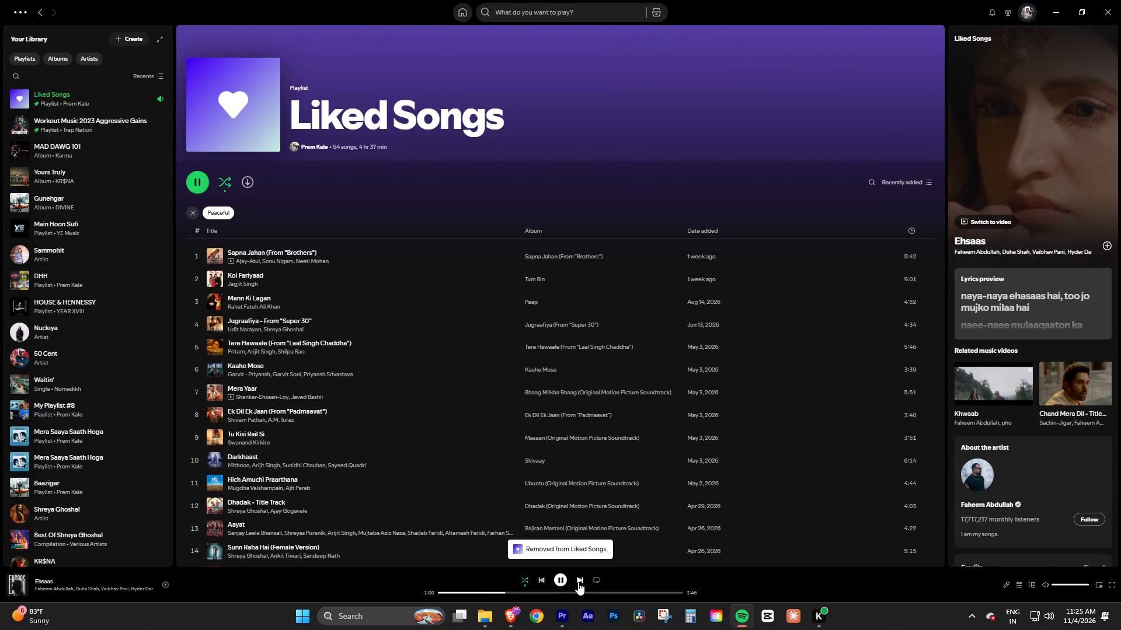
left_click(578, 582)
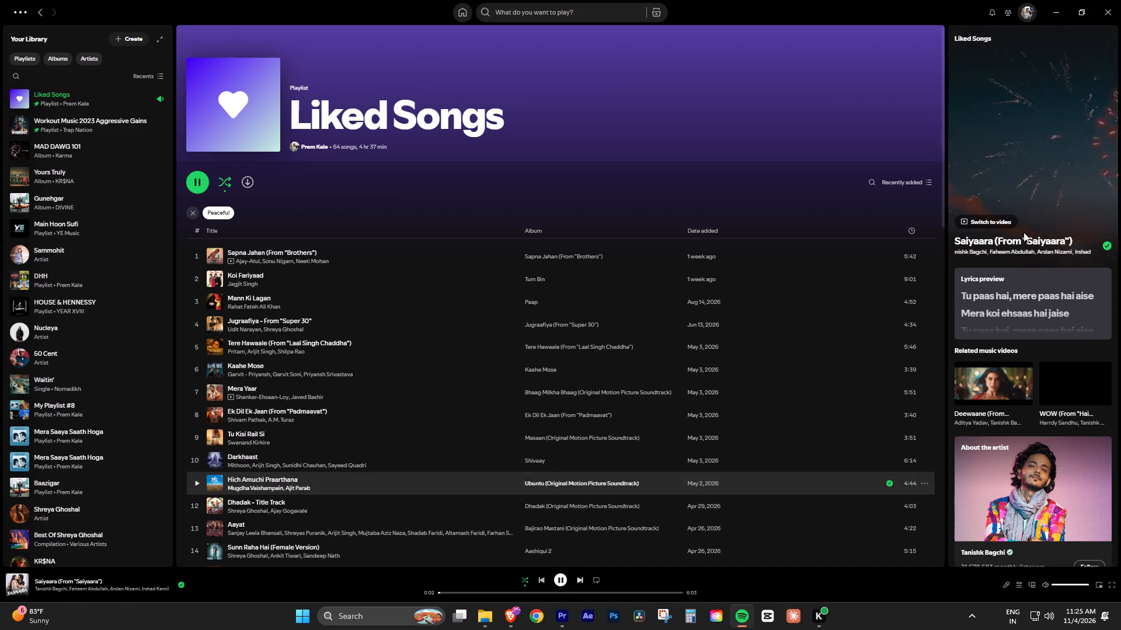
left_click(576, 579)
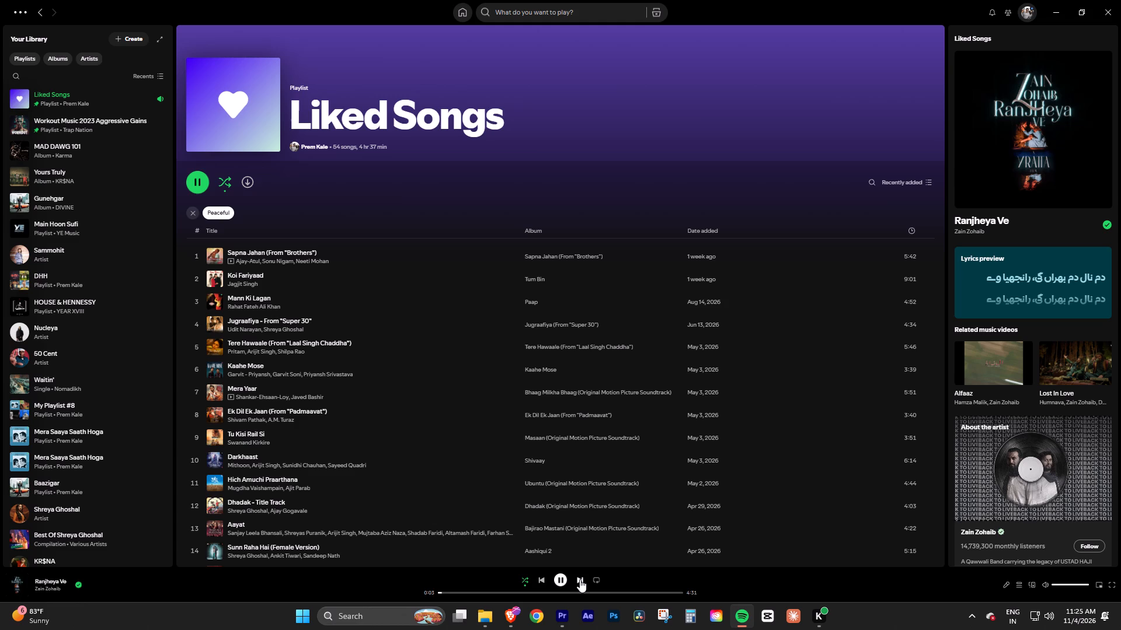
left_click(464, 592)
Keep skipping through the Liked Songs tracks until Tere Hawaale (From "Laal Singh Chaddha") plays.
left_click(580, 579)
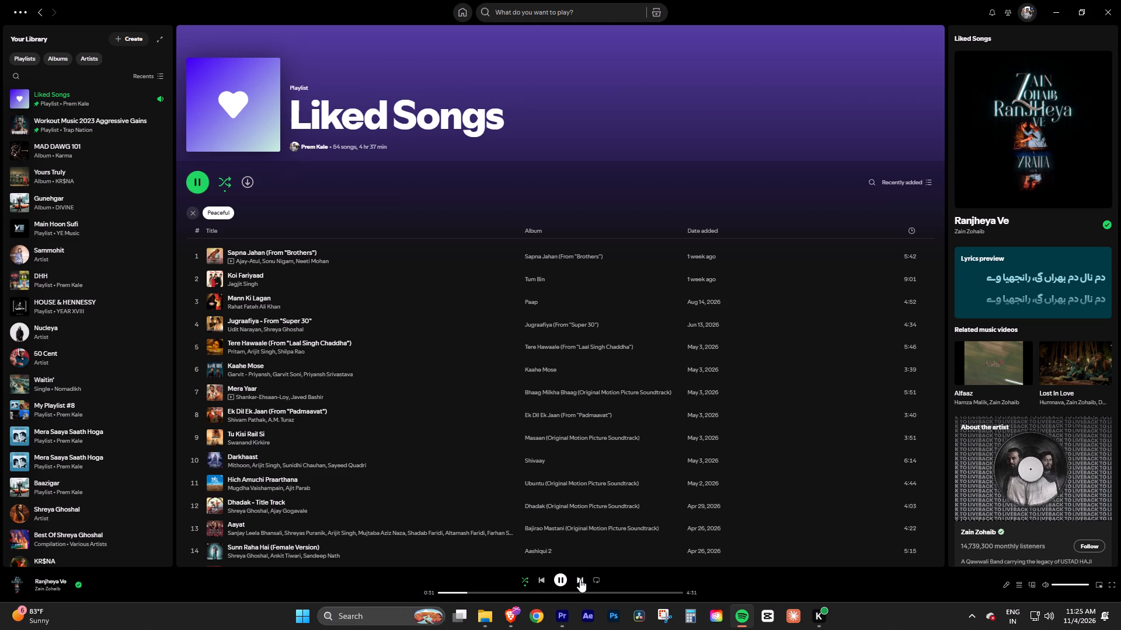
left_click(580, 579)
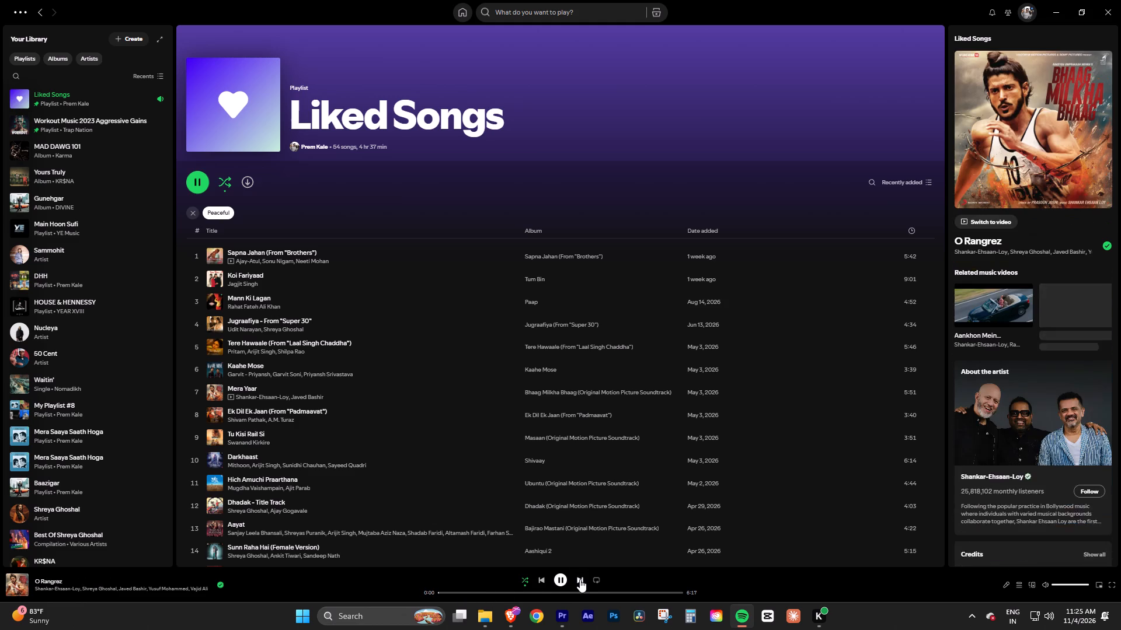
left_click(580, 579)
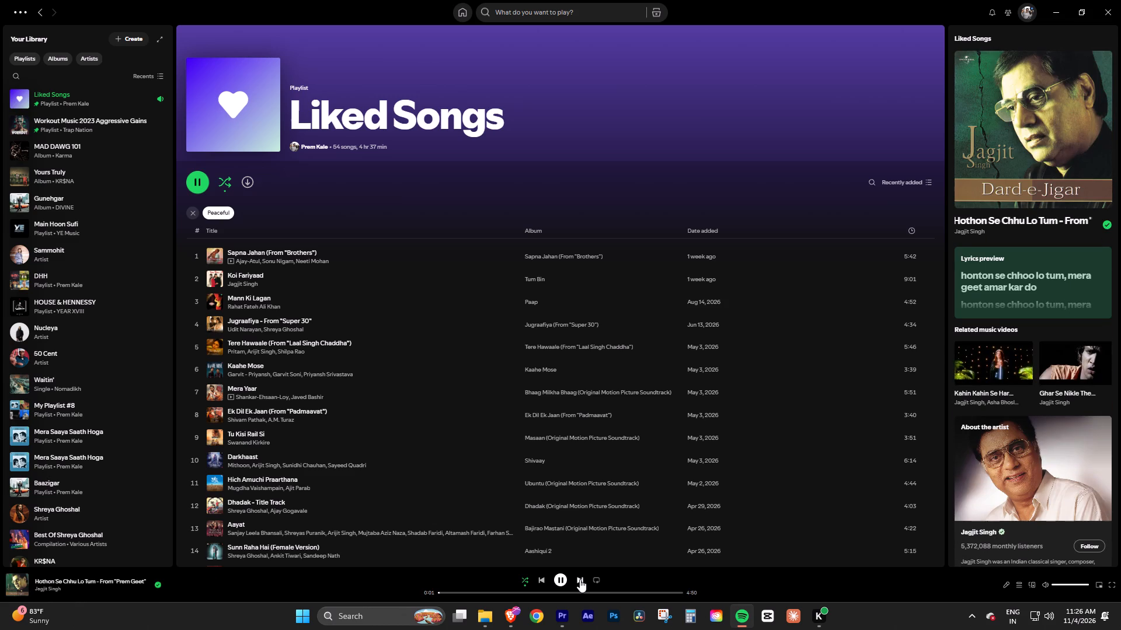
left_click(580, 579)
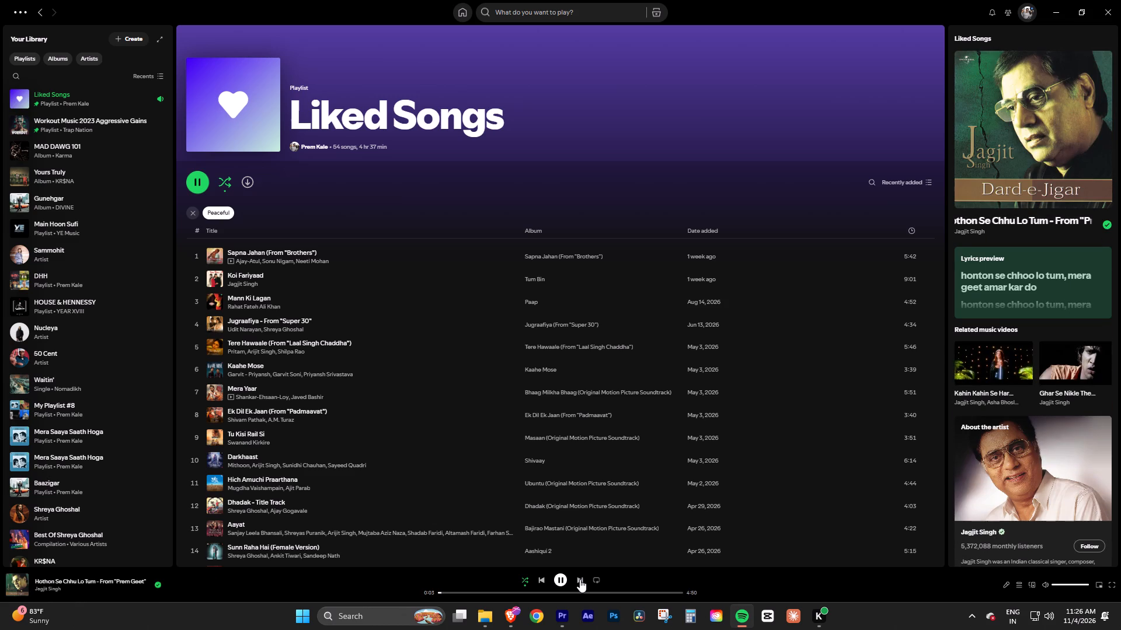
left_click(579, 581)
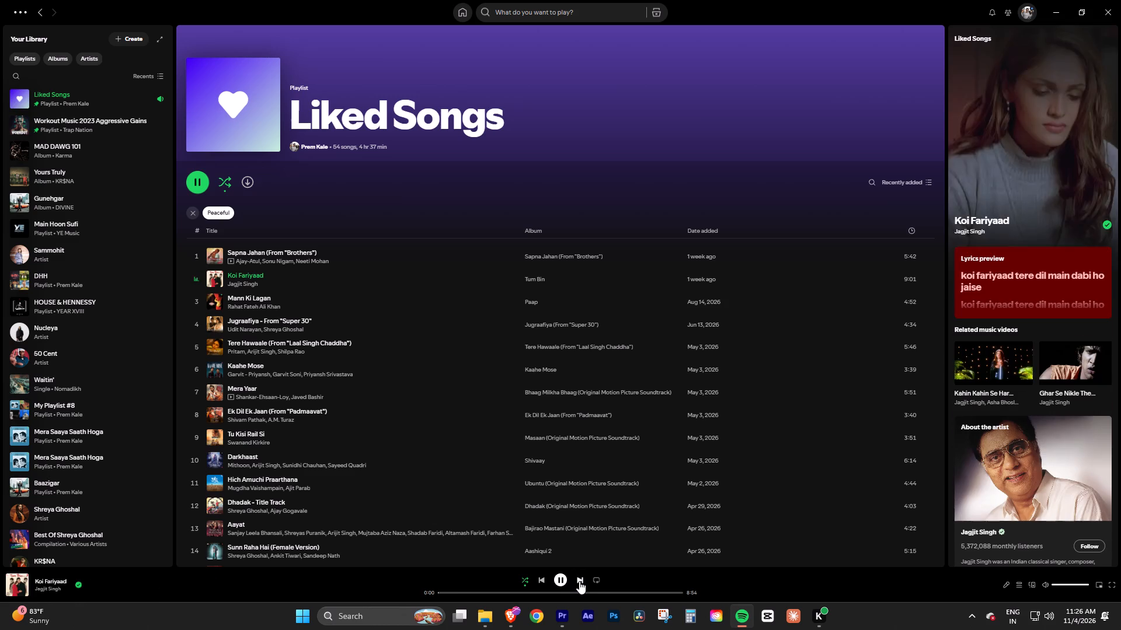
left_click(579, 581)
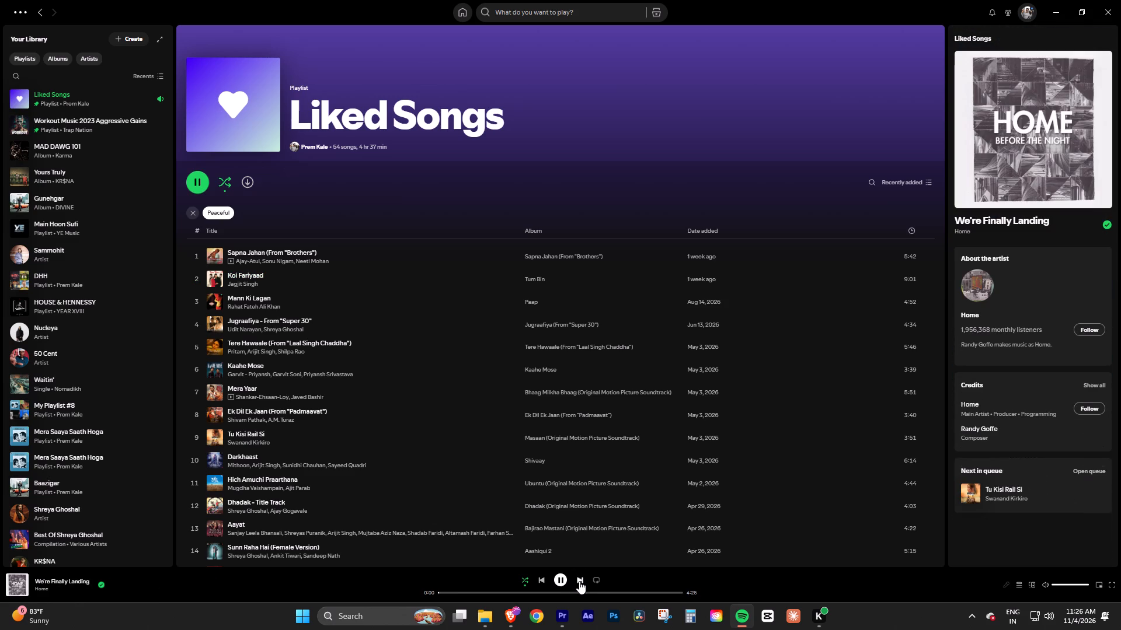
left_click(579, 581)
left_click(579, 581)
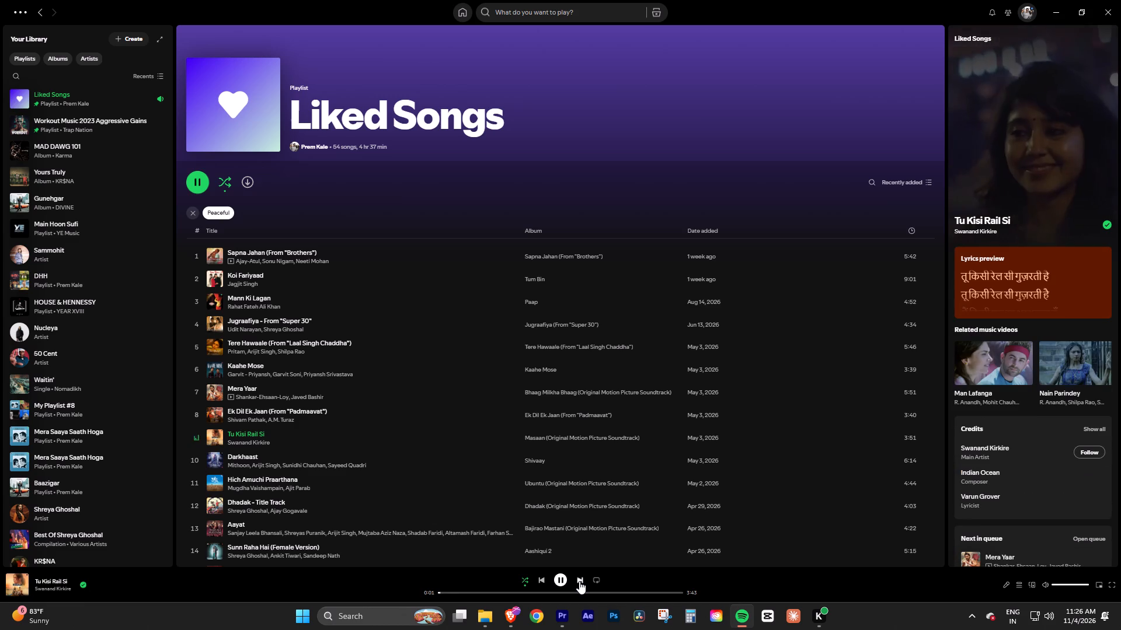
left_click(579, 581)
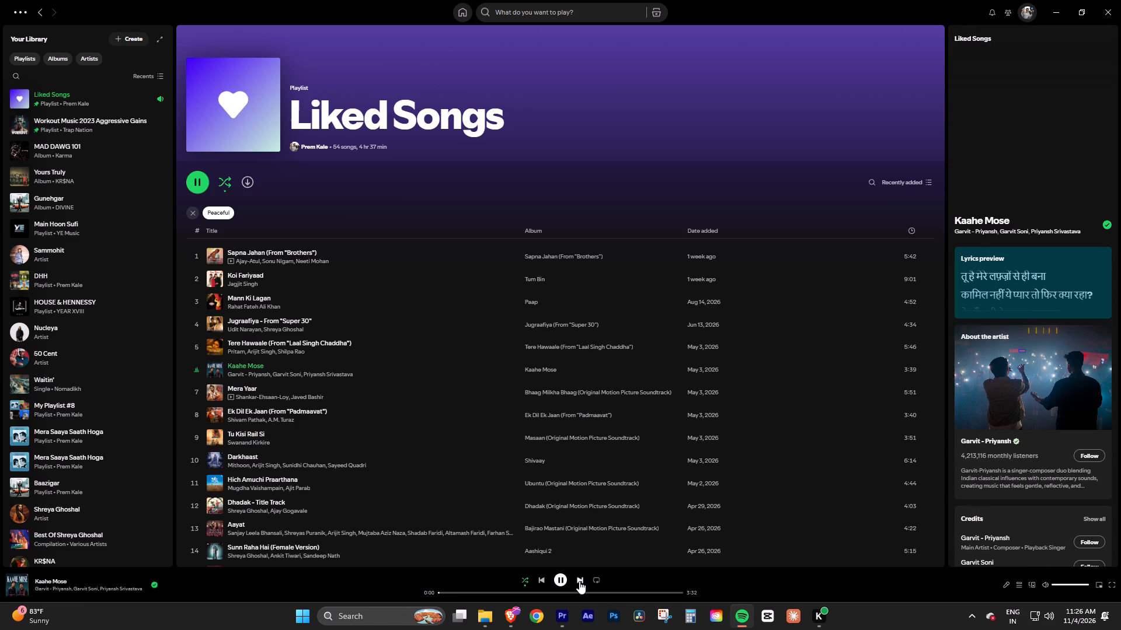
left_click(579, 581)
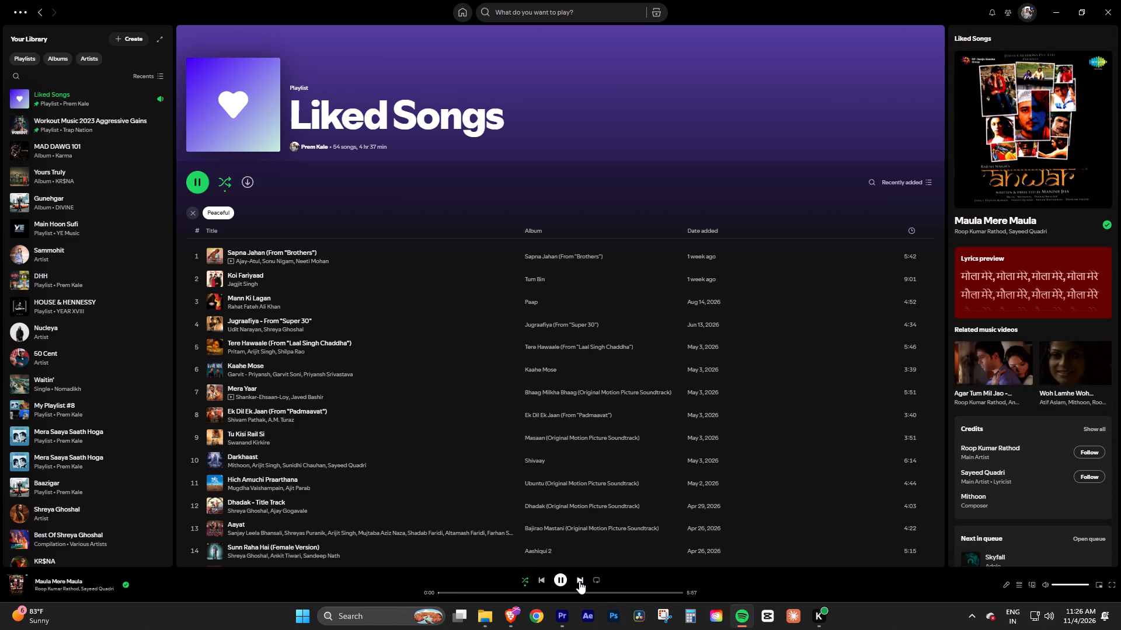
left_click(579, 581)
left_click(579, 581)
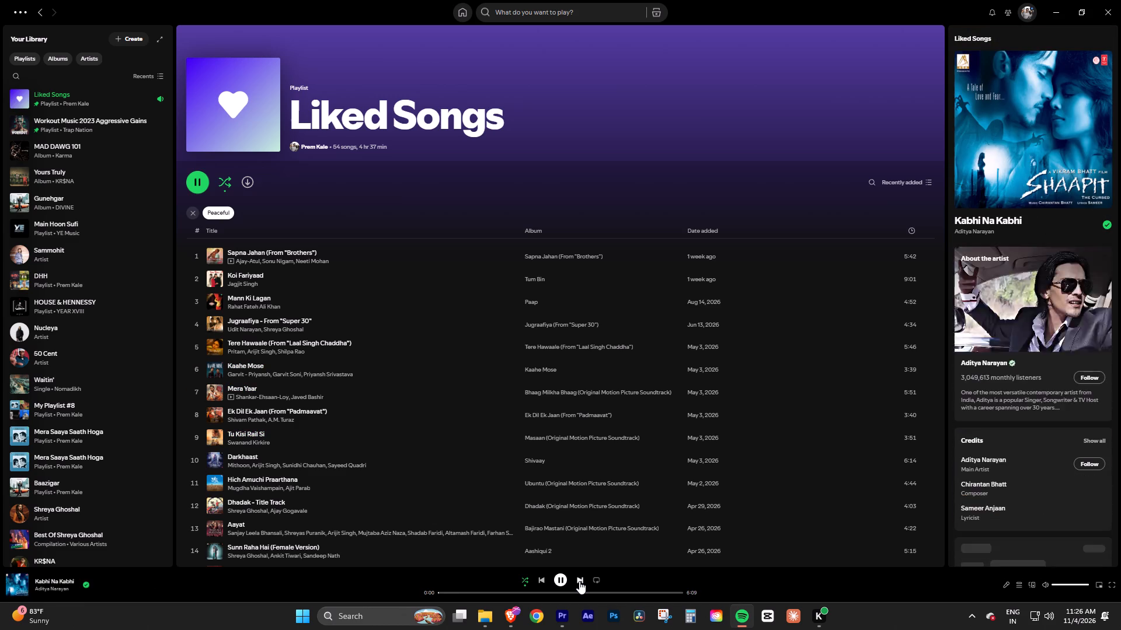
left_click(579, 581)
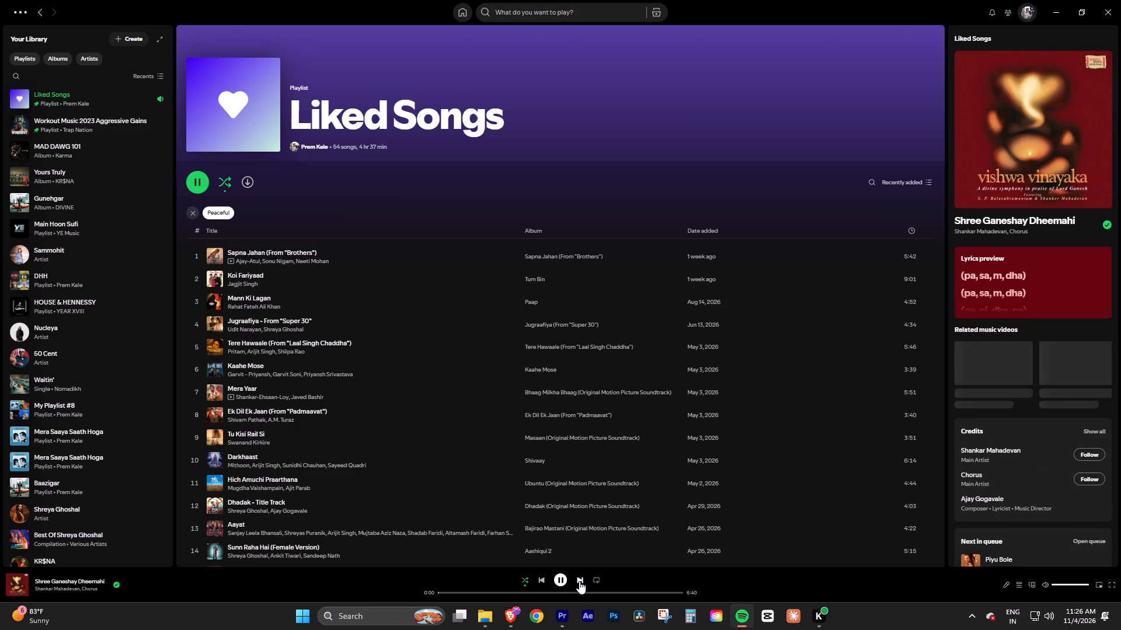
left_click(579, 581)
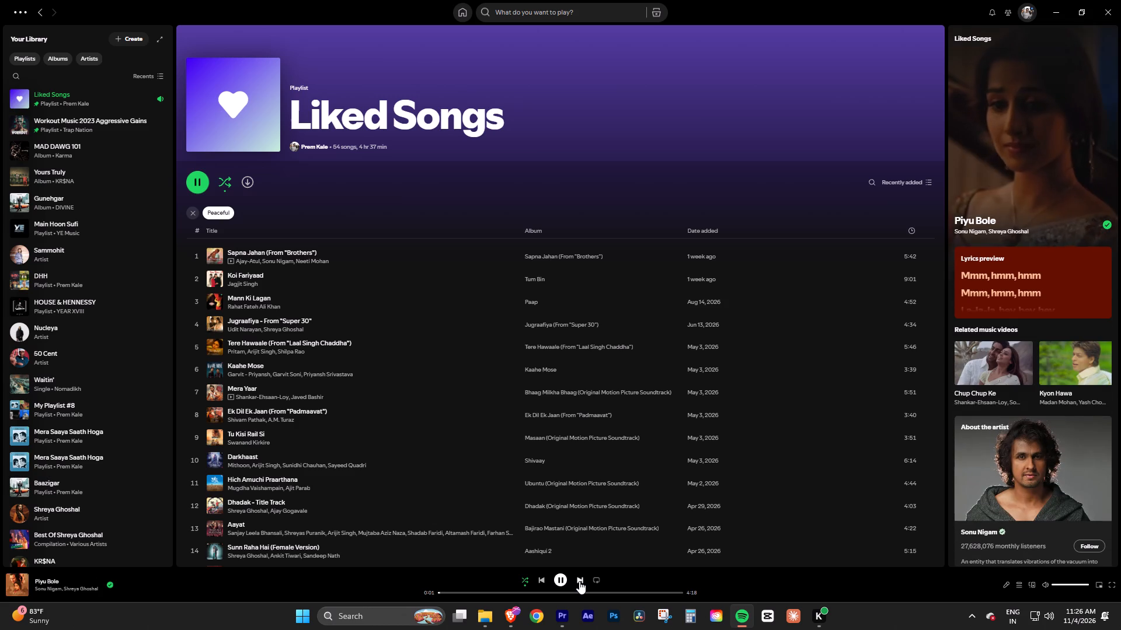
left_click(579, 581)
left_click(579, 581)
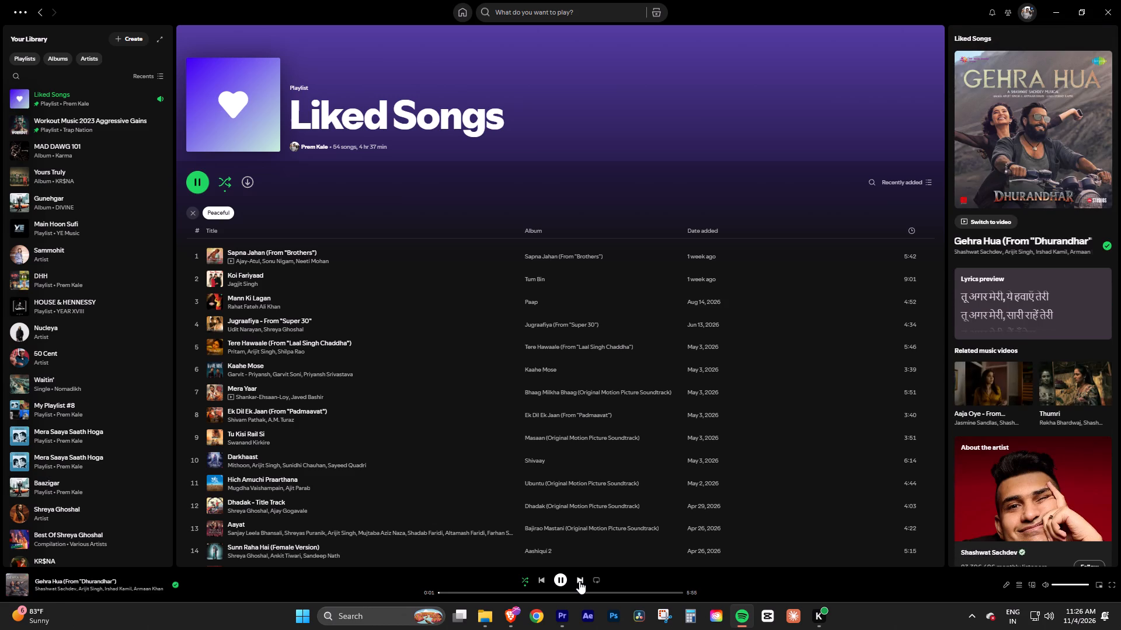
left_click(579, 581)
left_click(579, 581)
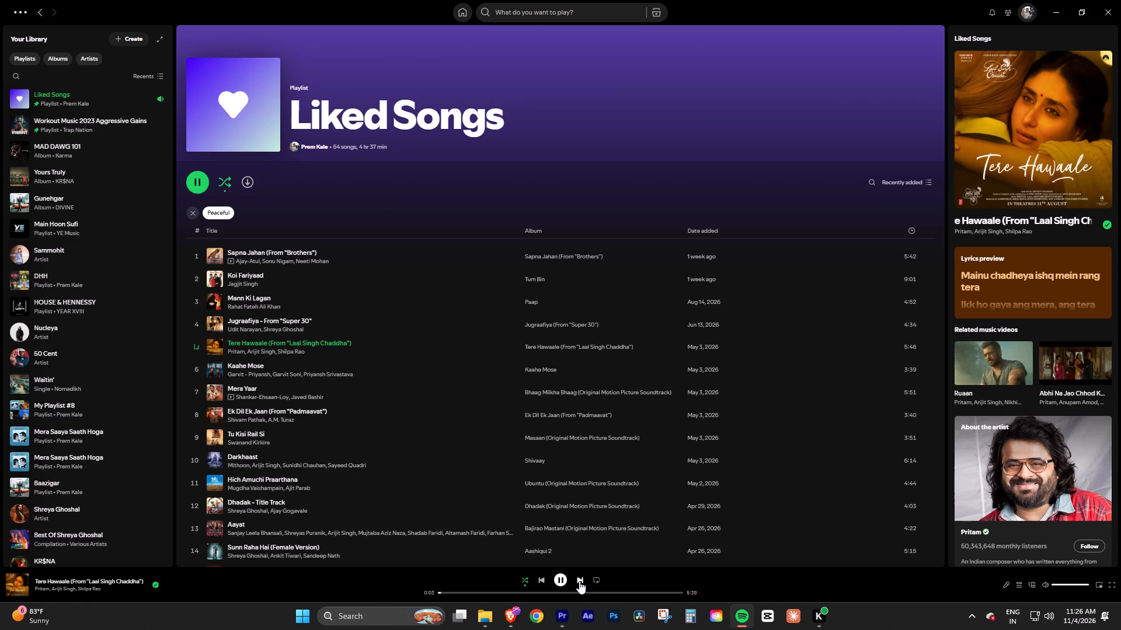
Switch to Premiere Pro and check the Warp Stabilizer analysis progress on the Nested Sequence 02 and Nested Sequence 04 clips.
left_click(1052, 3)
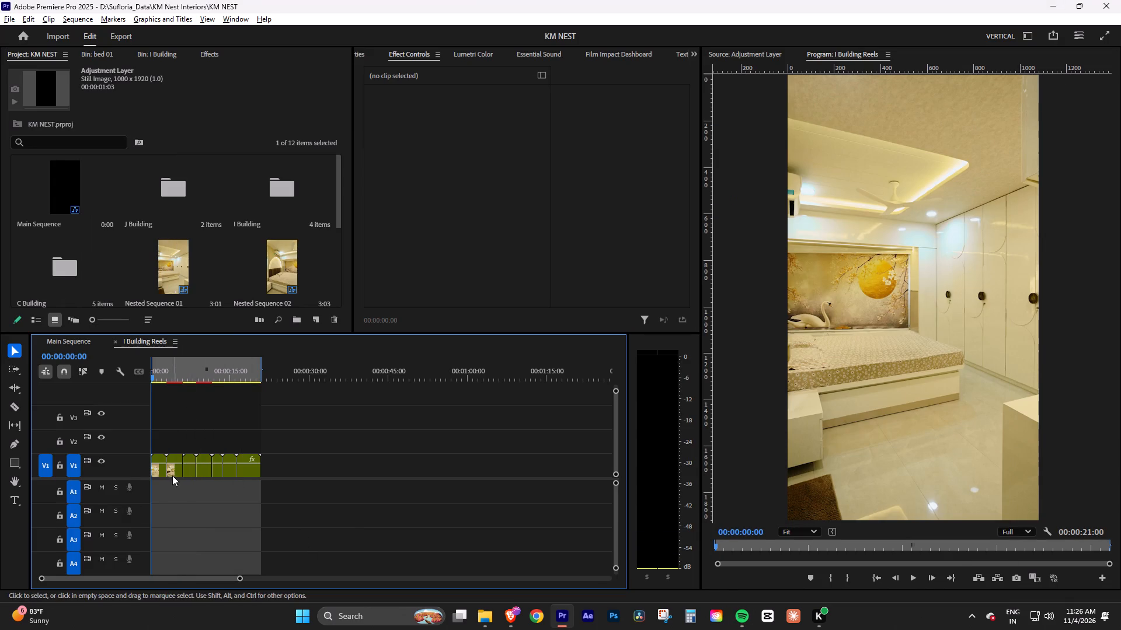
left_click_drag(238, 577, 194, 578)
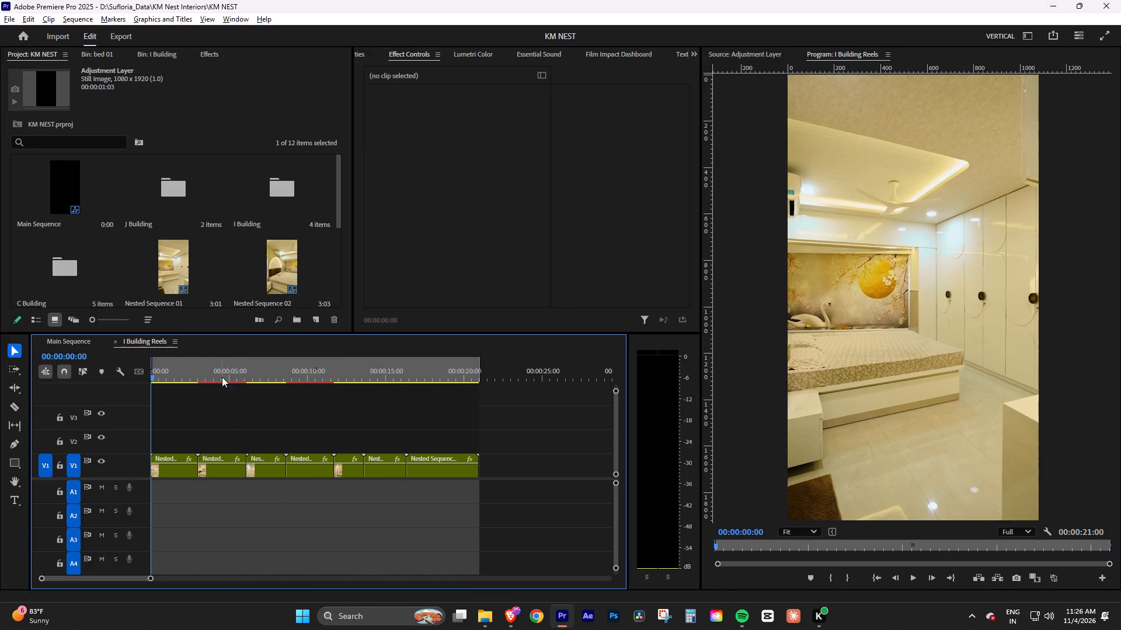
left_click(221, 376)
left_click(220, 474)
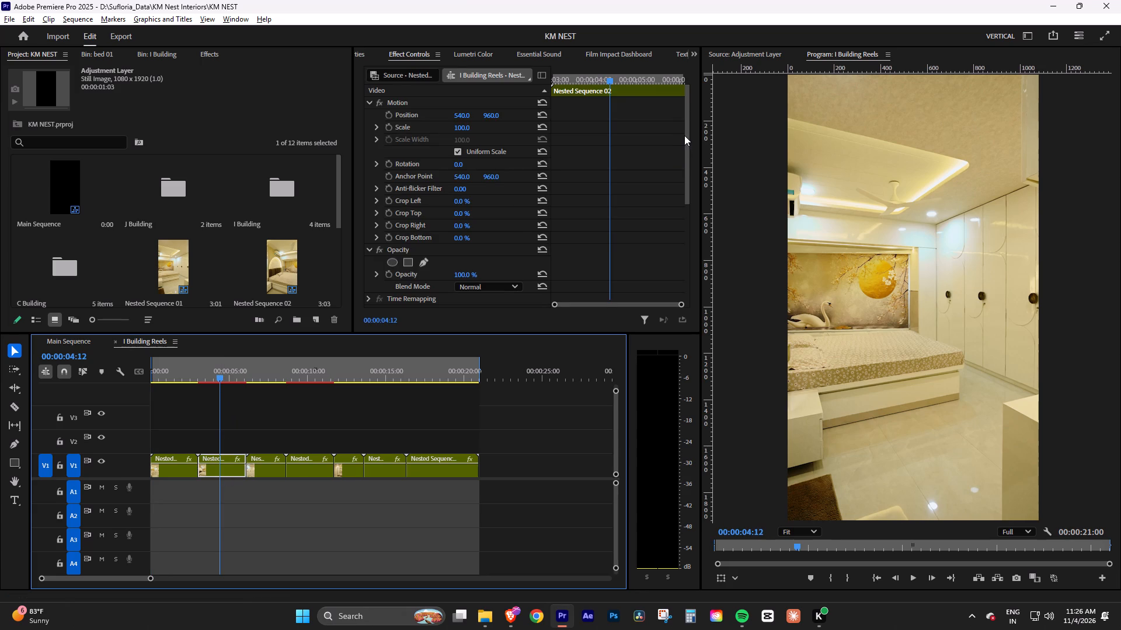
left_click_drag(687, 133, 686, 204)
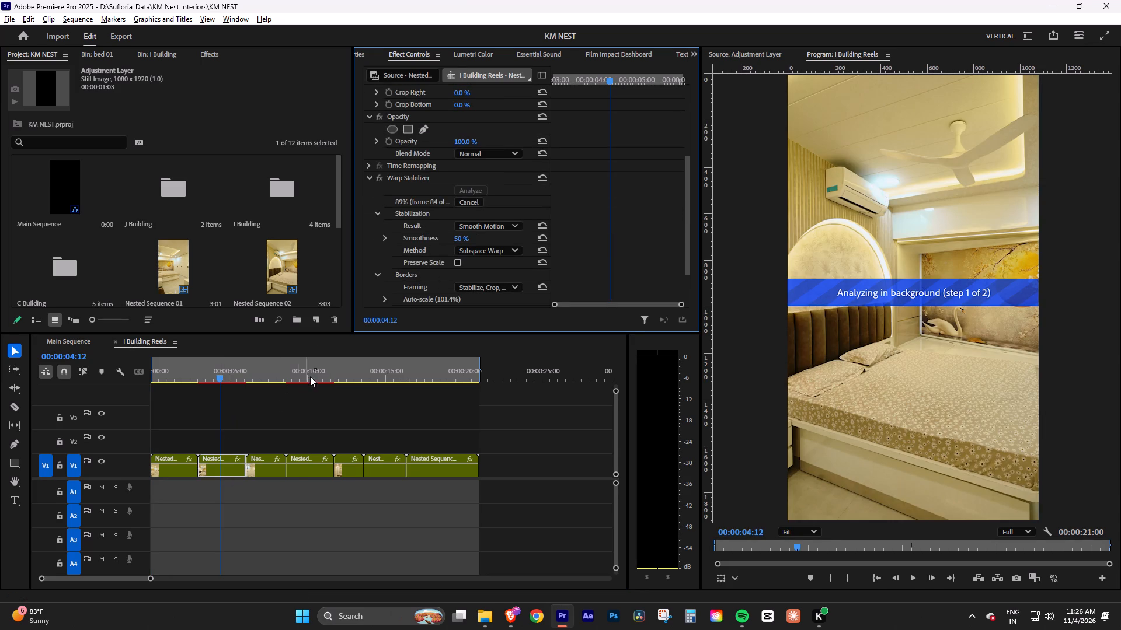
left_click(312, 364)
left_click(301, 467)
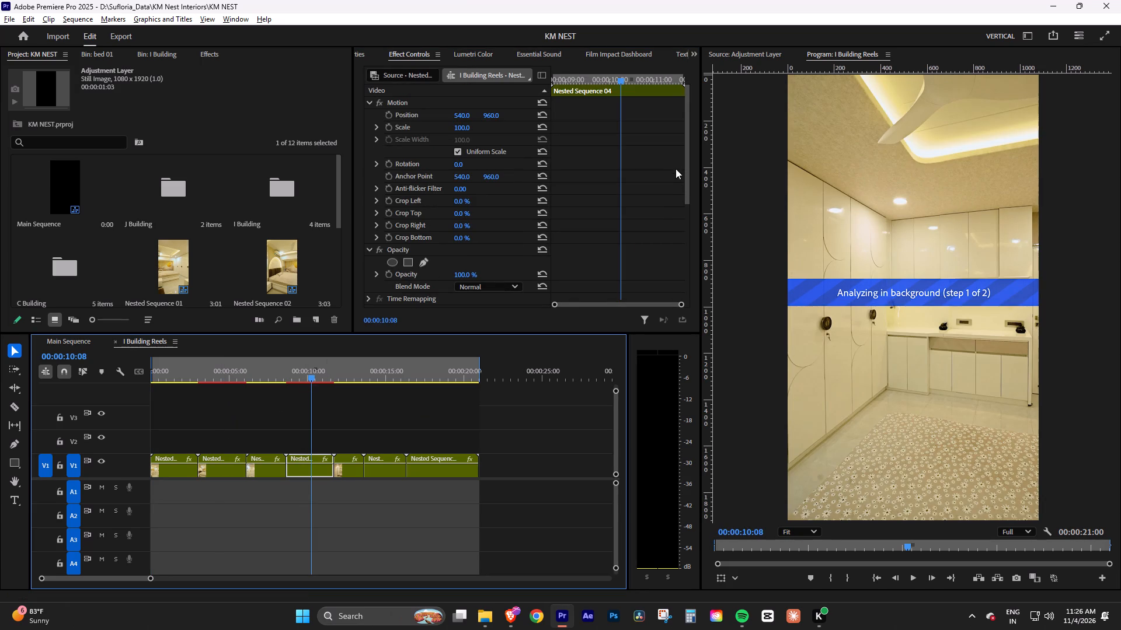
left_click_drag(687, 150, 686, 195)
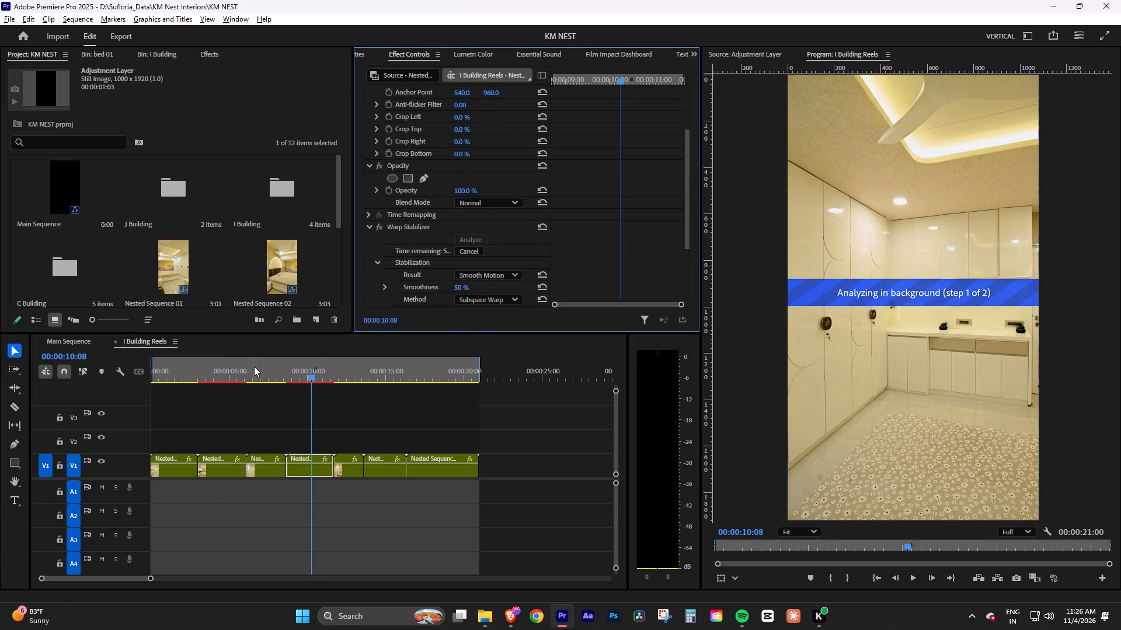
Play back the wardrobe shot in the third clip of I Building Reels twice to check its movement.
left_click(254, 366)
key("space")
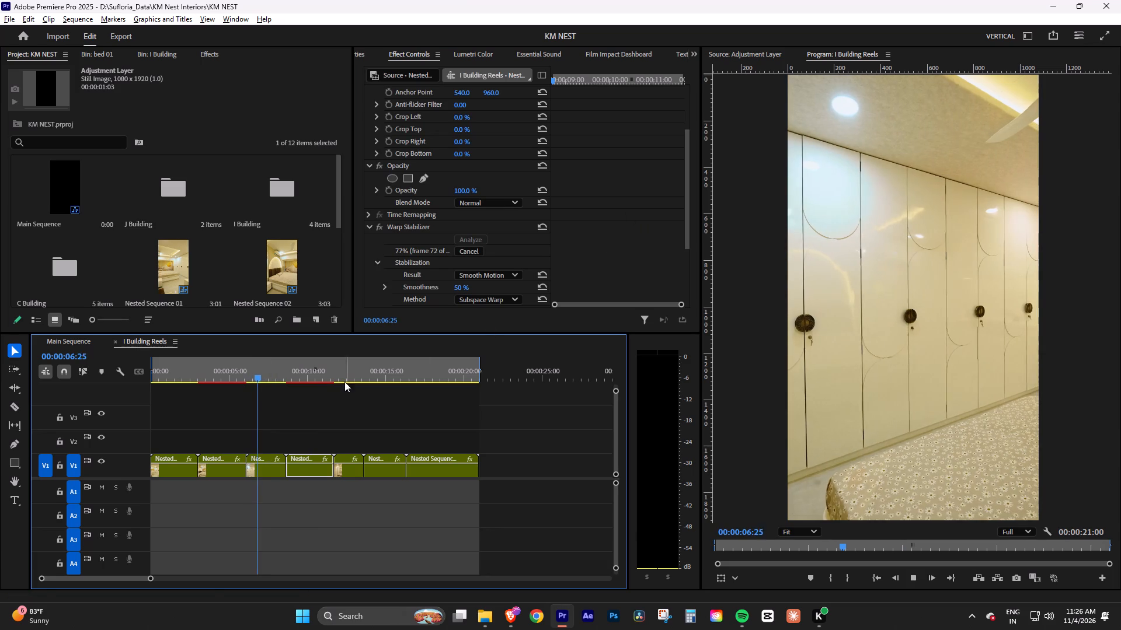
key("space")
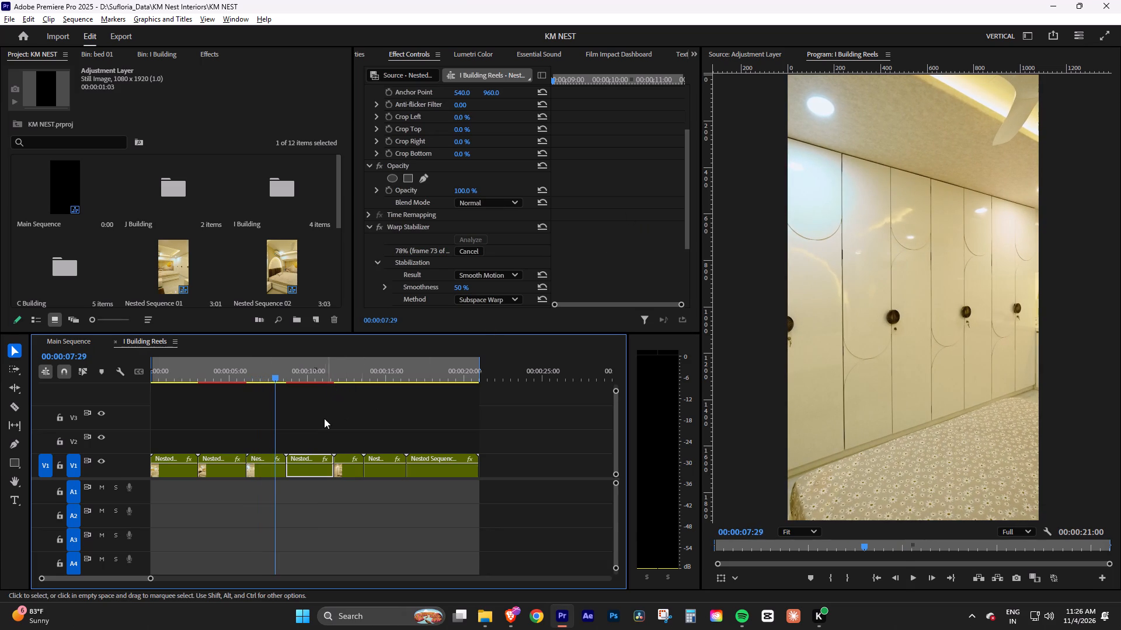
left_click(323, 418)
left_click_drag(273, 370, 256, 373)
left_click(286, 423)
key("space")
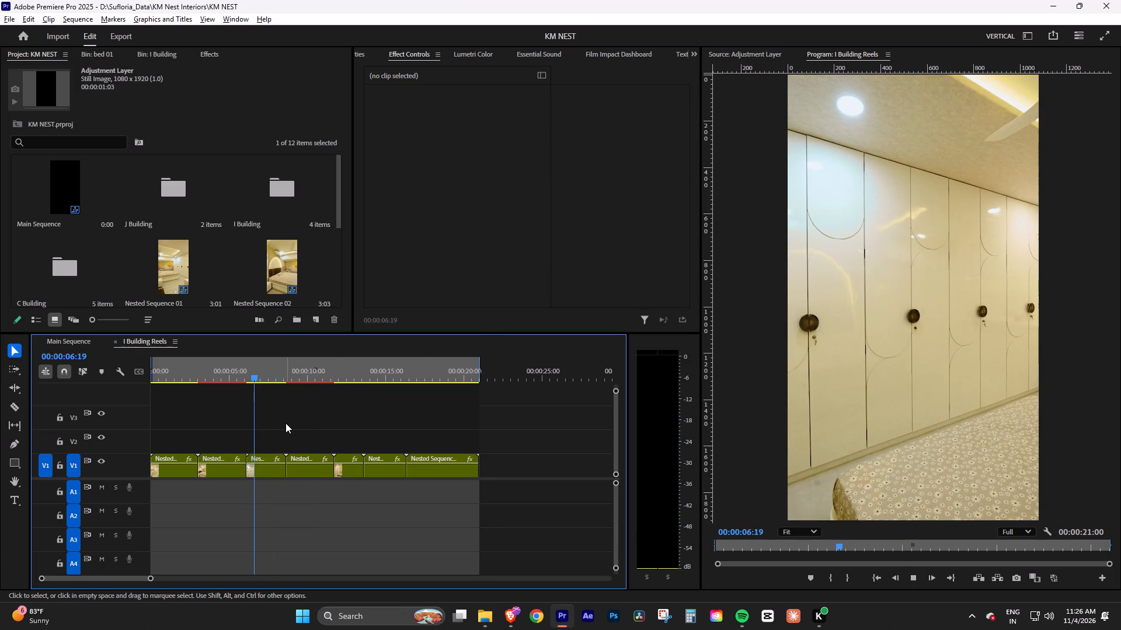
key("space")
Save the KM NEST project.
key("ctrl+s")
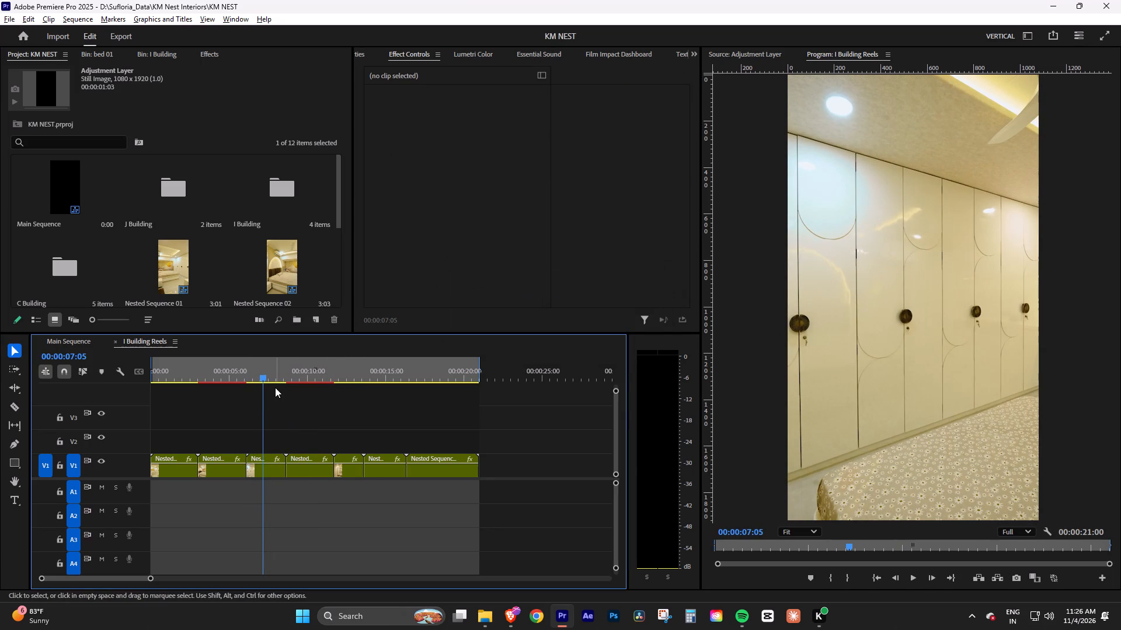
Return the playhead to the start of the I Building Reels sequence.
left_click_drag(260, 364, 68, 383)
left_click_drag(152, 580, 161, 577)
left_click(285, 527)
left_click(161, 578)
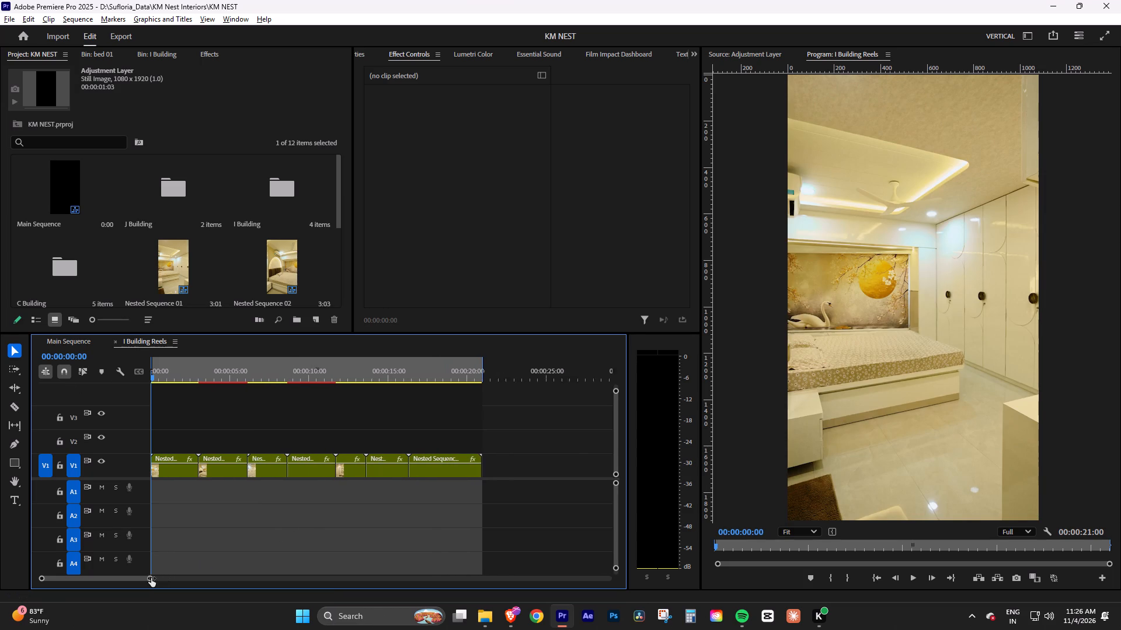
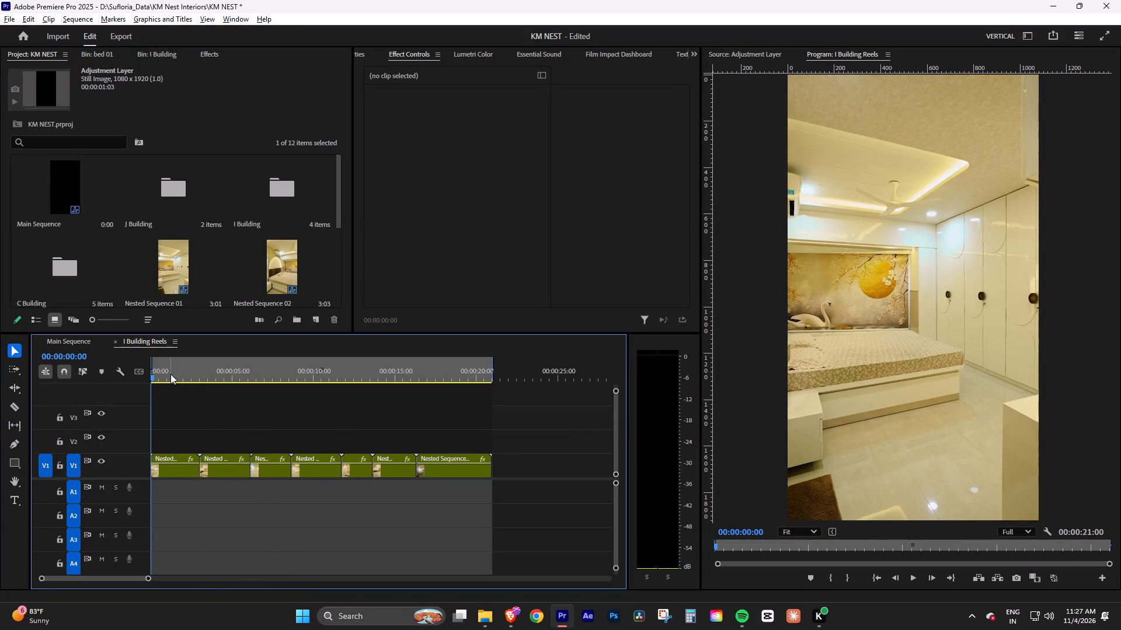
Play back the I Building Reels sequence to review how the clips flow across the cuts.
key("space")
left_click(294, 412)
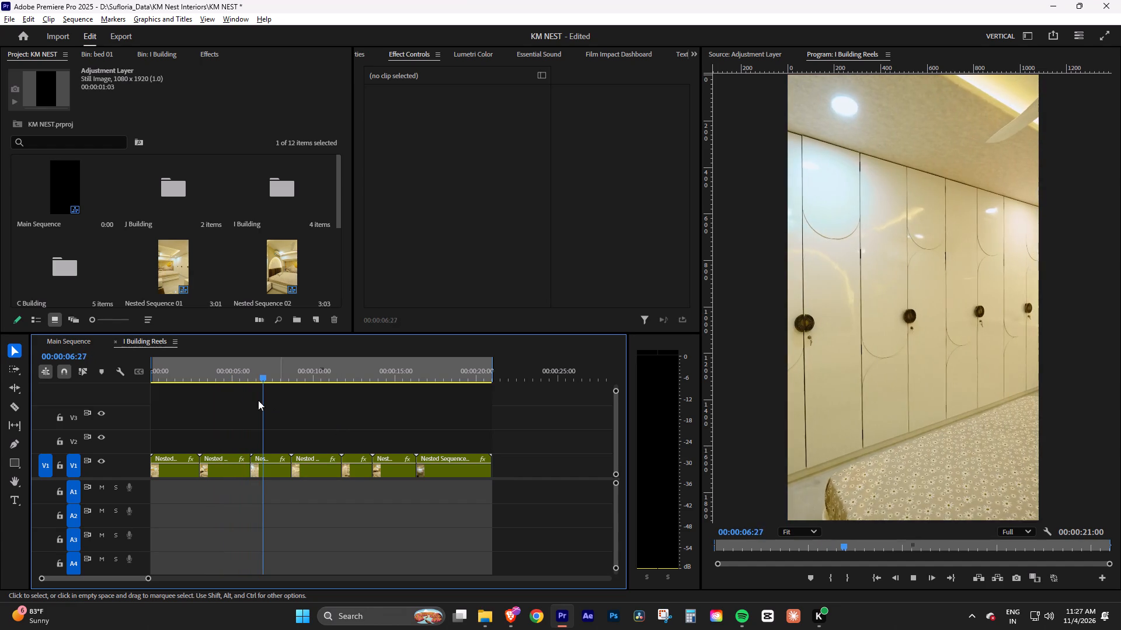
left_click(182, 370)
key("space")
left_click(236, 419)
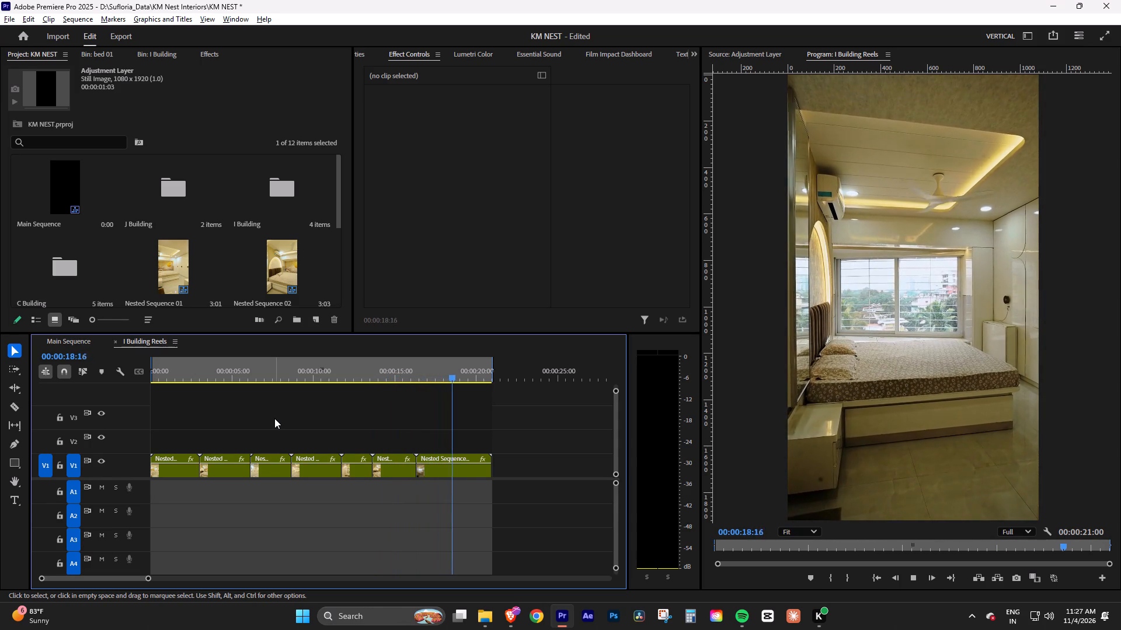
key("space")
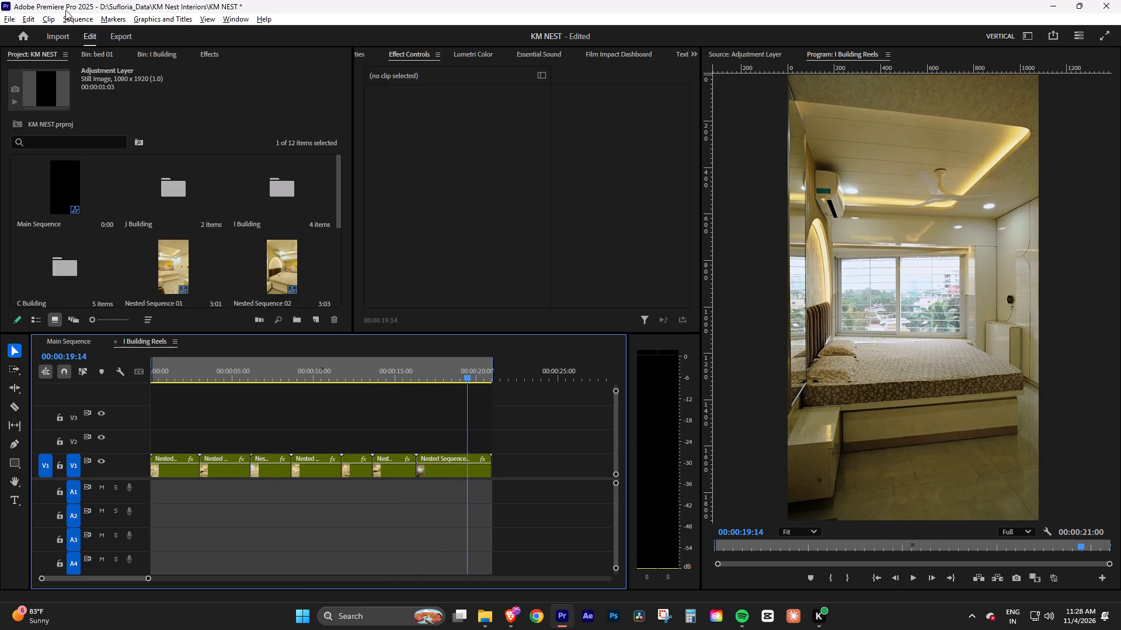
Render the full in-to-out range of the I Building Reels sequence for smooth preview playback.
left_click(67, 16)
left_click(103, 61)
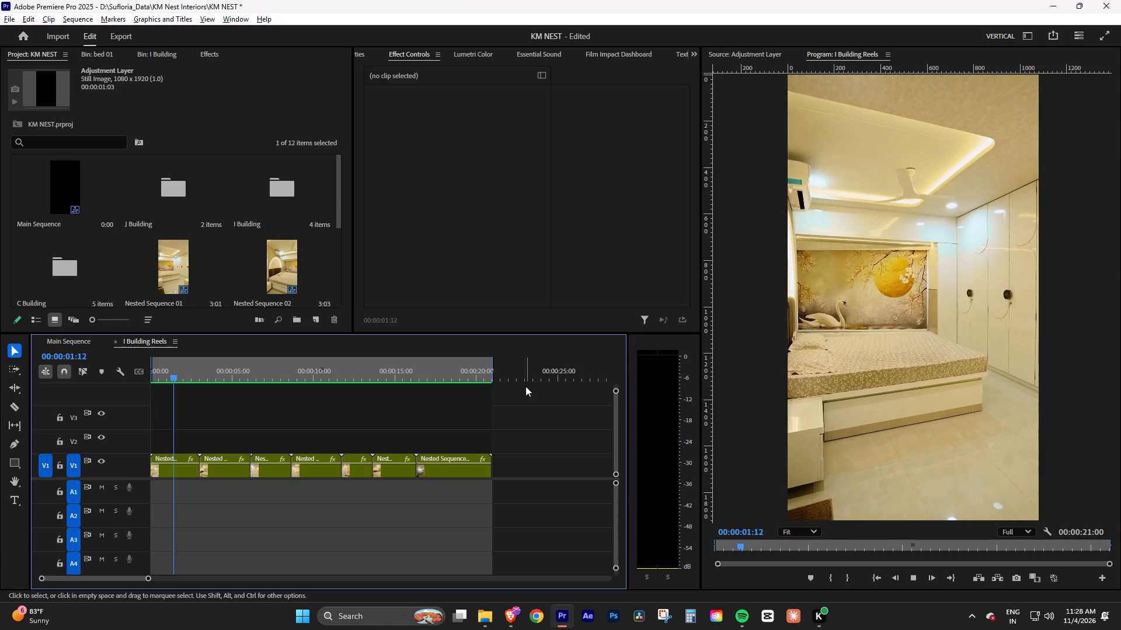
key("space")
Save the KM NEST project.
key("ctrl+s")
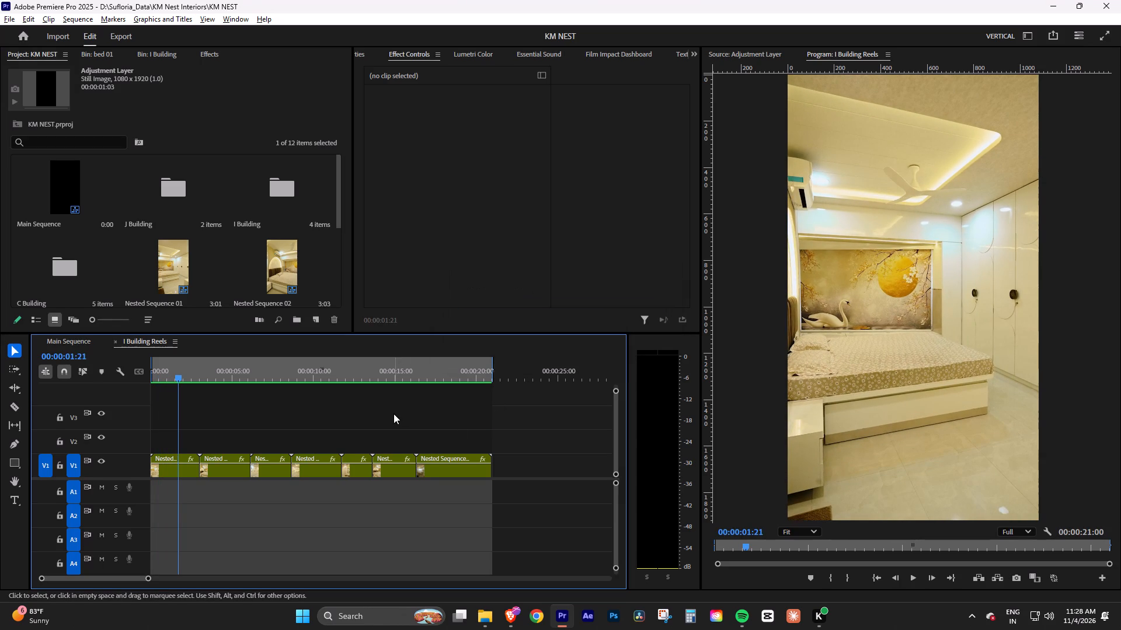
Look through the footage in the bed 01 and bed 02 bins of the I Building bin.
left_click(102, 55)
left_click(206, 117)
key("grave")
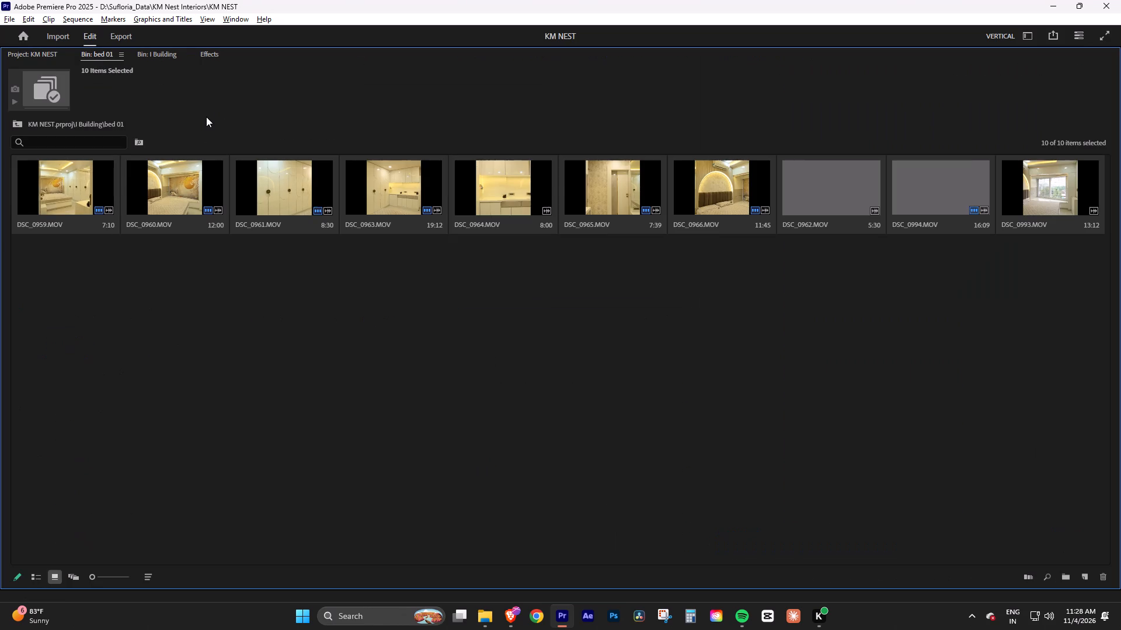
left_click(237, 306)
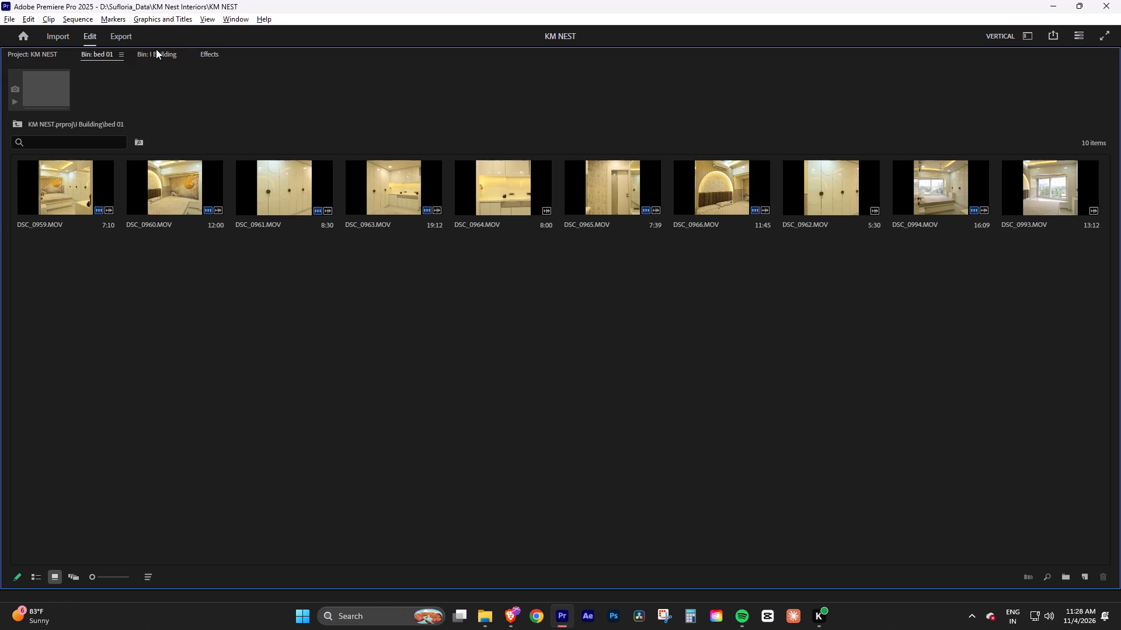
left_click(156, 49)
left_click(109, 52)
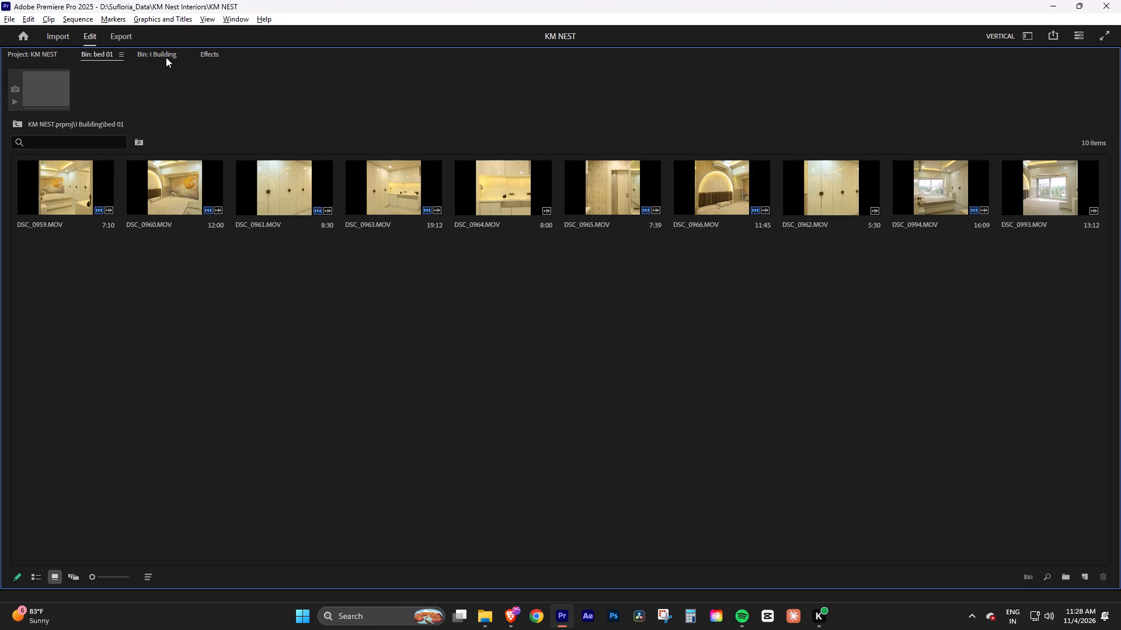
left_click(166, 56)
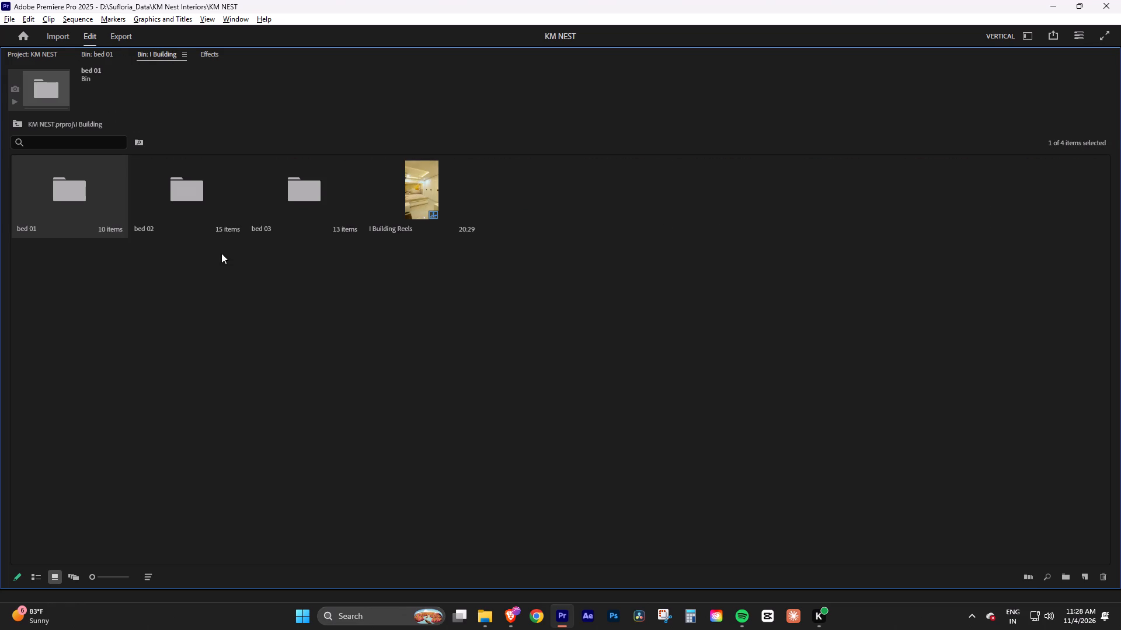
left_click(231, 276)
double_click(200, 188)
left_click(330, 395)
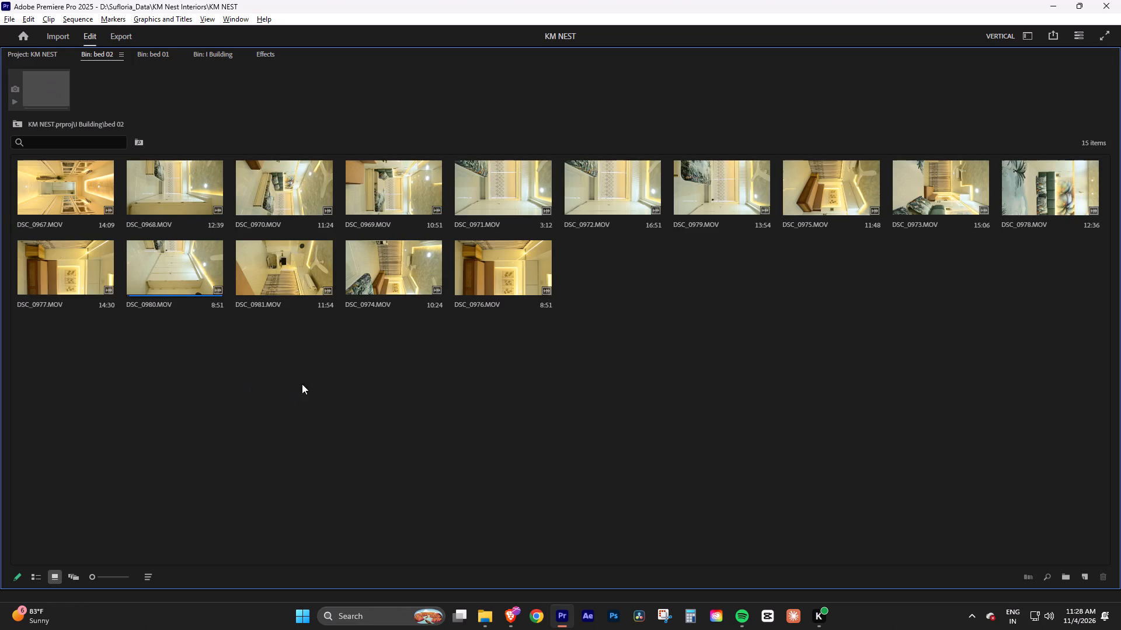
key("grave")
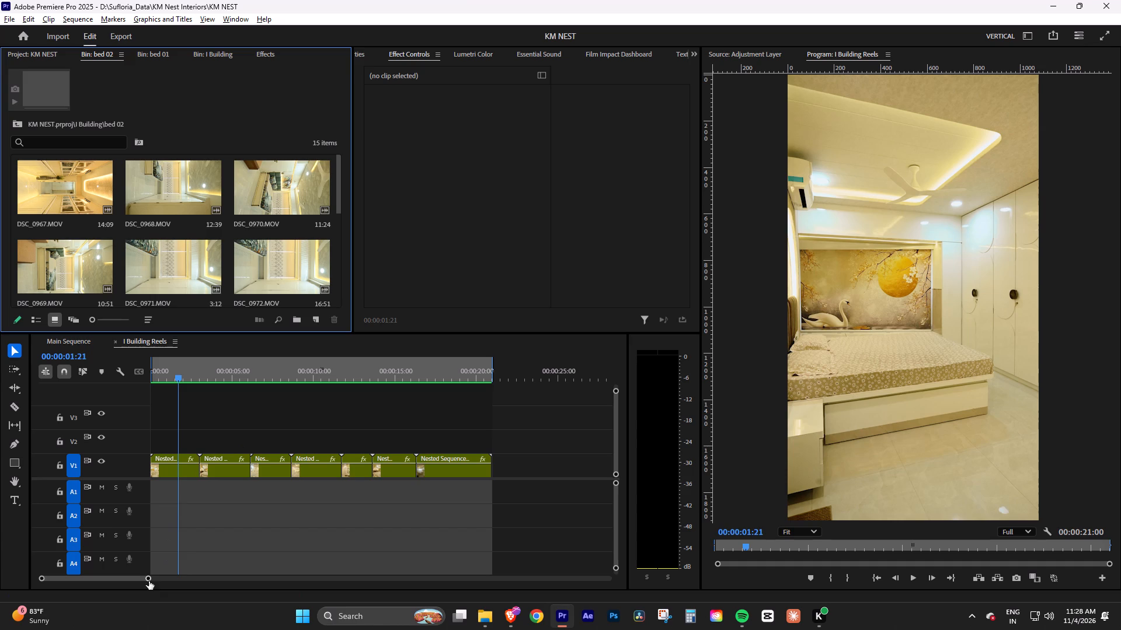
Create a new sequence named I Reel 02 in the I Building bin using the Social Media Portrait 9x16 30 fps preset.
left_click_drag(149, 578, 172, 572)
left_click(160, 56)
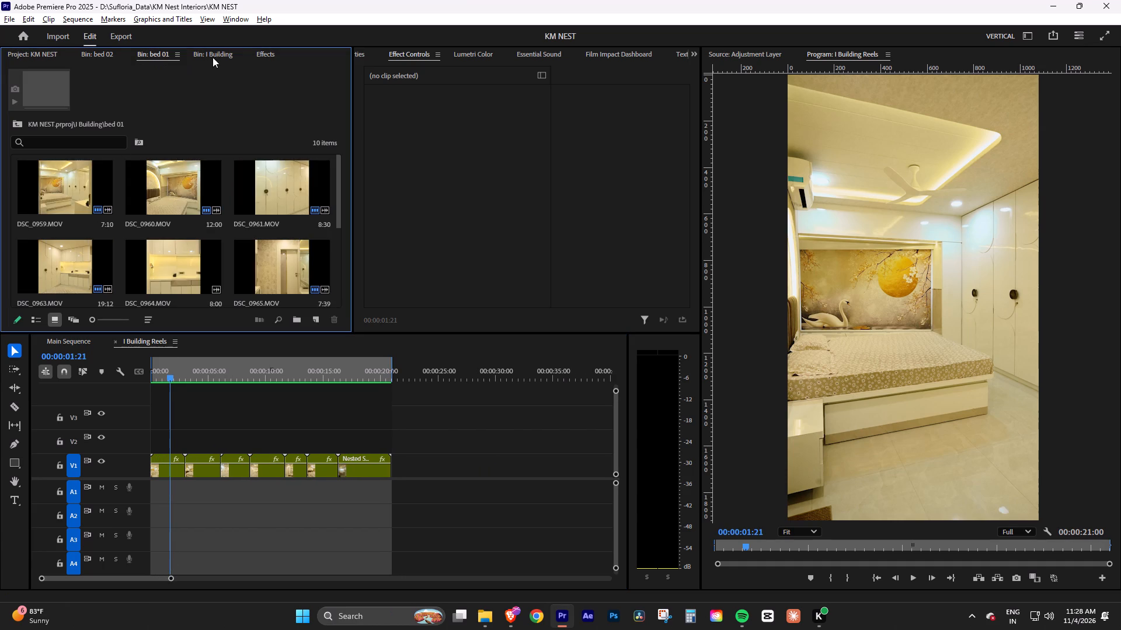
left_click(215, 54)
left_click(201, 119)
key("grave")
left_click(271, 321)
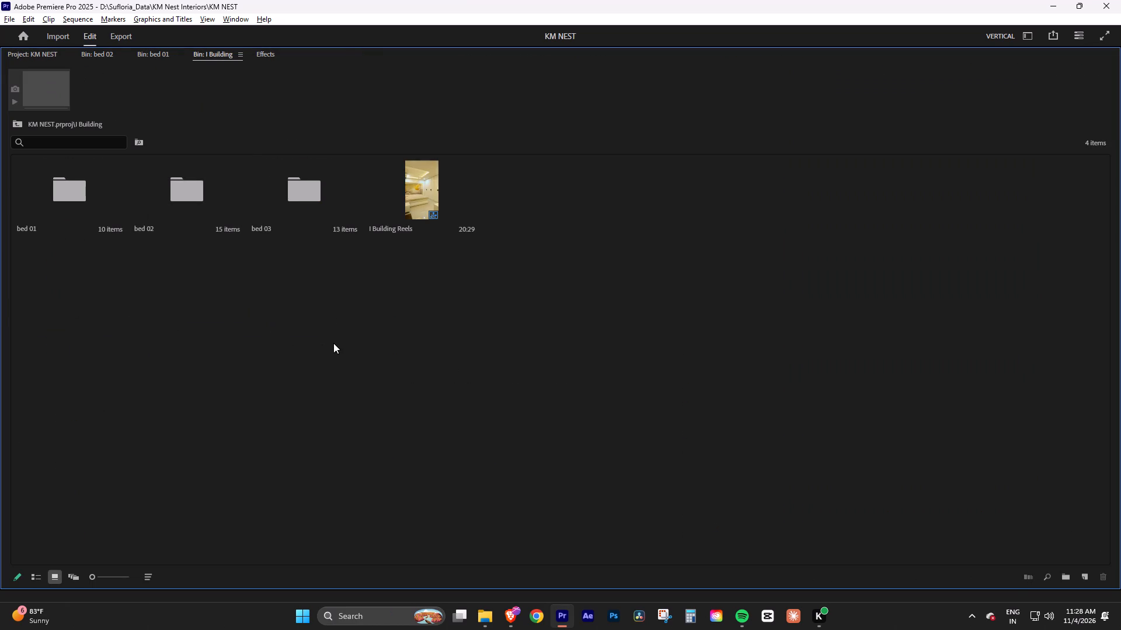
right_click(305, 324)
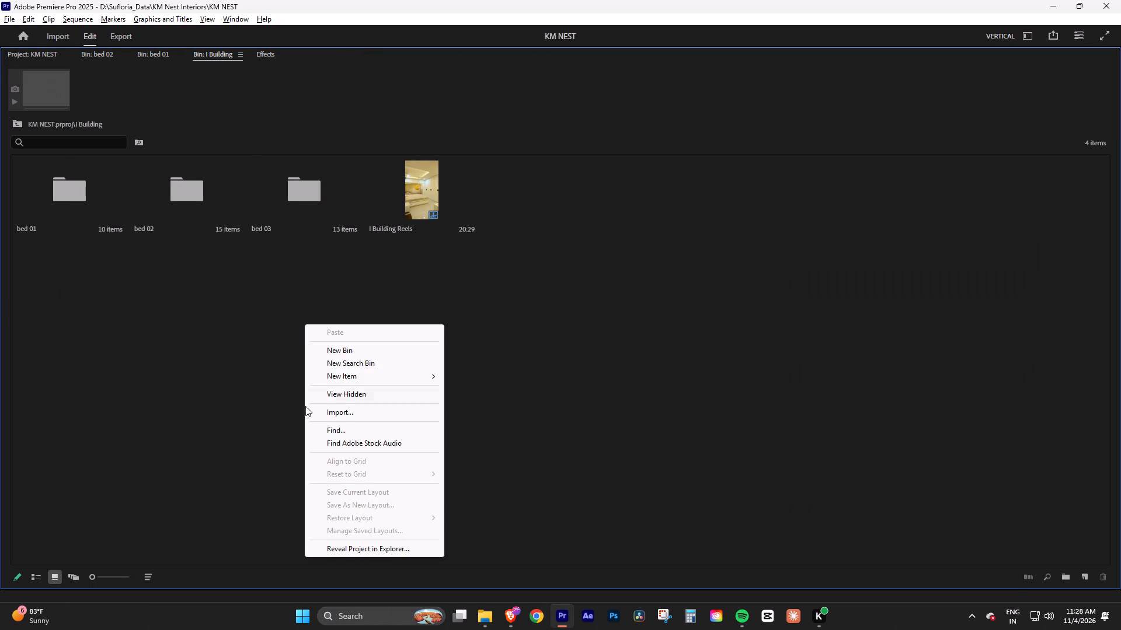
left_click(349, 373)
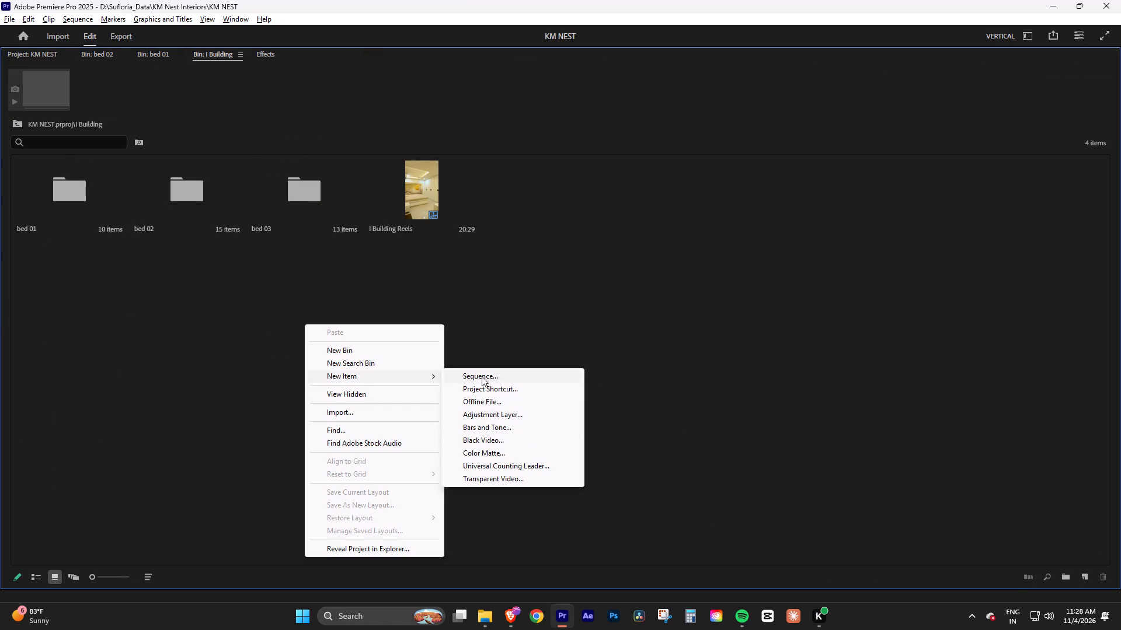
left_click(483, 374)
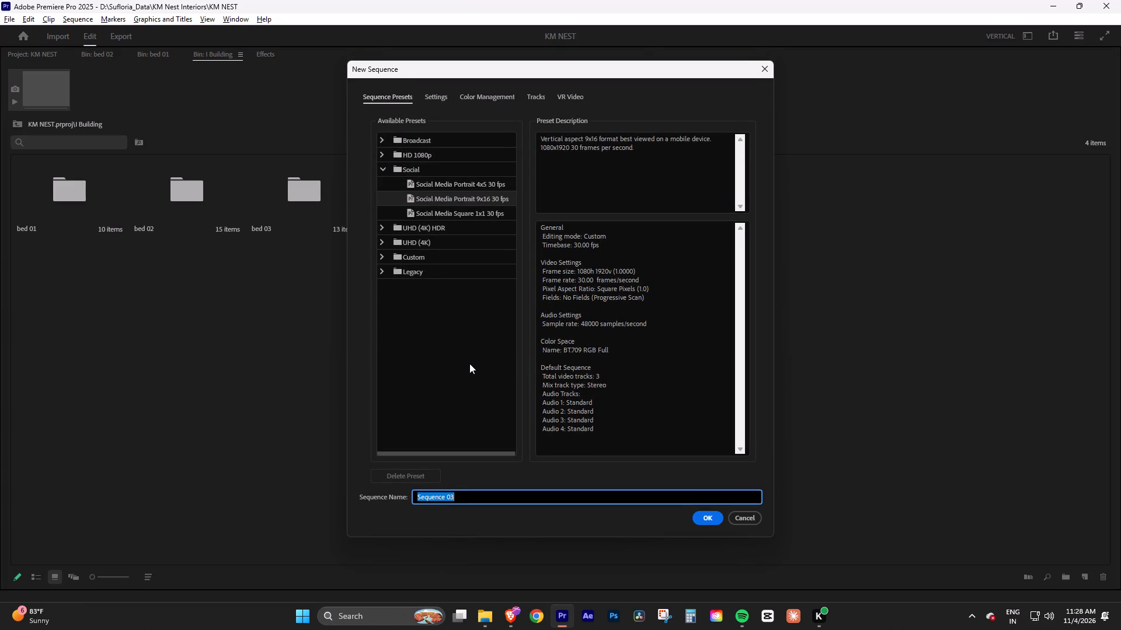
key("shift+i")
key("space")
type("Reel")
key("space")
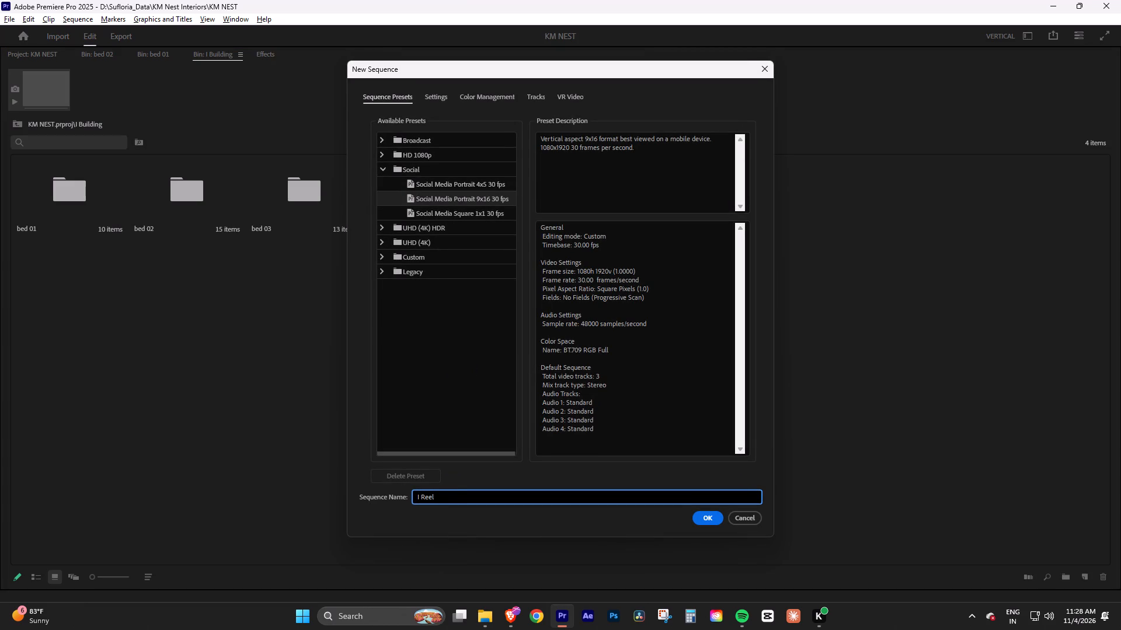
type("02")
left_click(703, 519)
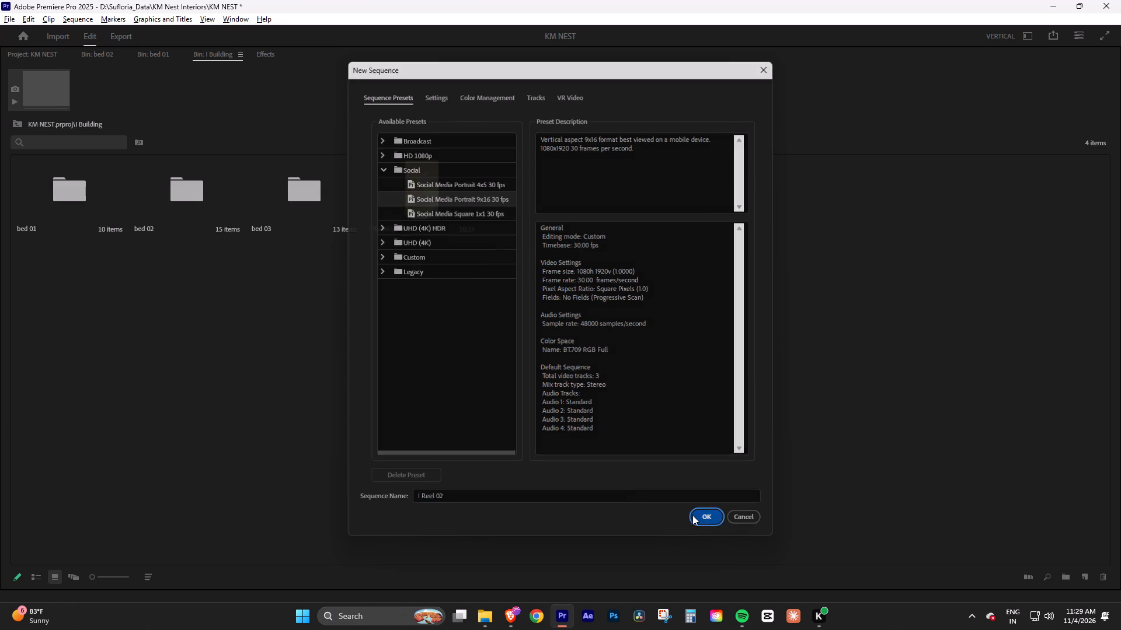
Select all clips in the bed 02 bin and sort them into ascending file-number order.
left_click(308, 253)
double_click(148, 181)
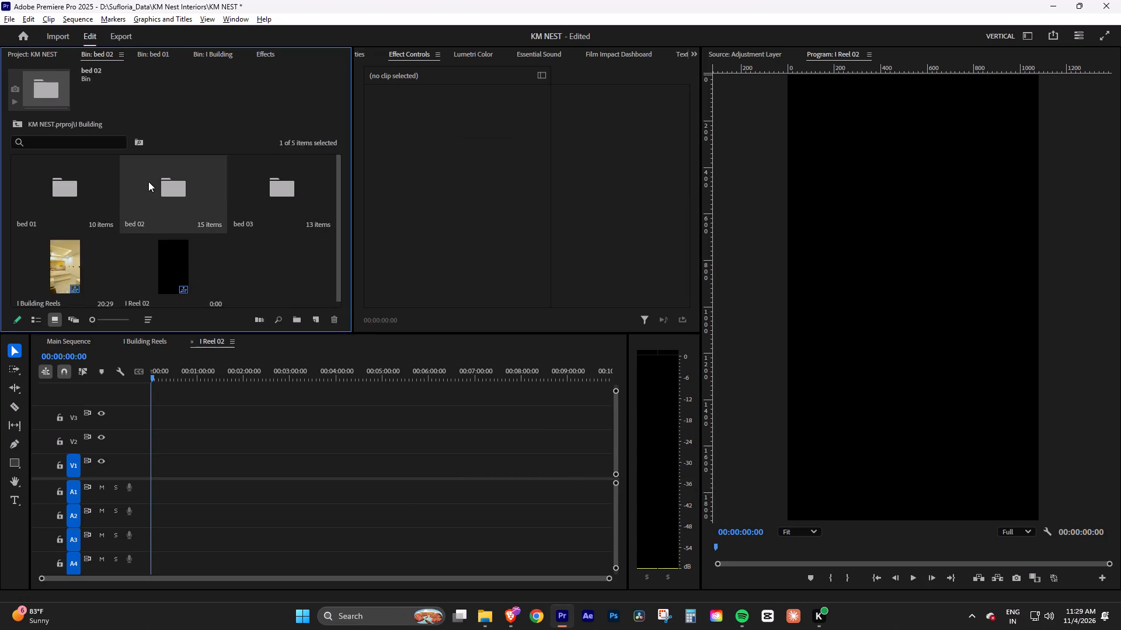
left_click(78, 192)
key("ctrl+a")
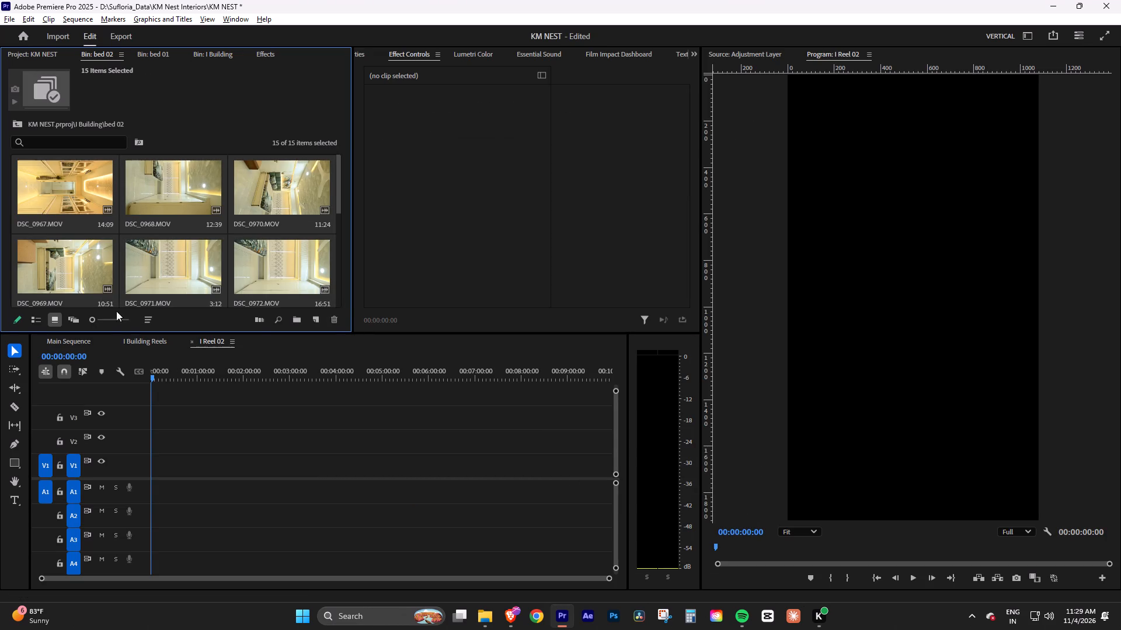
left_click(148, 320)
scroll(192, 260, "down", 4)
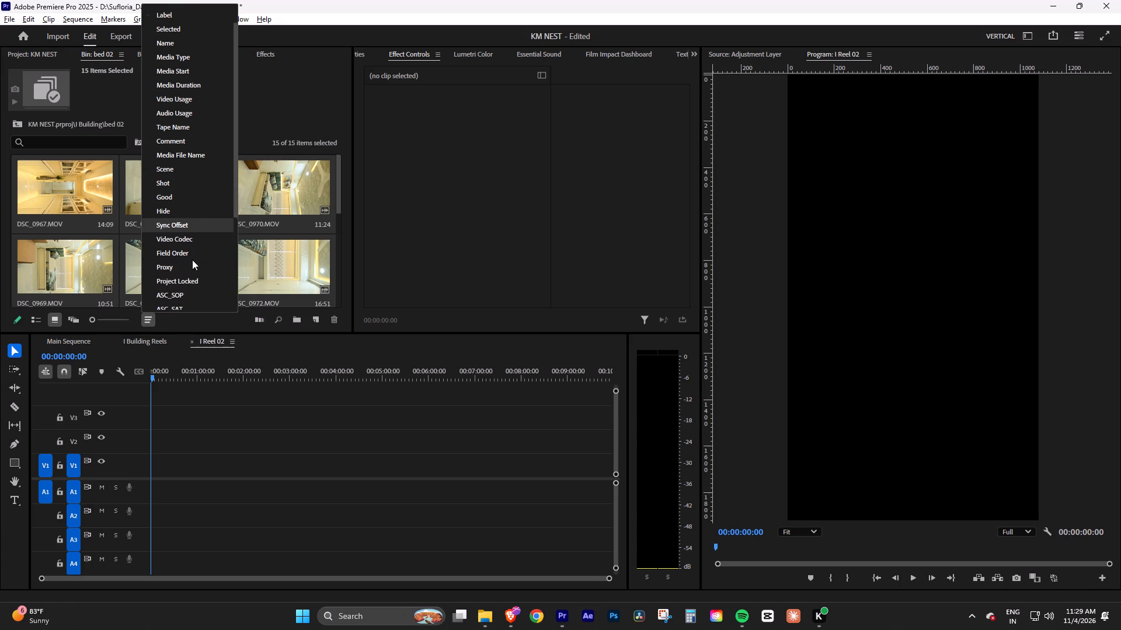
scroll(192, 260, "down", 12)
left_click(187, 245)
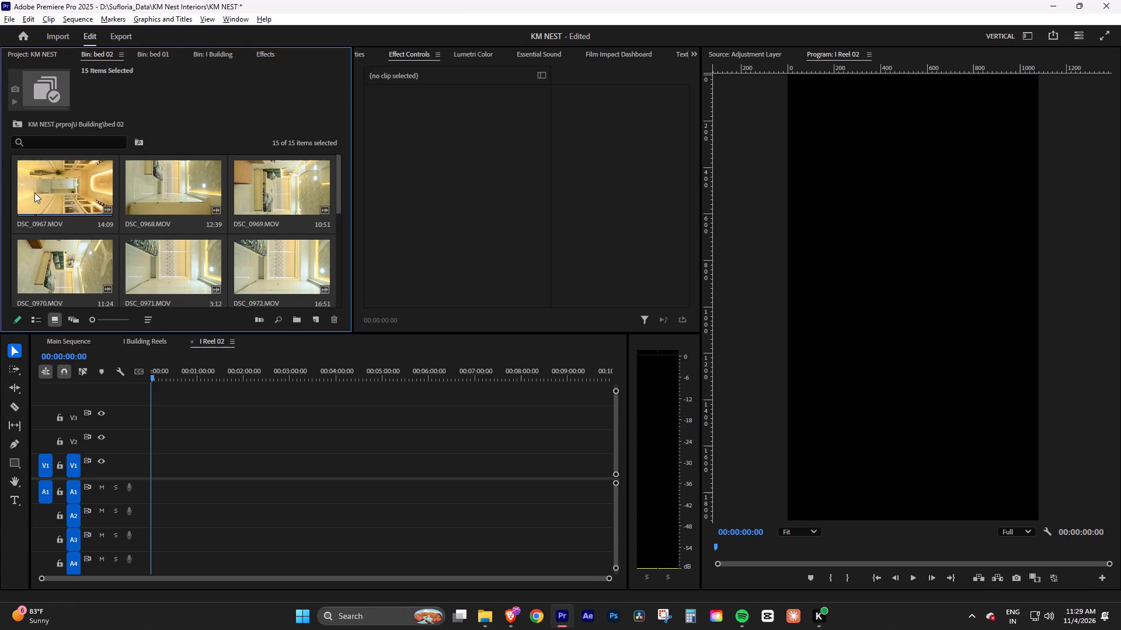
Place all the selected bed 02 clips on track V1 at the start of the I Reel 02 sequence.
left_click_drag(67, 188, 191, 450)
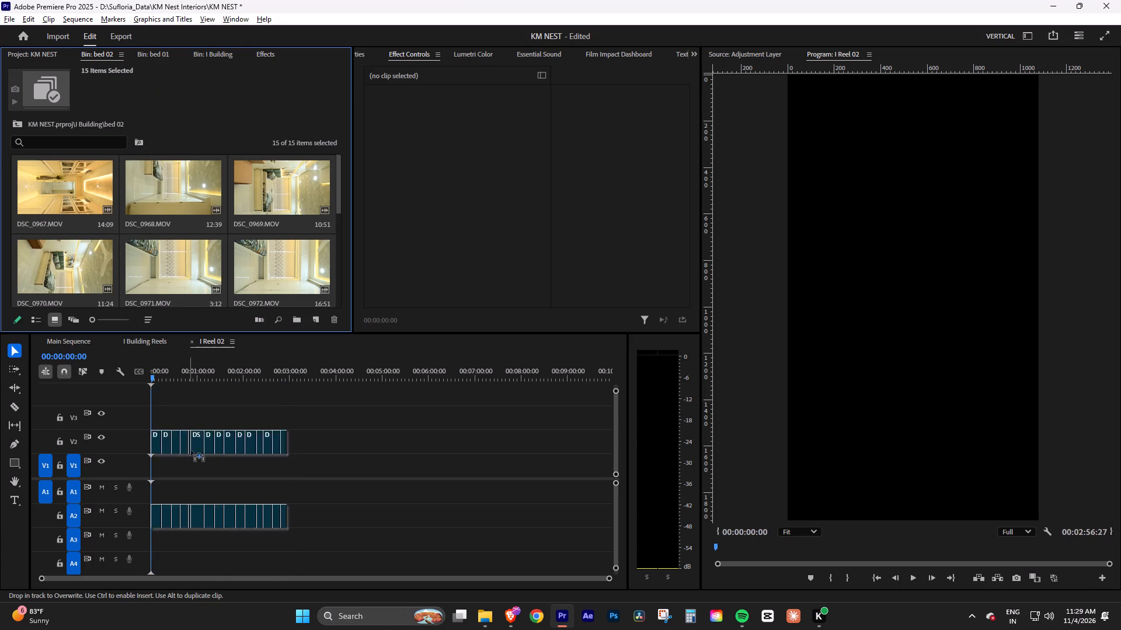
left_click_drag(191, 450, 187, 463)
Delete all the clips' audio from track A1, keeping only the video.
left_click_drag(337, 496, 156, 505)
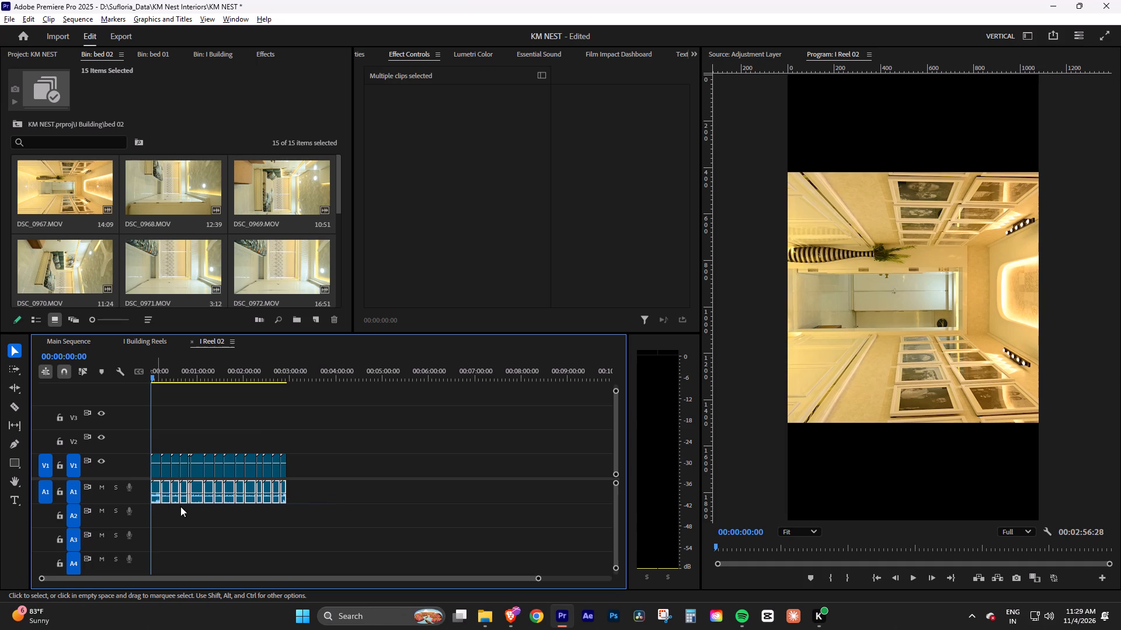
key("Delete")
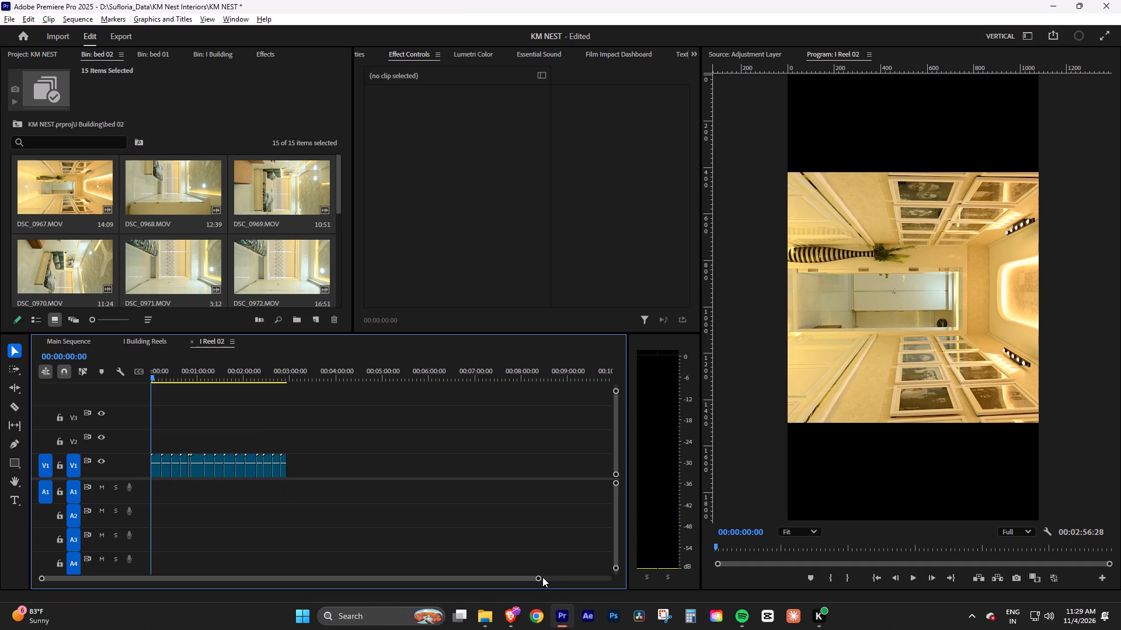
Apply the Transform effect from Custom Bin 01 to the first clip, DSC_0967.MOV, in I Reel 02.
left_click_drag(539, 577, 438, 552)
left_click(318, 515)
left_click(165, 468)
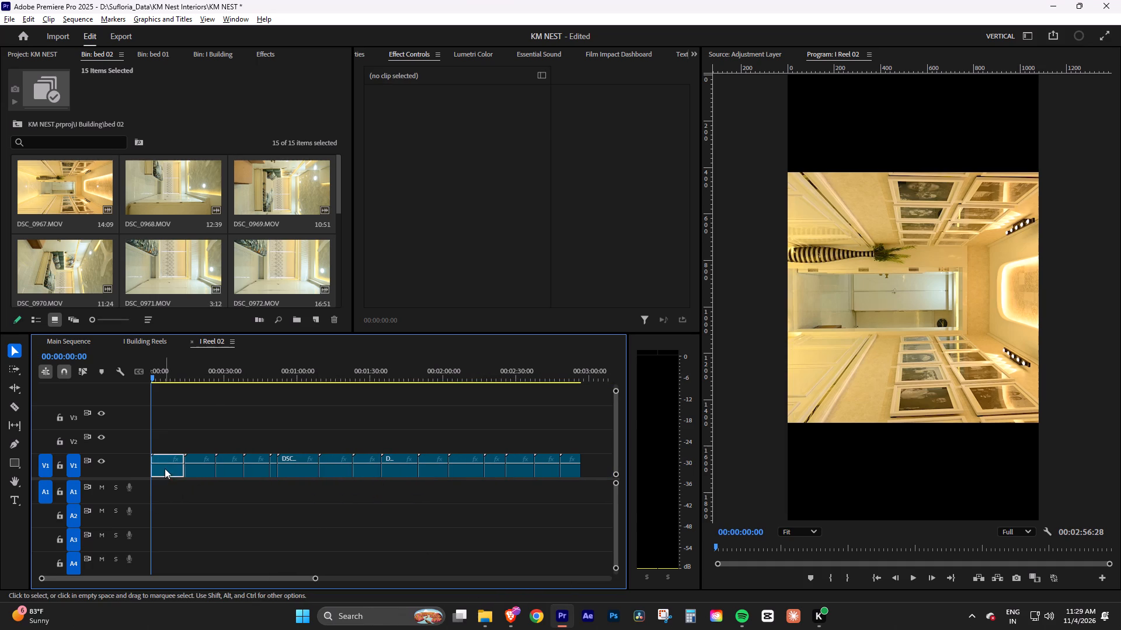
left_click(47, 52)
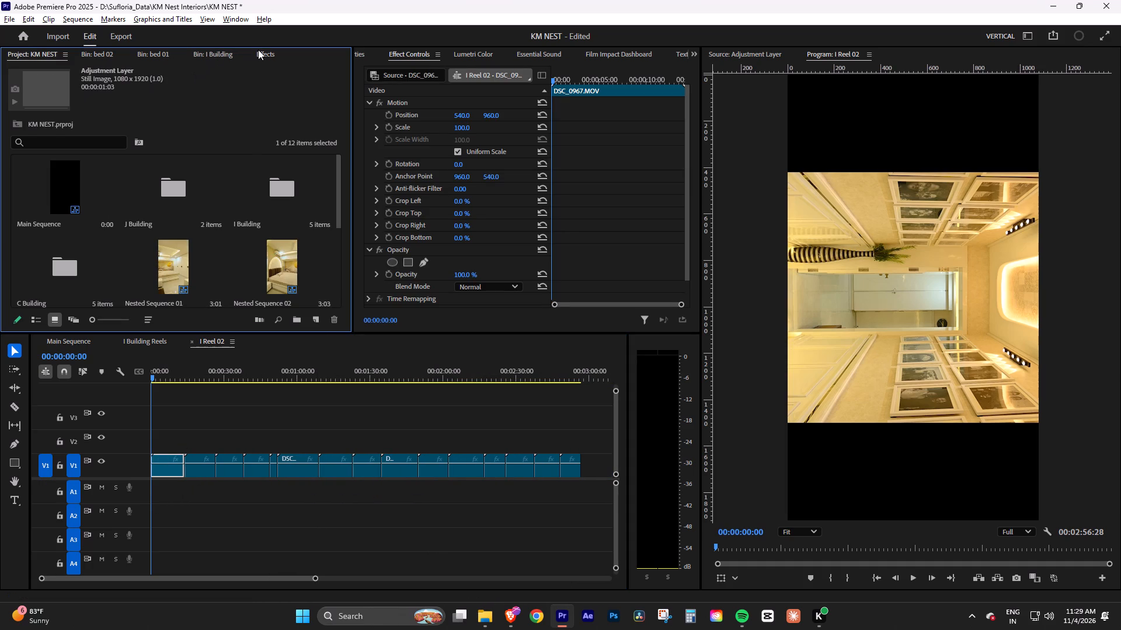
left_click(258, 50)
left_click(111, 71)
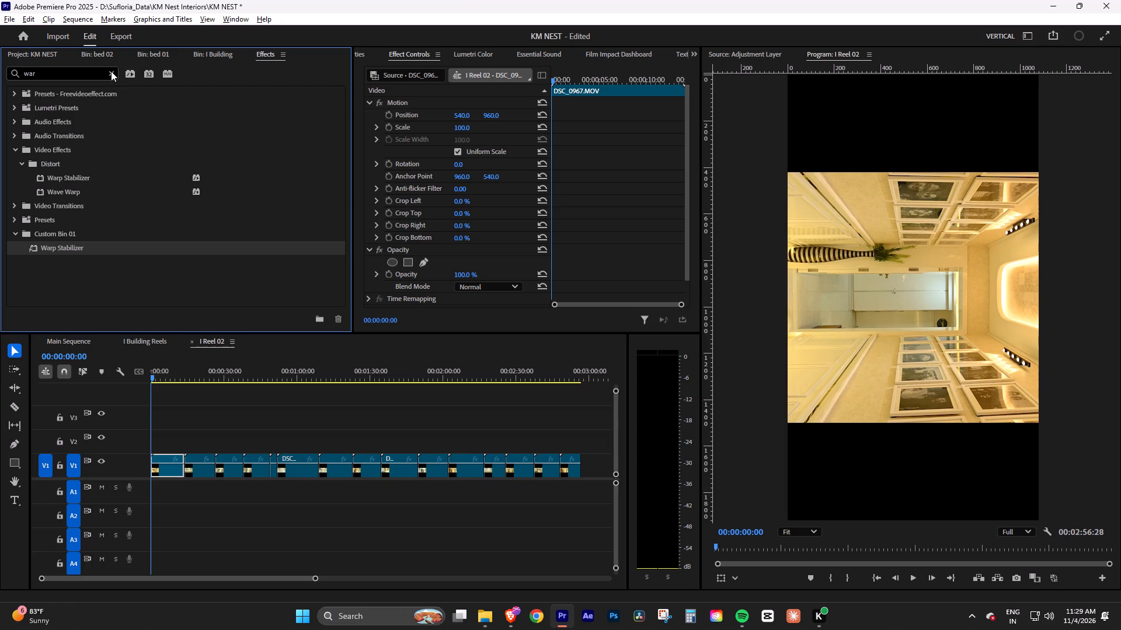
left_click(14, 189)
scroll(72, 261, "down", 3)
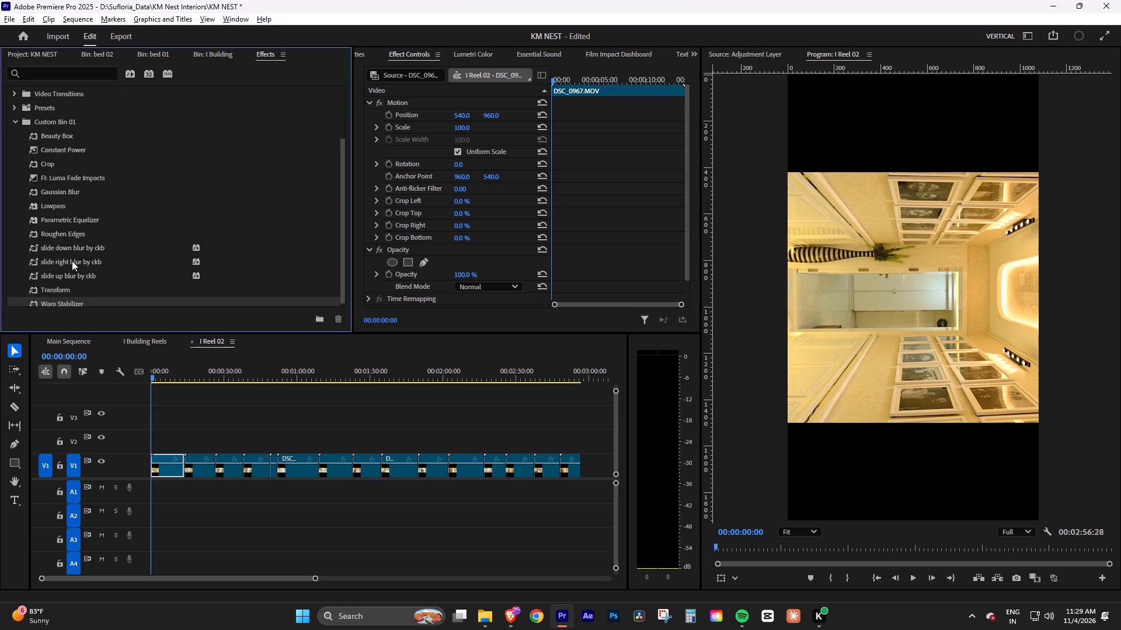
scroll(72, 261, "down", 6)
left_click(62, 285)
left_click_drag(53, 283, 163, 476)
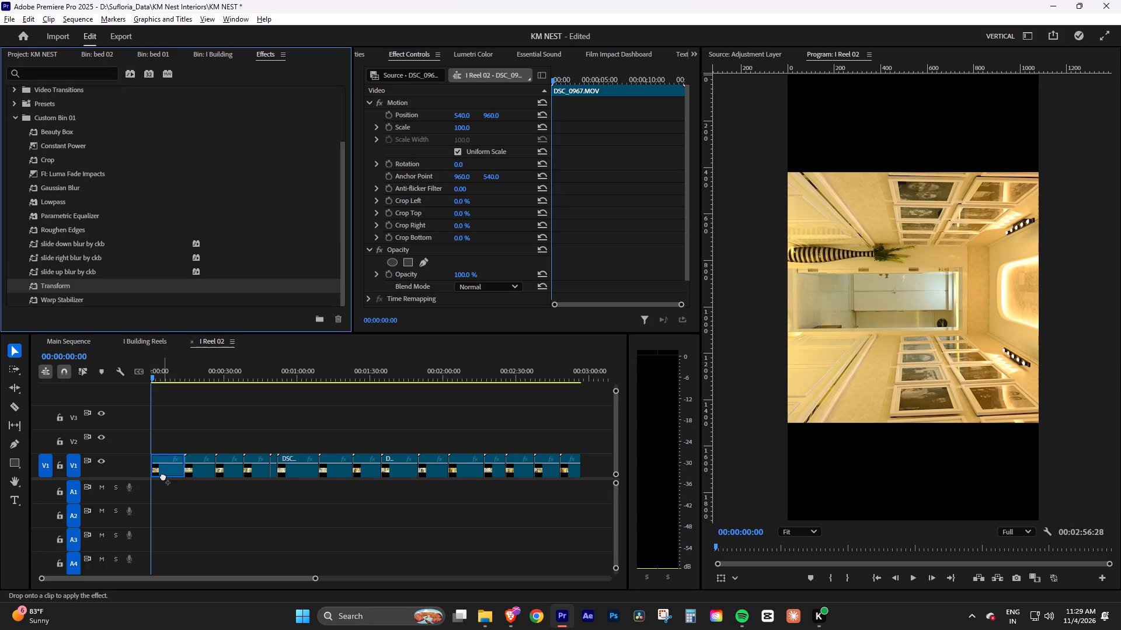
left_click_drag(163, 476, 164, 466)
Set the Transform effect's rotation to -90° on the first clip, DSC_0967.MOV.
left_click_drag(685, 171, 678, 232)
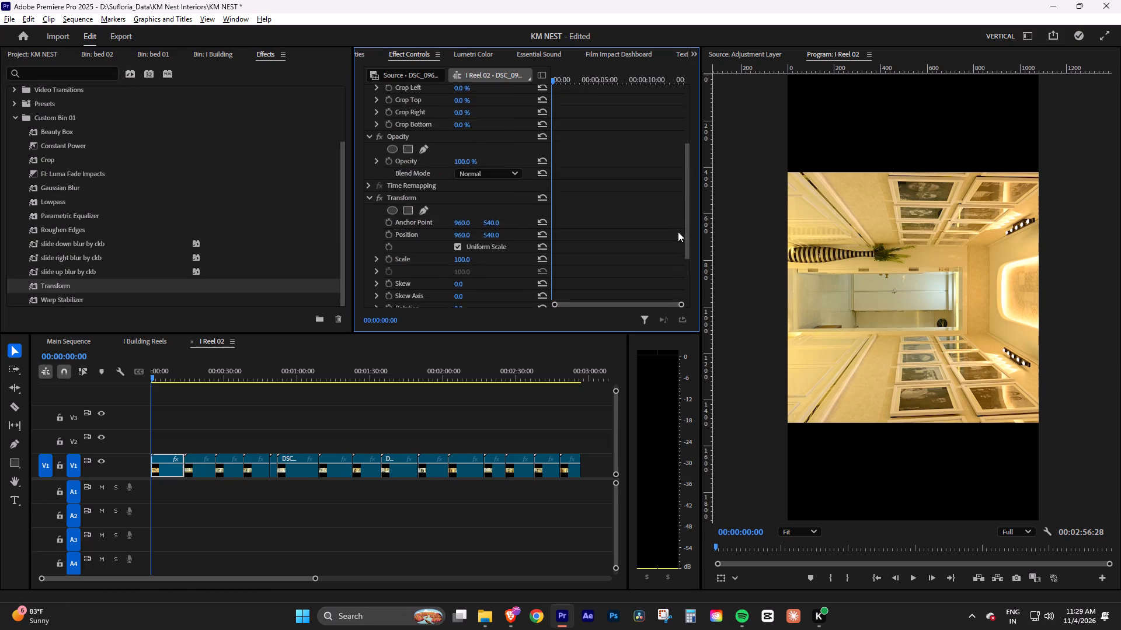
left_click_drag(678, 232, 667, 289)
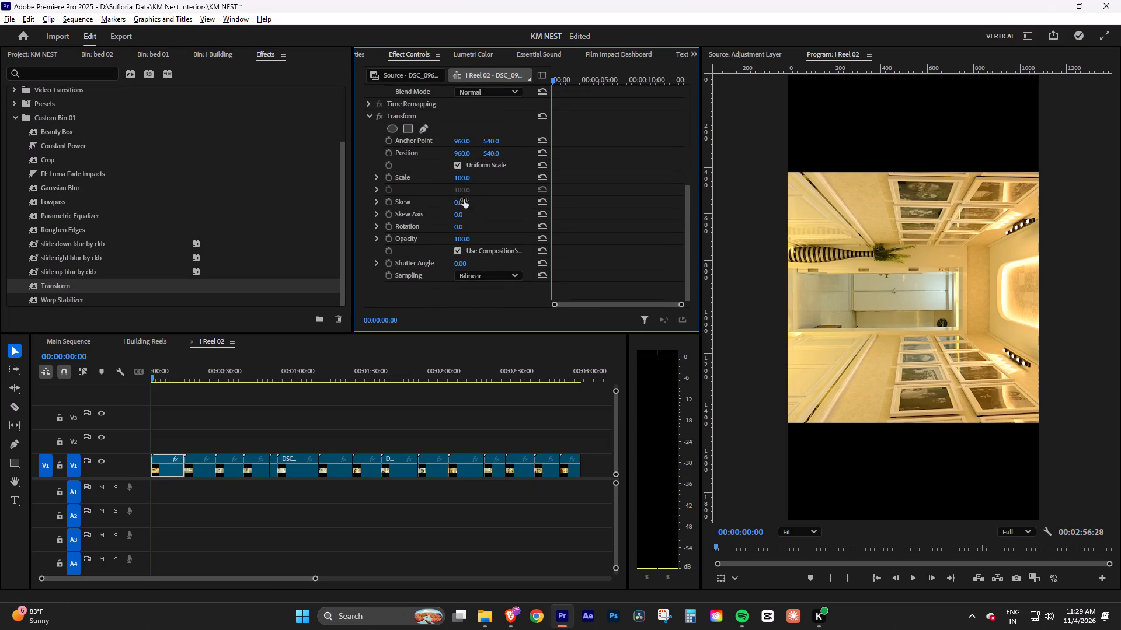
left_click(459, 223)
type("-90")
key("Return")
Copy the rotated Transform effect from the first clip, DSC_0967.MOV.
scroll(440, 198, "up", 3)
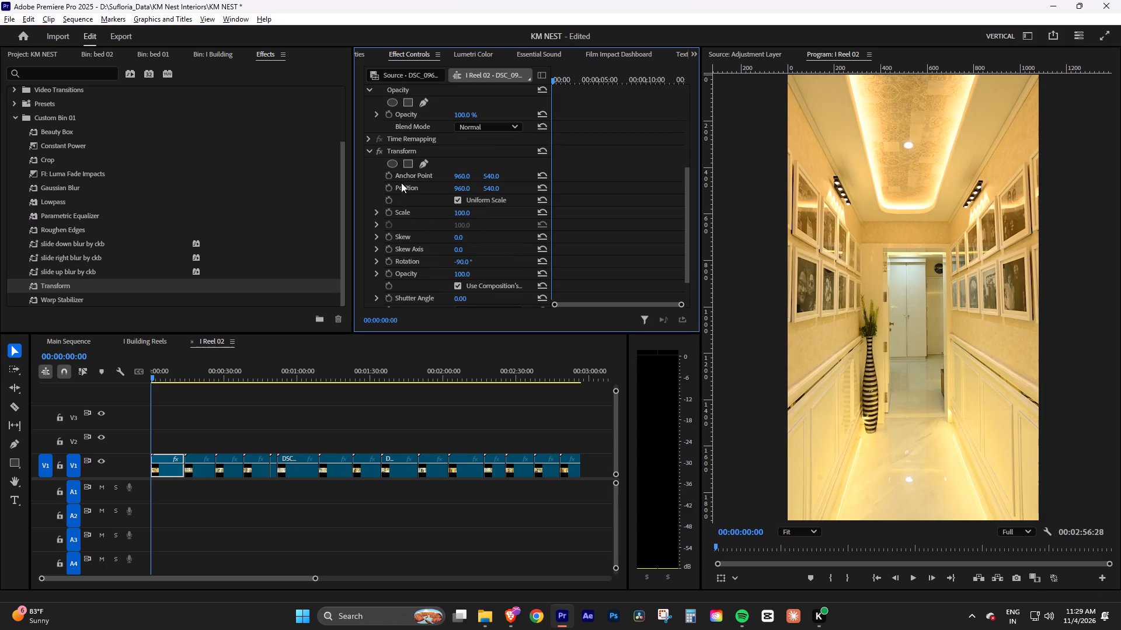
left_click(404, 152)
right_click(404, 152)
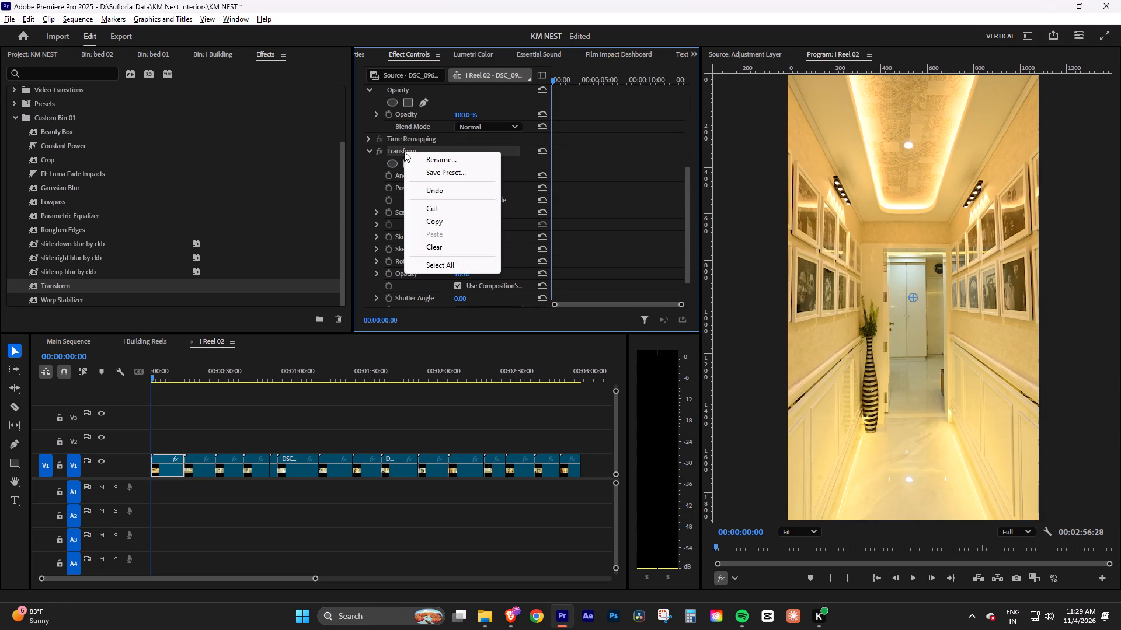
left_click(455, 222)
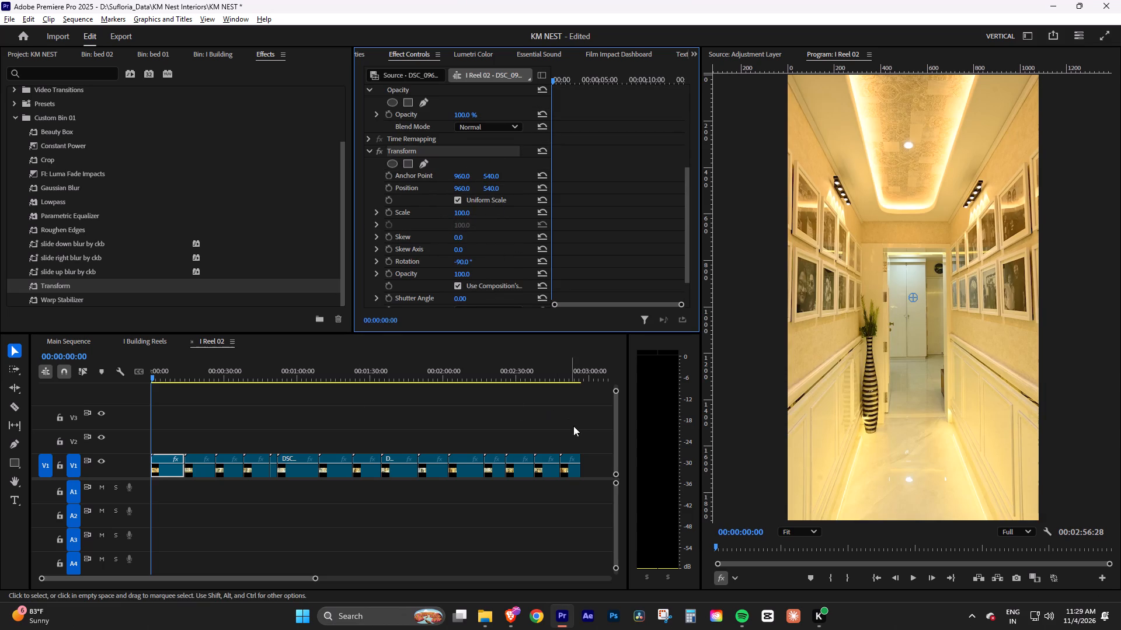
Delete every clip after DSC_0967.MOV from track V1 in I Reel 02.
left_click_drag(594, 430, 206, 470)
key("Delete")
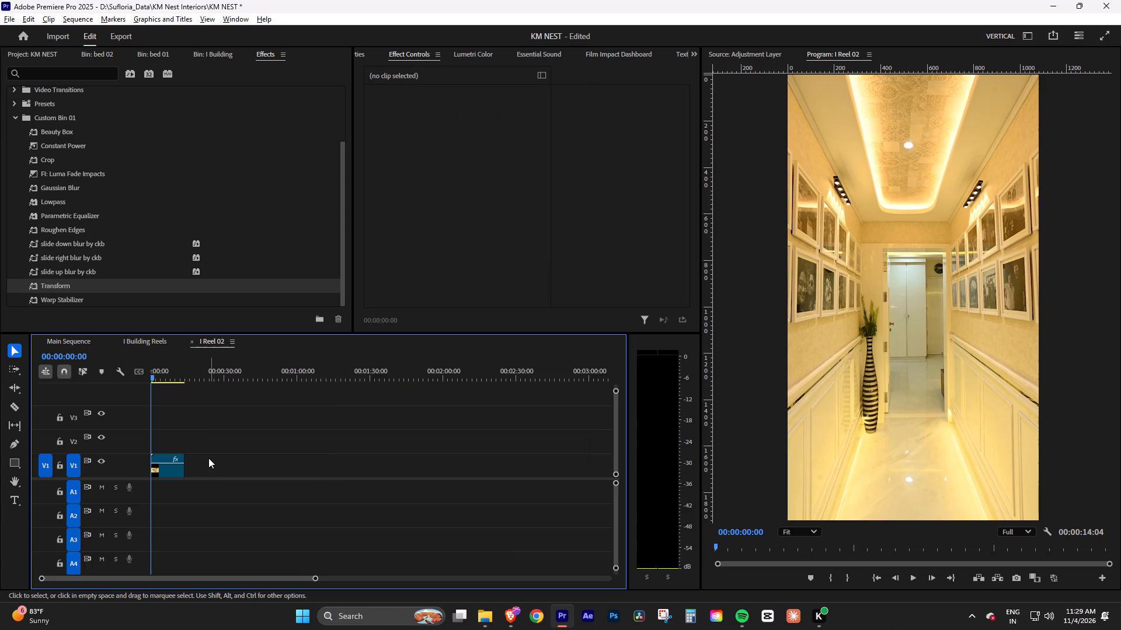
Close the bed 01 bin.
left_click(96, 54)
left_click(147, 53)
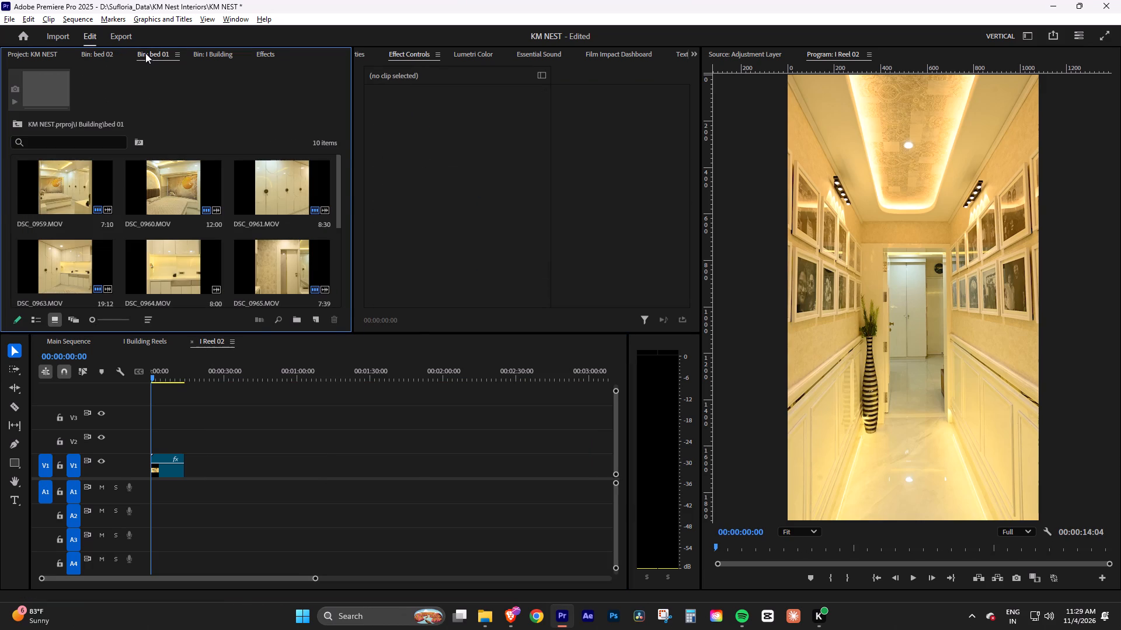
right_click(179, 52)
left_click(192, 60)
Paste the copied Transform effect onto all 15 selected source clips in the bed 02 bin.
left_click(106, 50)
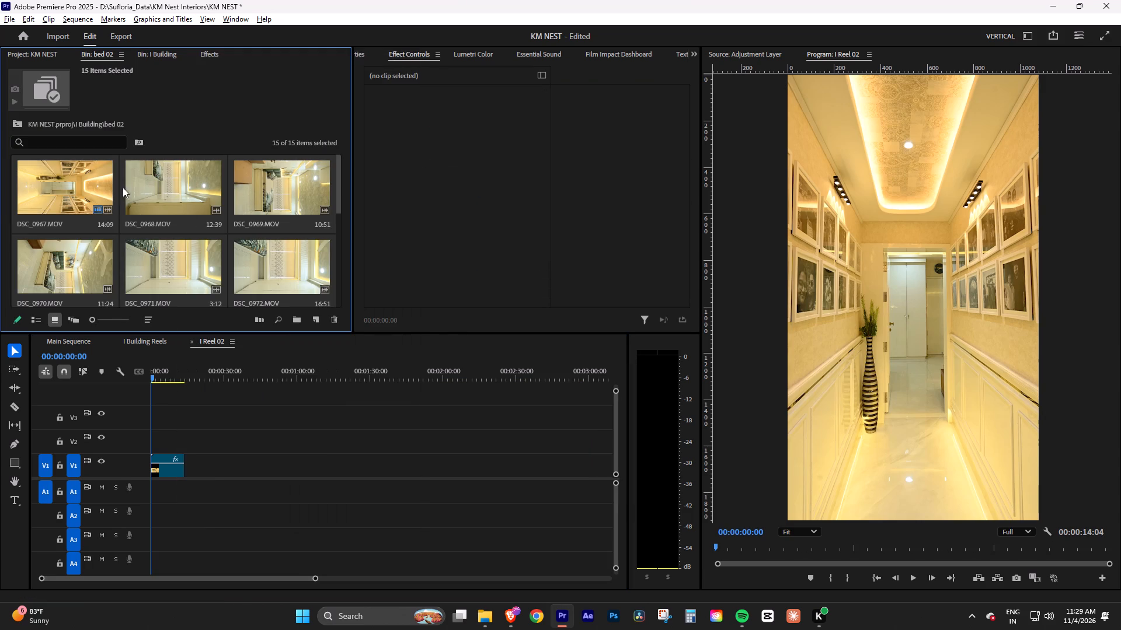
right_click(162, 195)
left_click(196, 192)
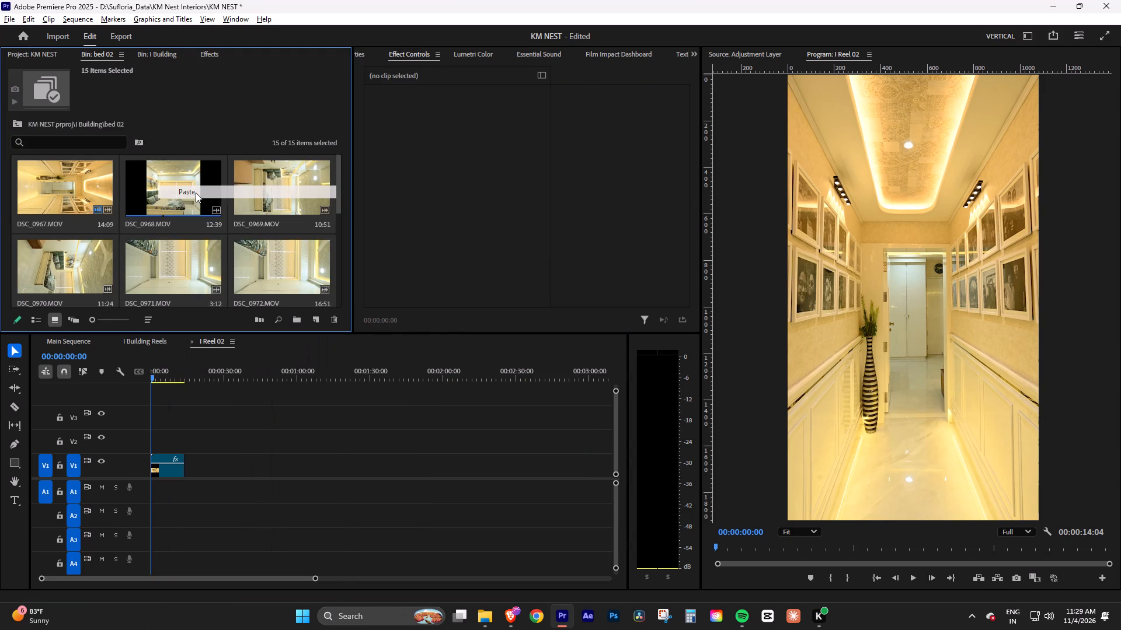
Remove the duplicate Transform effect from the DSC_0967.MOV clip on the timeline.
left_click(226, 430)
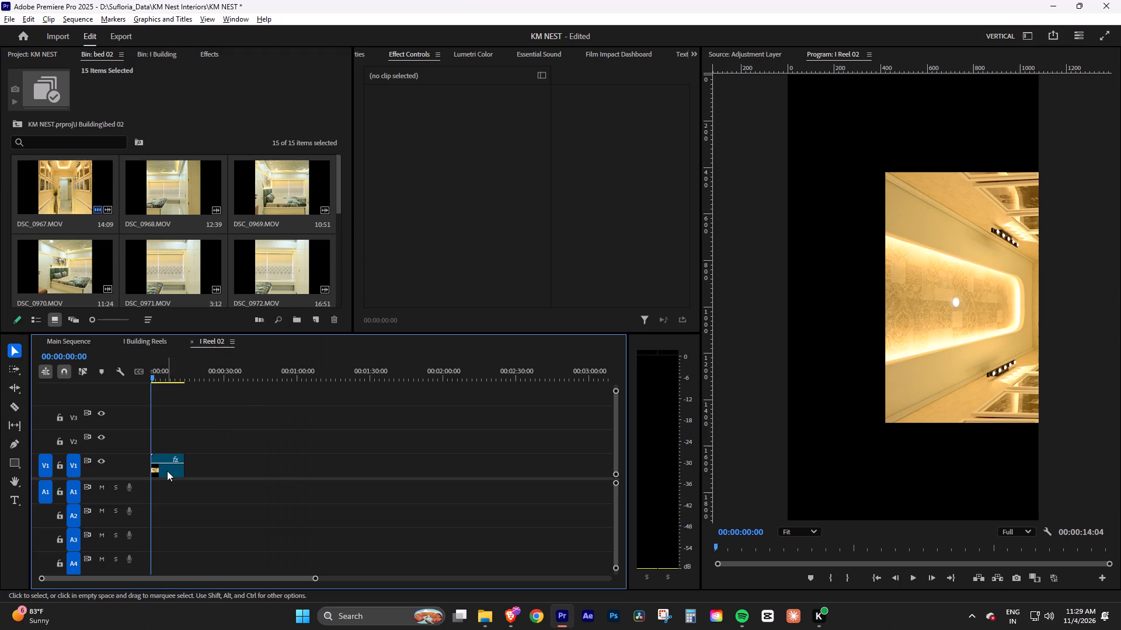
left_click(169, 468)
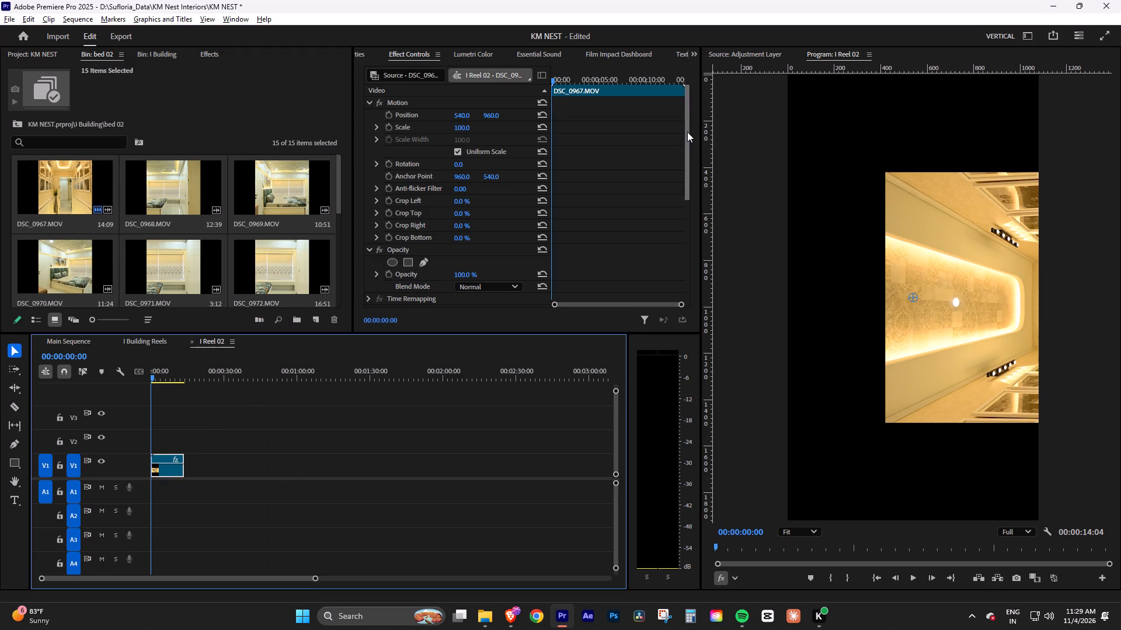
left_click_drag(687, 132, 666, 238)
left_click(420, 118)
key("Delete")
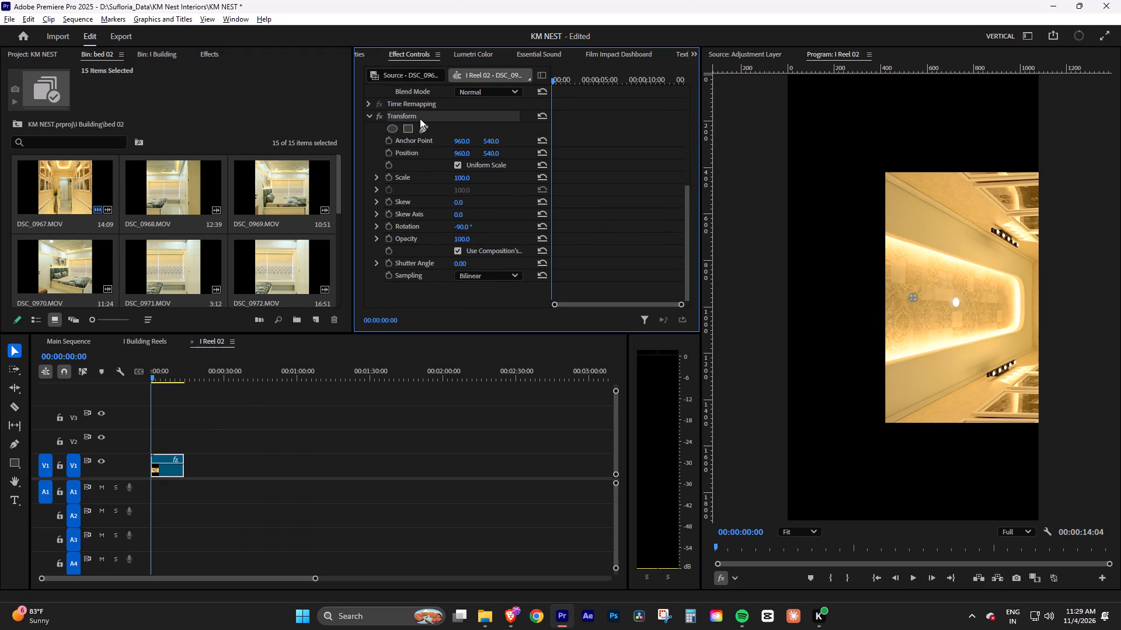
Select all bed 02 clips except DSC_0967.MOV and place them on track V1 after the first clip.
left_click(266, 418)
left_click(259, 193)
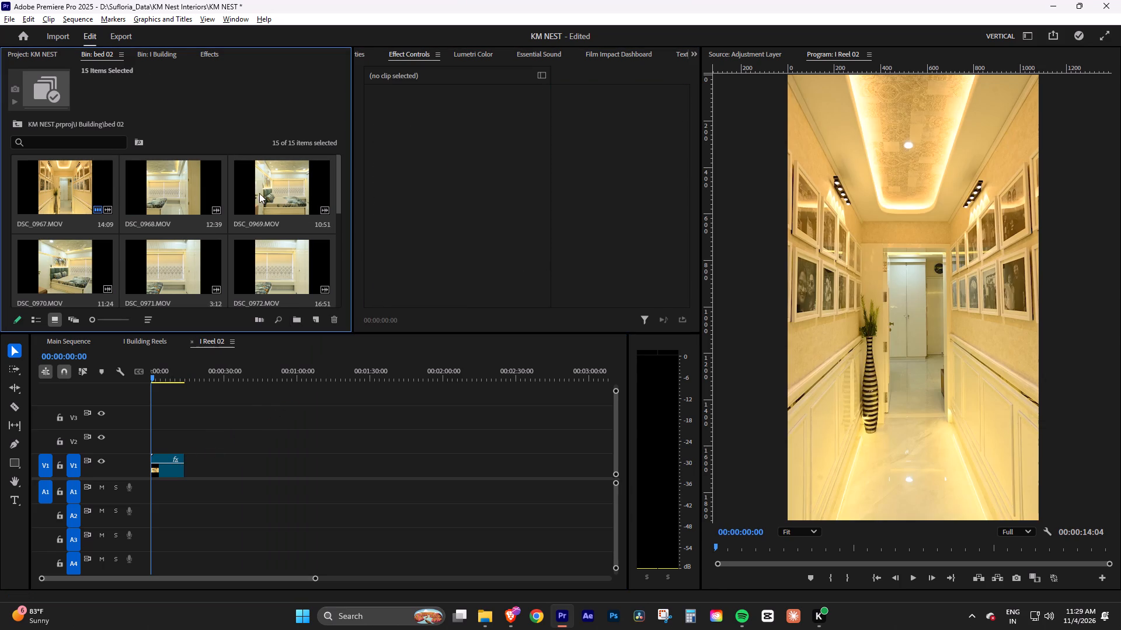
left_click(169, 190)
key("grave")
key("ctrl+a")
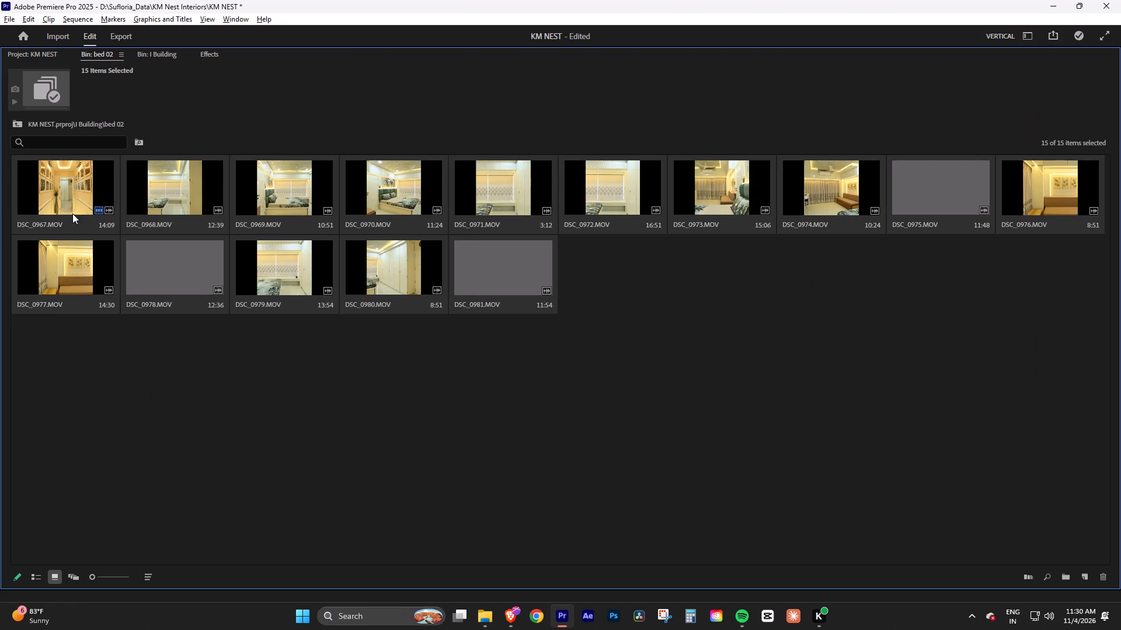
left_click(77, 200, "ctrl")
key("grave")
left_click_drag(167, 183, 286, 482)
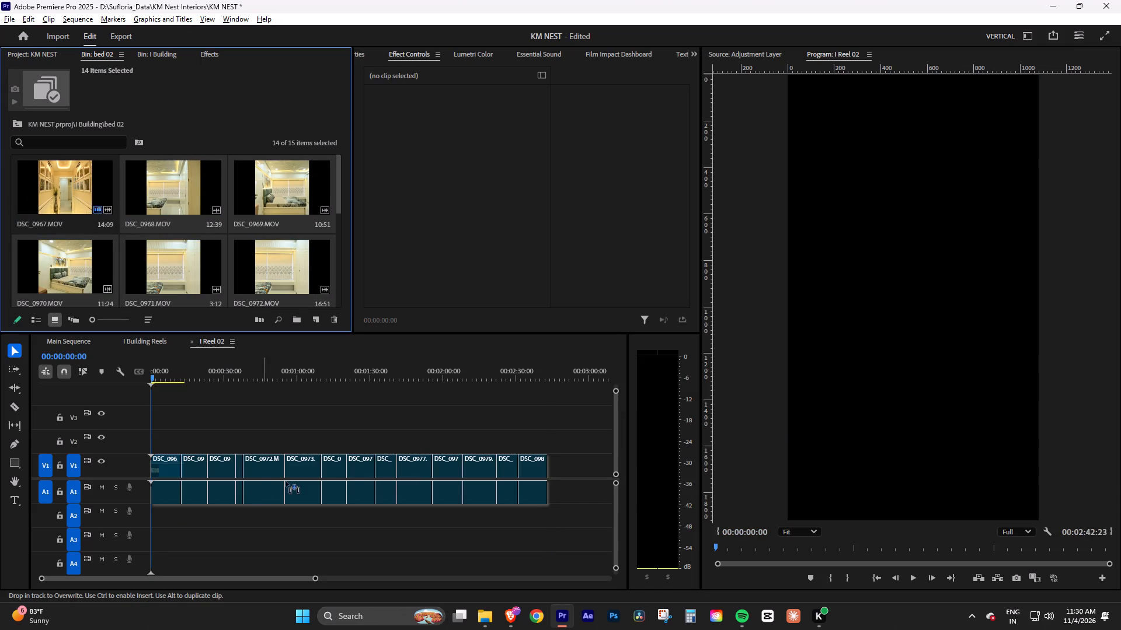
left_click_drag(286, 482, 389, 437)
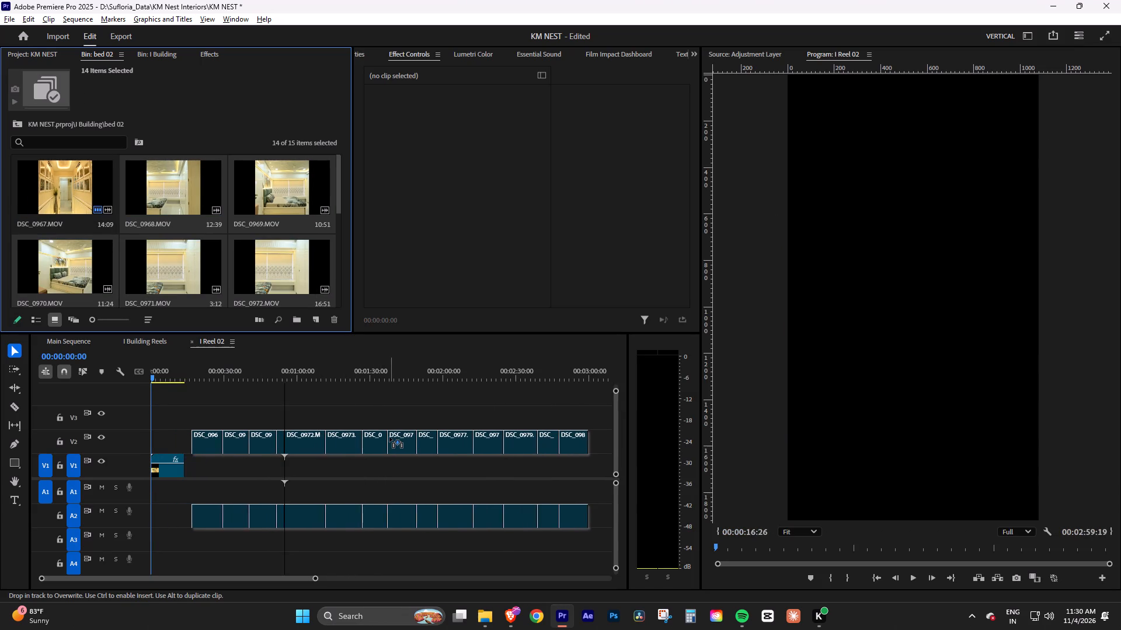
left_click_drag(389, 437, 406, 460)
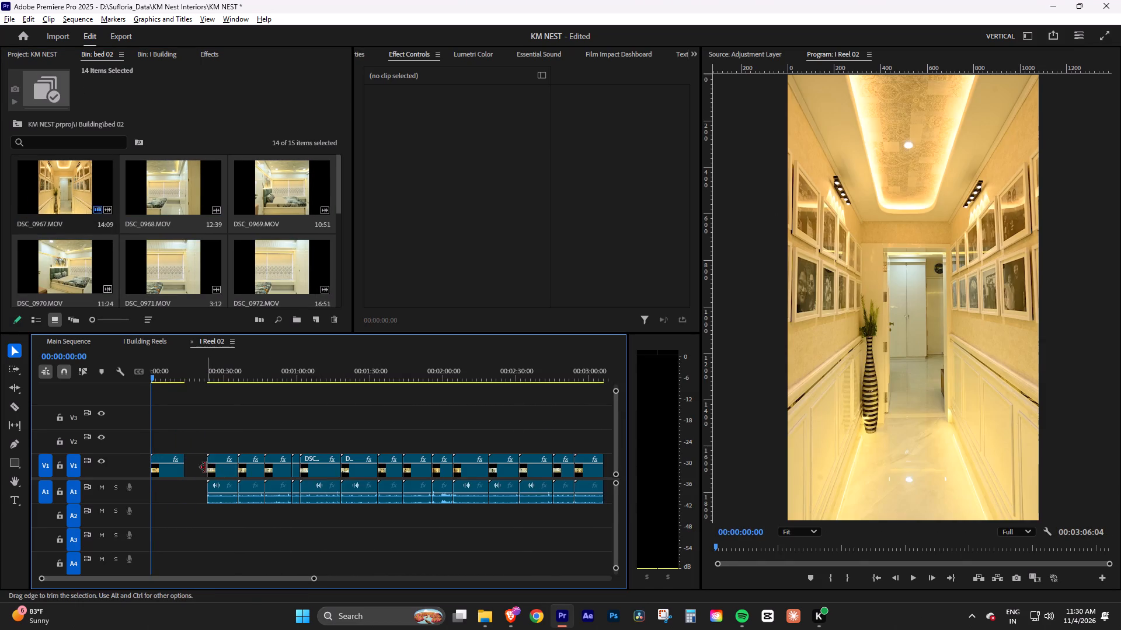
Close the gap between DSC_0967.MOV and the newly added clips on track V1.
left_click(196, 467)
right_click(196, 467)
left_click(207, 471)
left_click(227, 433)
Delete all the added clips' audio from track A1, keeping only the video.
key("grave")
left_click_drag(584, 400, 201, 349)
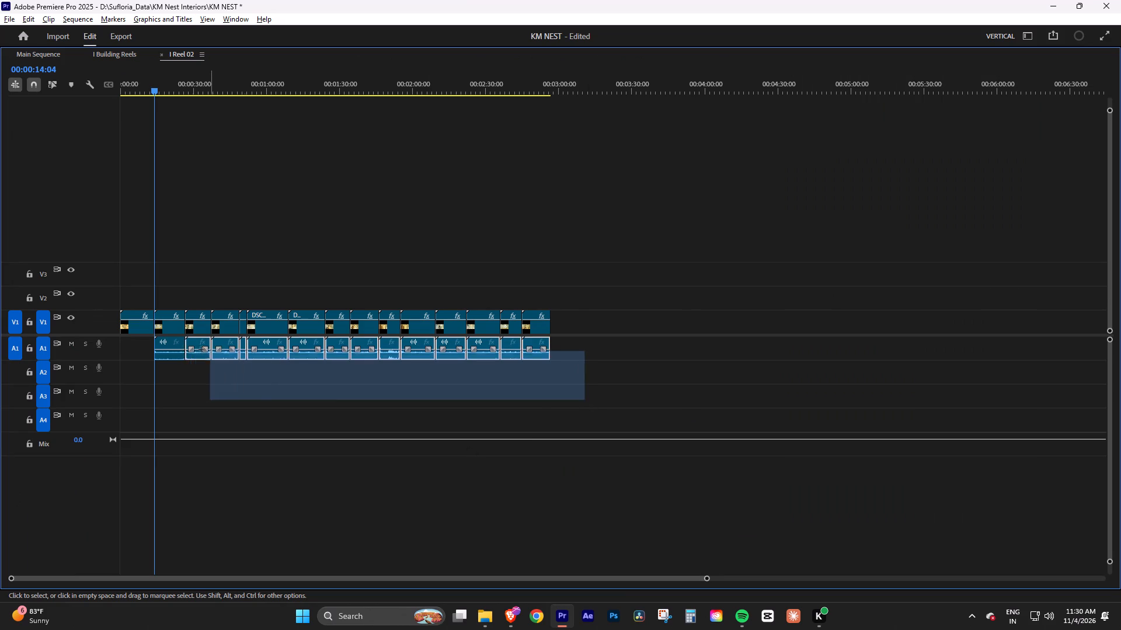
left_click_drag(201, 349, 167, 347)
key("Delete")
key("grave")
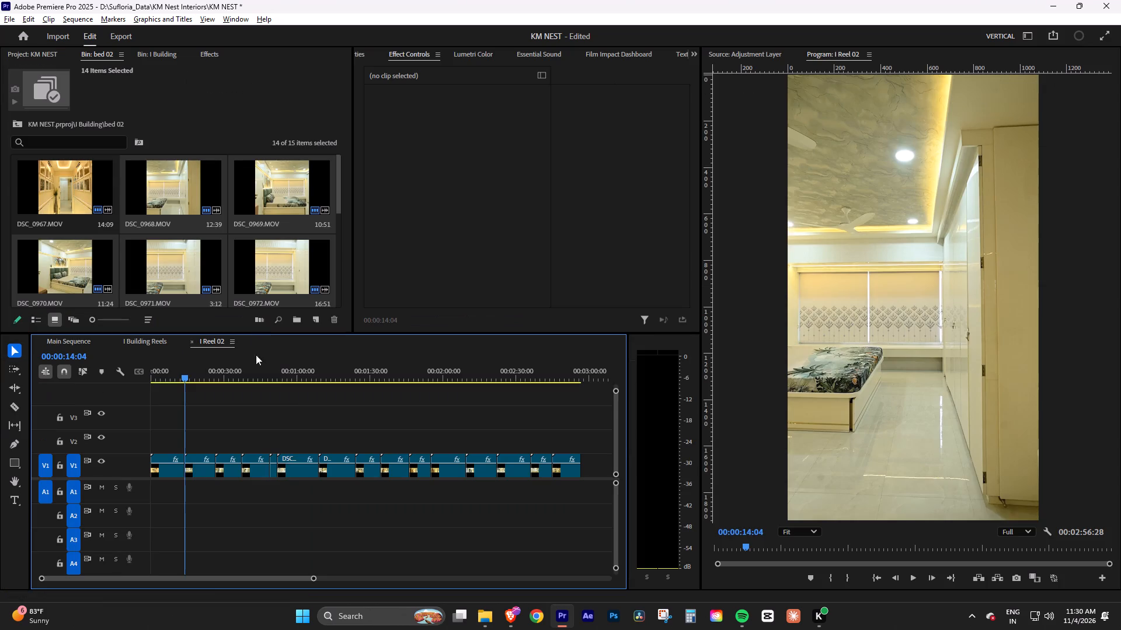
Mark the sequence's out point at the end of the last clip and its in point at the start.
left_click_drag(193, 373, 114, 381)
left_click(213, 418)
left_click_drag(594, 372, 589, 372)
key("p")
key("o")
left_click_drag(537, 371, 131, 380)
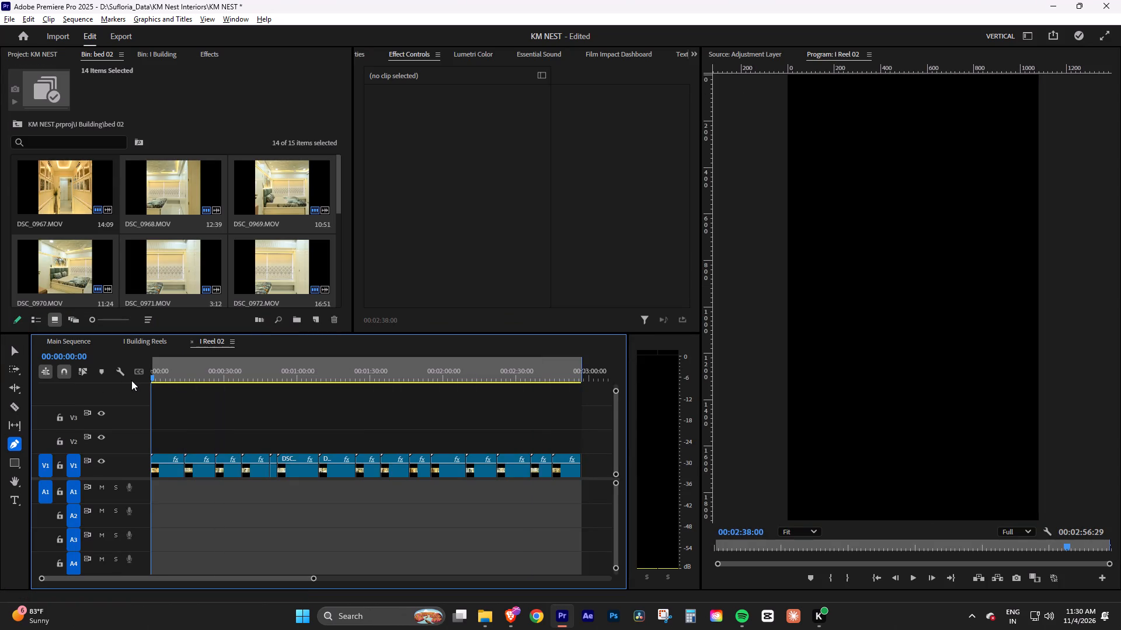
left_click_drag(131, 380, 128, 380)
key("i")
Save the KM NEST project and return to the Selection tool.
key("ctrl+s")
left_click(220, 434)
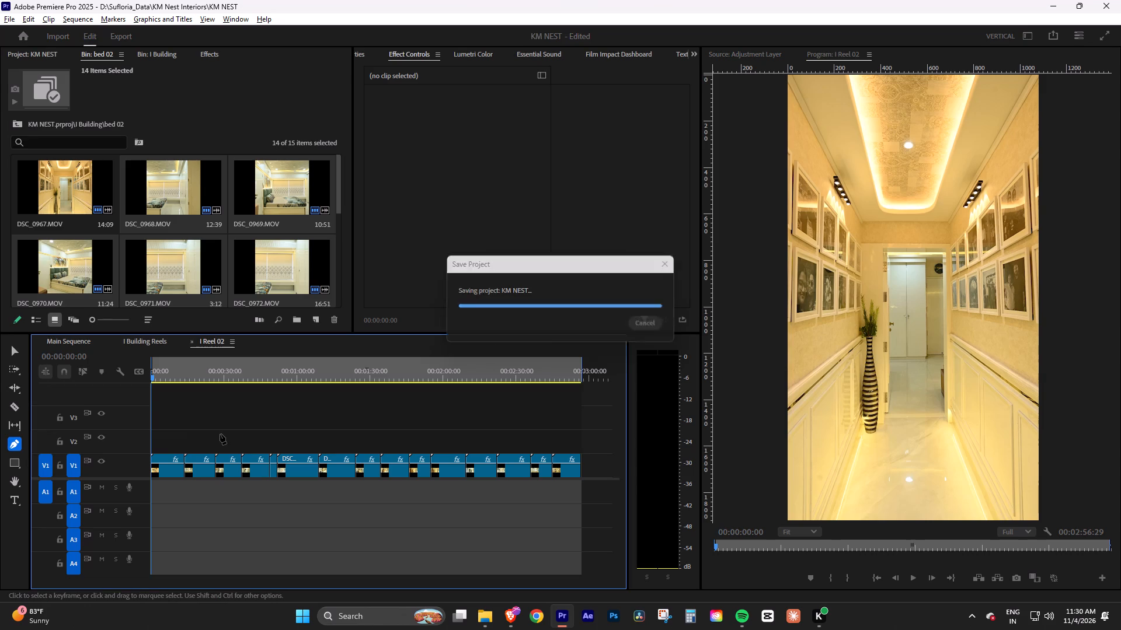
left_click(213, 429)
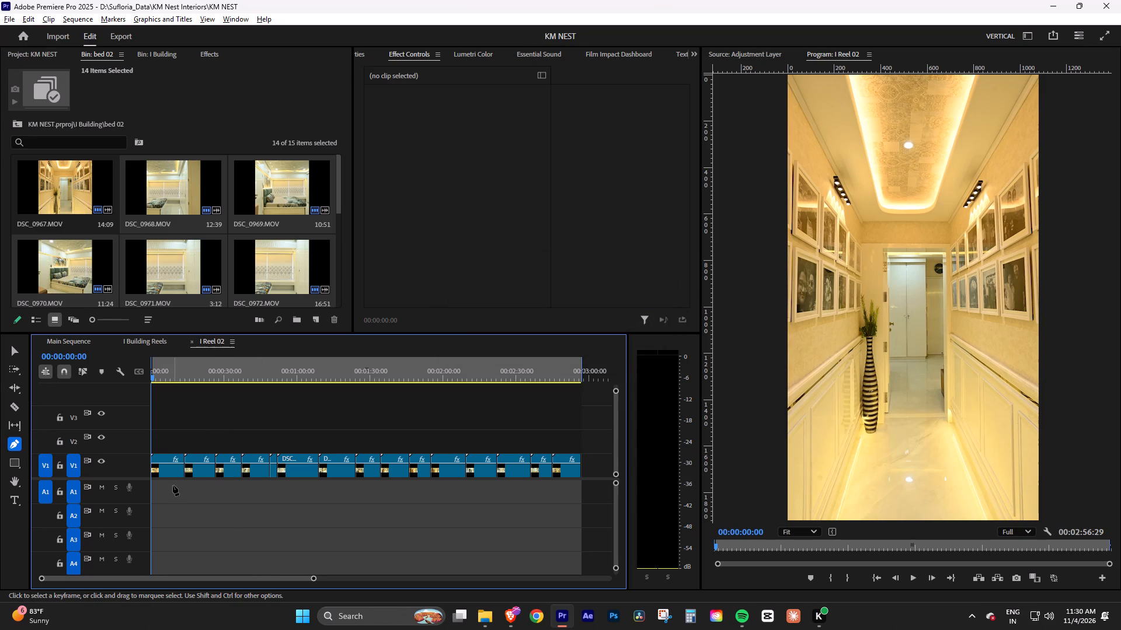
left_click(9, 348)
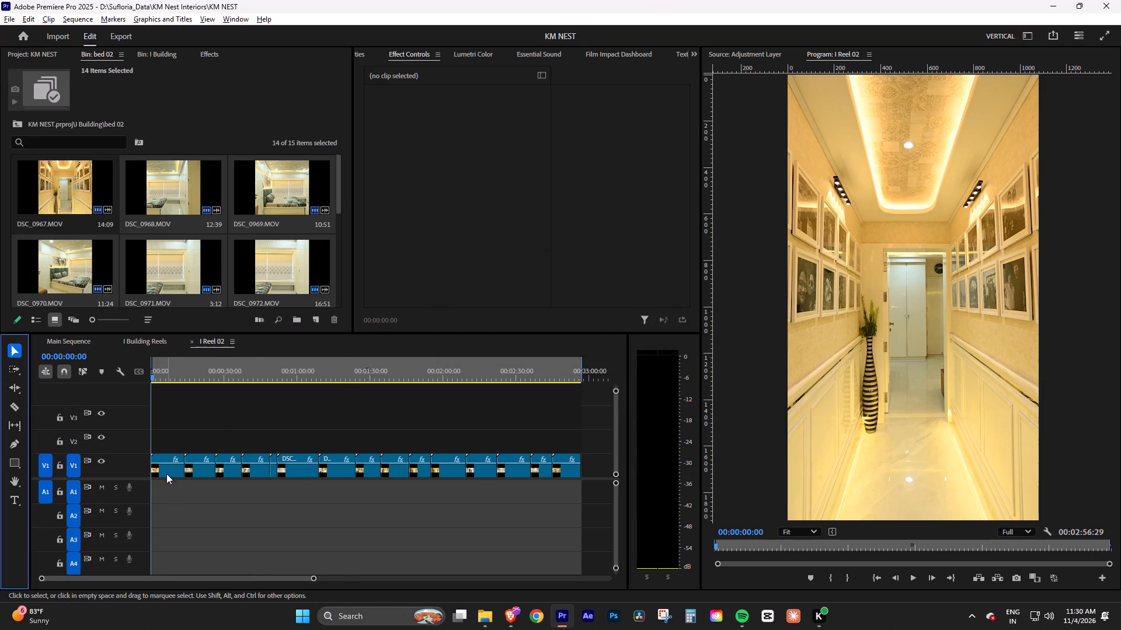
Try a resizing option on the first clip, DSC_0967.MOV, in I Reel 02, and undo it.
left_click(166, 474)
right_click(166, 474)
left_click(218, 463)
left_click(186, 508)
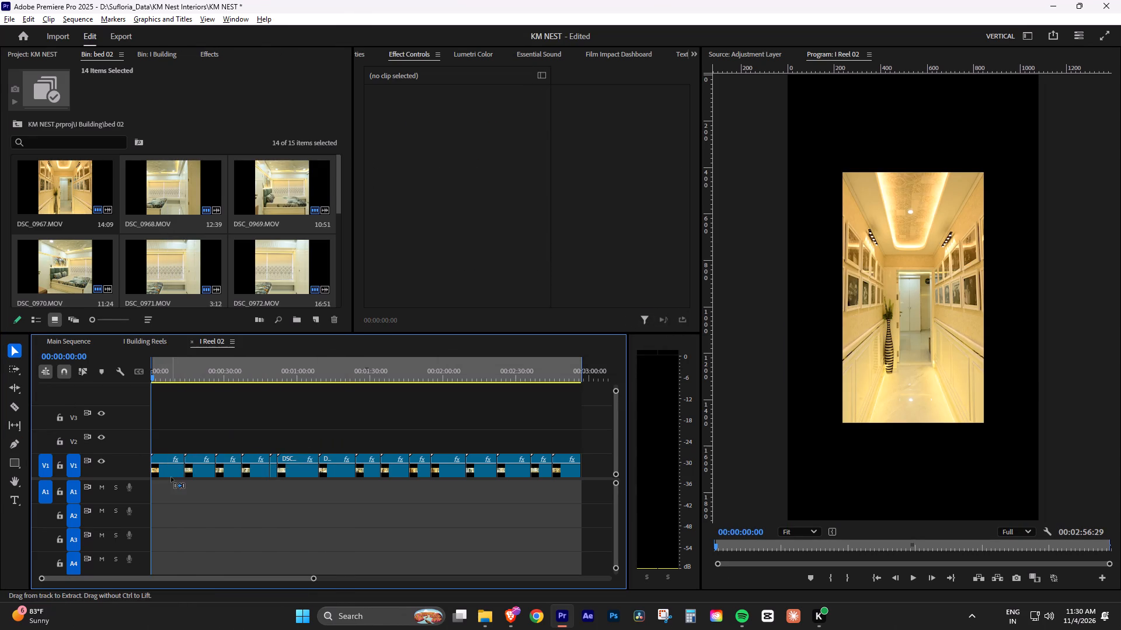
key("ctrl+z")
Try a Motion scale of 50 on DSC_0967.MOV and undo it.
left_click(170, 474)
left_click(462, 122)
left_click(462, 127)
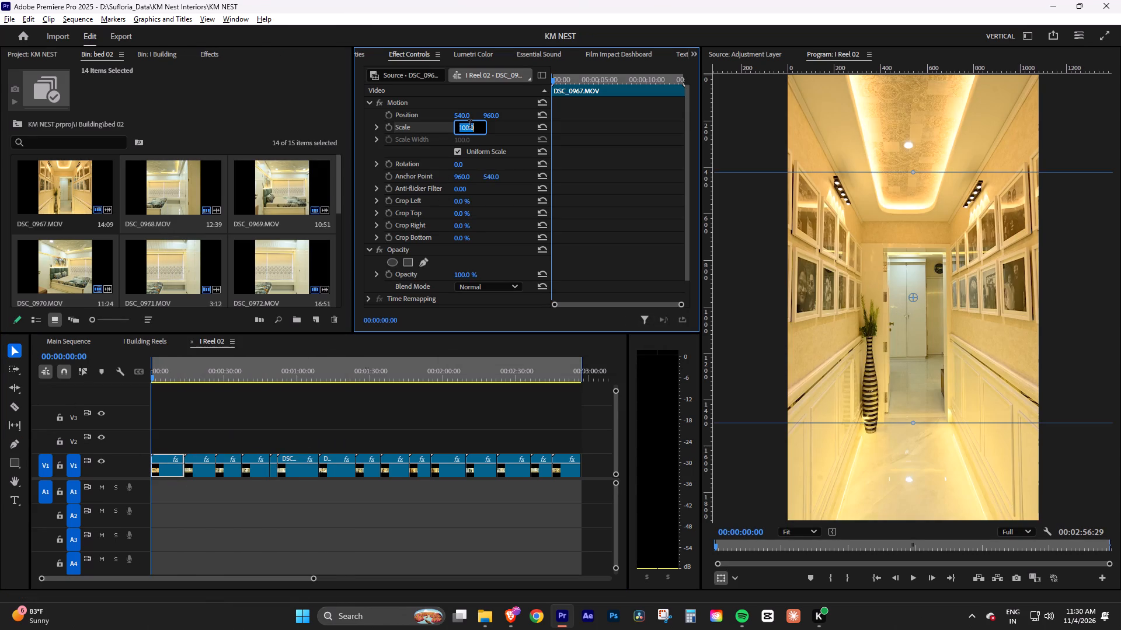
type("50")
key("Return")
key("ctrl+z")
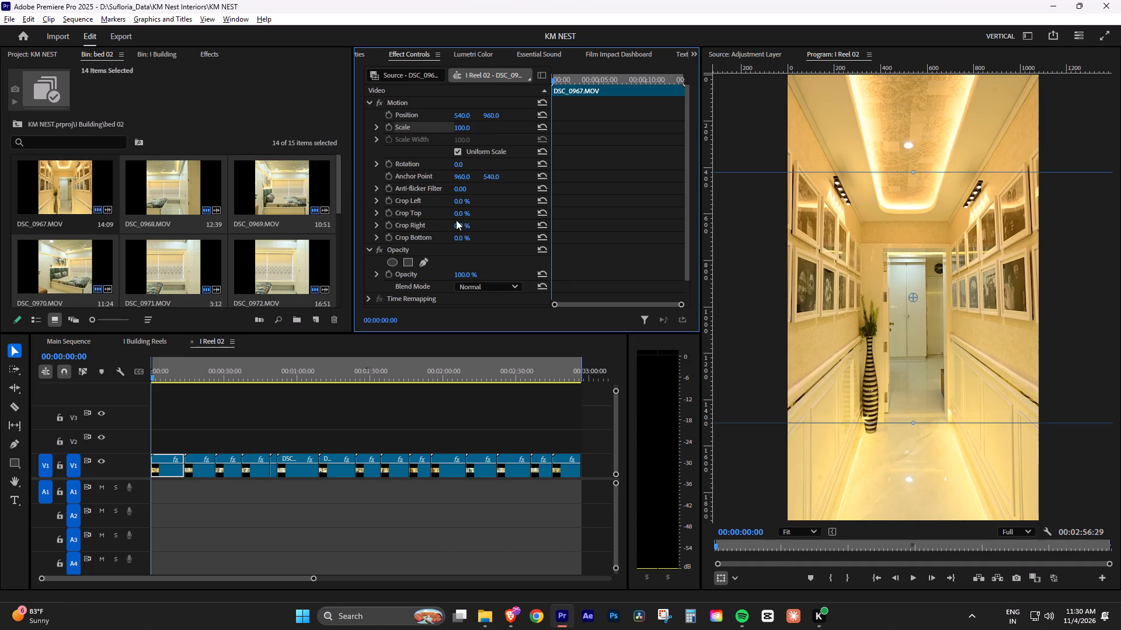
Preview the start of I Reel 02 and split DSC_0967.MOV at 00:00:05:01.
left_click(196, 508)
key("space")
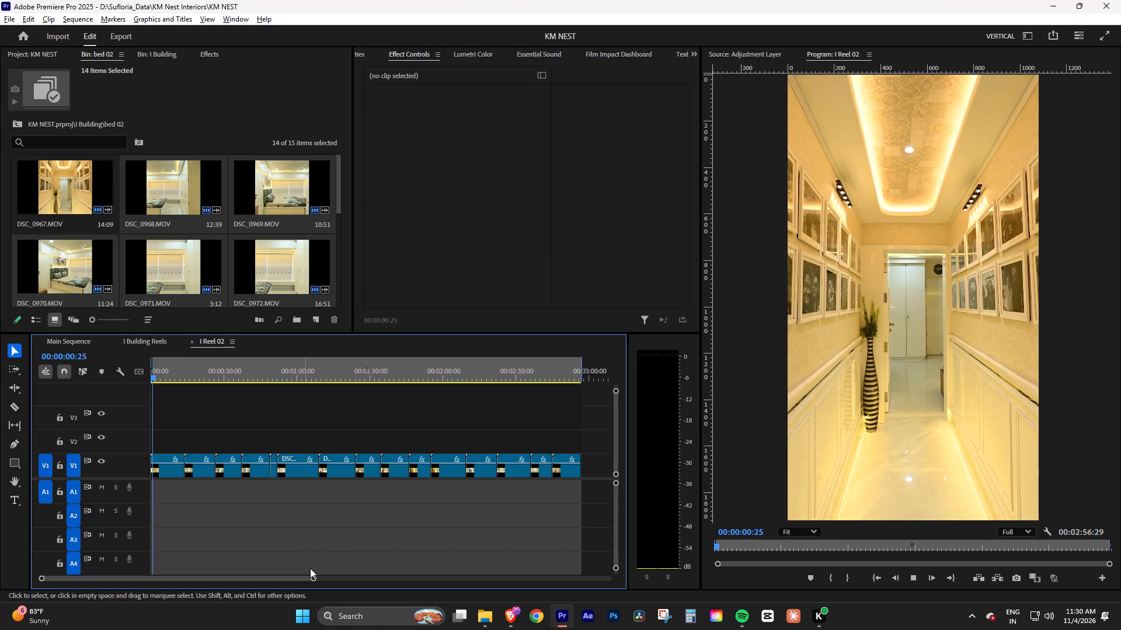
key("space")
left_click_drag(315, 578, 241, 577)
key("space")
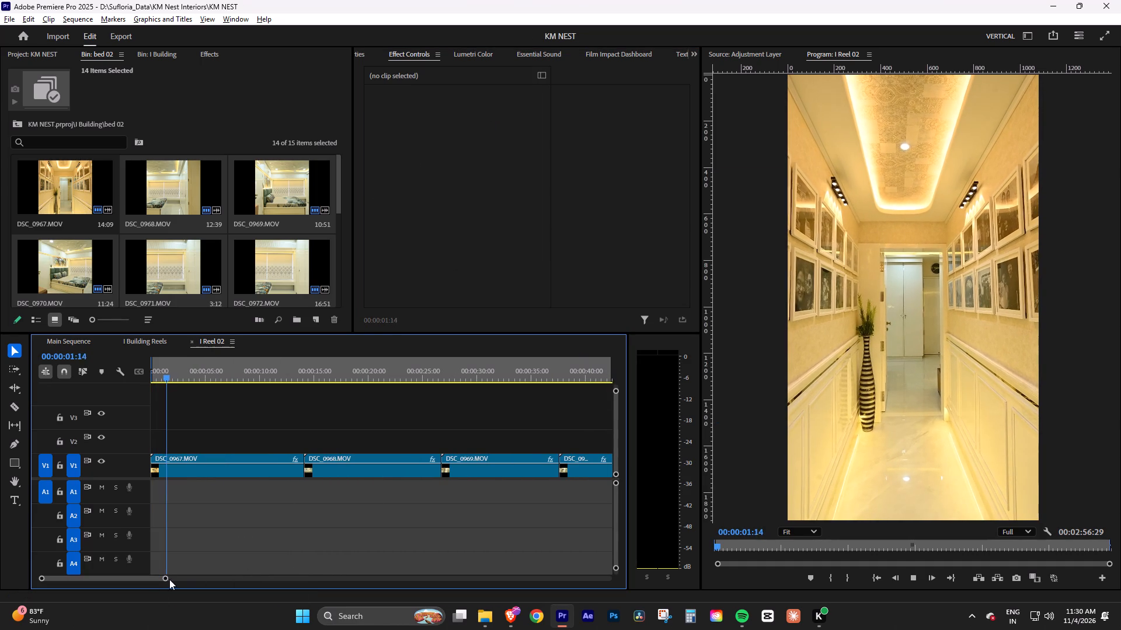
left_click_drag(165, 579, 186, 575)
key("space")
left_click_drag(171, 377, 194, 384)
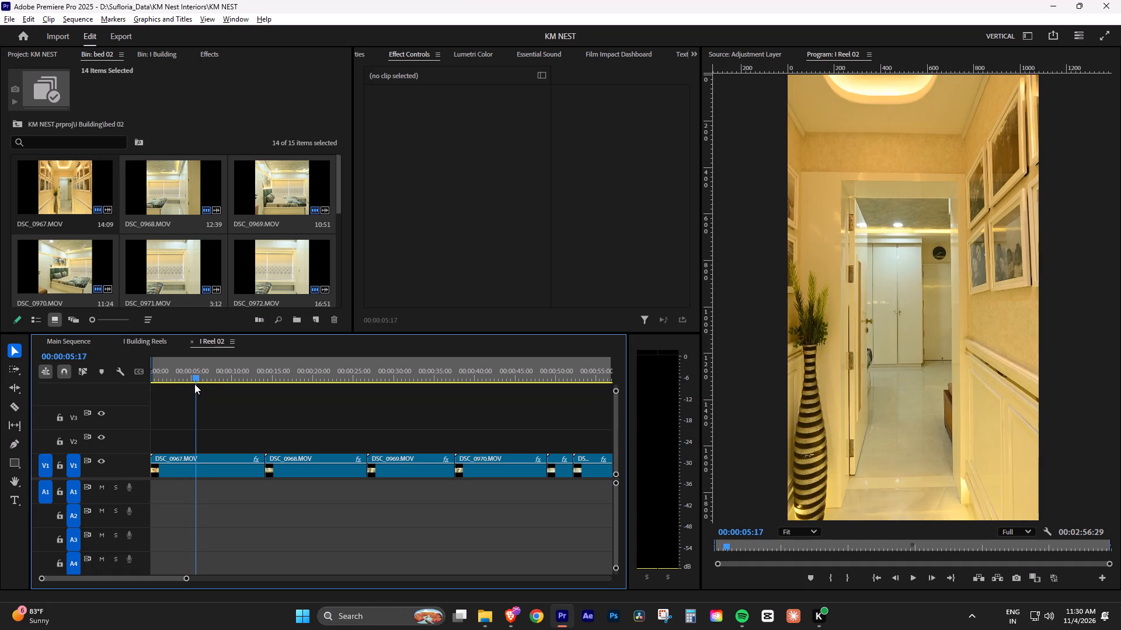
left_click_drag(194, 384, 190, 384)
left_click(220, 475)
key("ctrl+k")
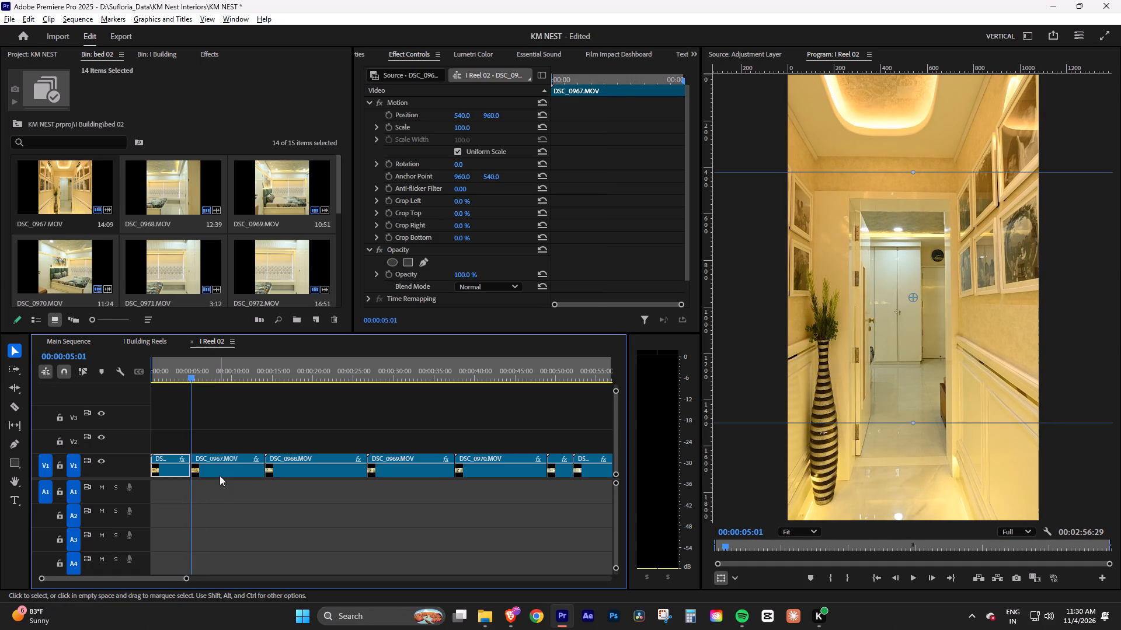
Delete the part of DSC_0967.MOV before the cut and close the gap it leaves at the sequence start.
key("Delete")
right_click(175, 471)
left_click(187, 480)
left_click(200, 436)
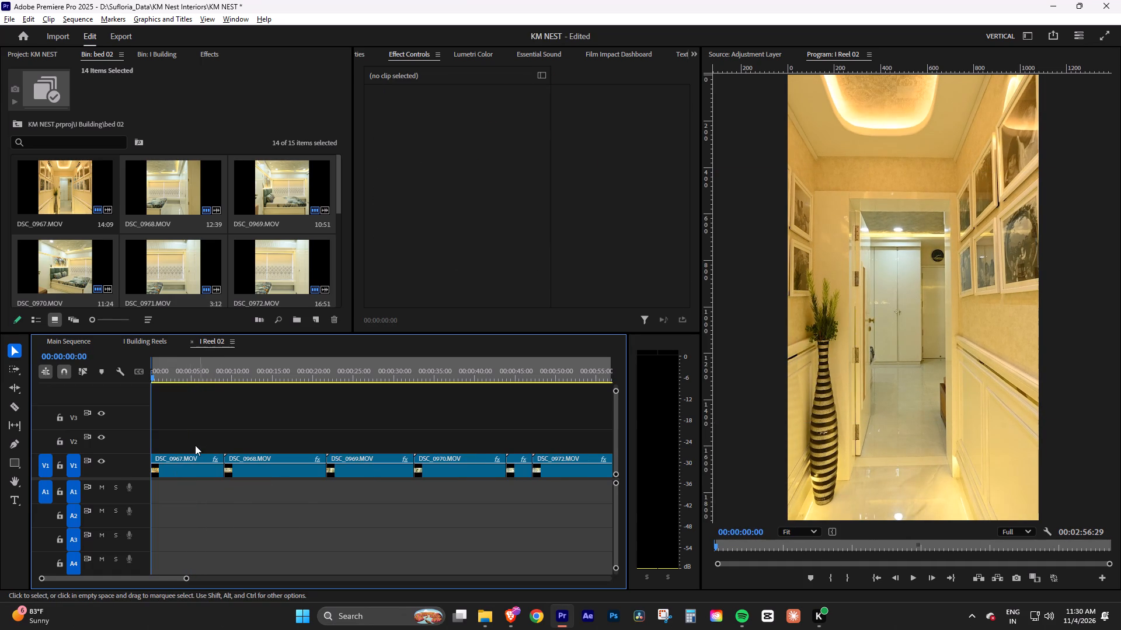
Preview DSC_0967.MOV and the opening of DSC_0968.MOV, and split DSC_0968.MOV at 00:00:12:05.
key("space")
left_click(199, 473)
key("space")
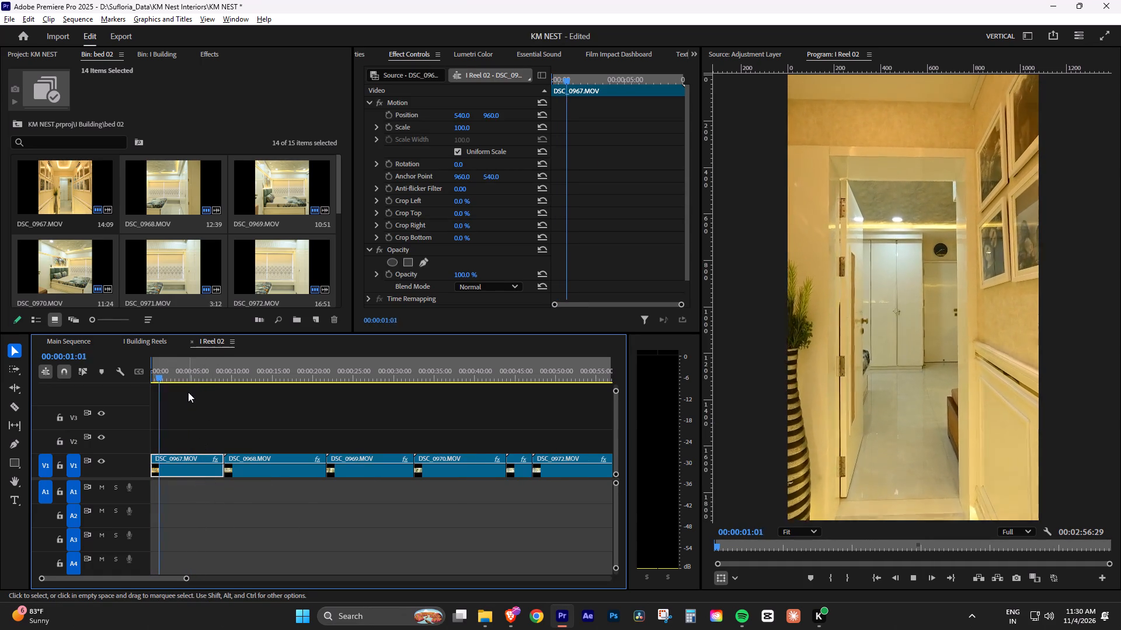
key("space")
left_click_drag(169, 377, 181, 379)
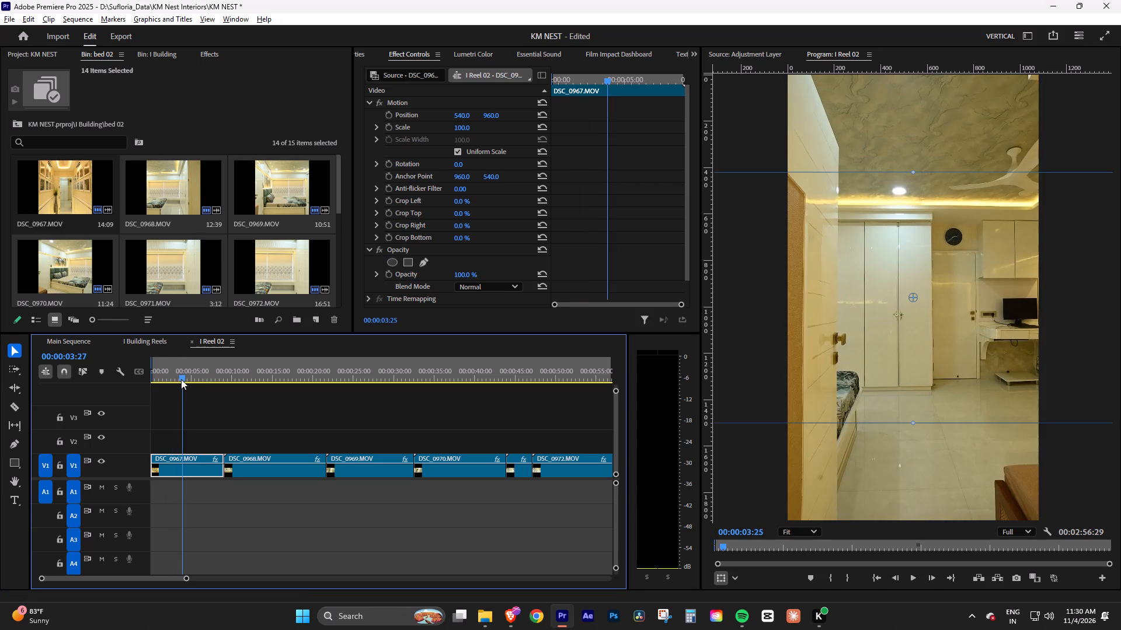
left_click_drag(181, 379, 177, 379)
key("space")
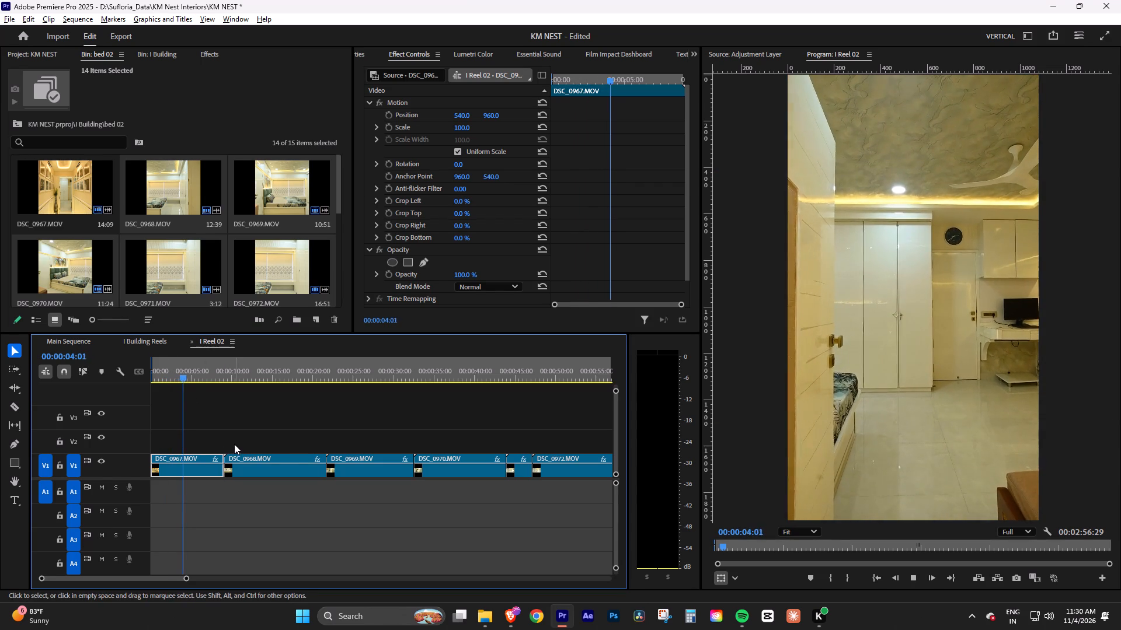
key("space")
left_click_drag(247, 376, 229, 376)
key("space")
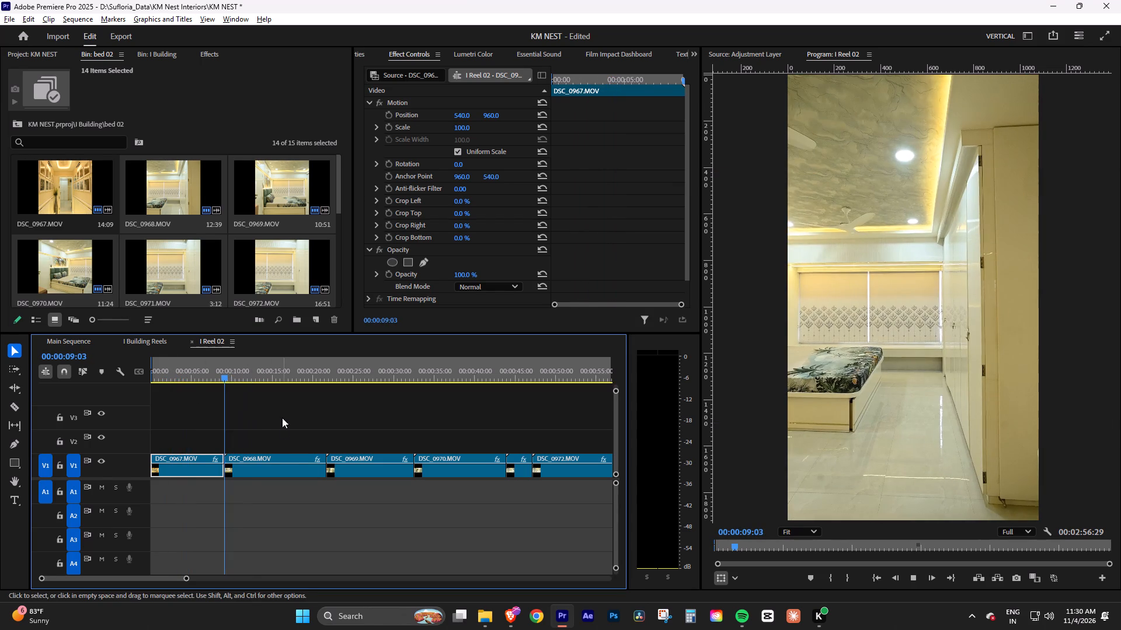
key("space")
left_click_drag(234, 374, 251, 379)
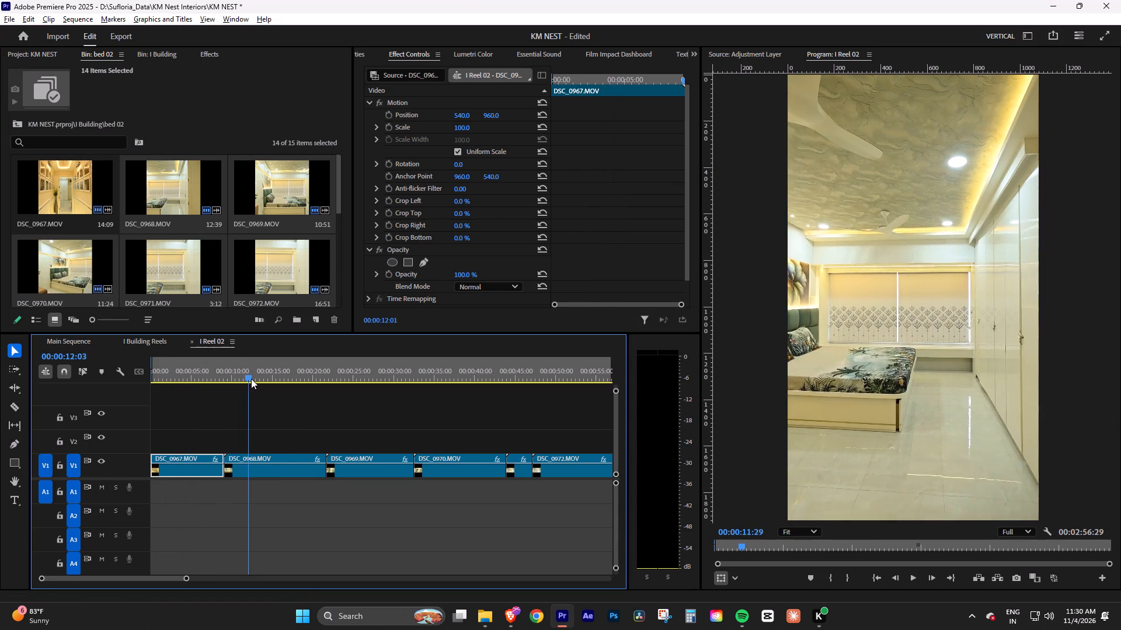
left_click_drag(251, 379, 251, 380)
left_click(284, 469)
key("ctrl+k")
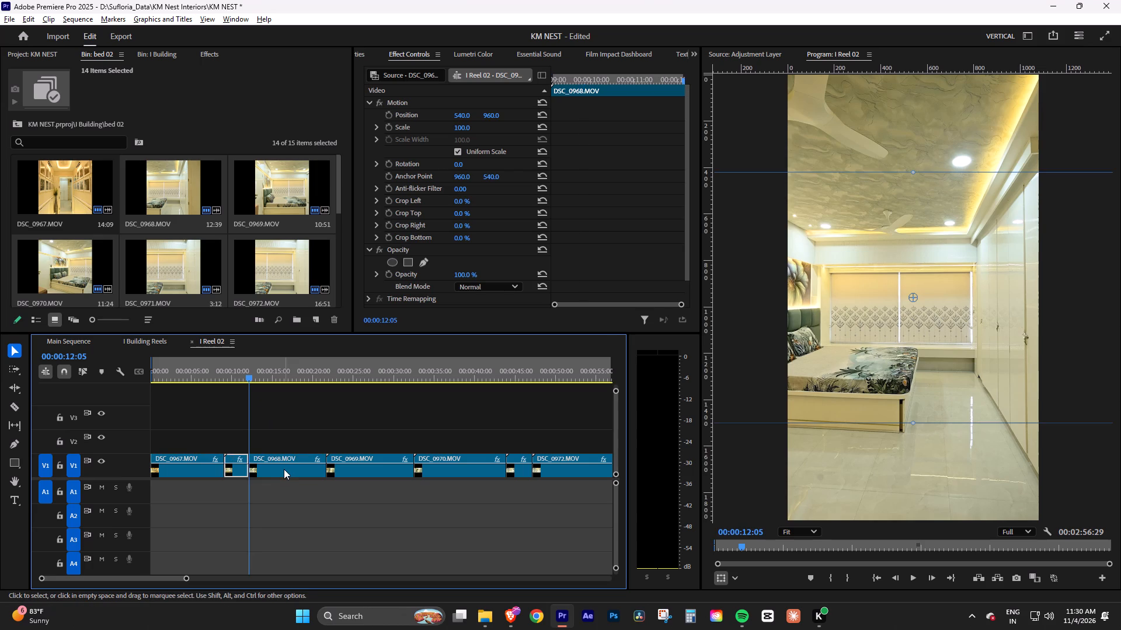
Delete the part of DSC_0968.MOV before the cut and all of DSC_0967.MOV, and close the gap at the sequence start.
key("Delete")
left_click(199, 474)
key("Delete")
right_click(200, 467)
left_click(215, 473)
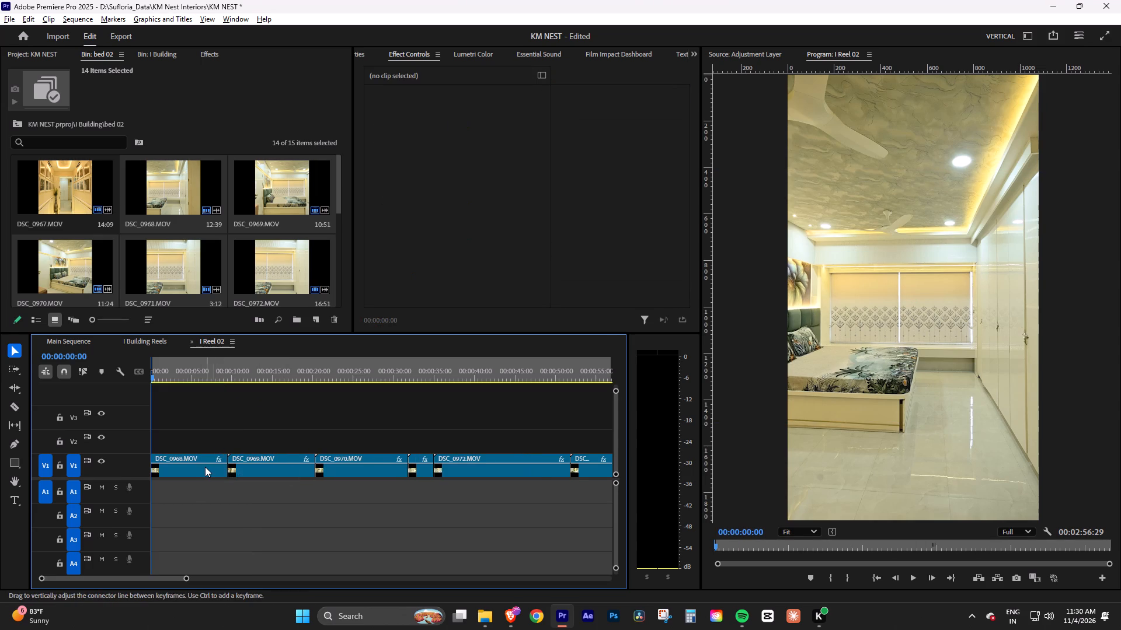
Play DSC_0968.MOV from the sequence start and split it at 00:00:05:15.
left_click(205, 467)
key("space")
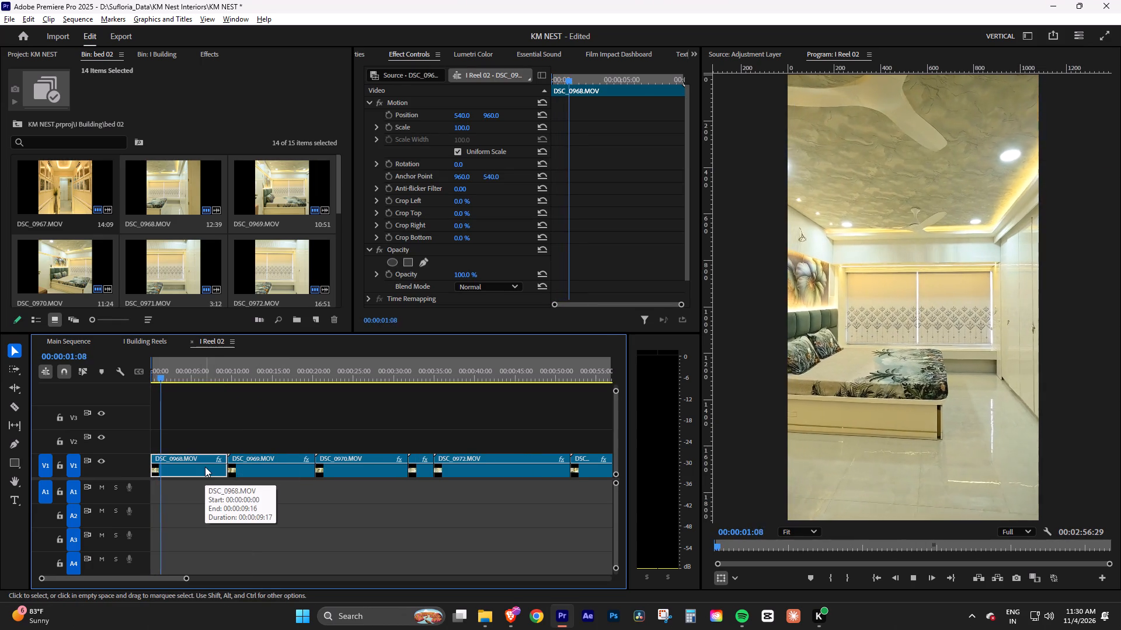
key("space")
key("space")
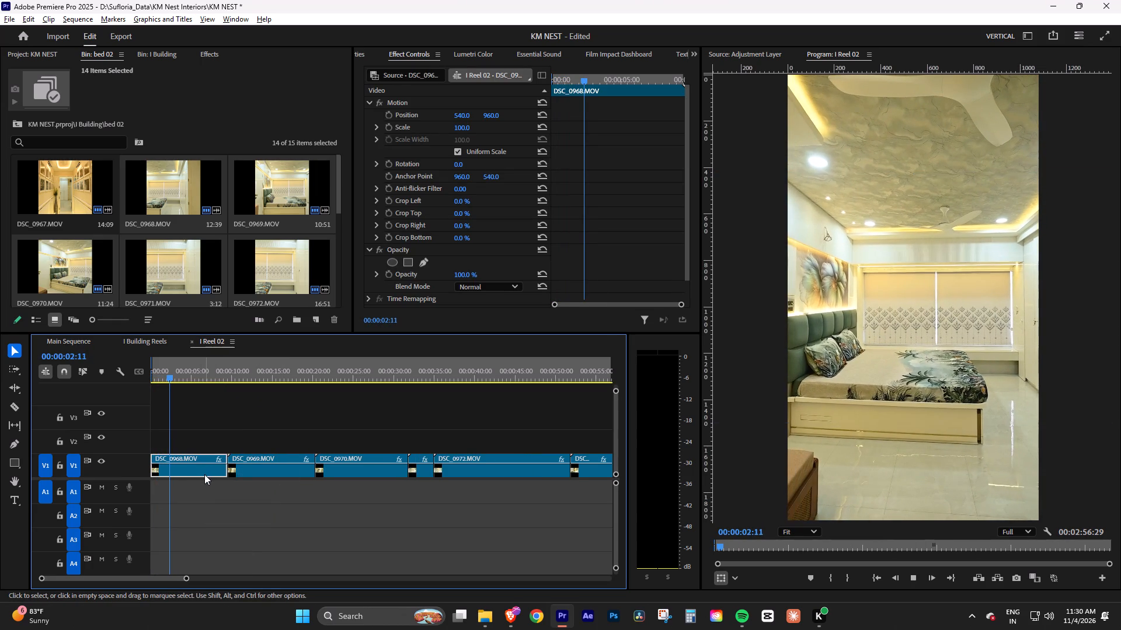
key("space")
key("space")
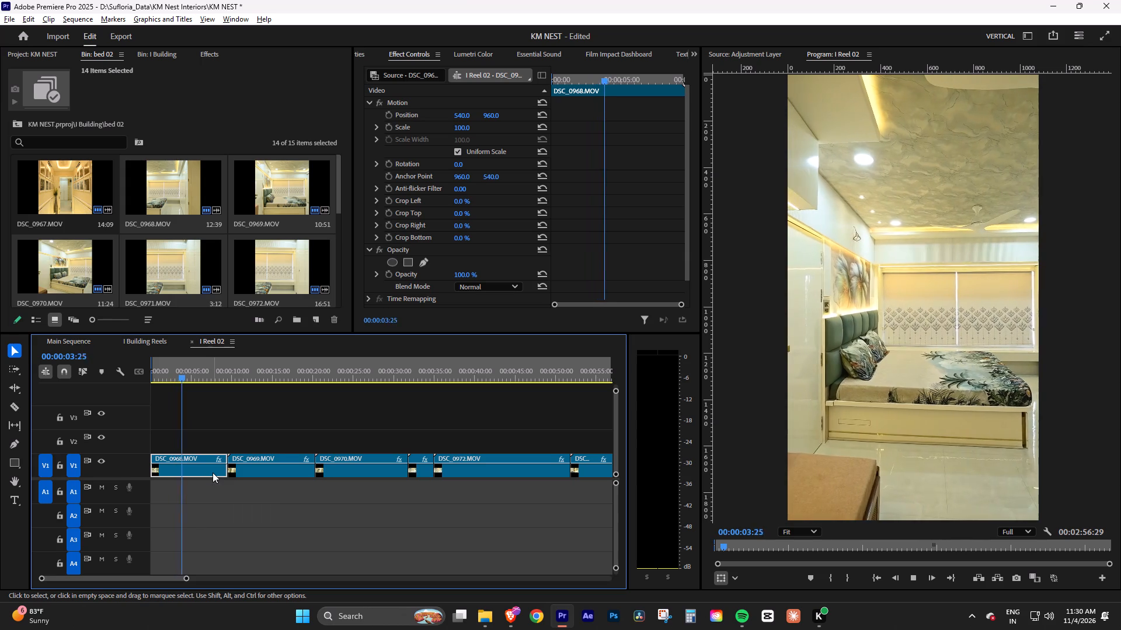
key("space")
key("space")
key("space")
left_click(213, 473)
key("space")
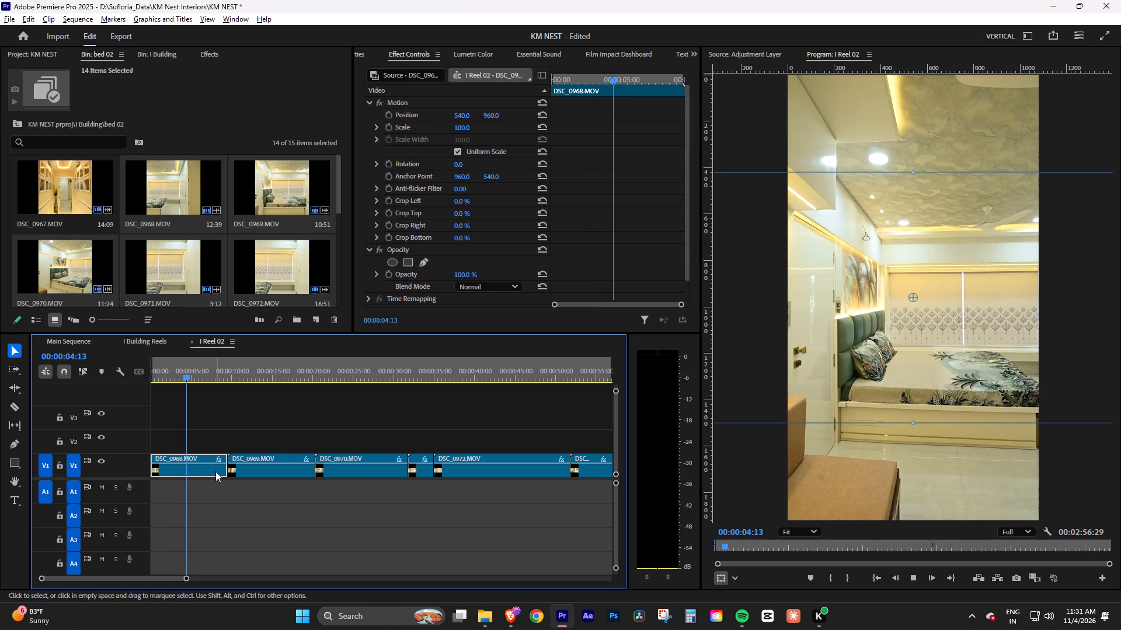
key("space")
left_click(215, 471)
key("space")
key("space")
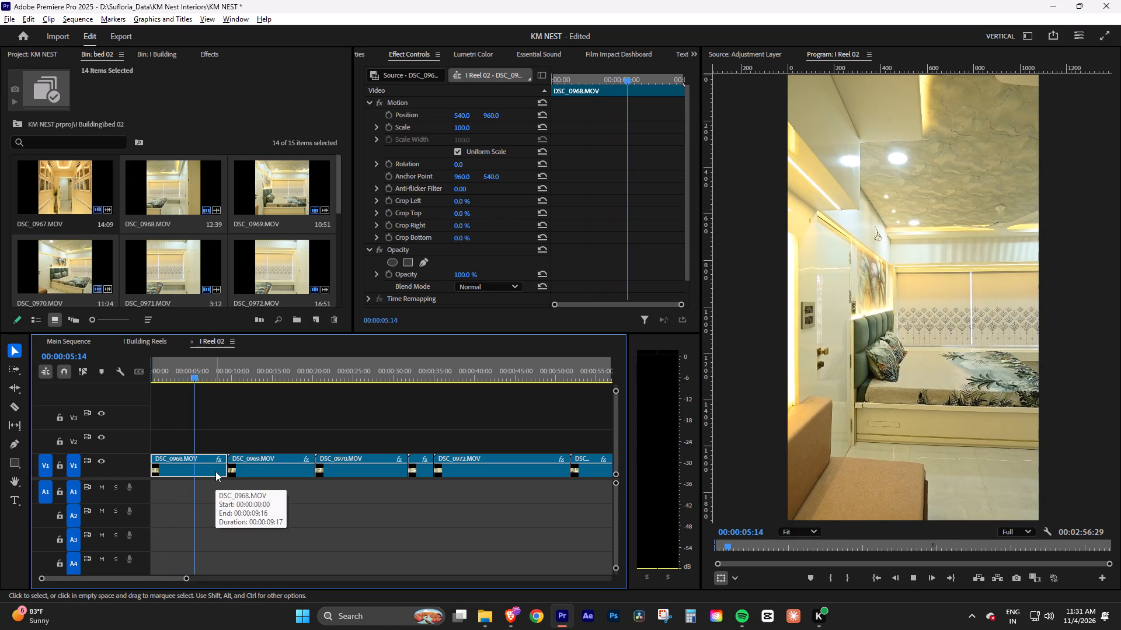
left_click(215, 471)
key("ctrl+k")
Delete the part of DSC_0968.MOV after the cut and close the gap before DSC_0969.MOV.
left_click(215, 471)
key("Delete")
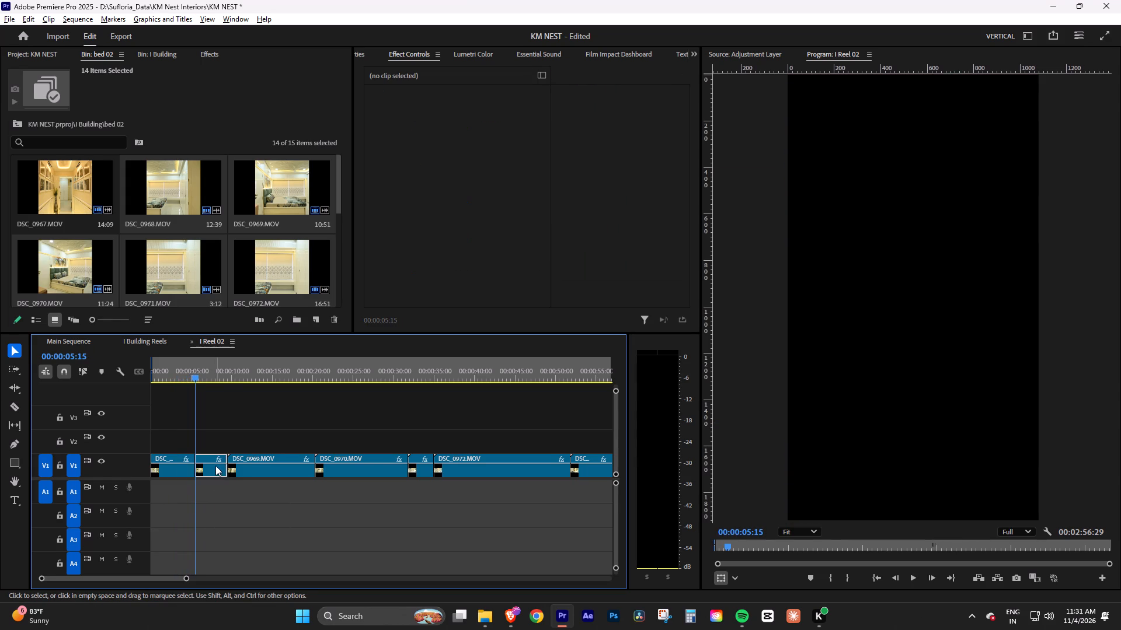
right_click(215, 466)
double_click(228, 473)
Preview DSC_0969.MOV, delete the whole clip and close the gap it leaves.
key("space")
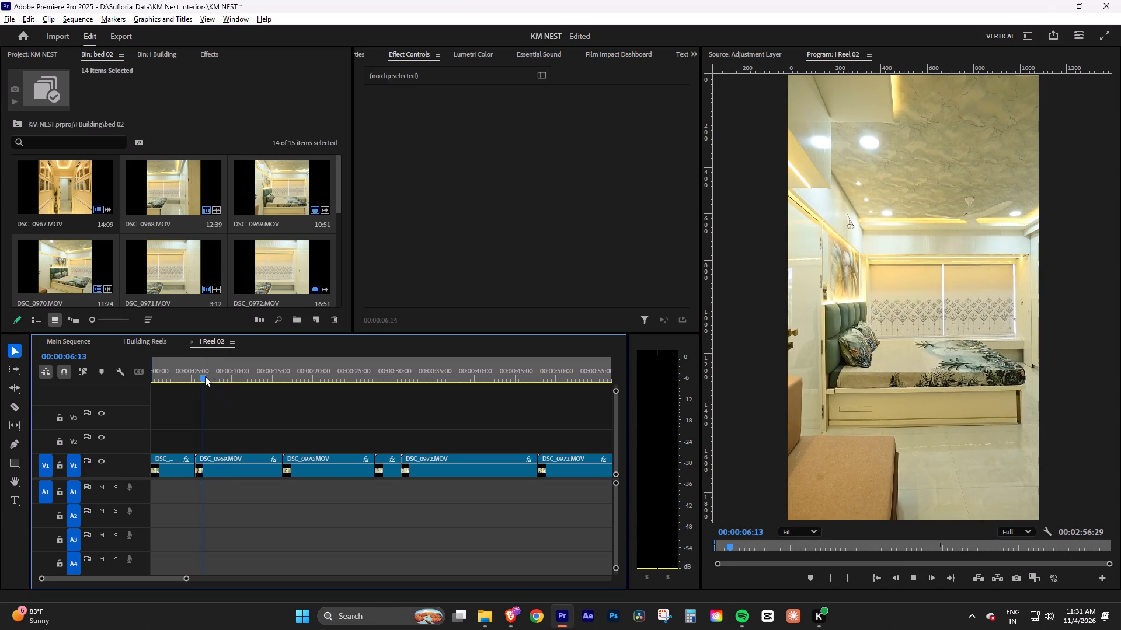
left_click_drag(201, 375, 281, 385)
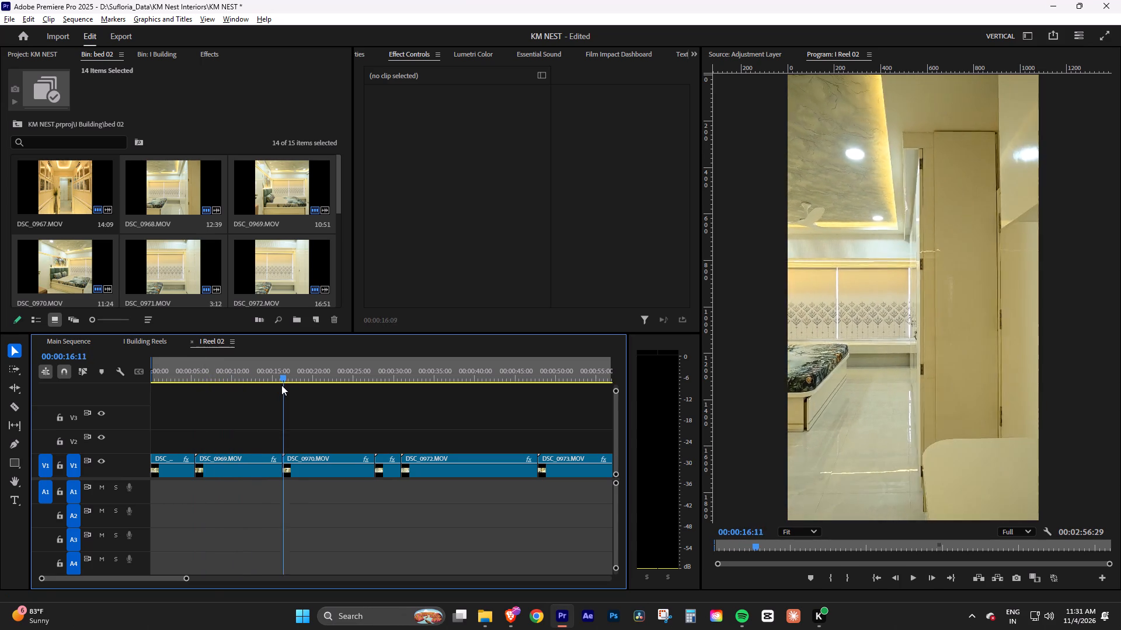
left_click_drag(281, 385, 288, 387)
left_click_drag(237, 409, 226, 472)
key("Delete")
right_click(227, 463)
left_click(238, 467)
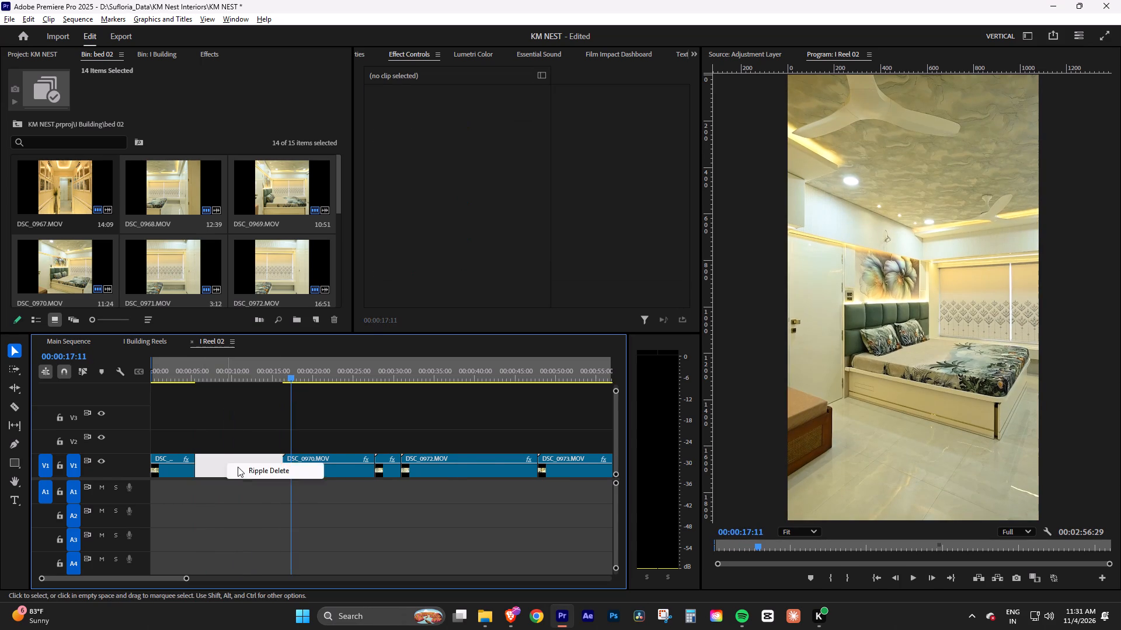
Preview DSC_0970.MOV, split it at 00:00:08:18, delete the part before the cut and close the gap.
left_click(232, 466)
key("space")
key("space")
left_click_drag(202, 377, 204, 377)
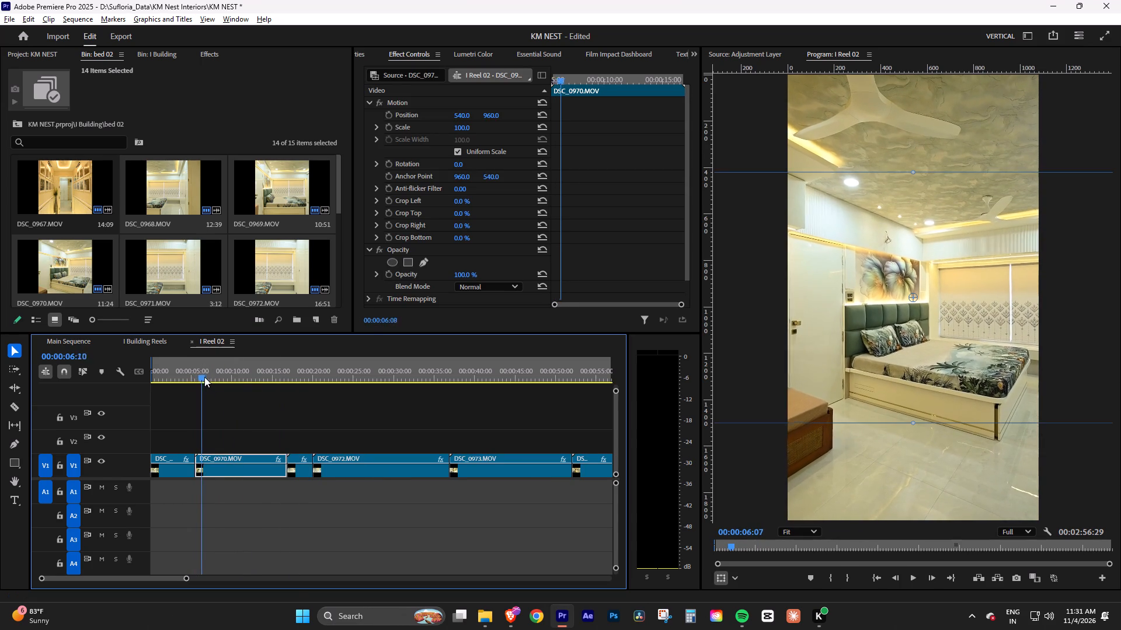
left_click_drag(204, 377, 213, 378)
key("space")
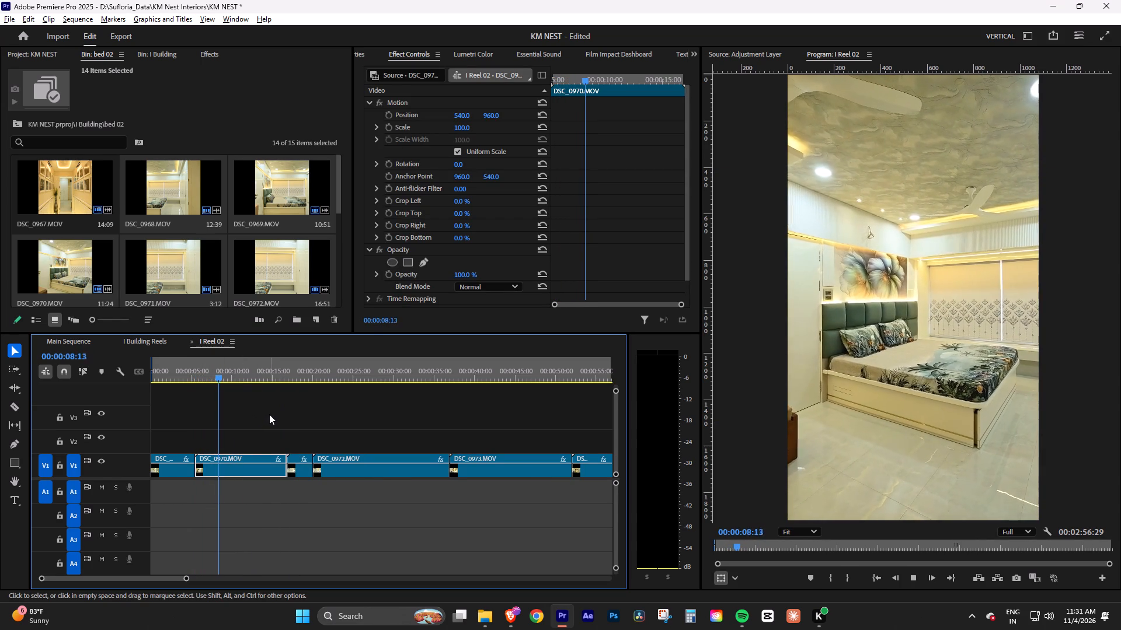
key("space")
left_click_drag(269, 414, 268, 471)
key("ctrl+k")
key("Delete")
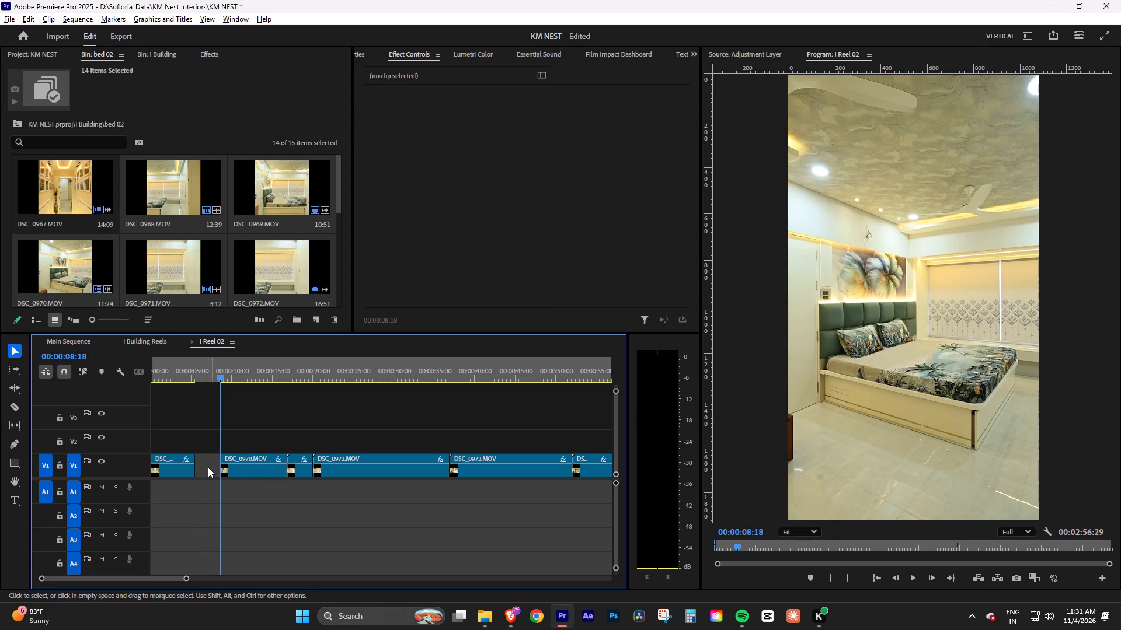
right_click(208, 467)
left_click(235, 475)
Play the start of the trimmed DSC_0970.MOV briefly and save the project.
left_click(232, 474)
key("space")
key("space")
key("ctrl+s")
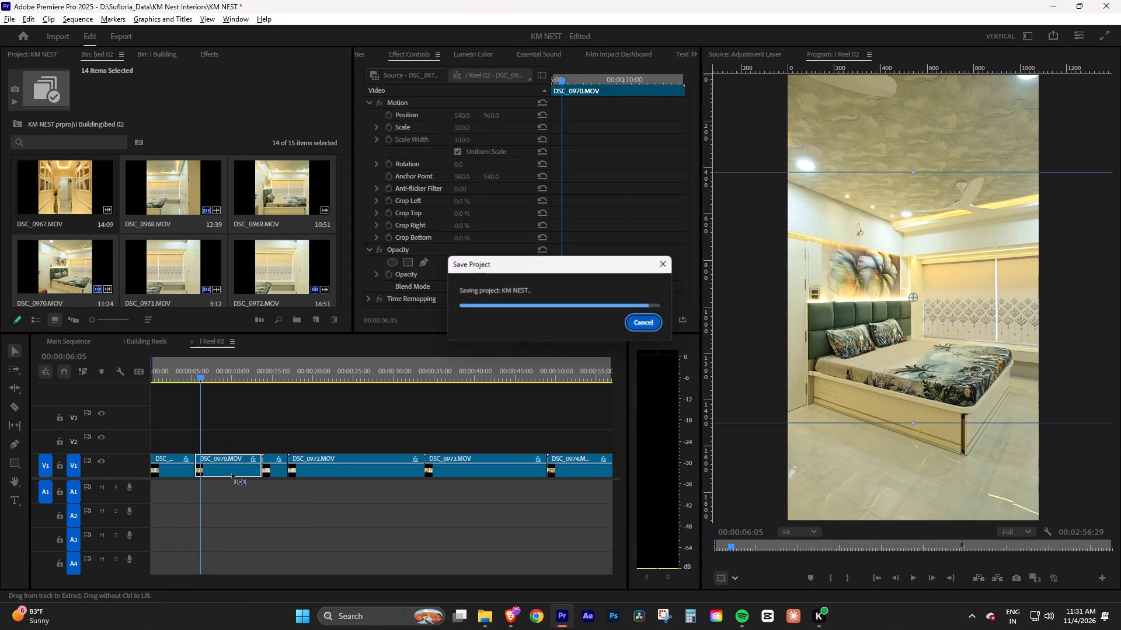
Play DSC_0970.MOV, split it at 00:00:10:22, delete the part after the cut and close the gap.
key("space")
left_click(257, 491)
left_click(243, 471)
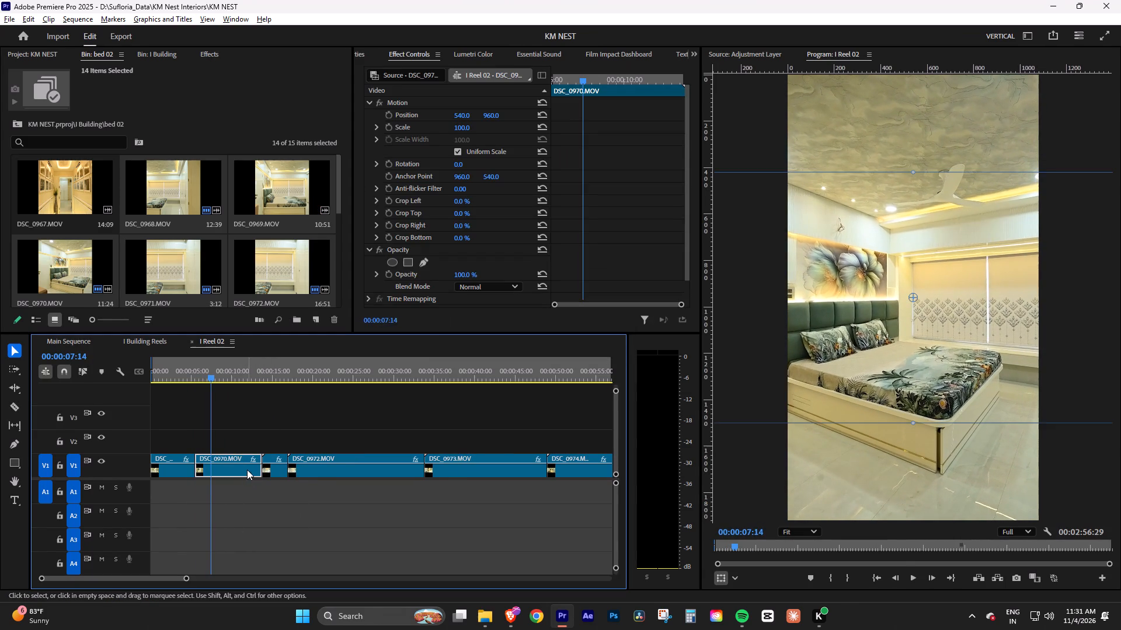
key("space")
left_click(251, 491)
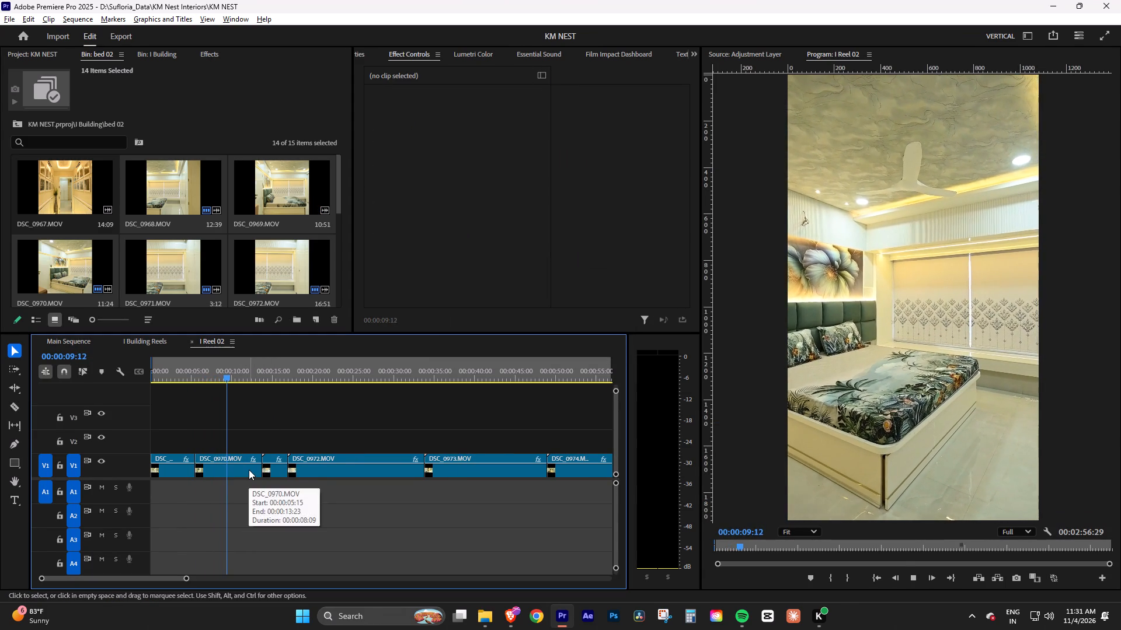
key("space")
key("space")
key("space")
left_click(248, 470)
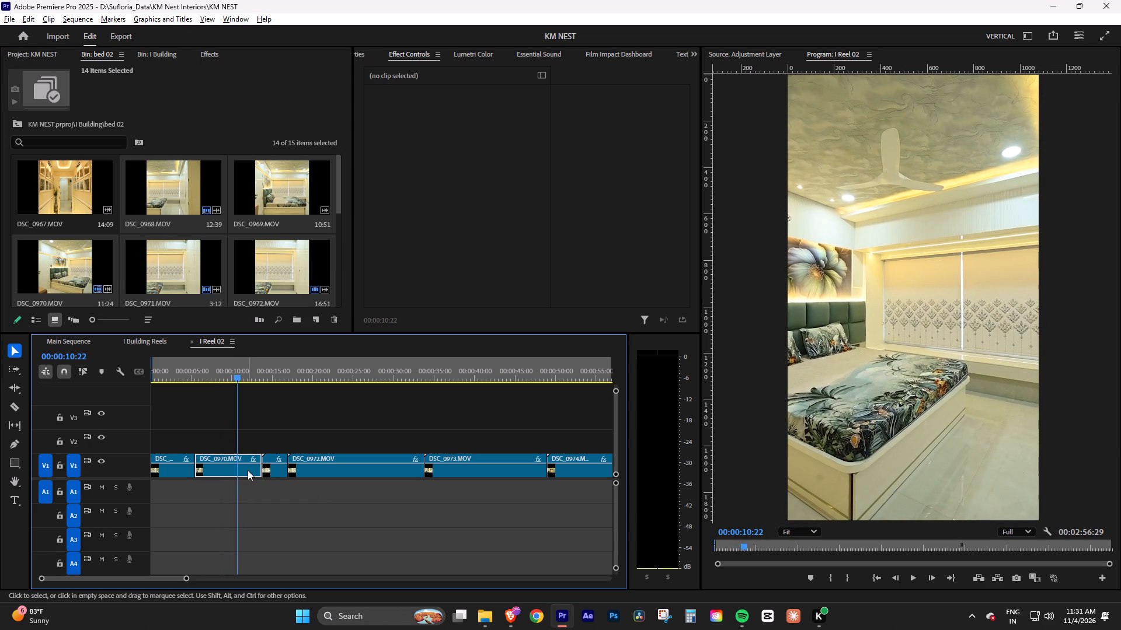
key("ctrl+k")
left_click(249, 470)
key("Delete")
right_click(249, 466)
double_click(257, 469)
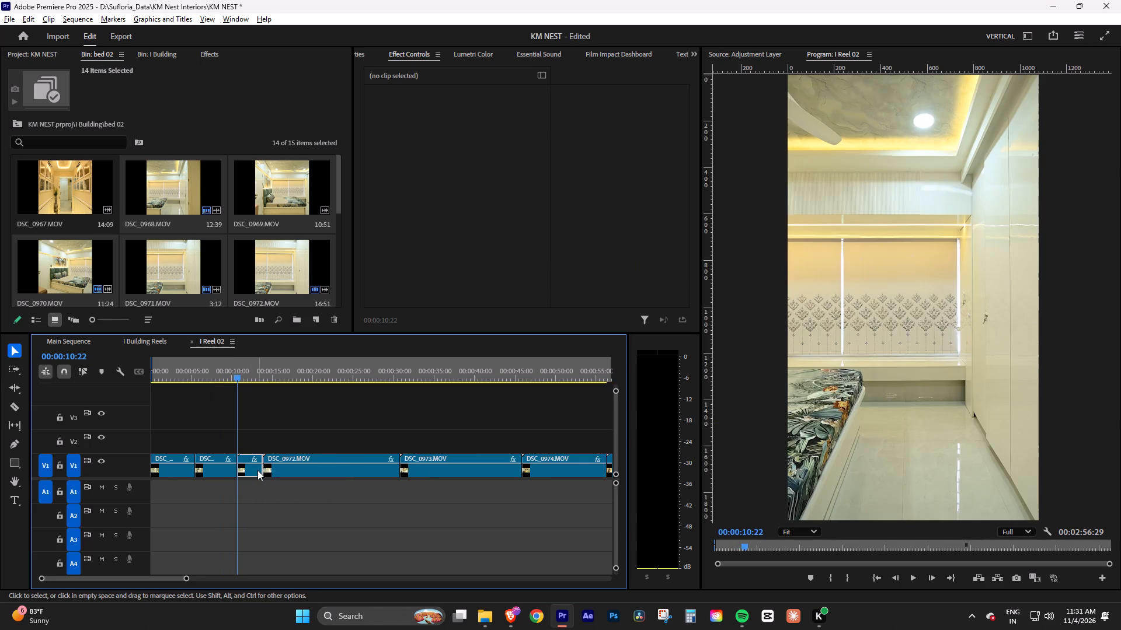
Preview DSC_0971.MOV, delete the whole clip and close the gap it leaves.
key("space")
left_click(276, 376)
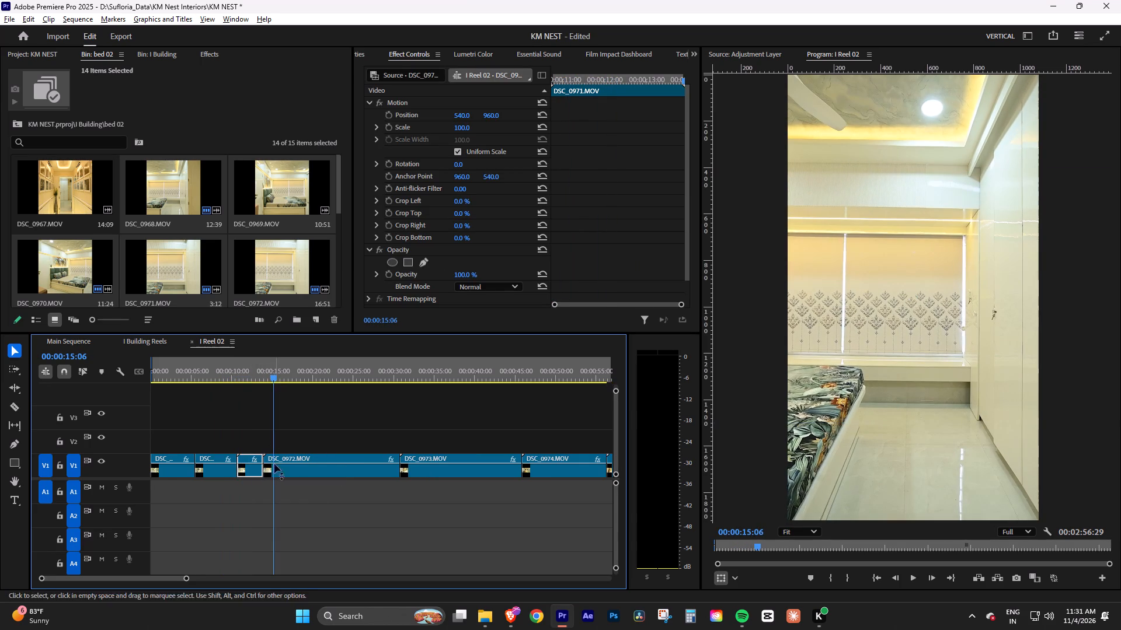
left_click(253, 475)
key("Delete")
right_click(248, 464)
left_click(260, 470)
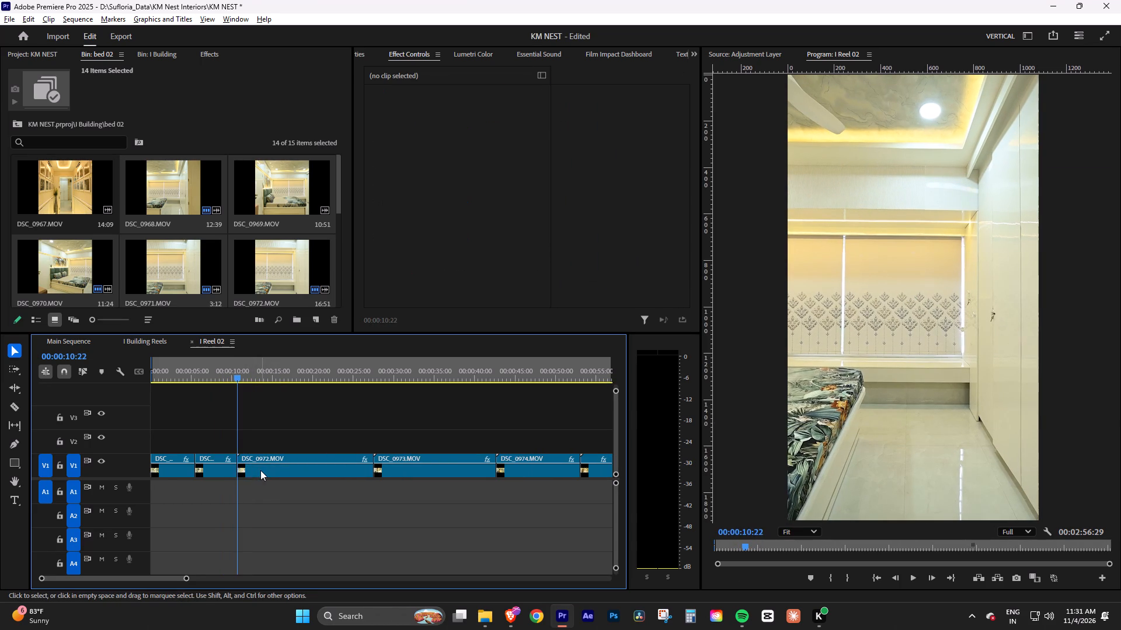
Scrub through the first part of DSC_0972.MOV, delete the whole clip and close the gap it leaves.
left_click(260, 470)
key("space")
key("space")
left_click_drag(244, 376, 266, 380)
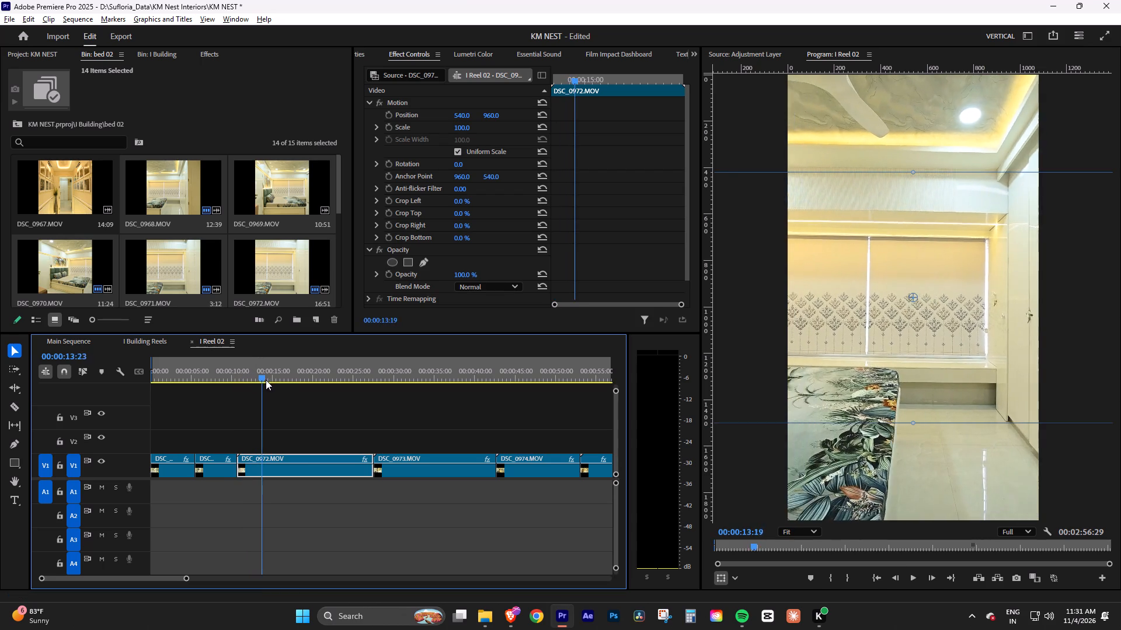
left_click_drag(266, 380, 283, 380)
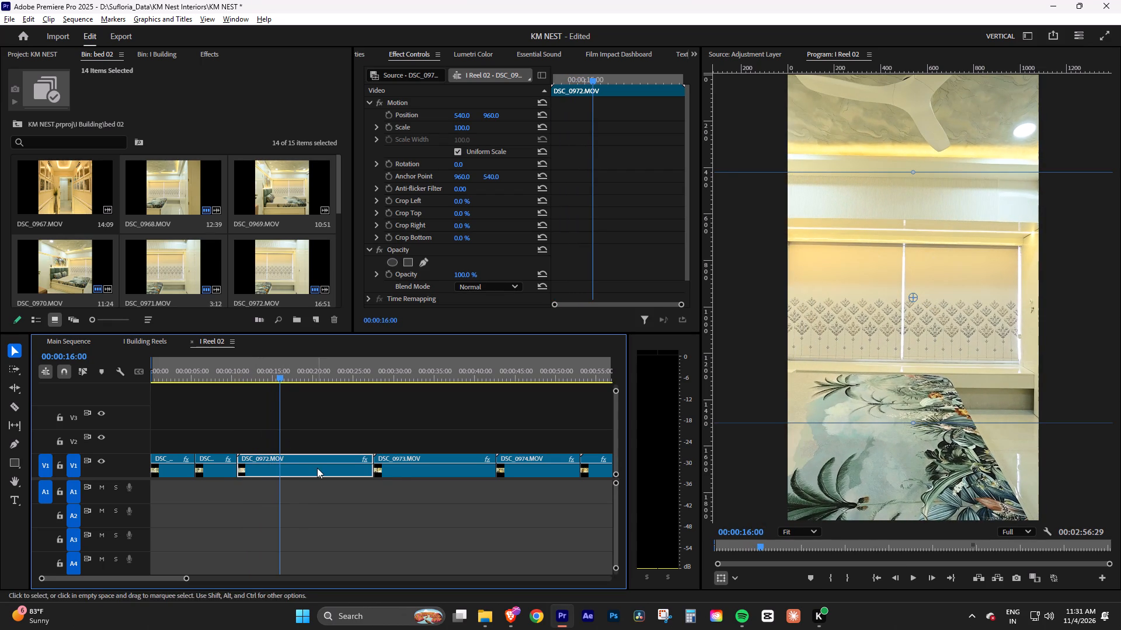
left_click(317, 468)
key("Delete")
right_click(304, 461)
left_click(314, 466)
left_click(271, 434)
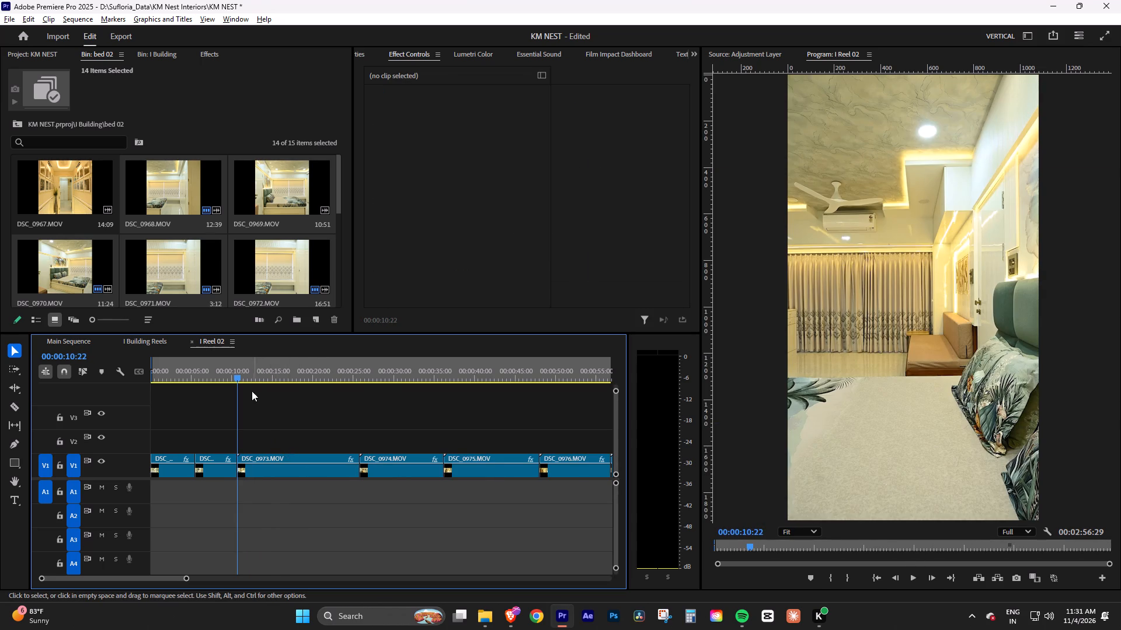
Preview the opening of DSC_0973.MOV and split it at 00:00:13:13.
key("space")
key("space")
left_click_drag(247, 374, 259, 375)
key("space")
key("space")
left_click_drag(262, 374, 242, 376)
left_click(300, 413)
key("space")
left_click(301, 472)
key("space")
left_click(301, 431)
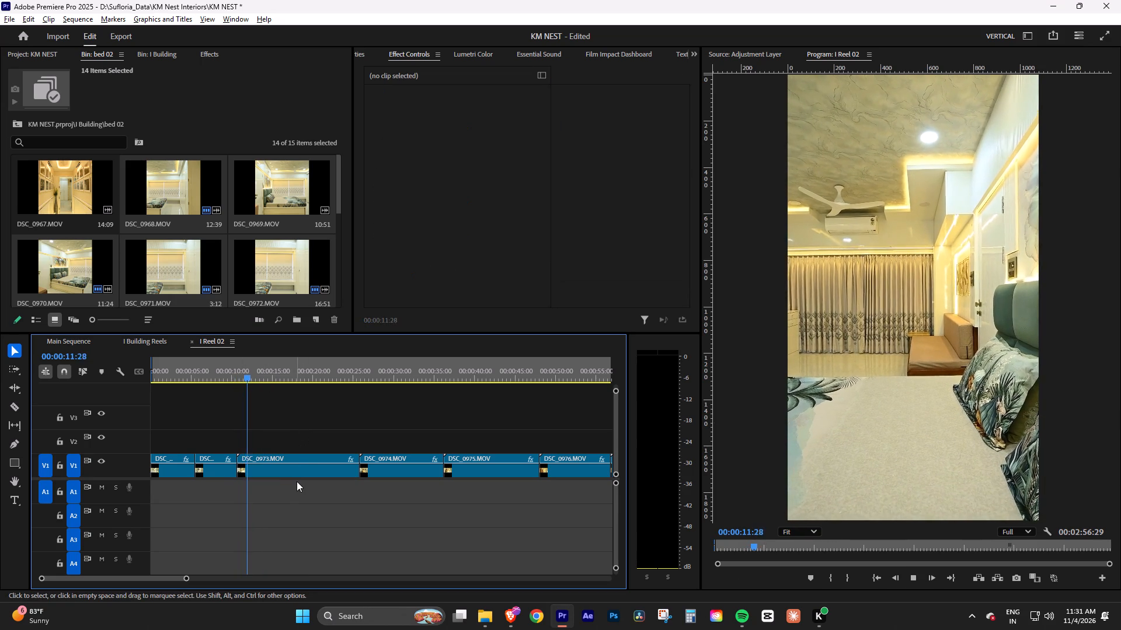
key("space")
left_click(309, 463)
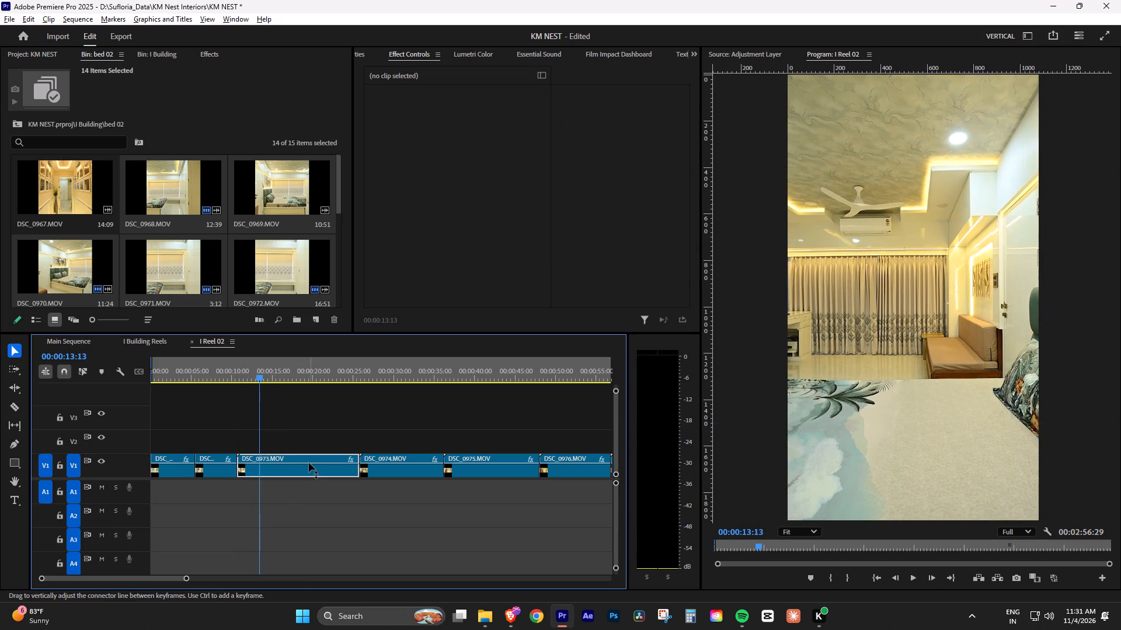
key("ctrl+k")
Delete the part of DSC_0973.MOV before the cut and close the gap after DSC_0970.MOV.
key("Delete")
left_click(248, 470)
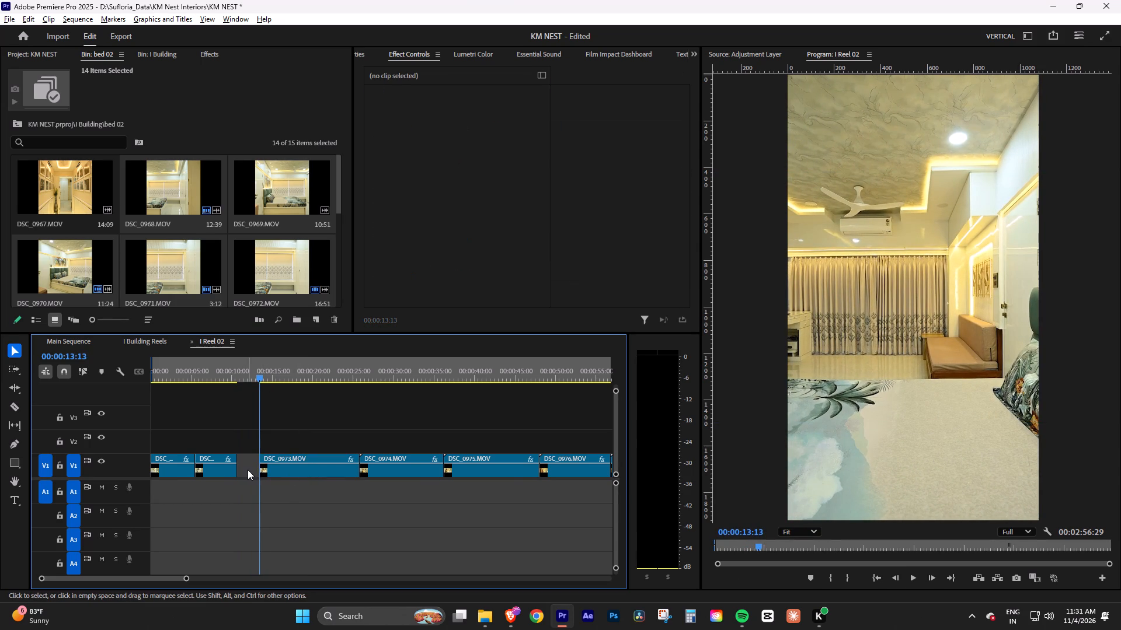
right_click(248, 470)
left_click(256, 478)
Preview DSC_0973.MOV, split it at 00:00:17:13, delete the part after the cut and close the gap.
left_click(276, 472)
key("space")
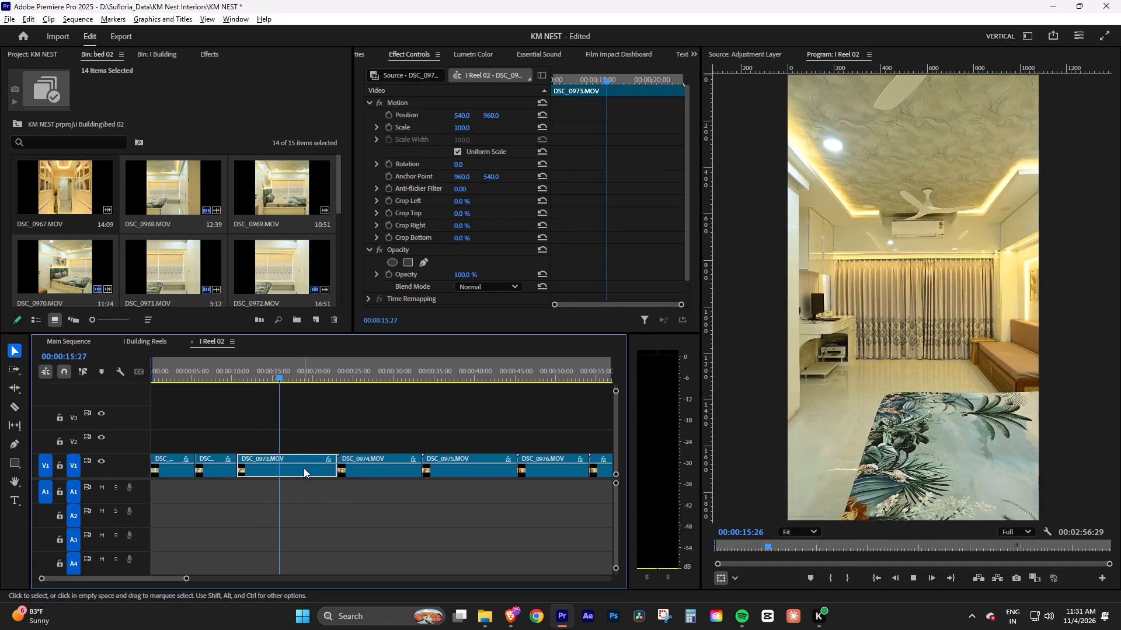
key("space")
left_click(318, 467)
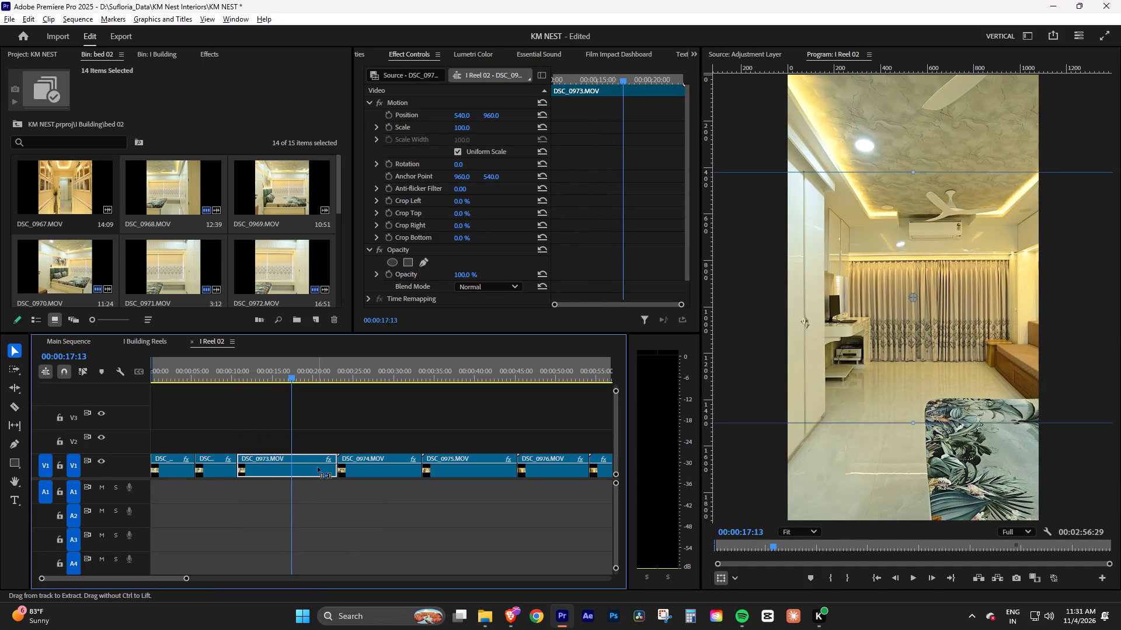
key("ctrl+k")
left_click(318, 467)
key("Delete")
right_click(318, 465)
double_click(329, 471)
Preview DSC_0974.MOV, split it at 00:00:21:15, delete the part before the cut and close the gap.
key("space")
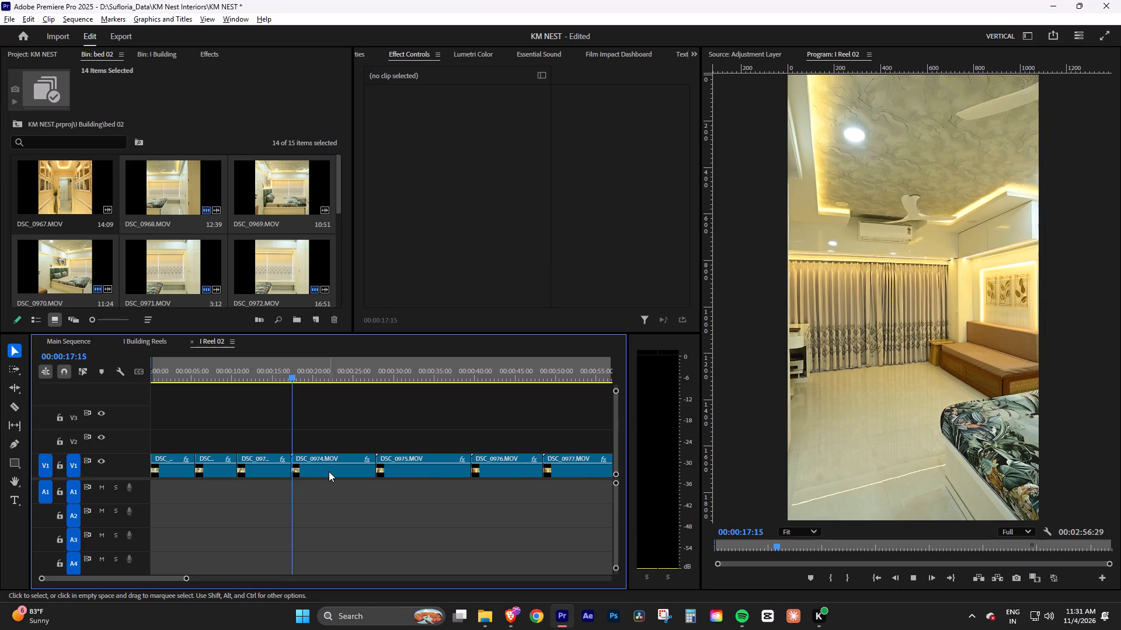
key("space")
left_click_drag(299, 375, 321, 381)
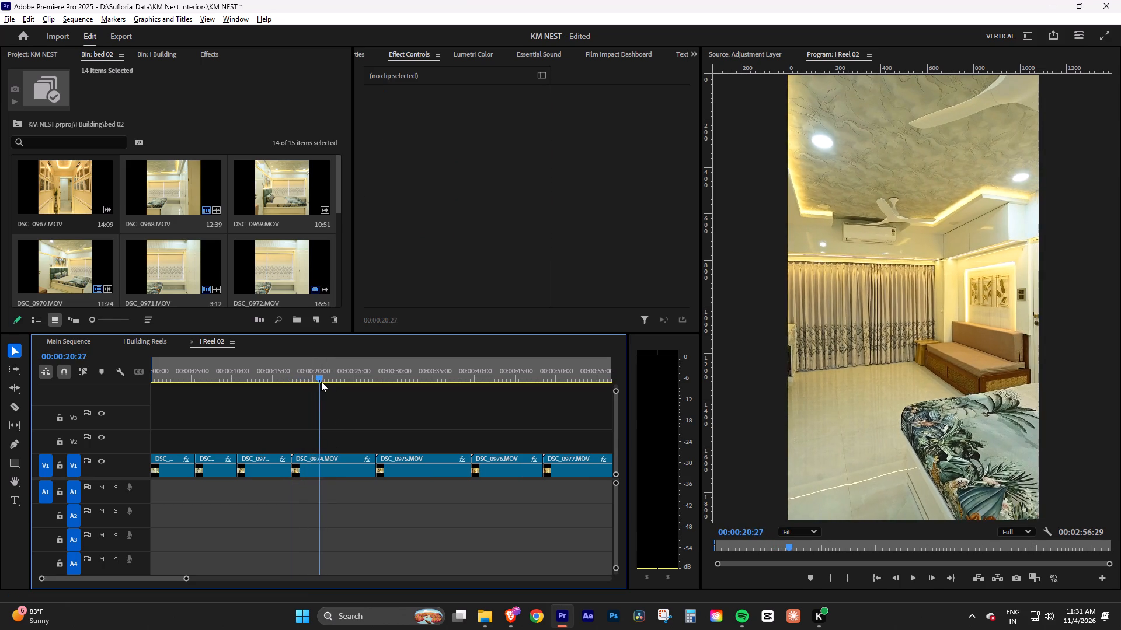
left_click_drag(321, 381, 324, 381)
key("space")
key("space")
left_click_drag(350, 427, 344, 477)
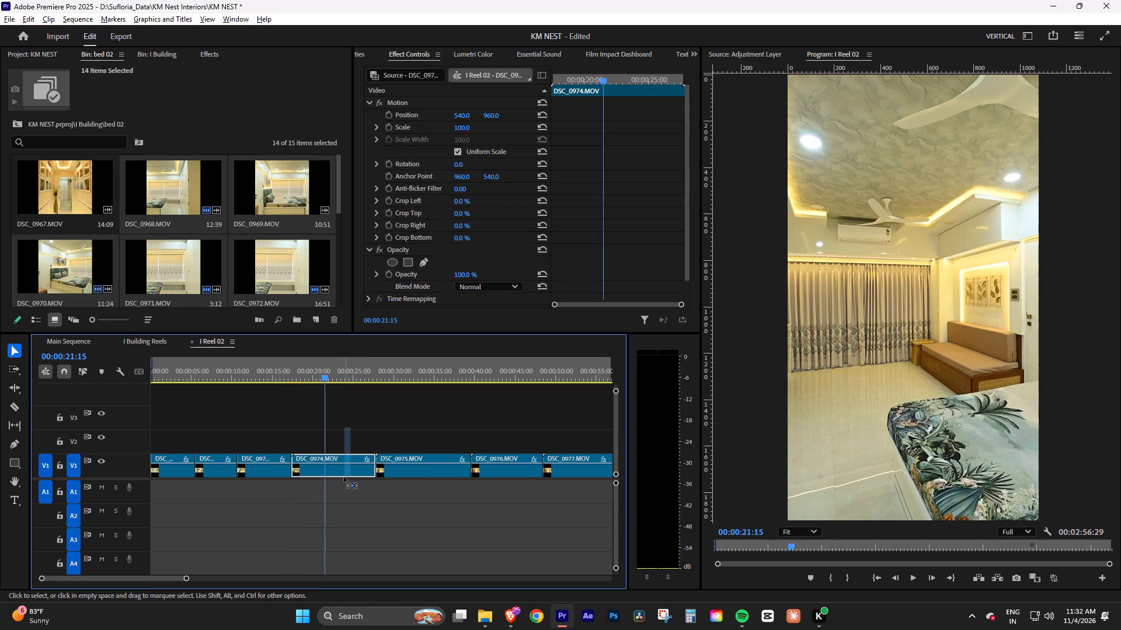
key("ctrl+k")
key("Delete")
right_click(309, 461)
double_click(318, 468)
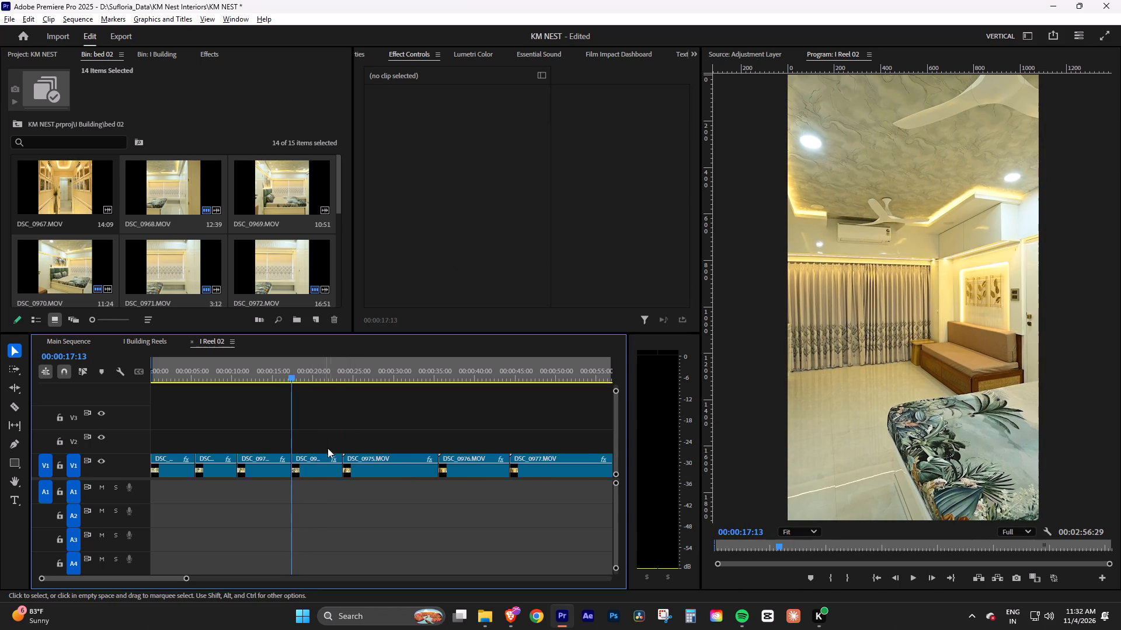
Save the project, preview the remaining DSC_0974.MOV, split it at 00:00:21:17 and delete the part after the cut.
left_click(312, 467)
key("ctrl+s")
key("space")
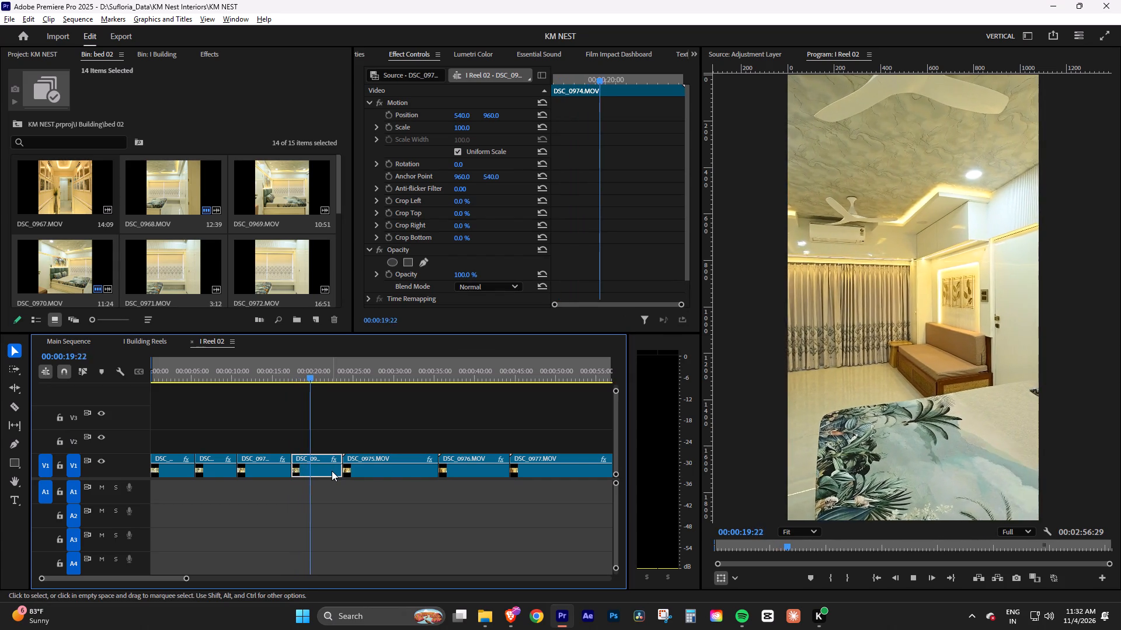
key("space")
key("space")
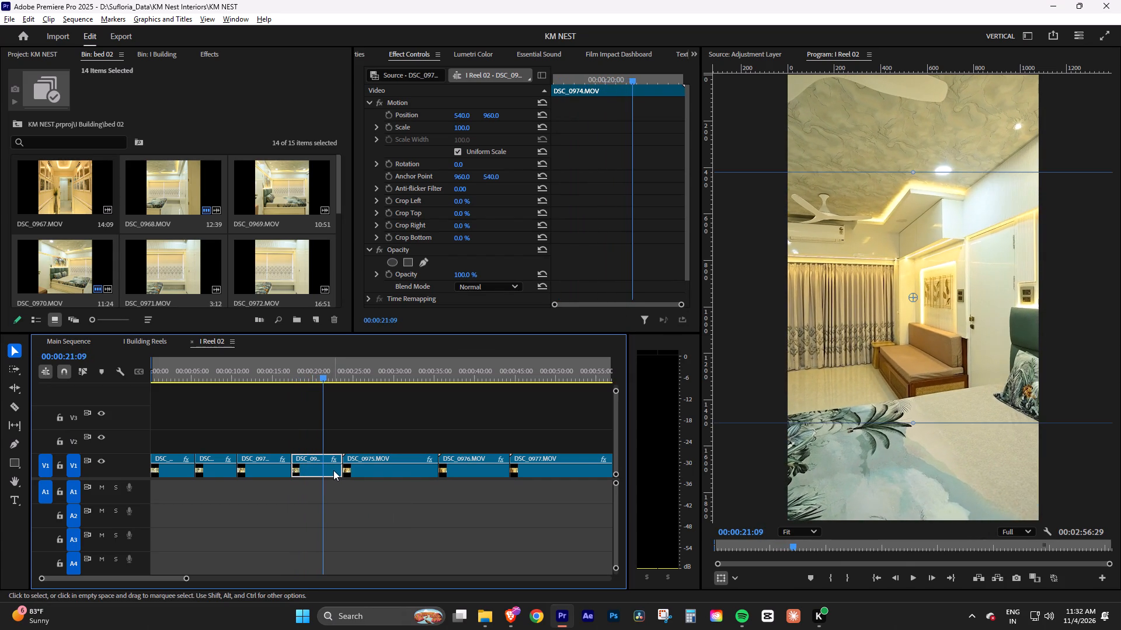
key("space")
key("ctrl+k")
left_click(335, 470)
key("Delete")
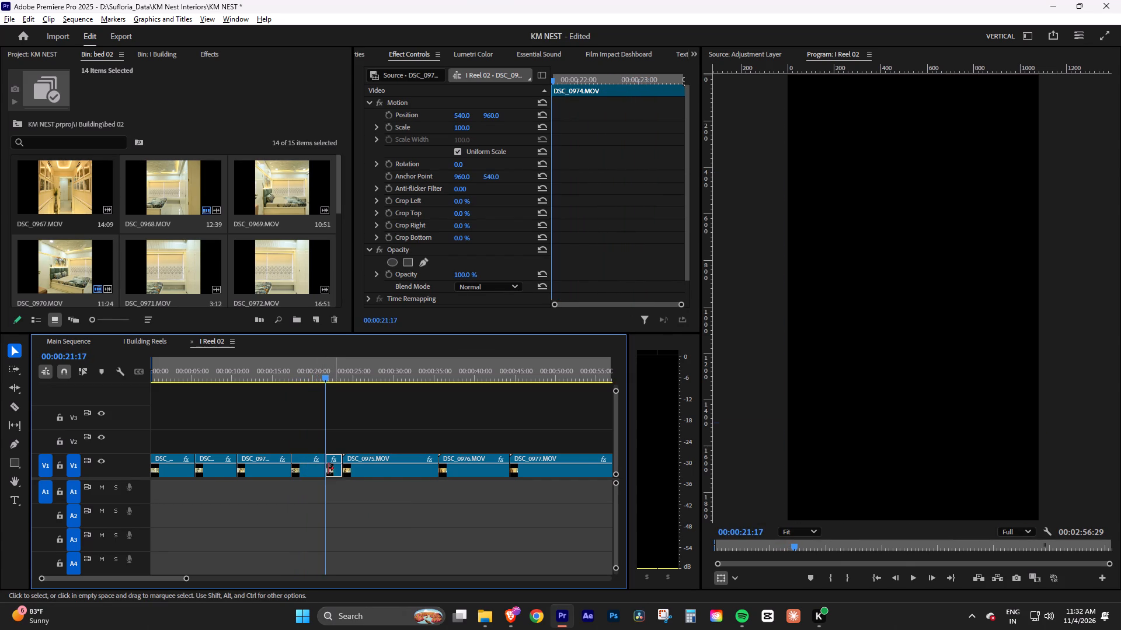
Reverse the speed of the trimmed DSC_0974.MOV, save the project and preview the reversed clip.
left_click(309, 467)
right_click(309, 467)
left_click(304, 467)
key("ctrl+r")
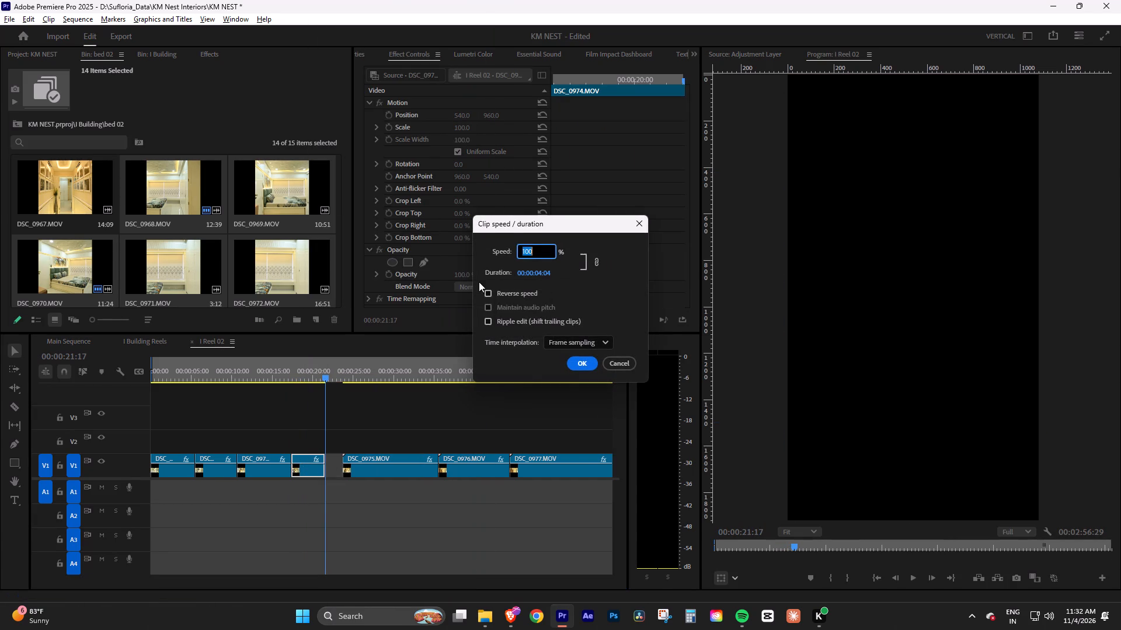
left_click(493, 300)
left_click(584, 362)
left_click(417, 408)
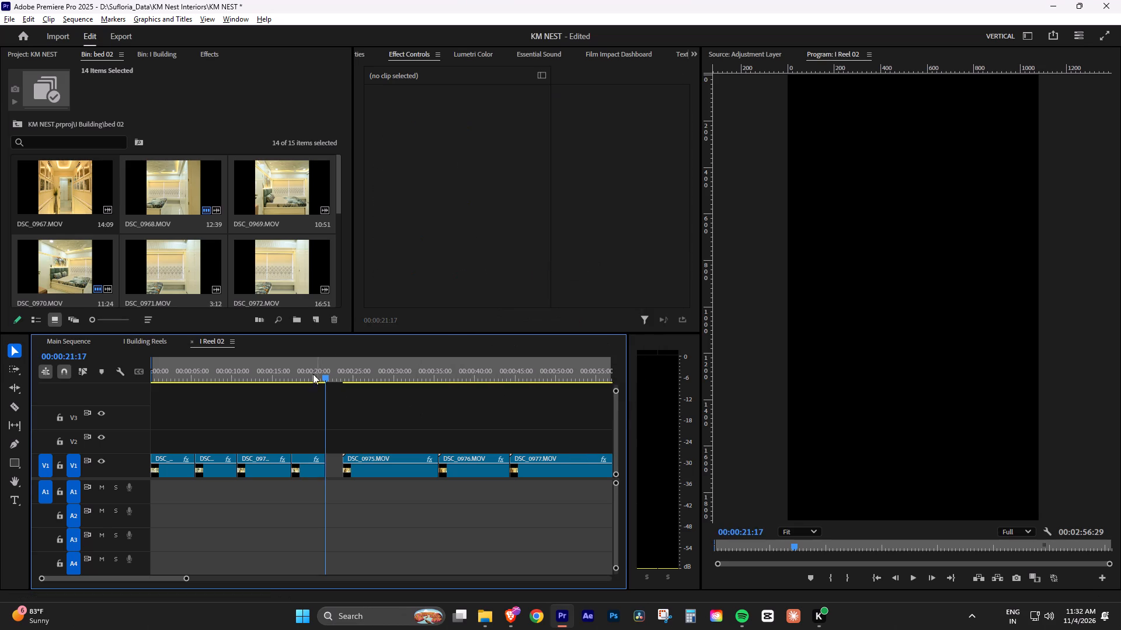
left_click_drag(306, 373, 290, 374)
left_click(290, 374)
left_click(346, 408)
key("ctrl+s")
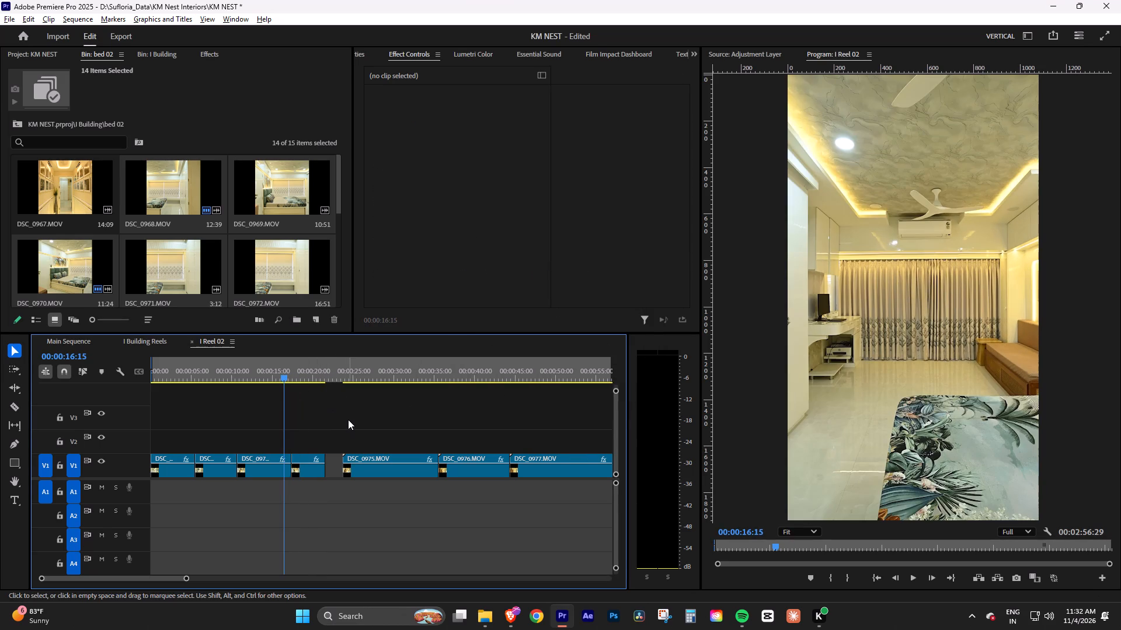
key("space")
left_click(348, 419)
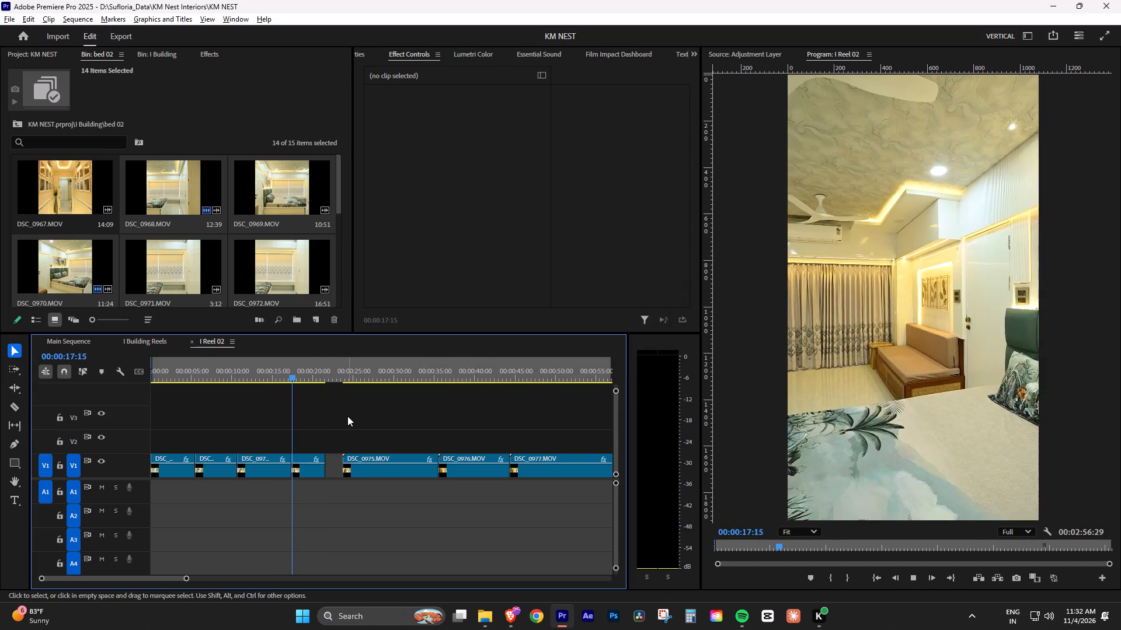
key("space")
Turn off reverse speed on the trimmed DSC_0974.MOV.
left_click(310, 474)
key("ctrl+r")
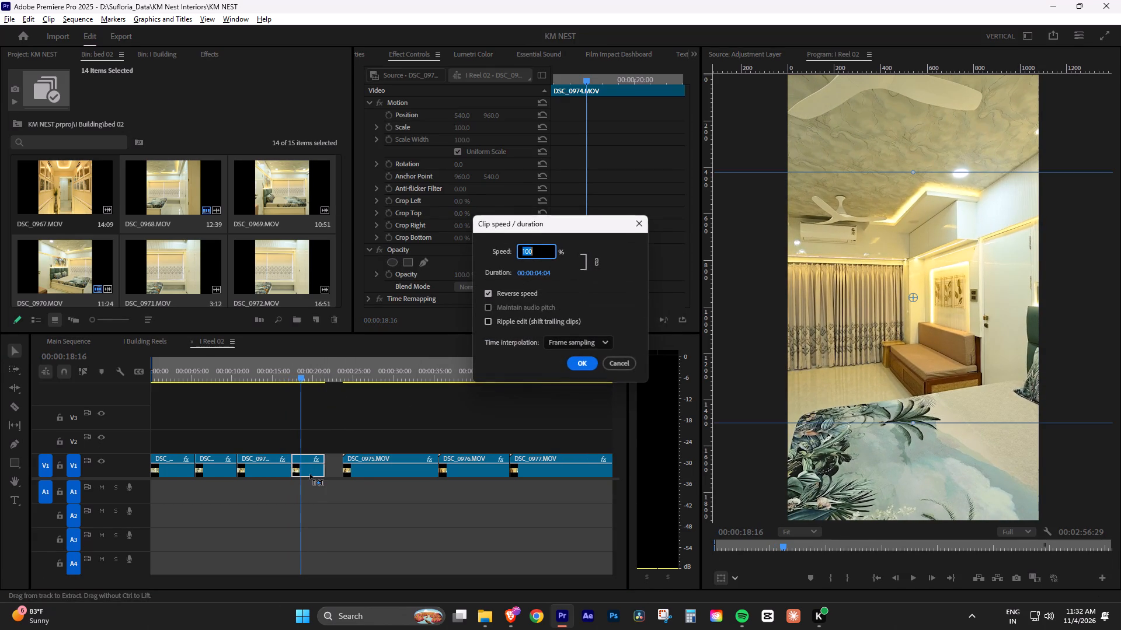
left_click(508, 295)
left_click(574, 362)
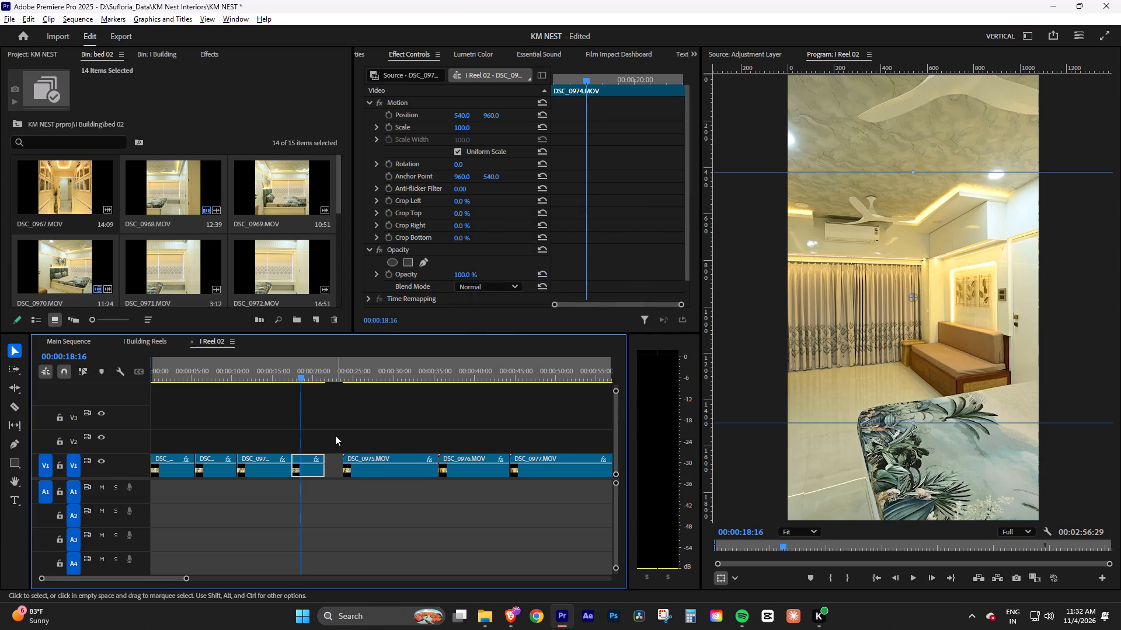
Preview the trimmed DSC_0974.MOV from its start, delete the whole clip and close the gap before DSC_0975.MOV.
left_click(332, 435)
left_click(290, 372)
key("space")
left_click(332, 411)
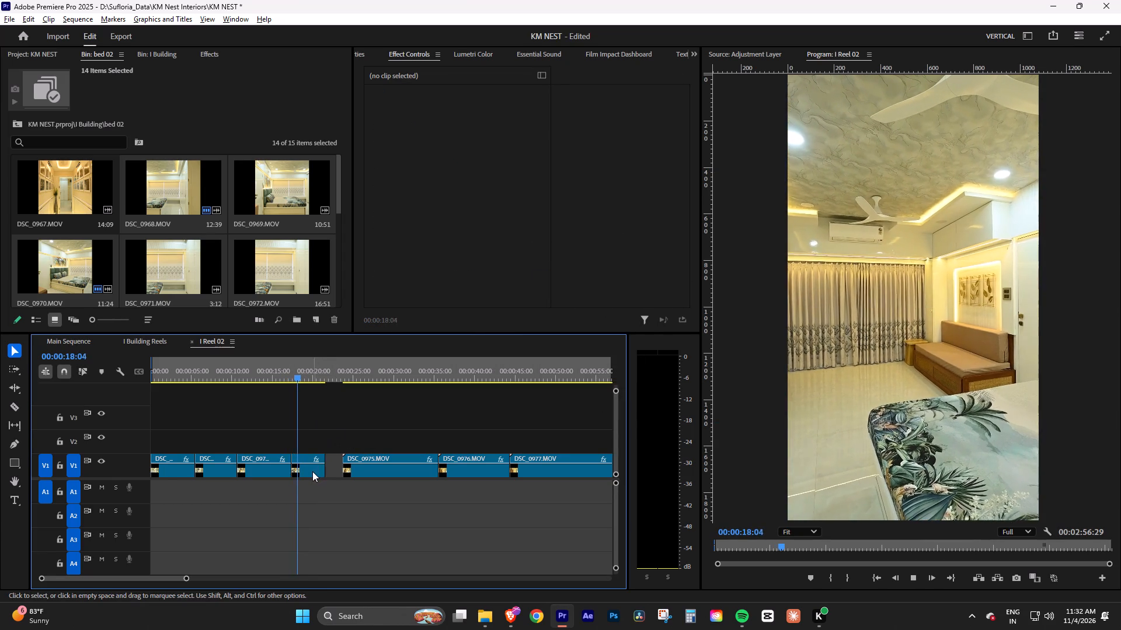
key("space")
left_click(312, 471)
key("Delete")
right_click(312, 464)
left_click(339, 471)
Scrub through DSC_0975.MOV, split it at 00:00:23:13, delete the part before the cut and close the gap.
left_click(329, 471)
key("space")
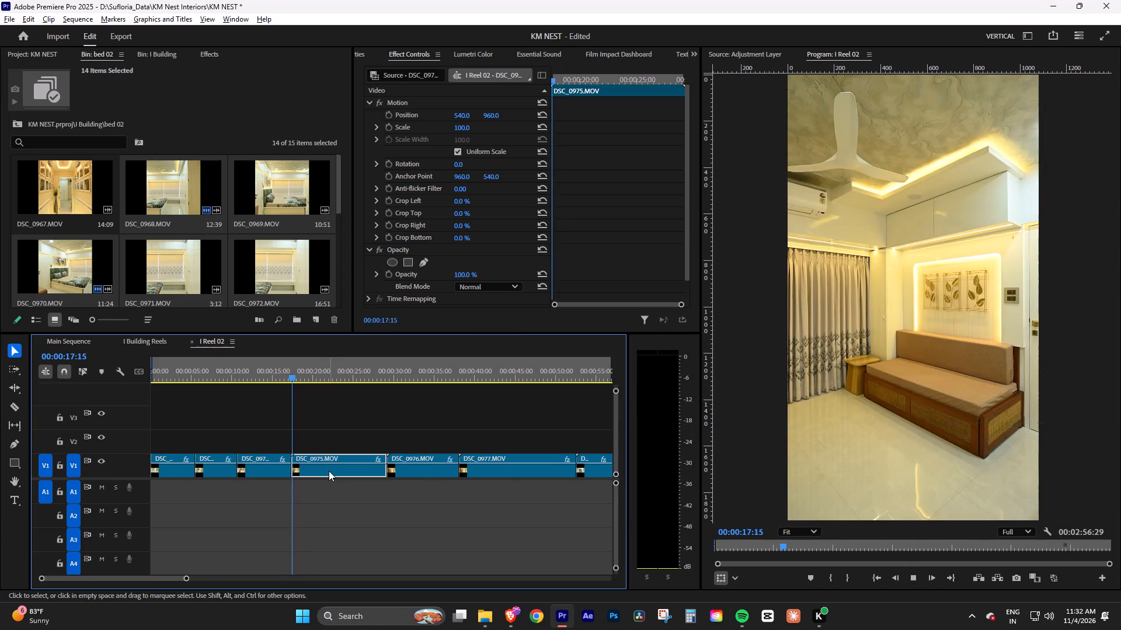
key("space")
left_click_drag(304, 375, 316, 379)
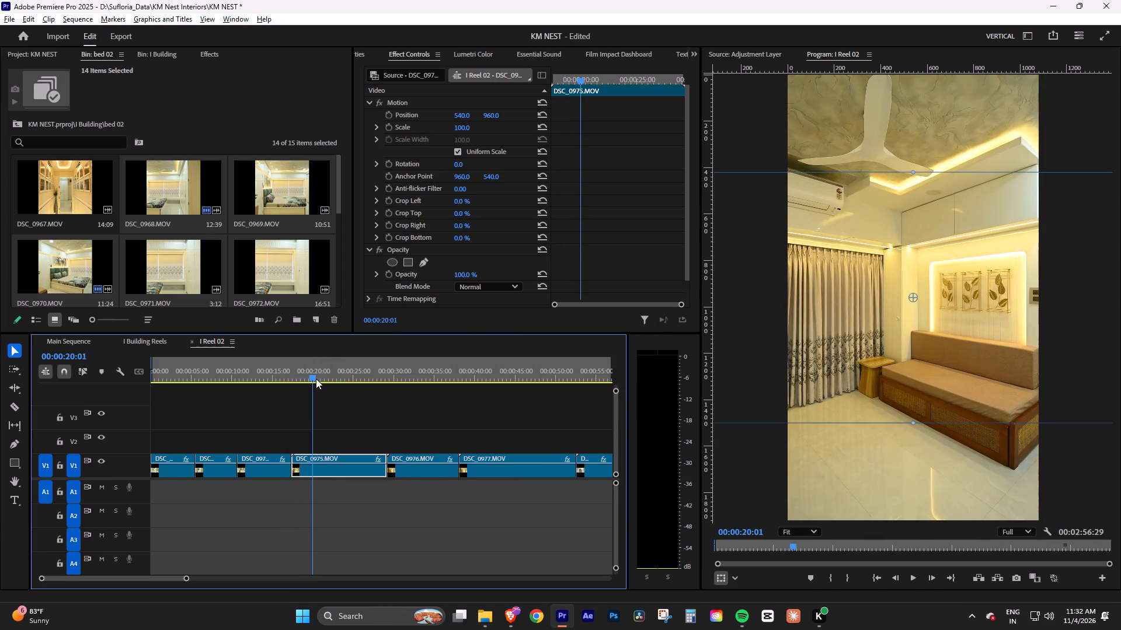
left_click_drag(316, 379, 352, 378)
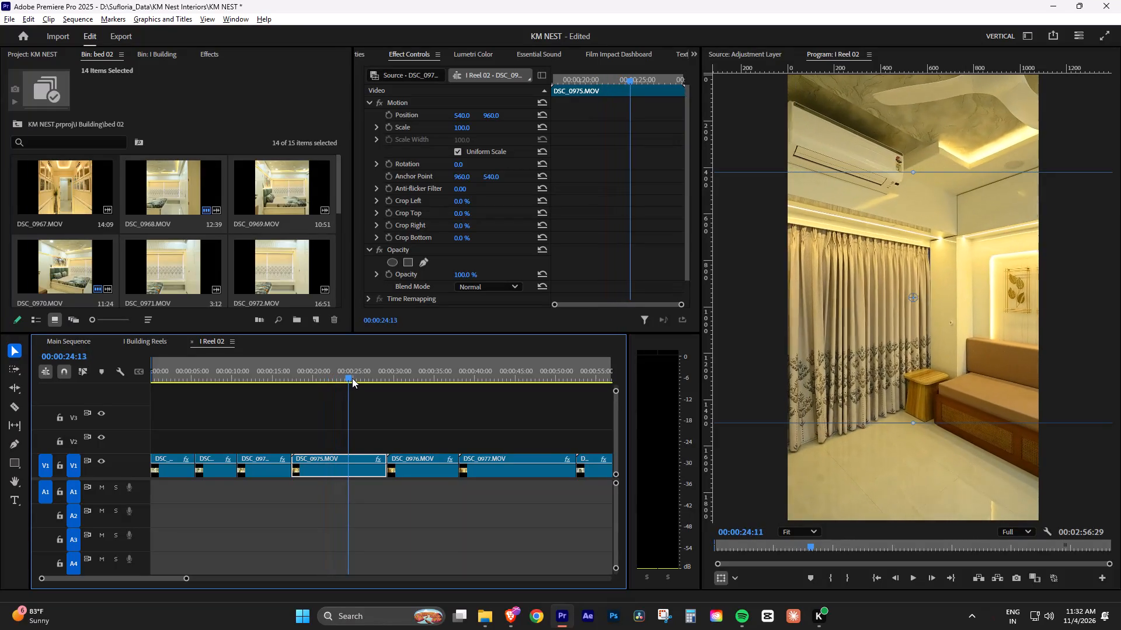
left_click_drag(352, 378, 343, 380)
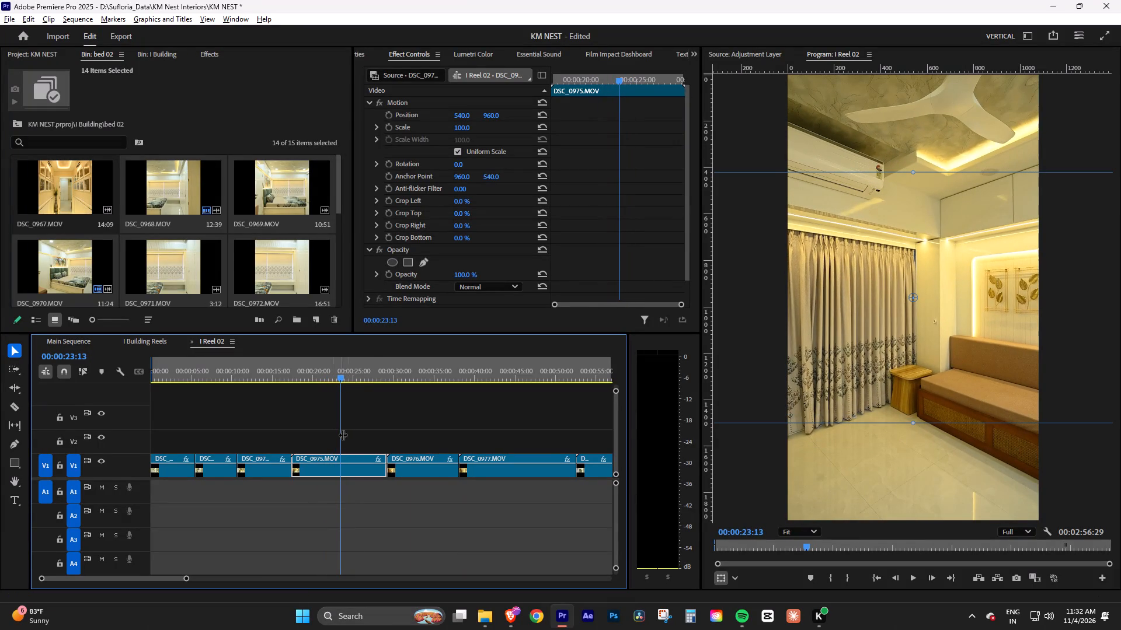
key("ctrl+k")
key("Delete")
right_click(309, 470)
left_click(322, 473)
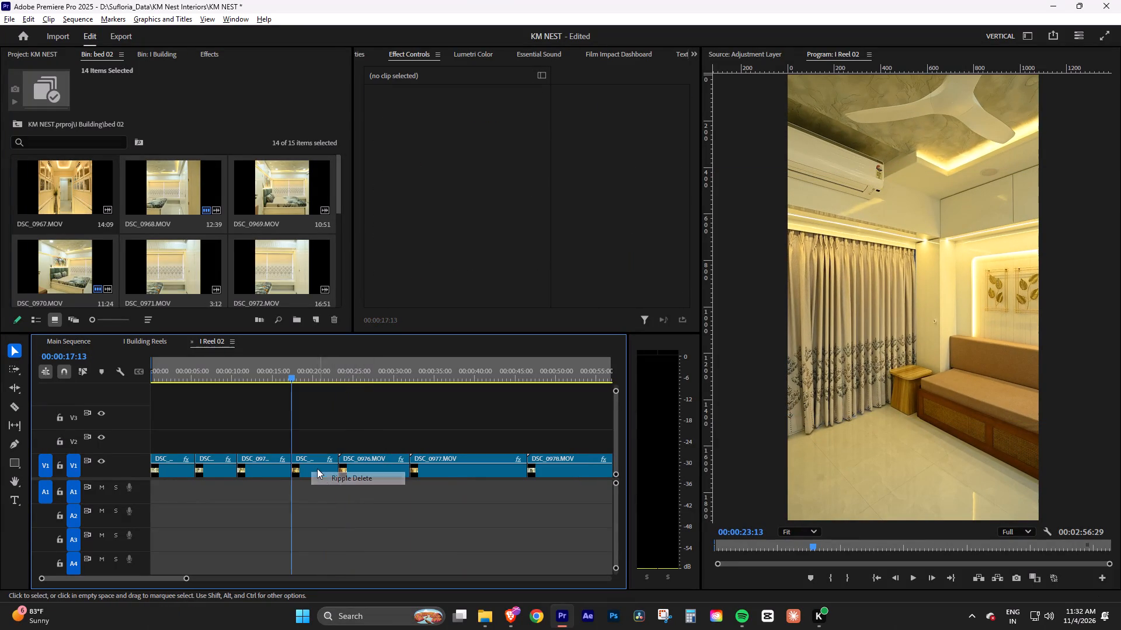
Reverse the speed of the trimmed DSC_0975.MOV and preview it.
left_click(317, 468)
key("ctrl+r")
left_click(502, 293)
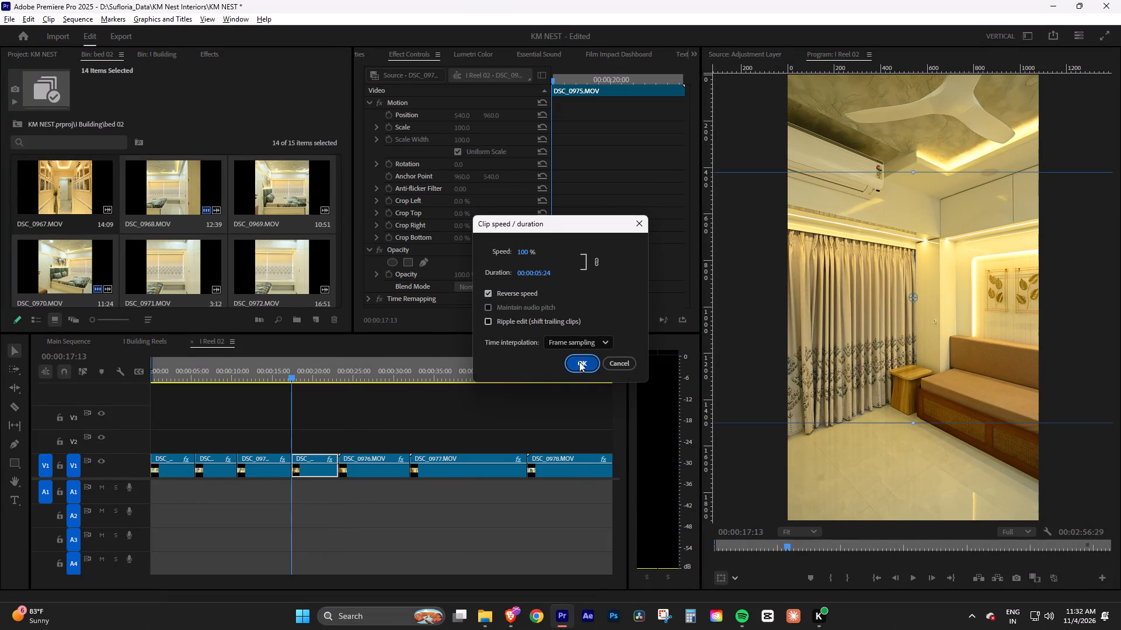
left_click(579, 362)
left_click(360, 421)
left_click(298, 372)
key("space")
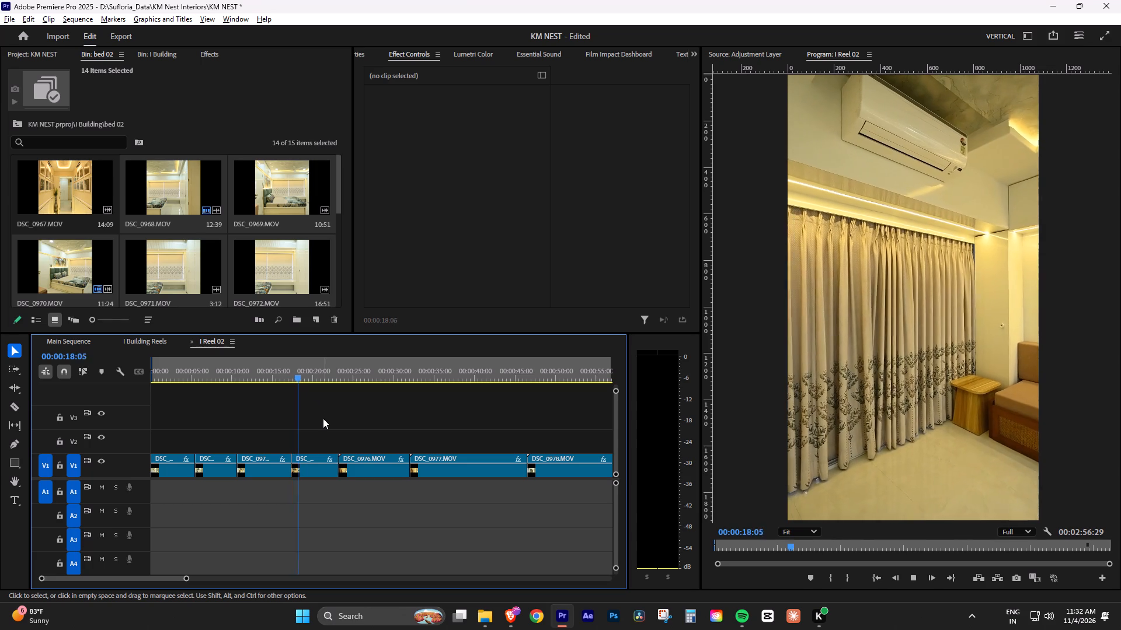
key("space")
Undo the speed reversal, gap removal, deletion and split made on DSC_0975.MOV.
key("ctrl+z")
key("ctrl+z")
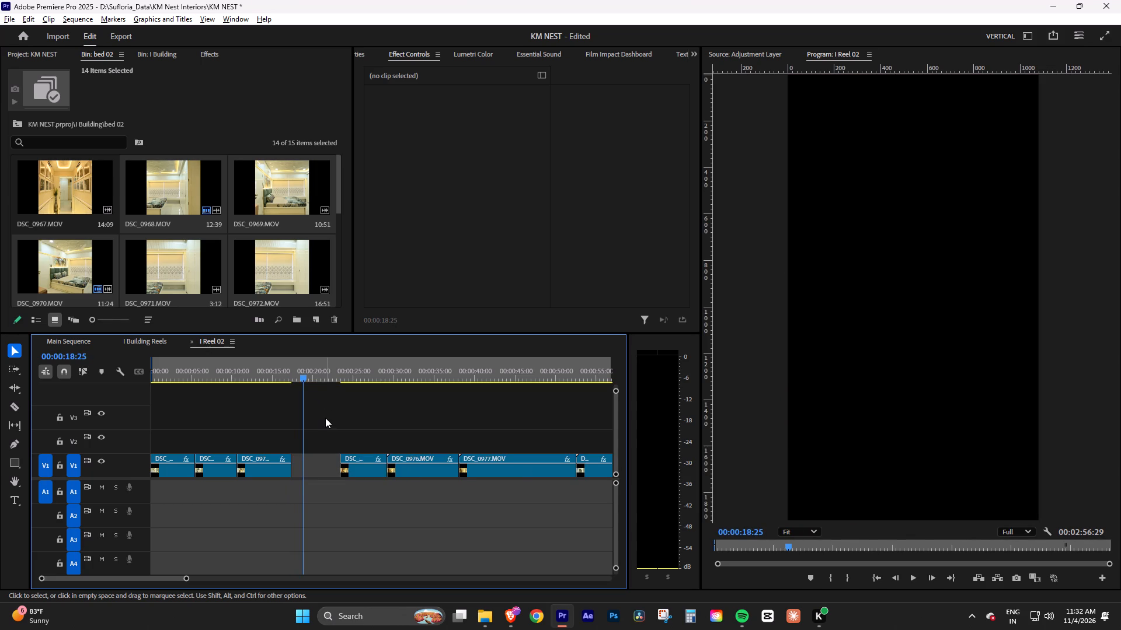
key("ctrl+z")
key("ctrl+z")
Preview the opening of DSC_0975.MOV, split it at 00:00:19:22, delete the part before the cut and close the gap.
left_click_drag(302, 374, 297, 374)
key("space")
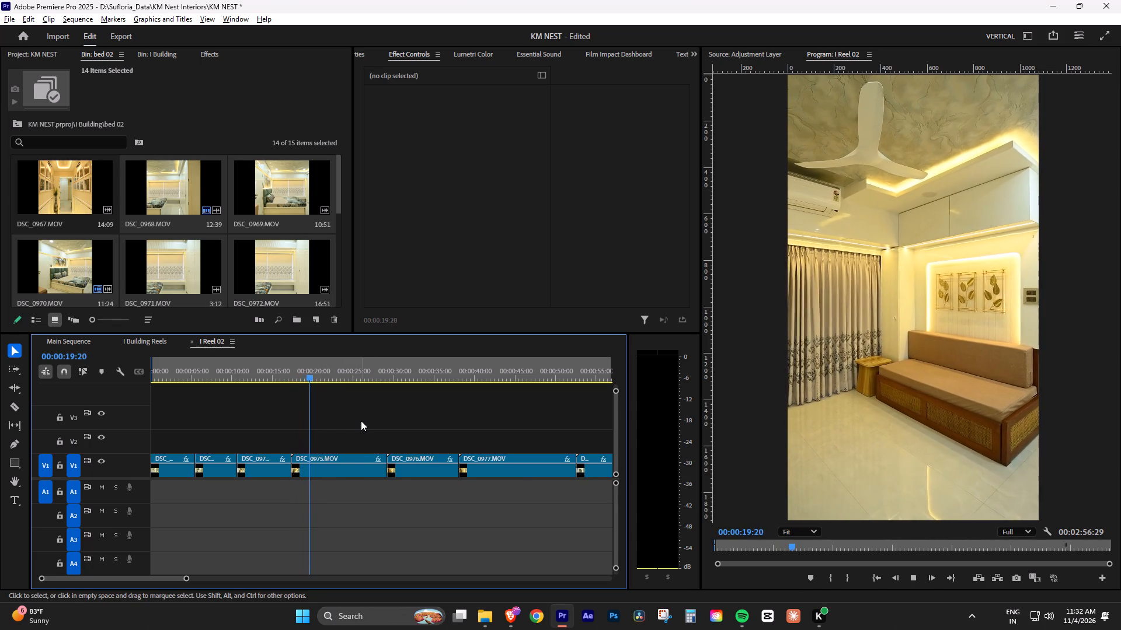
key("space")
left_click(342, 464)
key("ctrl+k")
key("Delete")
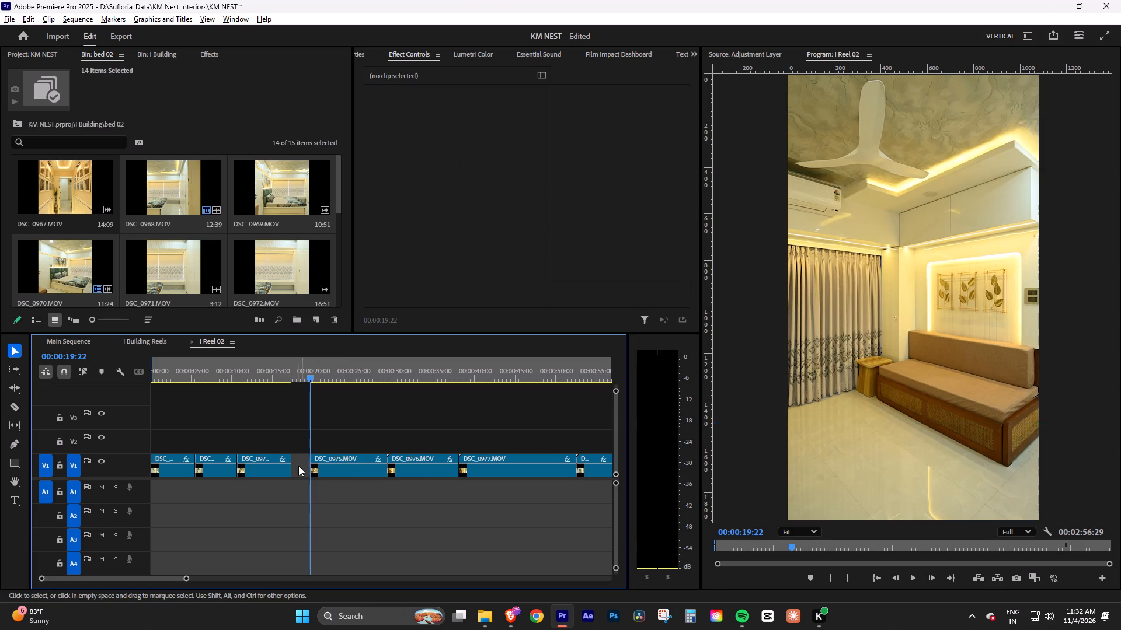
left_click(296, 466)
right_click(296, 466)
left_click(302, 457)
right_click(302, 466)
left_click(316, 472)
Preview the remaining DSC_0975.MOV, split it at 00:00:22:22 and delete the part after the cut.
left_click(322, 467)
key("space")
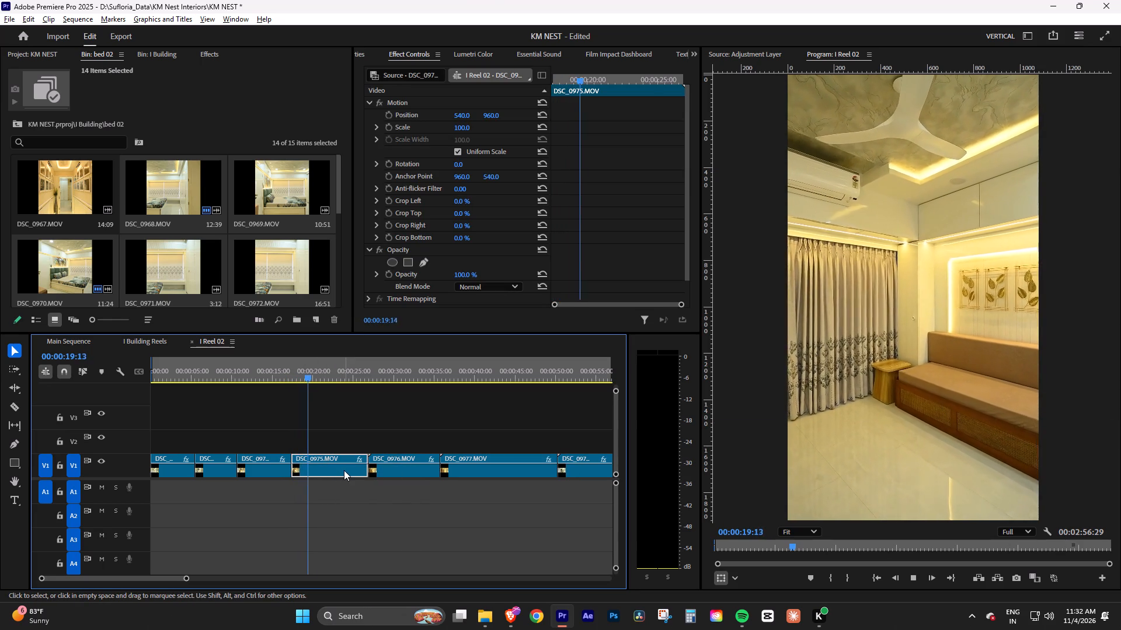
key("space")
key("space")
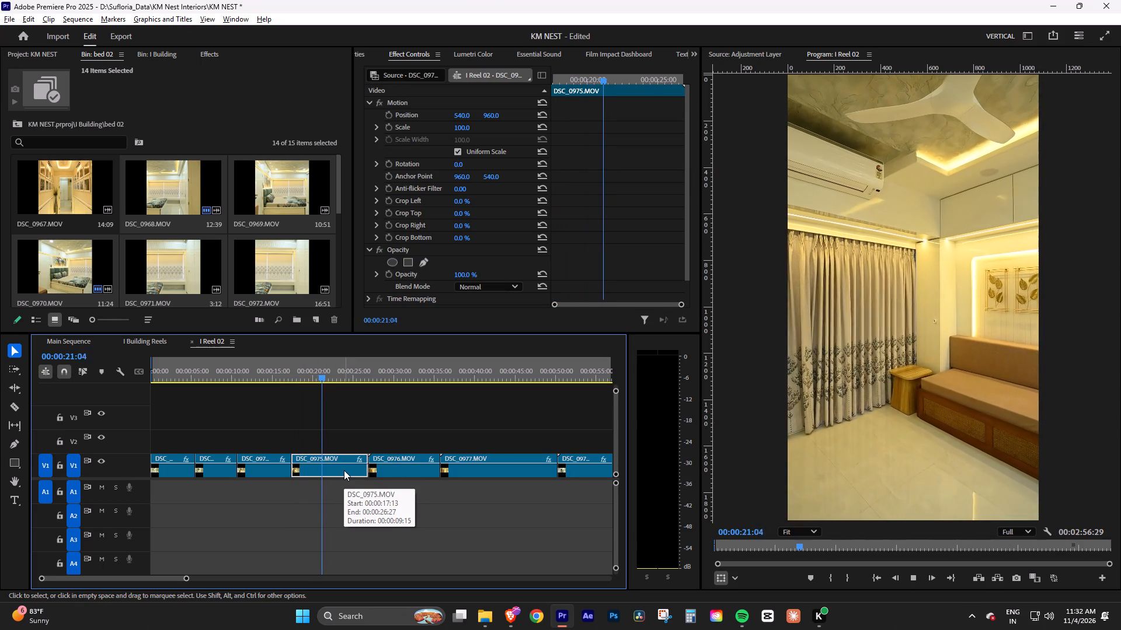
key("space")
key("space")
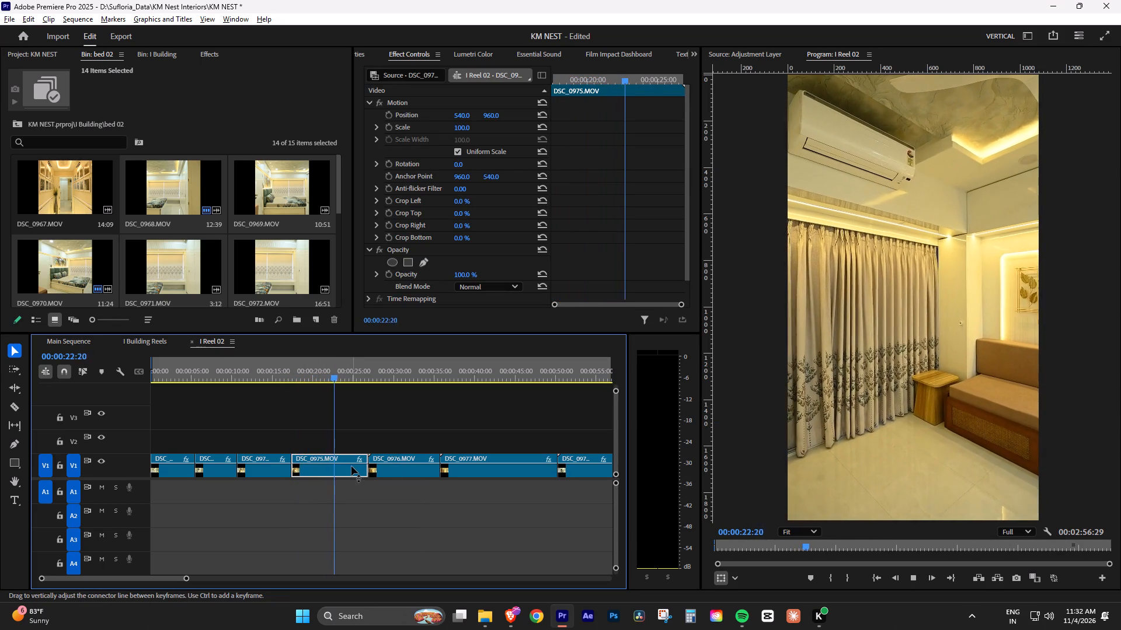
key("space")
left_click(351, 466)
key("ctrl+k")
left_click(351, 466)
key("Delete")
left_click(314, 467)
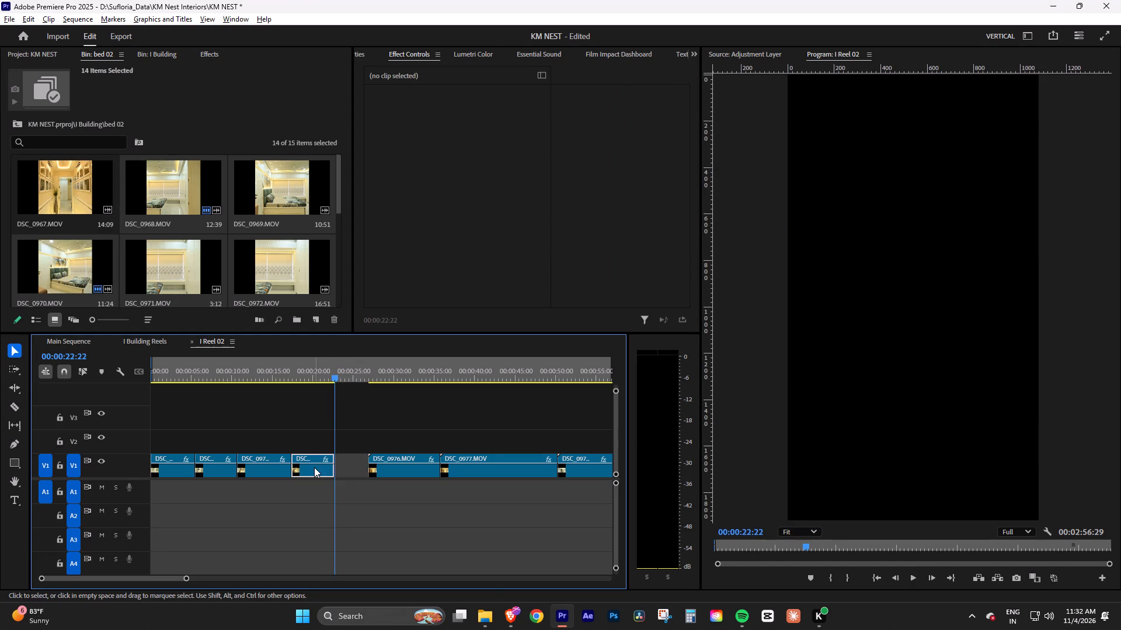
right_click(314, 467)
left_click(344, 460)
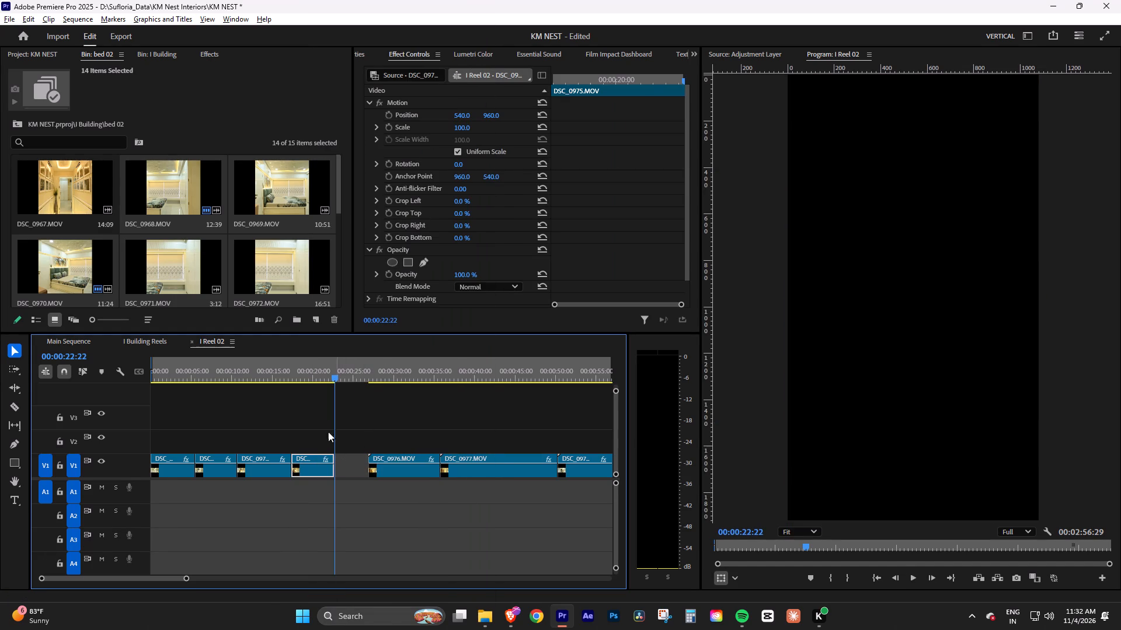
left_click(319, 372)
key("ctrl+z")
Reverse the speed of the trimmed DSC_0975.MOV and preview it from its start.
right_click(312, 470)
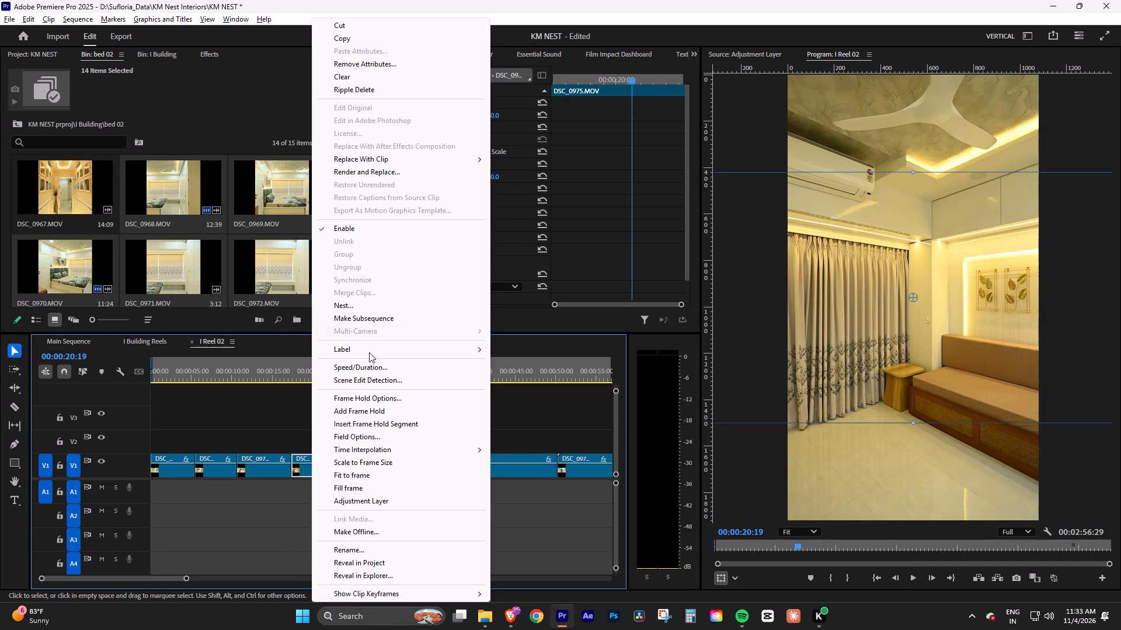
left_click(302, 468)
key("ctrl+r")
left_click(514, 297)
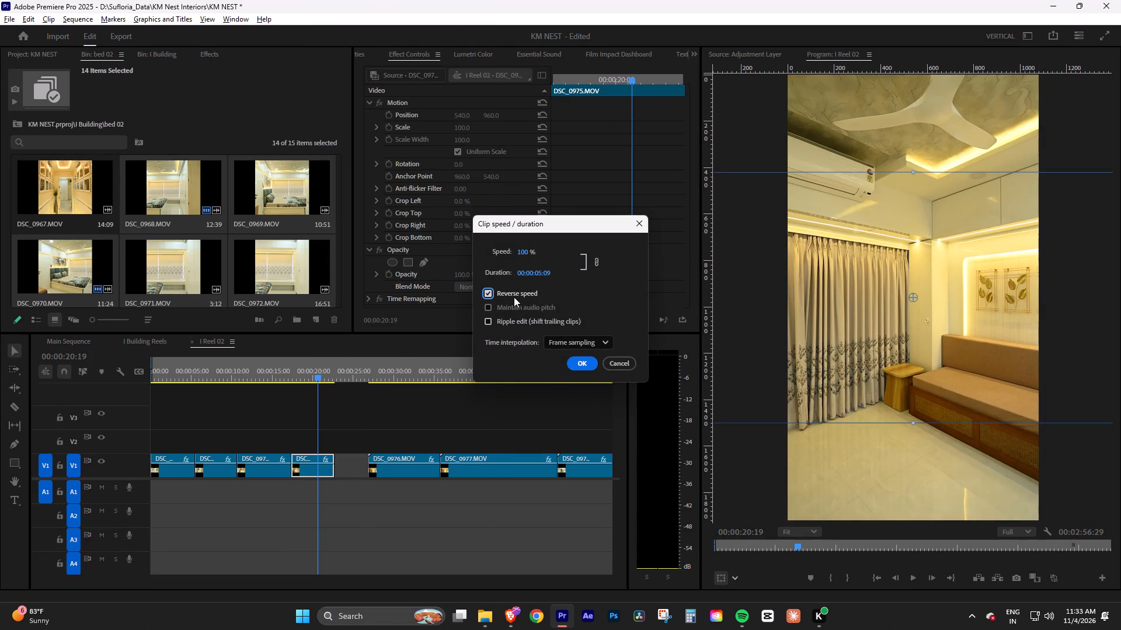
left_click(576, 359)
left_click(360, 415)
left_click_drag(313, 379, 297, 379)
key("space")
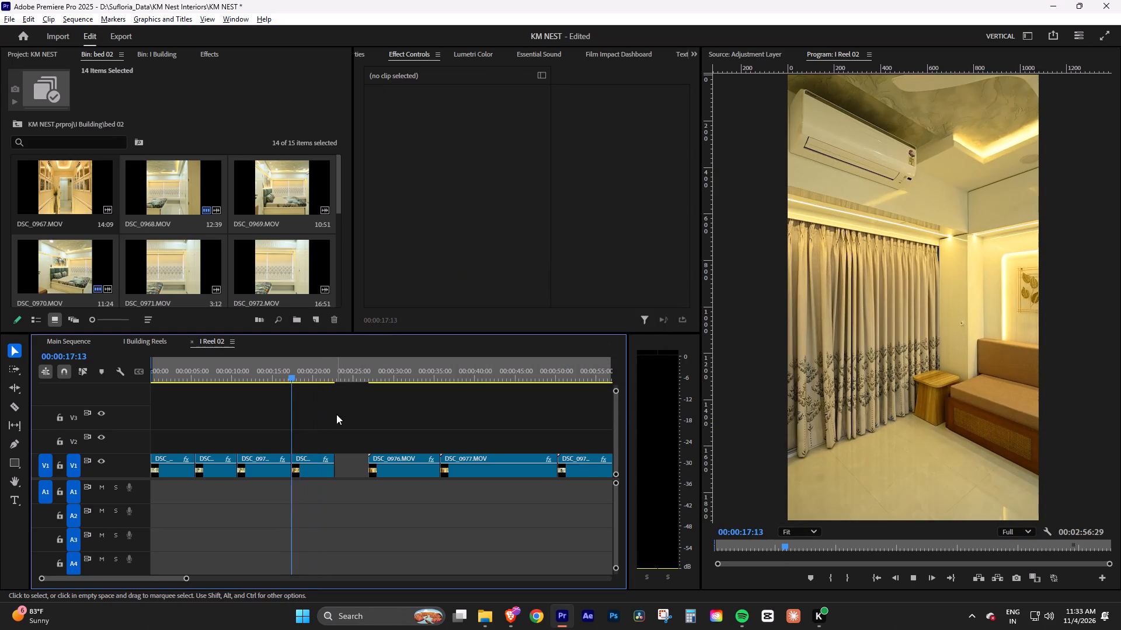
left_click(336, 414)
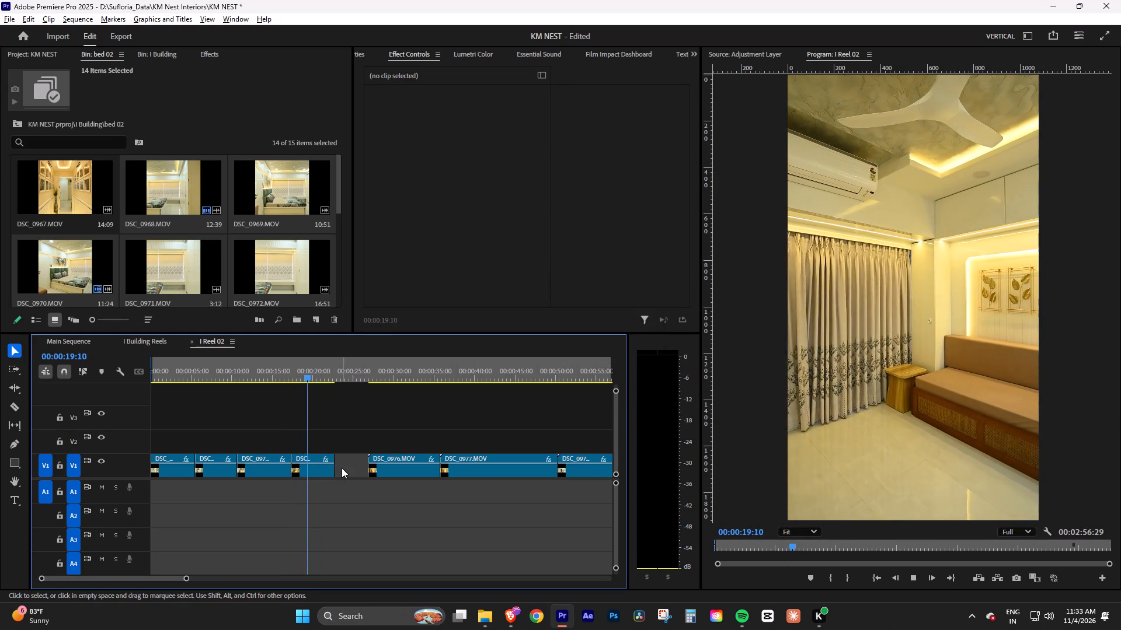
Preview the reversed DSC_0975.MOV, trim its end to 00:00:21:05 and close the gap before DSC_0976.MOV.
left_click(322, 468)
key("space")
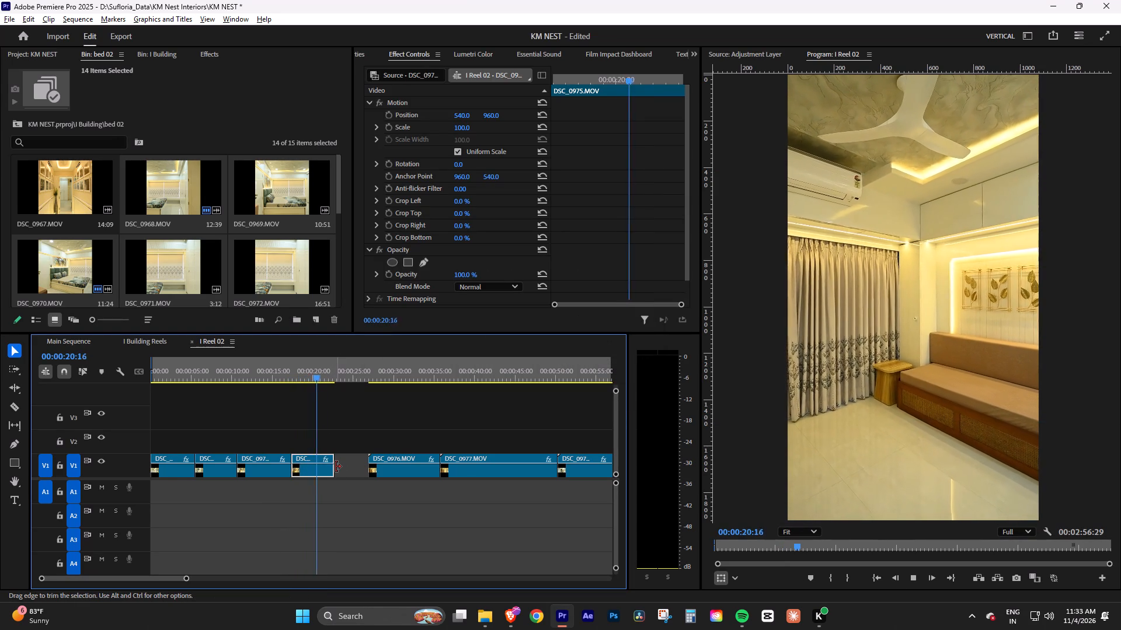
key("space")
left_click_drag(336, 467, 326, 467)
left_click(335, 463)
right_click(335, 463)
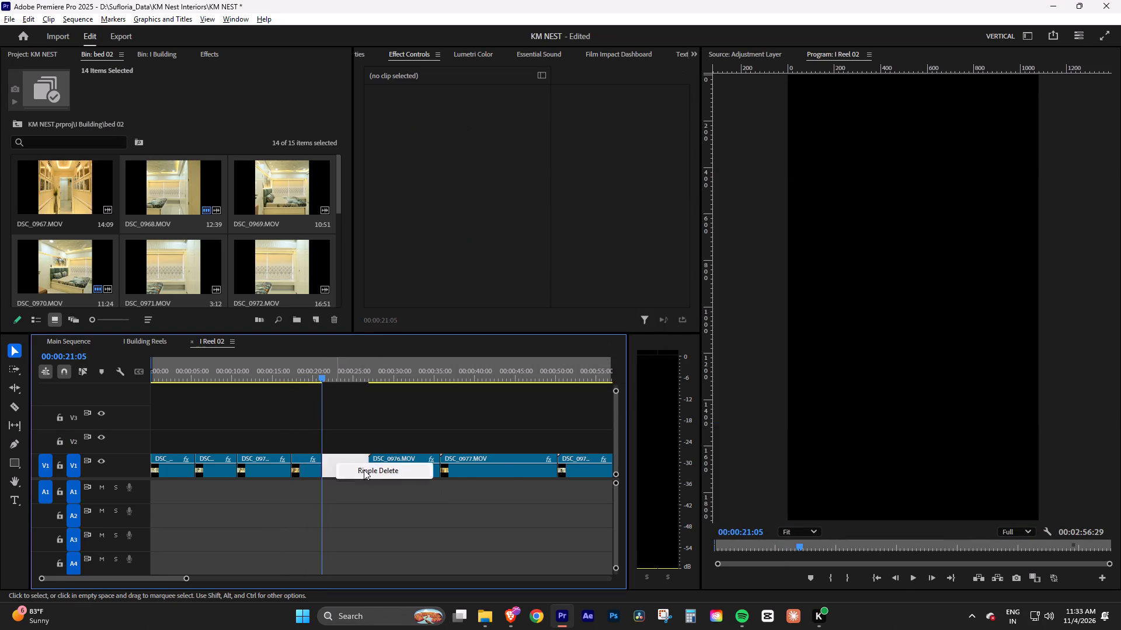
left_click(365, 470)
Preview the opening of DSC_0976.MOV, split it at 00:00:24:06 and delete the part before the cut.
left_click(367, 435)
key("space")
key("space")
left_click_drag(327, 374, 343, 380)
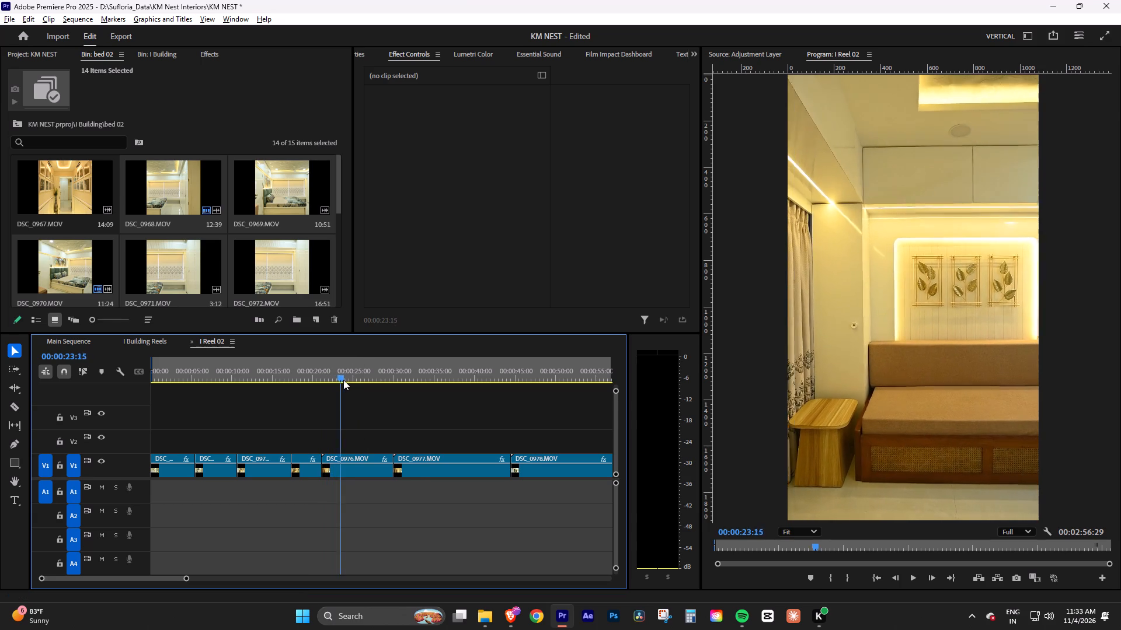
left_click_drag(343, 380, 344, 380)
key("space")
key("space")
left_click_drag(356, 433, 357, 471)
key("ctrl+k")
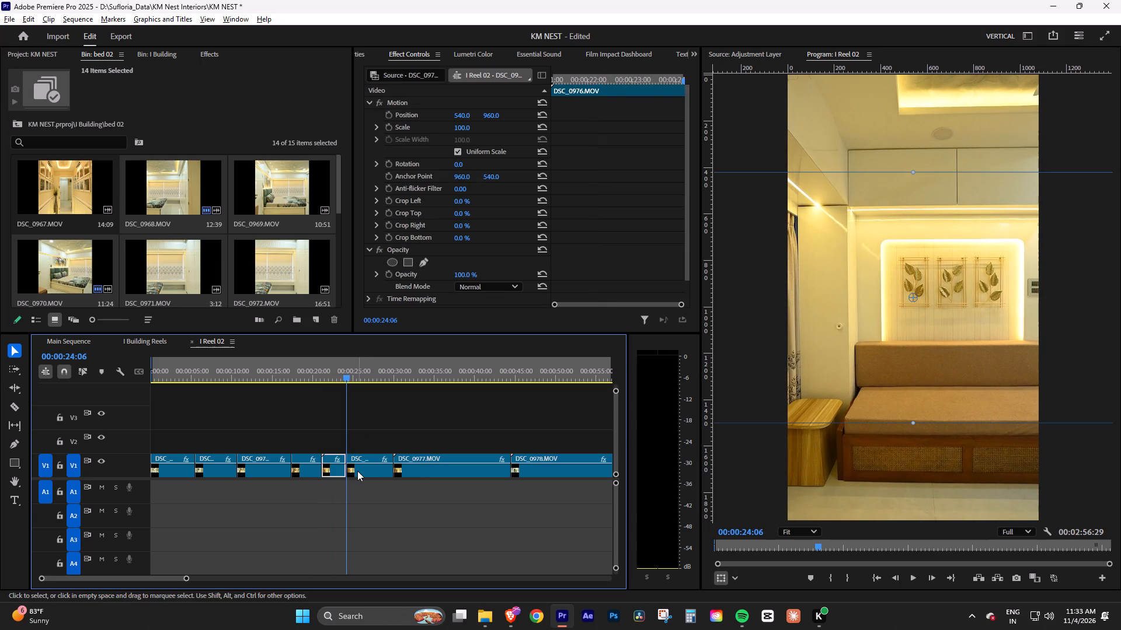
key("Delete")
Delete the DSC_0975.MOV clip and close the gap before the remaining DSC_0976.MOV.
left_click_drag(326, 436, 298, 466)
key("Delete")
right_click(316, 464)
left_click(335, 472)
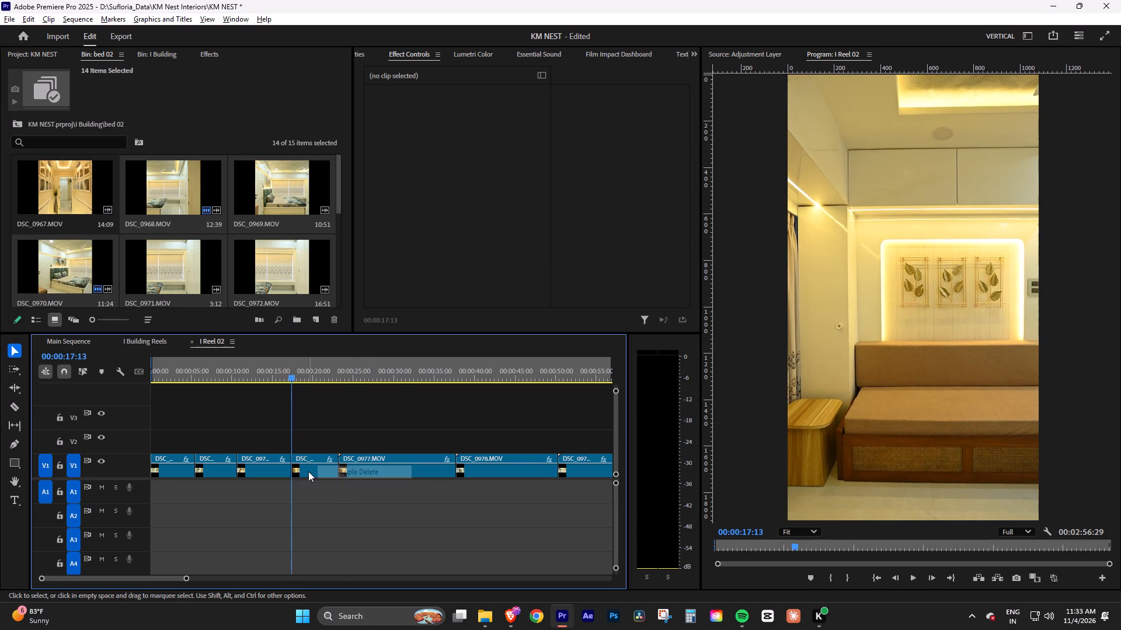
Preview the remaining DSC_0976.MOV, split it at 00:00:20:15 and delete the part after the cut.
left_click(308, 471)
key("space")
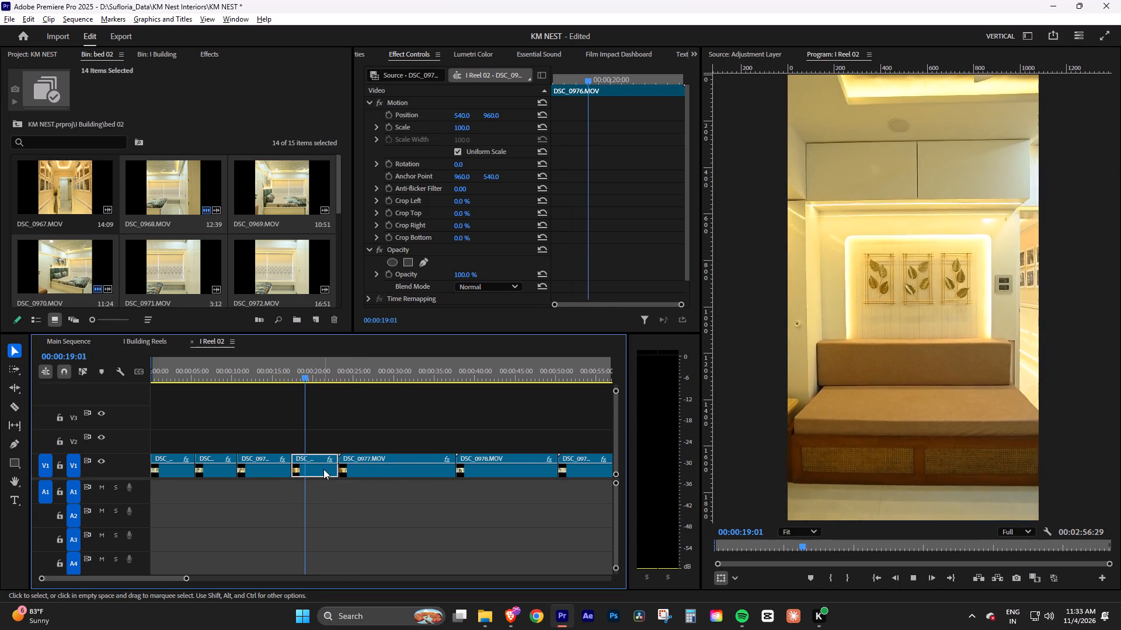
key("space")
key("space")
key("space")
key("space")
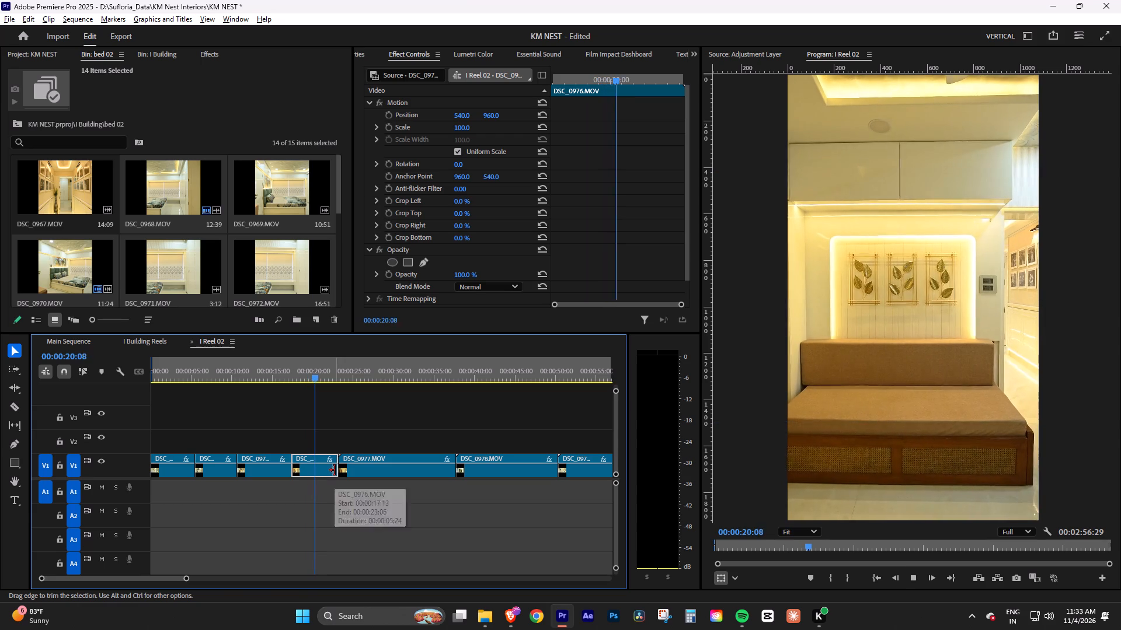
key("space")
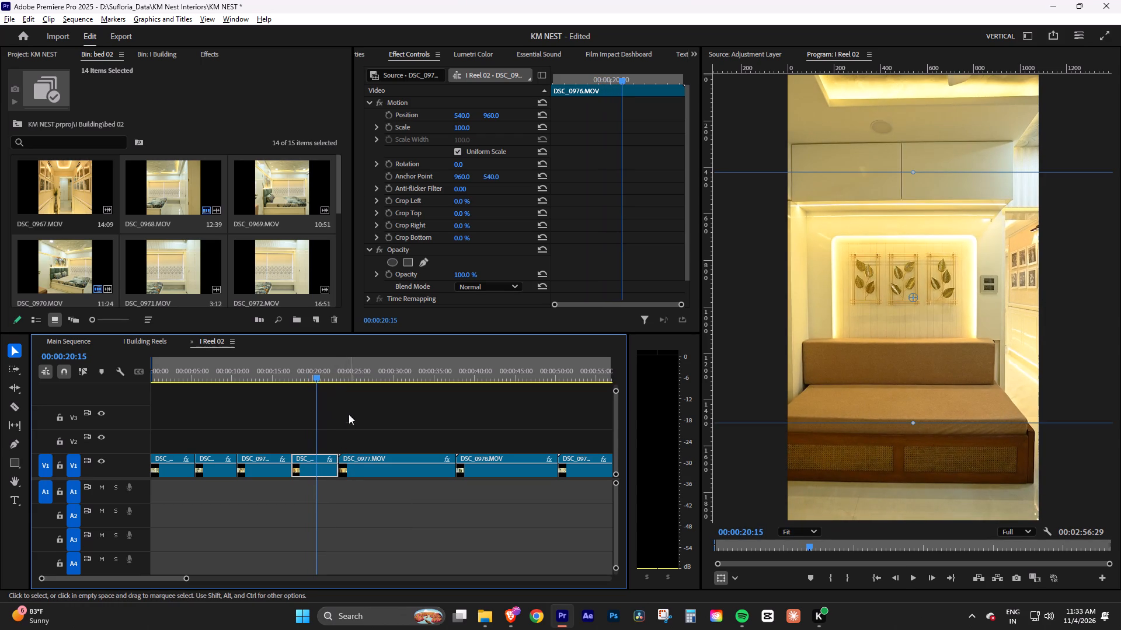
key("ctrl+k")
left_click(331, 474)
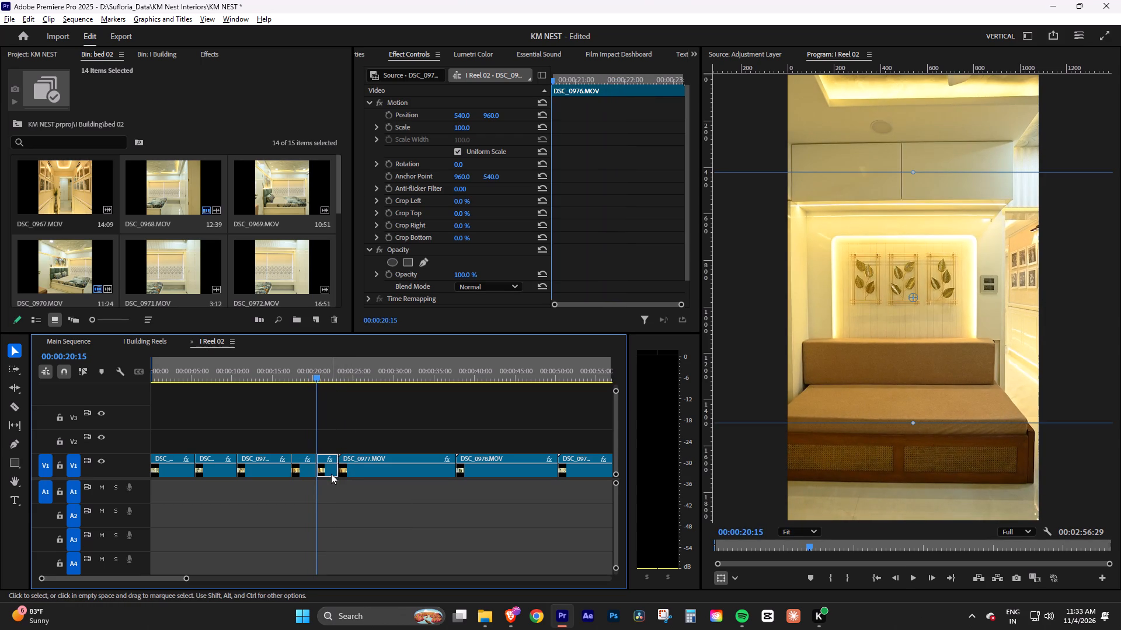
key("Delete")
Review DSC_0976.MOV from its start and trim its end to 00:00:18:05.
left_click_drag(307, 375, 293, 376)
scroll(303, 454, "up", 3, "alt")
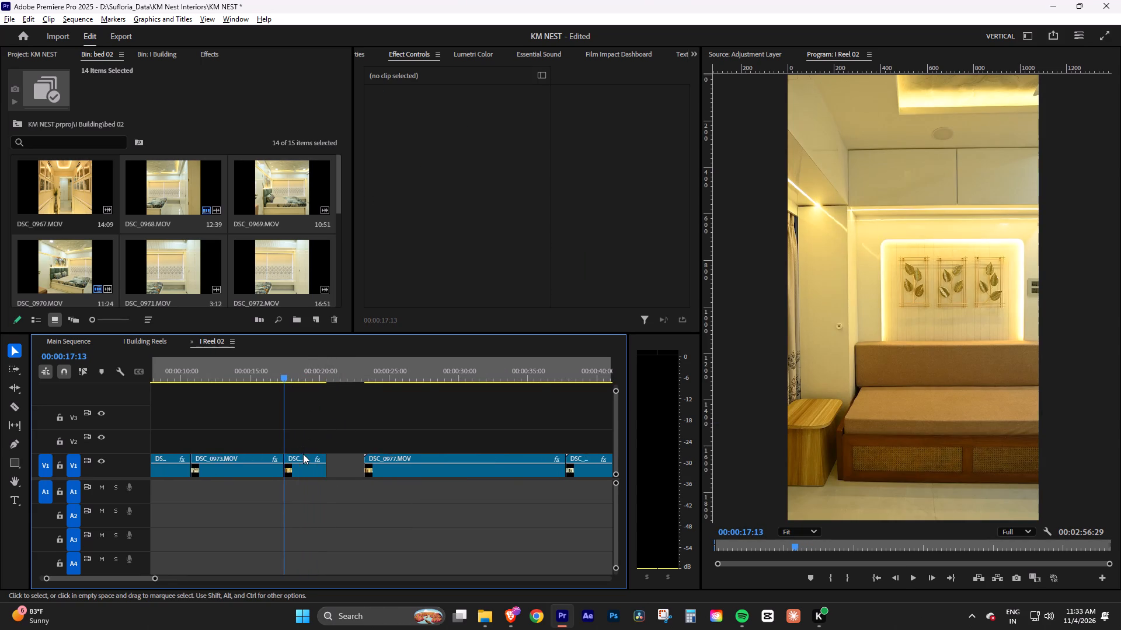
scroll(303, 454, "up", 15, "alt")
left_click(321, 470)
key("space")
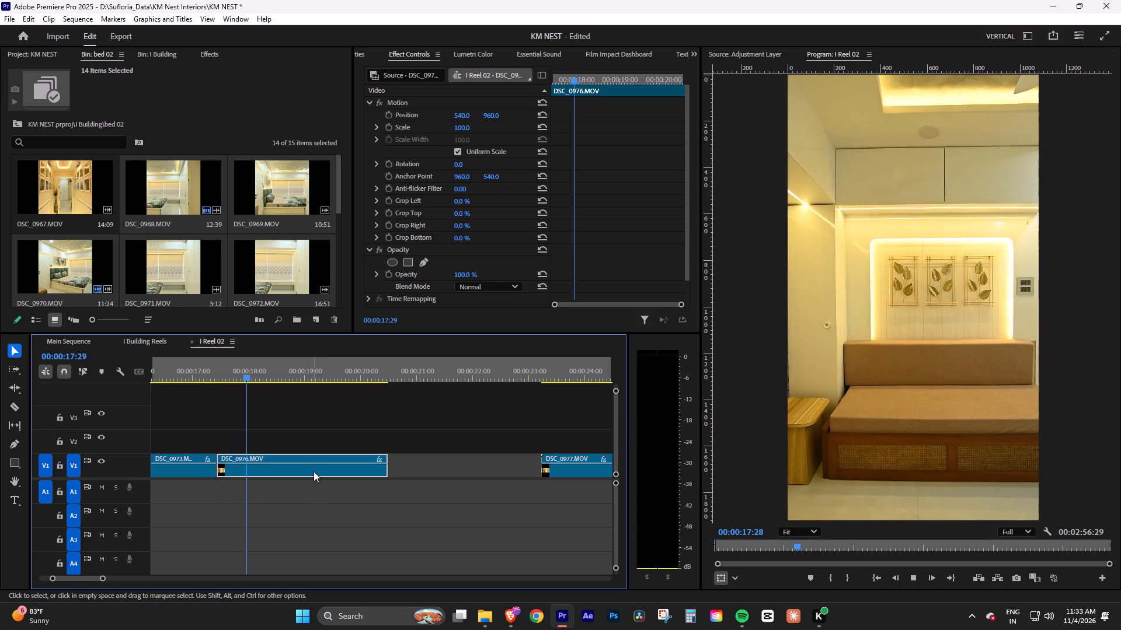
key("space")
left_click_drag(290, 376, 291, 376)
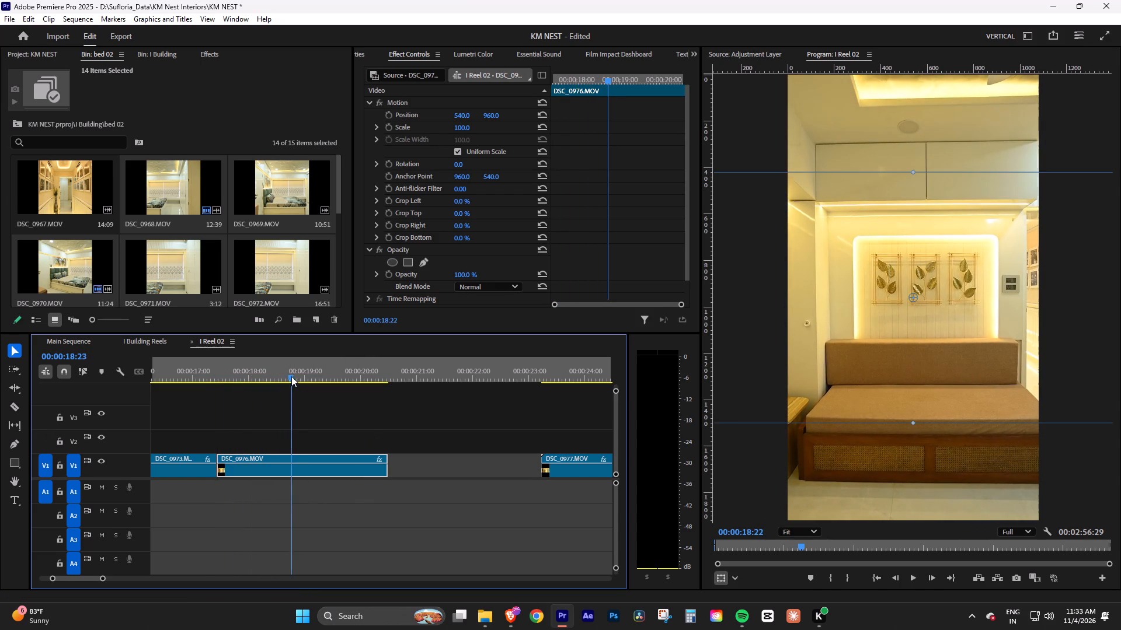
left_click_drag(291, 376, 259, 383)
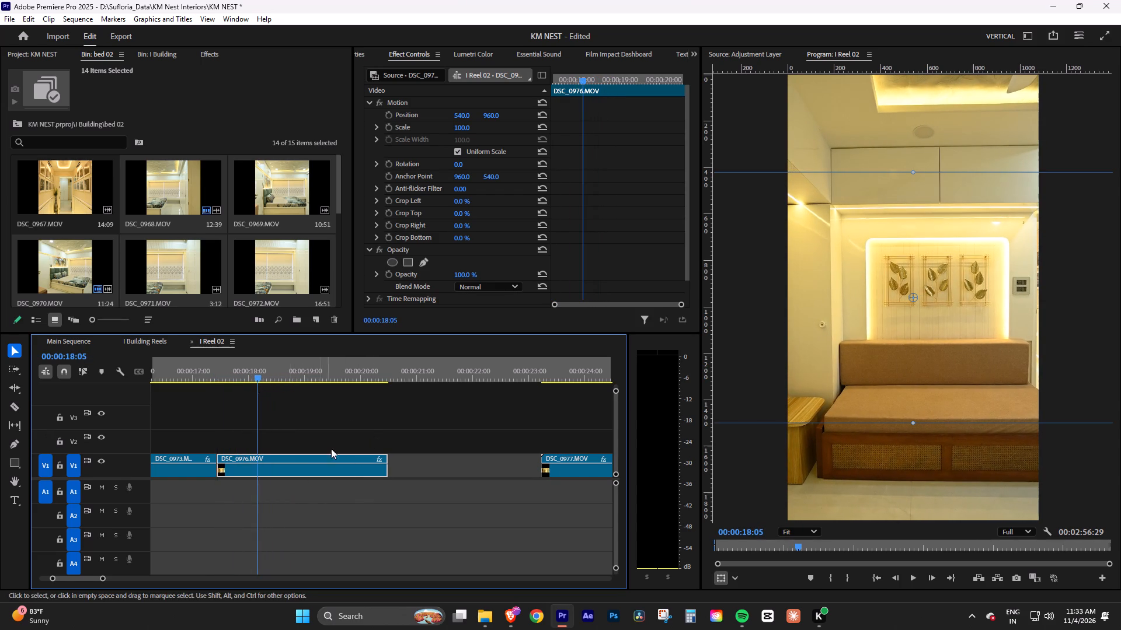
left_click_drag(385, 472, 256, 475)
Slow the trimmed DSC_0976.MOV to 50% speed, preview it and close the gap before DSC_0977.MOV.
left_click(242, 470)
key("ctrl+r")
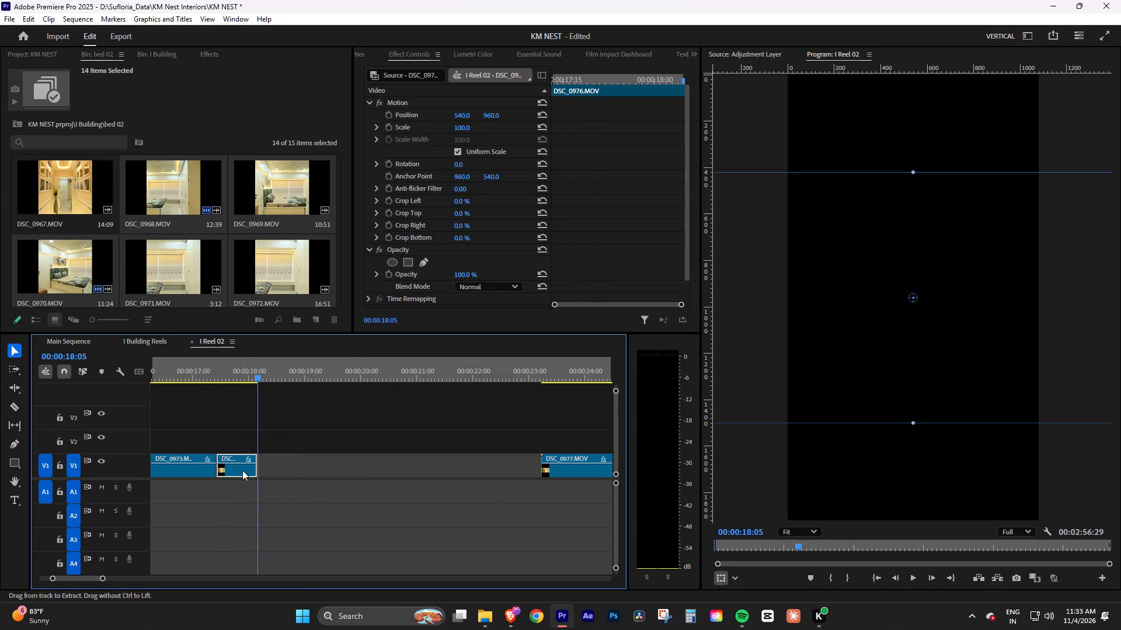
type("50")
key("Return")
left_click(240, 421)
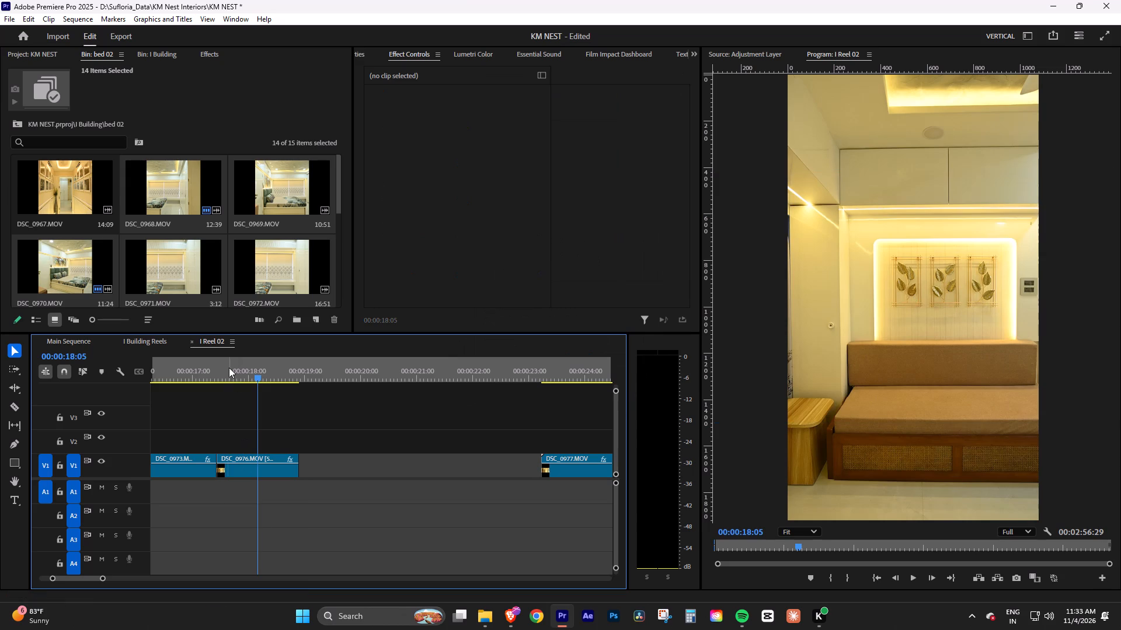
left_click_drag(229, 367, 221, 370)
key("space")
key("space")
left_click(340, 464)
right_click(340, 464)
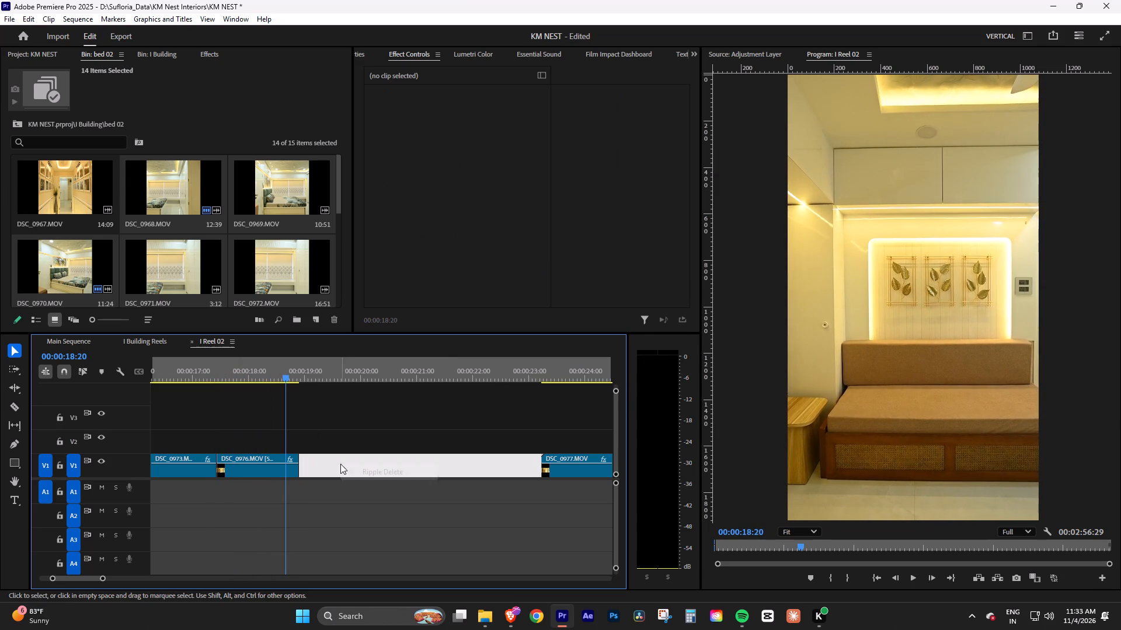
left_click(355, 468)
Preview the opening of DSC_0977.MOV, split it at 00:00:21:16, delete the part before the cut and close the gap.
key("space")
key("space")
left_click_drag(339, 374, 417, 381)
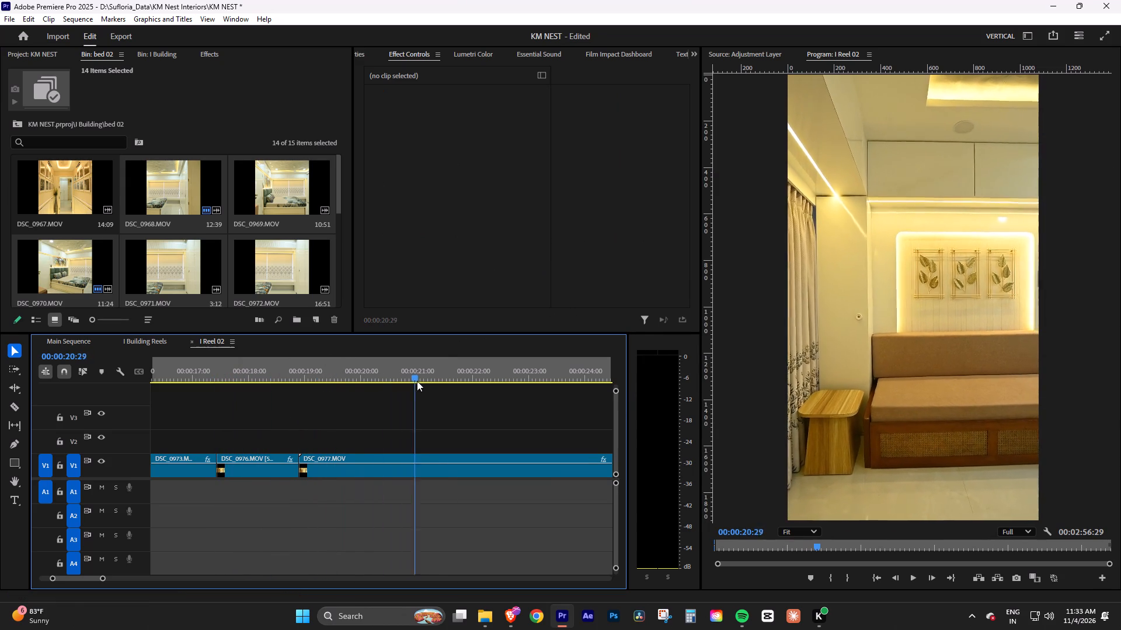
left_click_drag(417, 381, 447, 381)
left_click_drag(479, 431, 518, 496)
key("ctrl+k")
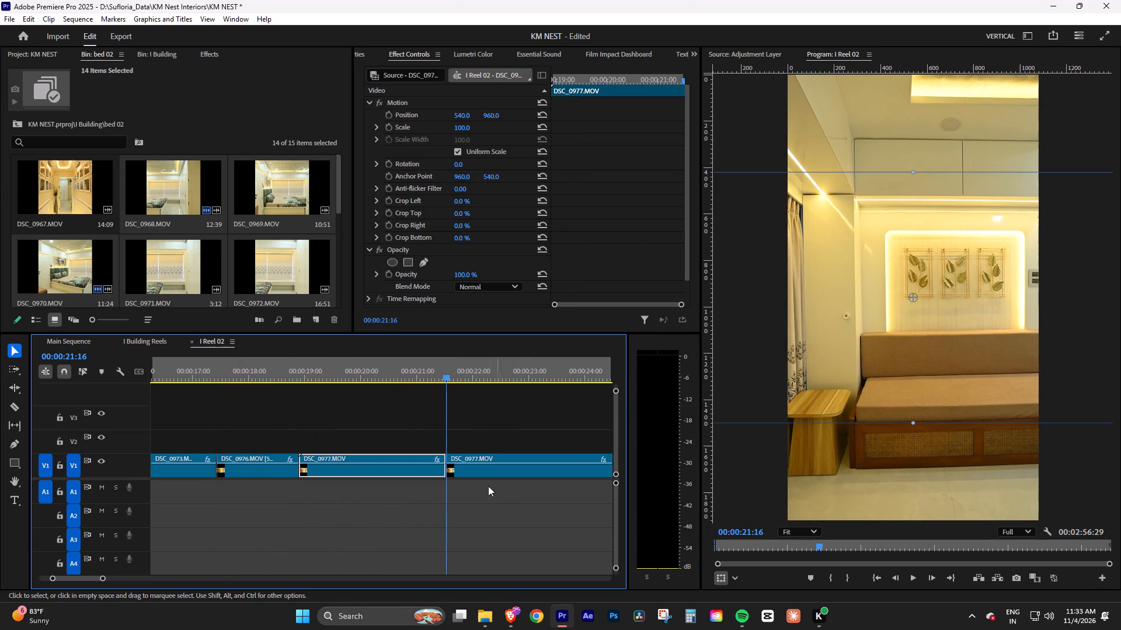
key("Delete")
right_click(421, 468)
left_click(423, 468)
left_click(448, 478)
Play the opening of the remaining DSC_0977.MOV repeatedly to examine its framing and camera movement.
left_click(363, 469)
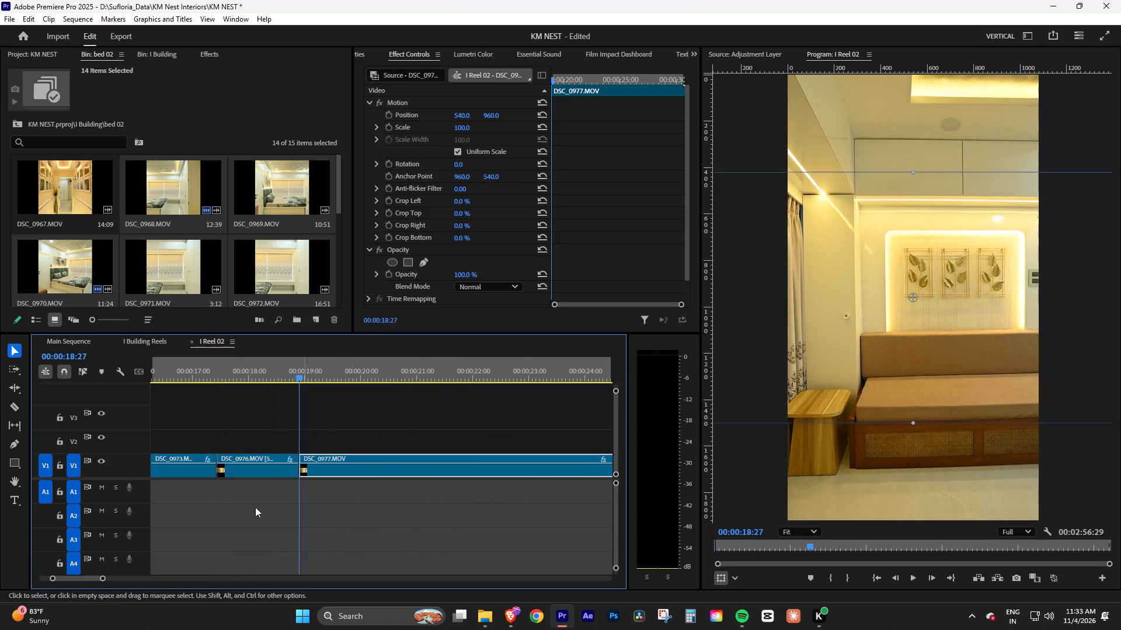
key("space")
key("space")
left_click_drag(103, 579, 126, 577)
key("space")
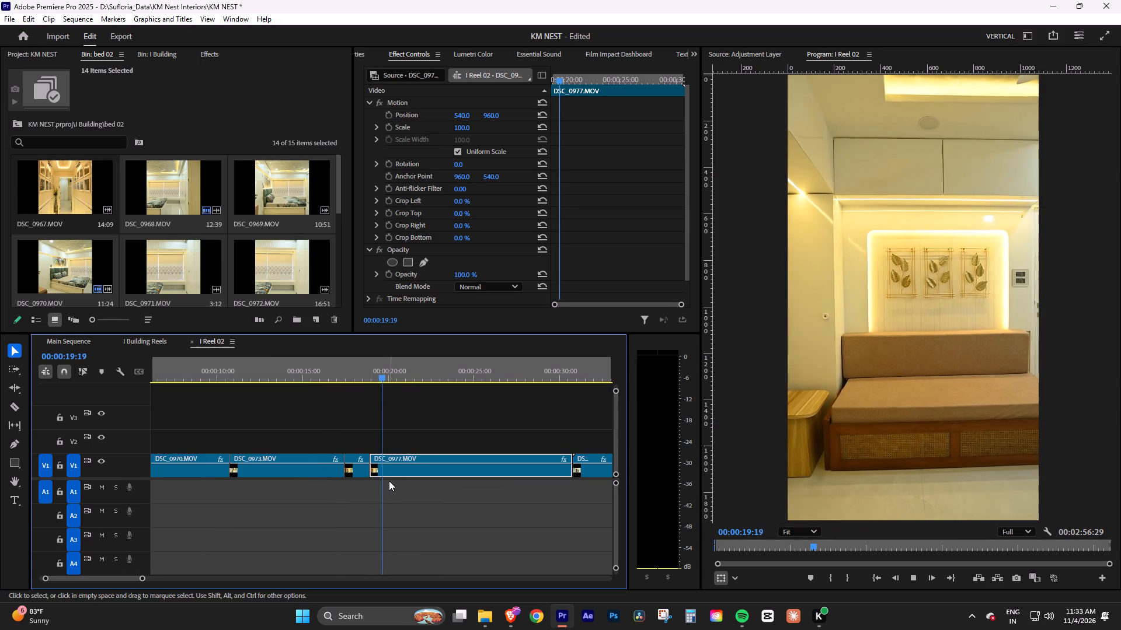
key("space")
key("space")
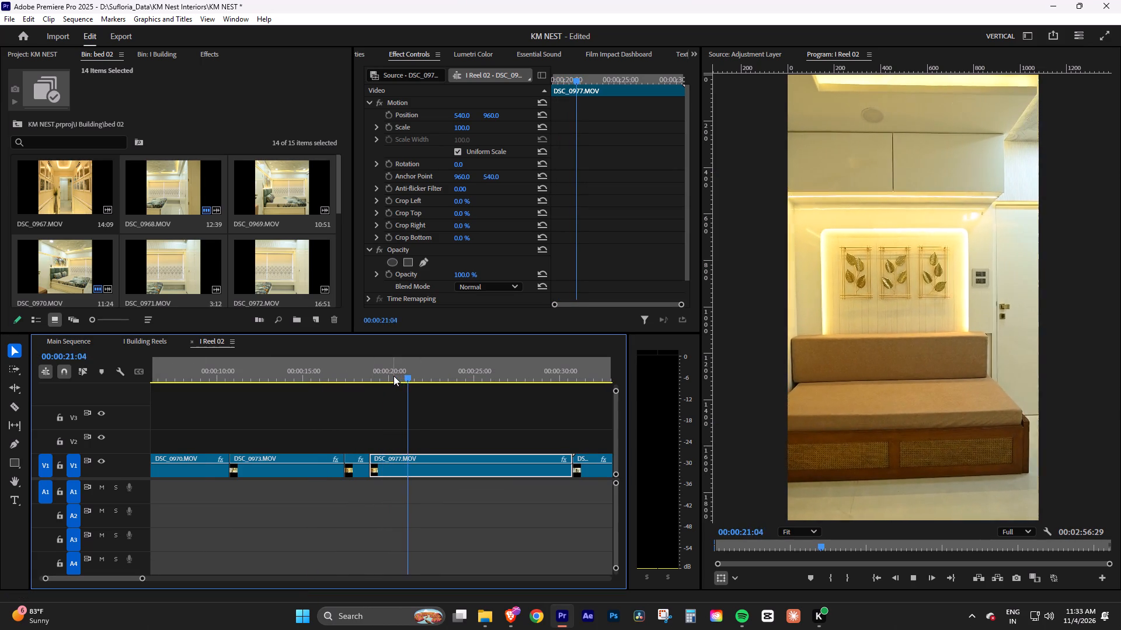
key("space")
left_click_drag(385, 366, 377, 374)
key("space")
key("space")
left_click_drag(386, 370, 368, 371, "shift")
Straighten DSC_0977.MOV with a rotation of 1° and a scale of 105, and preview its opening.
left_click(447, 473)
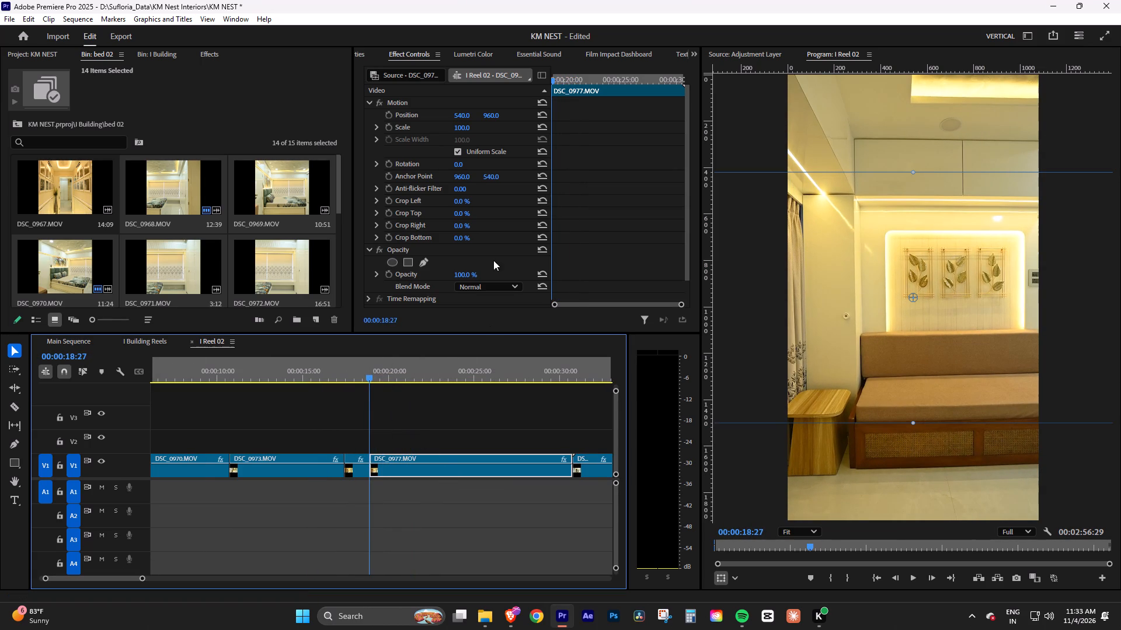
key("space")
key("space")
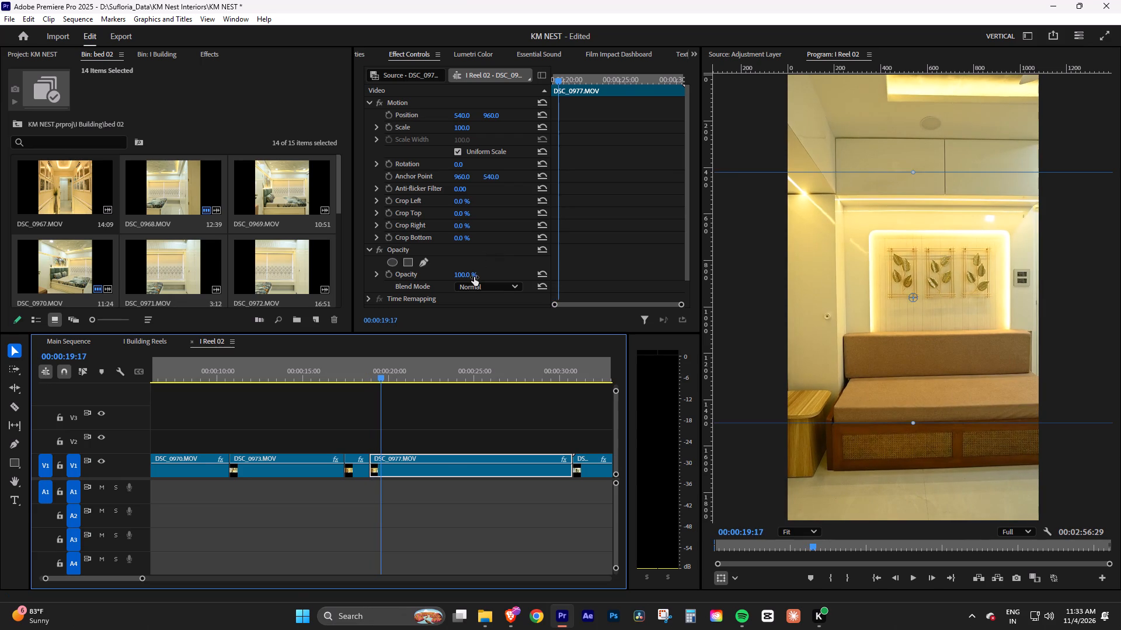
left_click(461, 165)
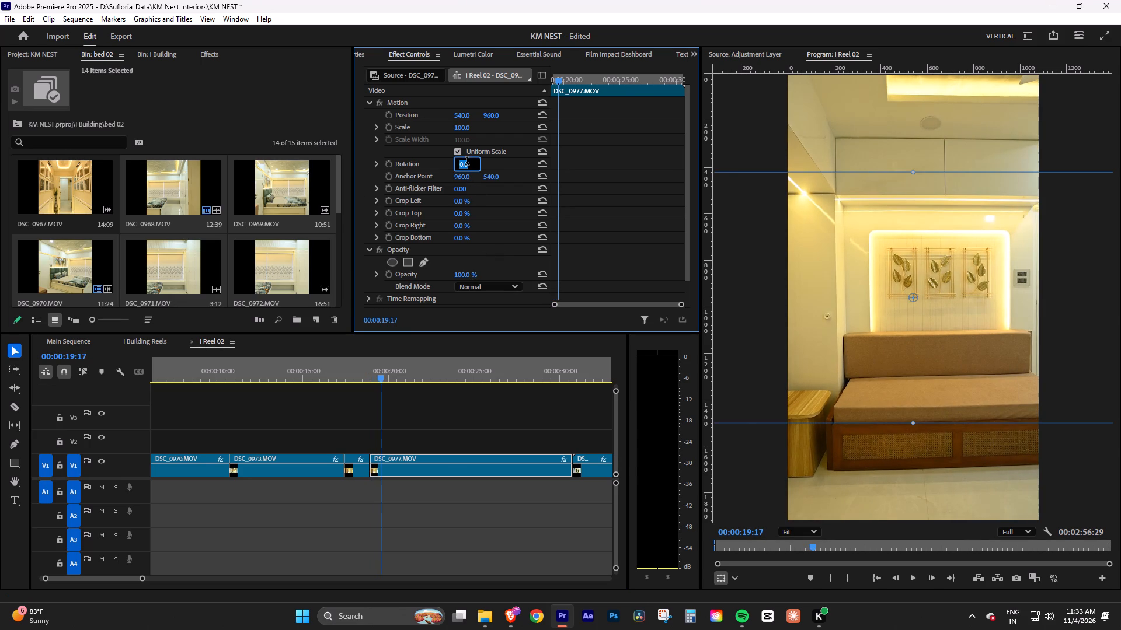
key("1")
key("Return")
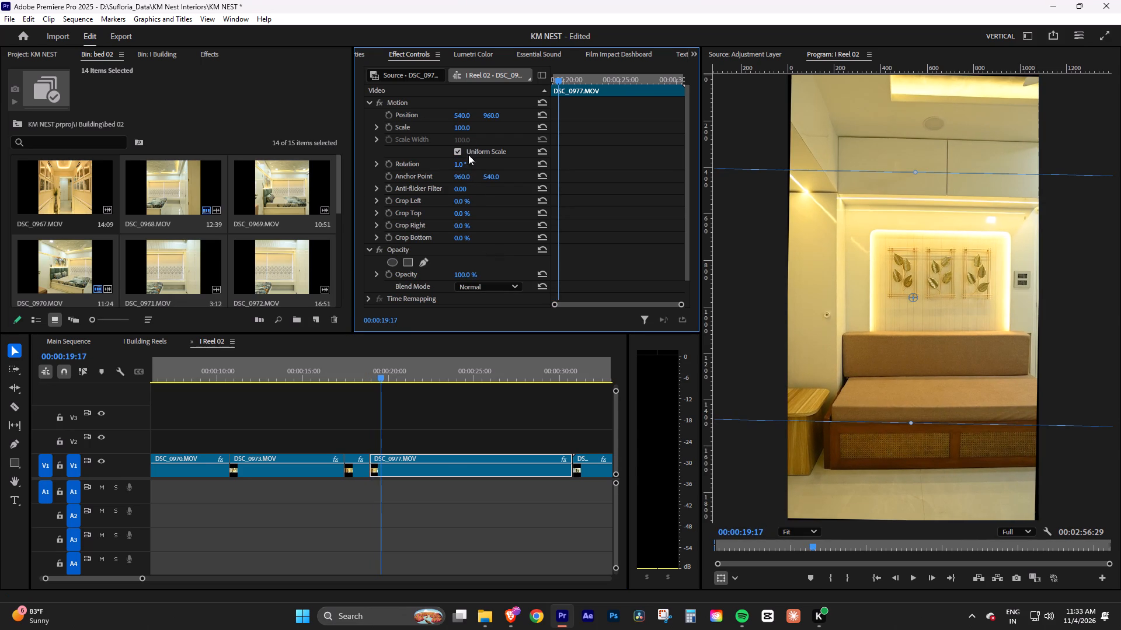
left_click(468, 127)
type("105")
key("Return")
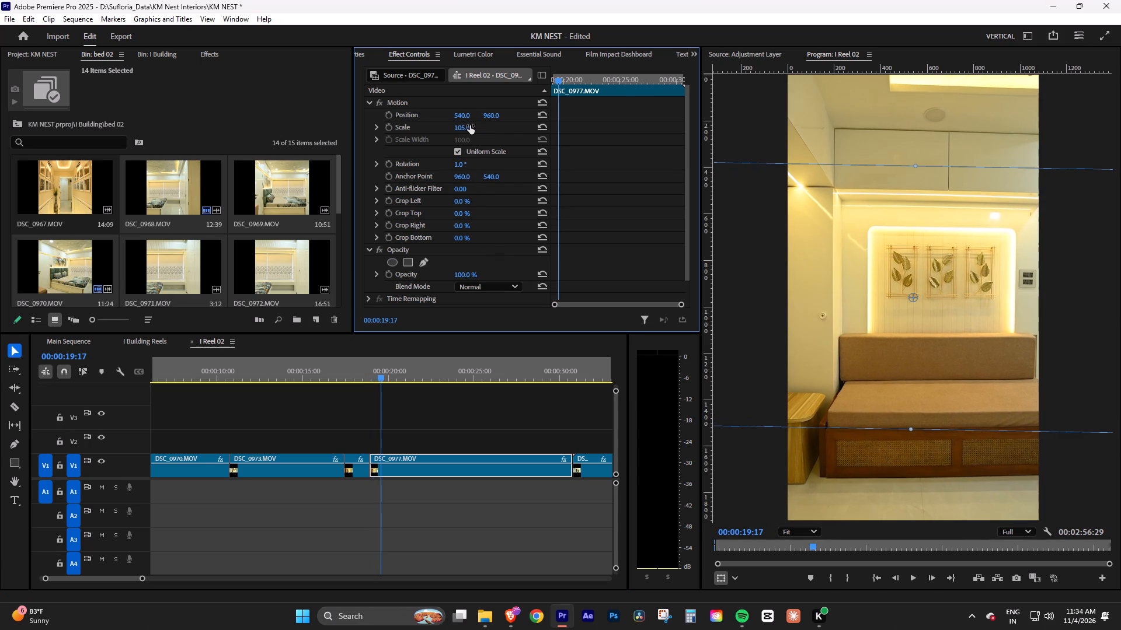
left_click_drag(379, 372, 373, 374)
key("space")
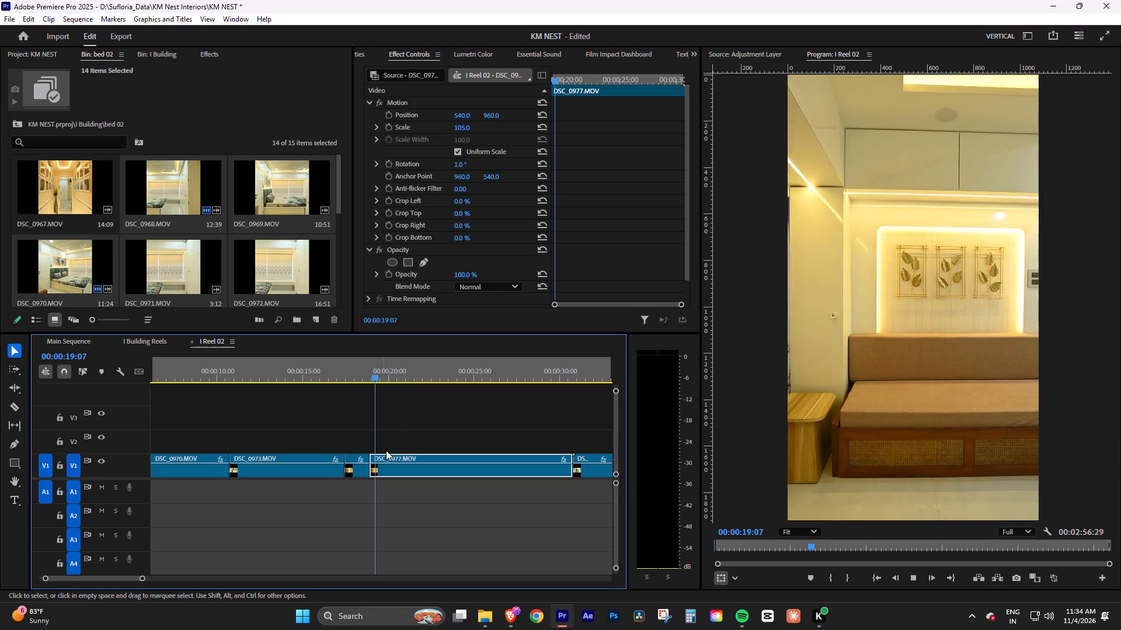
key("space")
left_click_drag(381, 375, 371, 375, "shift")
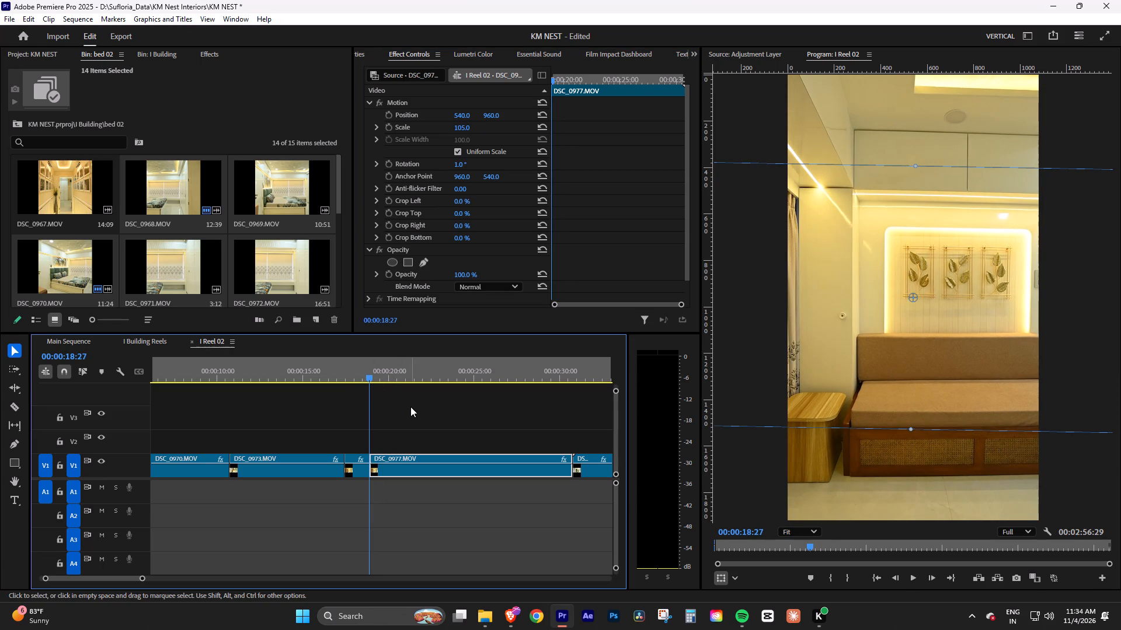
Play DSC_0977.MOV from its start and split it just after 00:00:23, where the door is in view.
key("space")
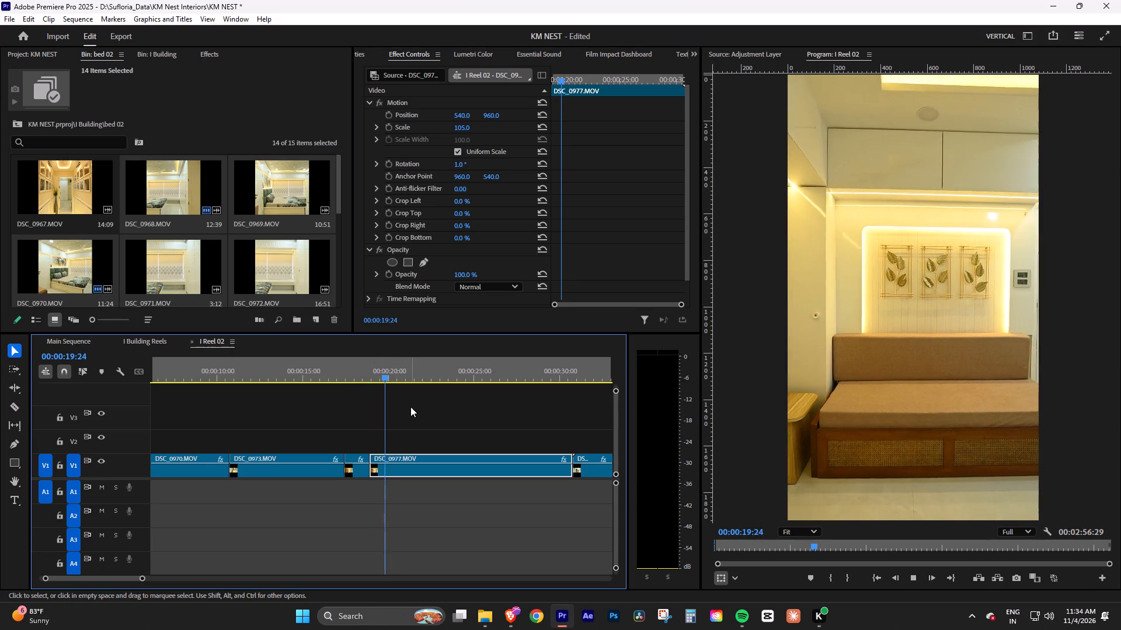
key("space")
key("space")
key("space")
key("space")
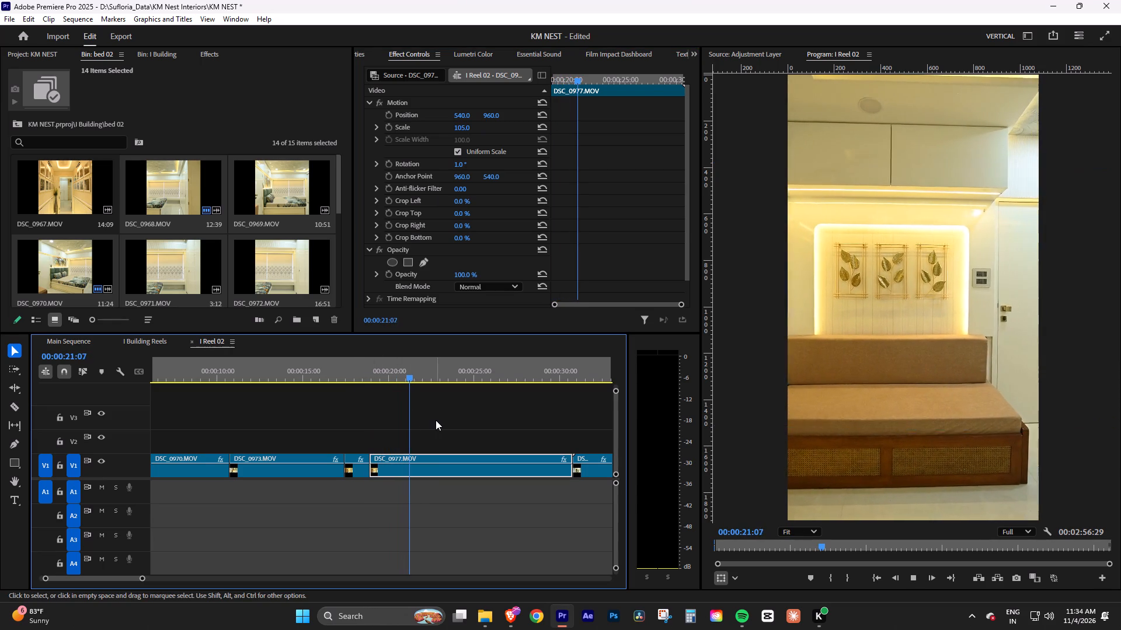
key("space")
key("space")
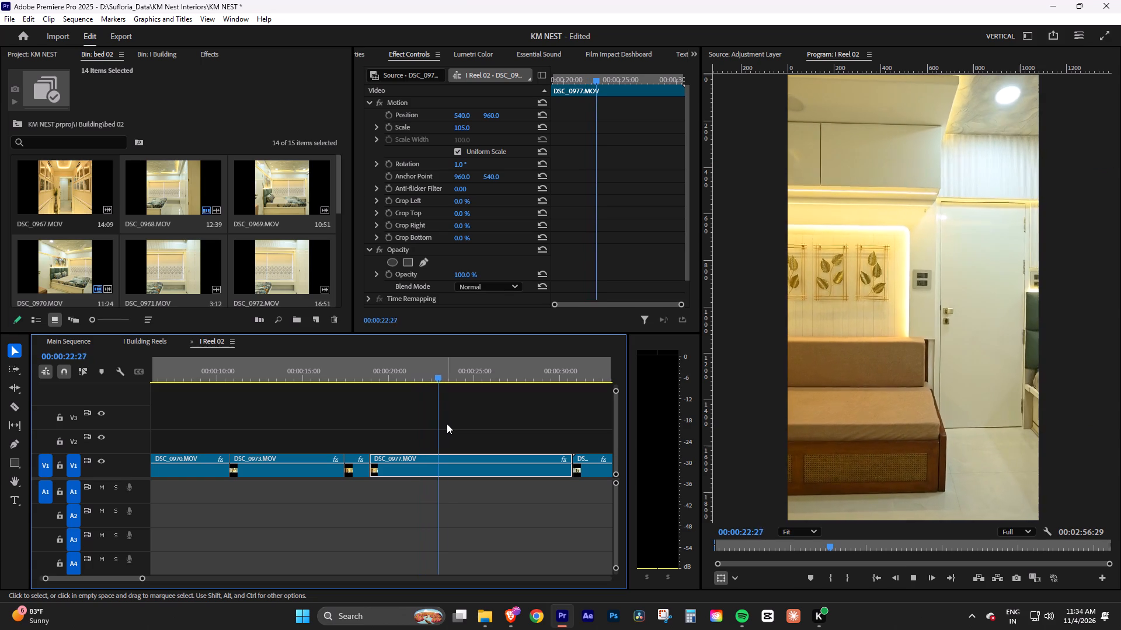
key("space")
key("space")
key("space")
left_click(470, 465)
key("ctrl+k")
Preview the part of DSC_0977.MOV after the cut, delete it and close the gap before DSC_0978.MOV.
key("space")
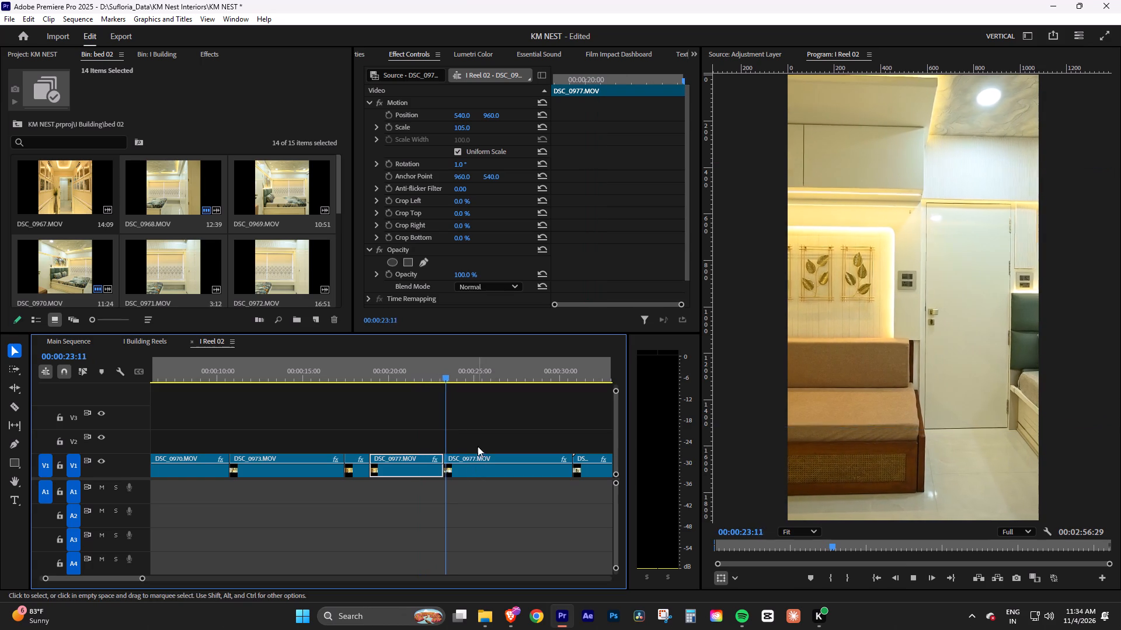
key("space")
left_click_drag(454, 374, 512, 377)
key("space")
left_click_drag(462, 421, 493, 488)
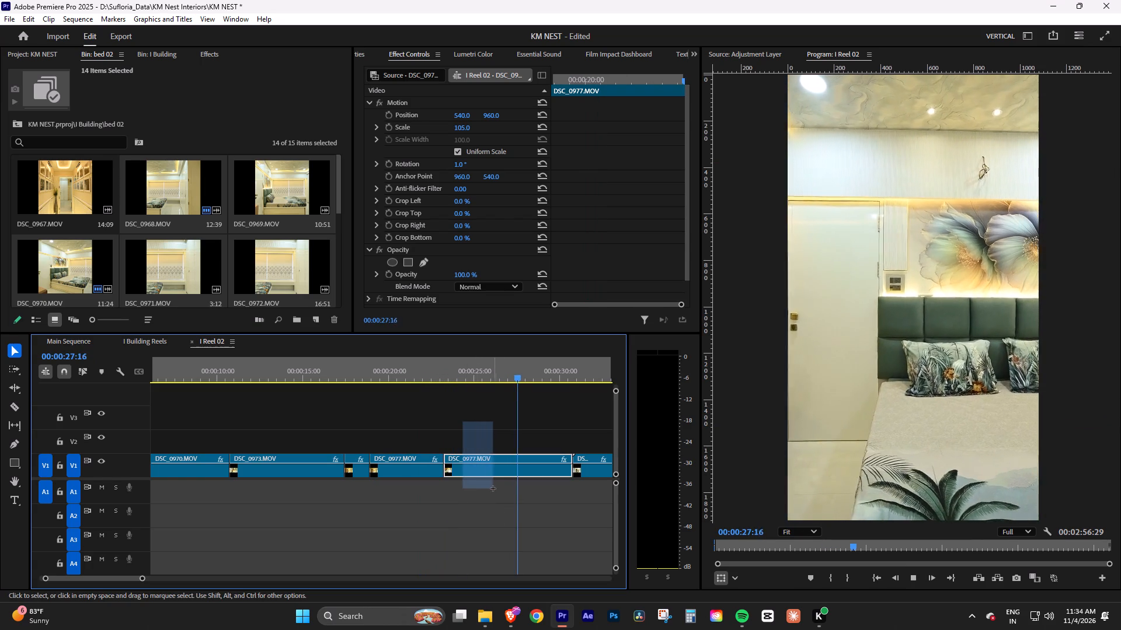
left_click_drag(493, 488, 494, 488)
key("Delete")
right_click(484, 466)
left_click(492, 468)
Play into DSC_0978.MOV, split it just after 00:00:26, delete the opening part and close the gap before it.
key("space")
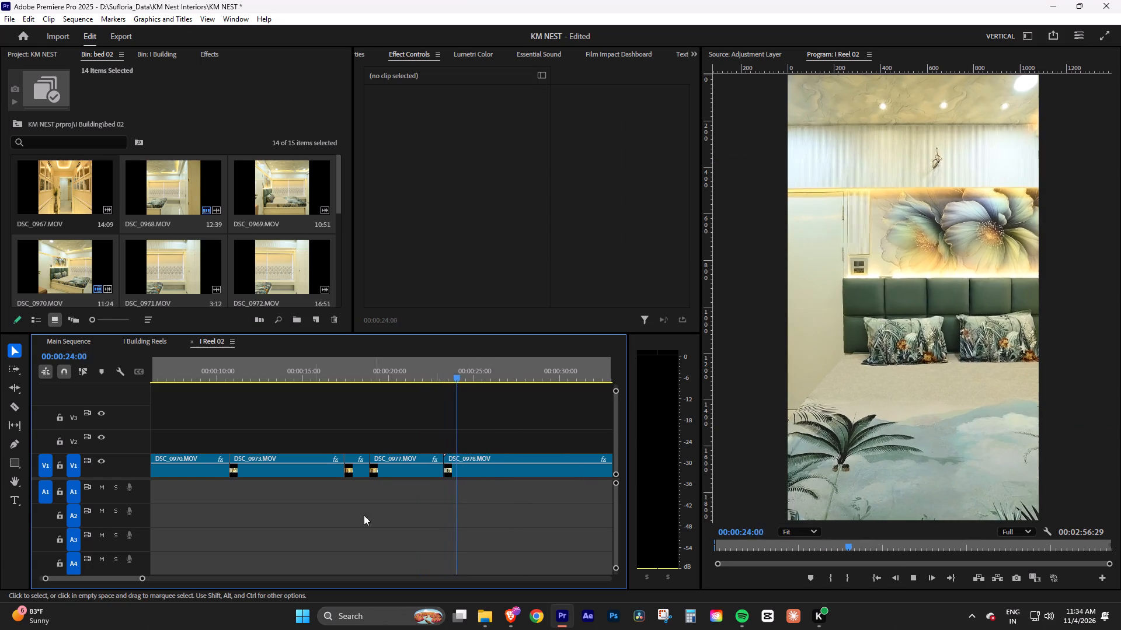
left_click_drag(142, 579, 170, 580)
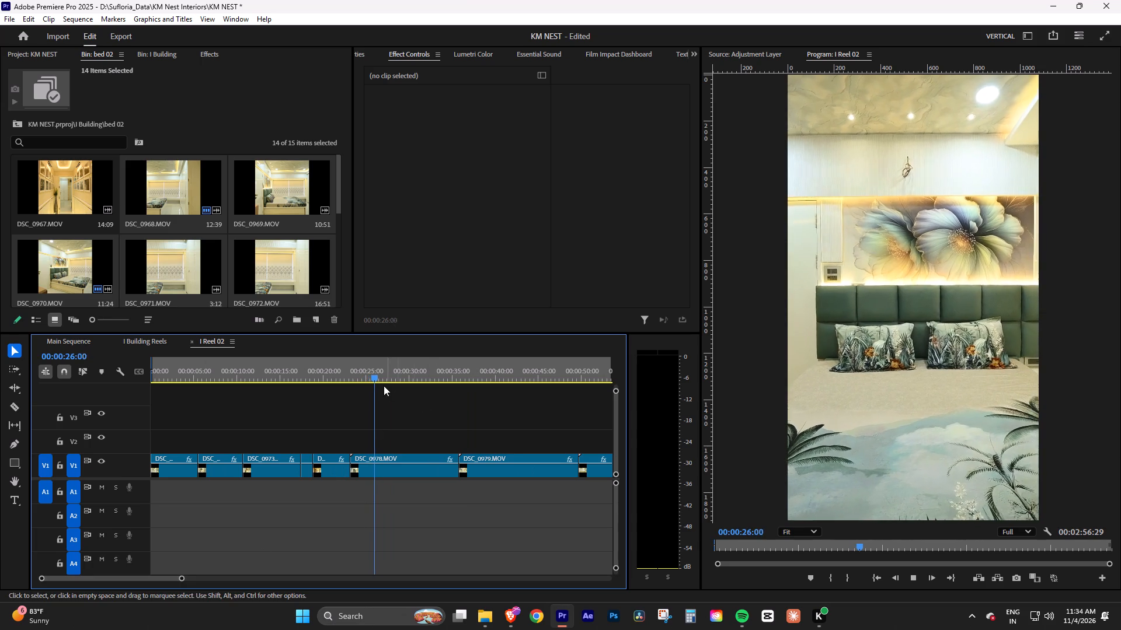
left_click_drag(377, 374, 375, 381)
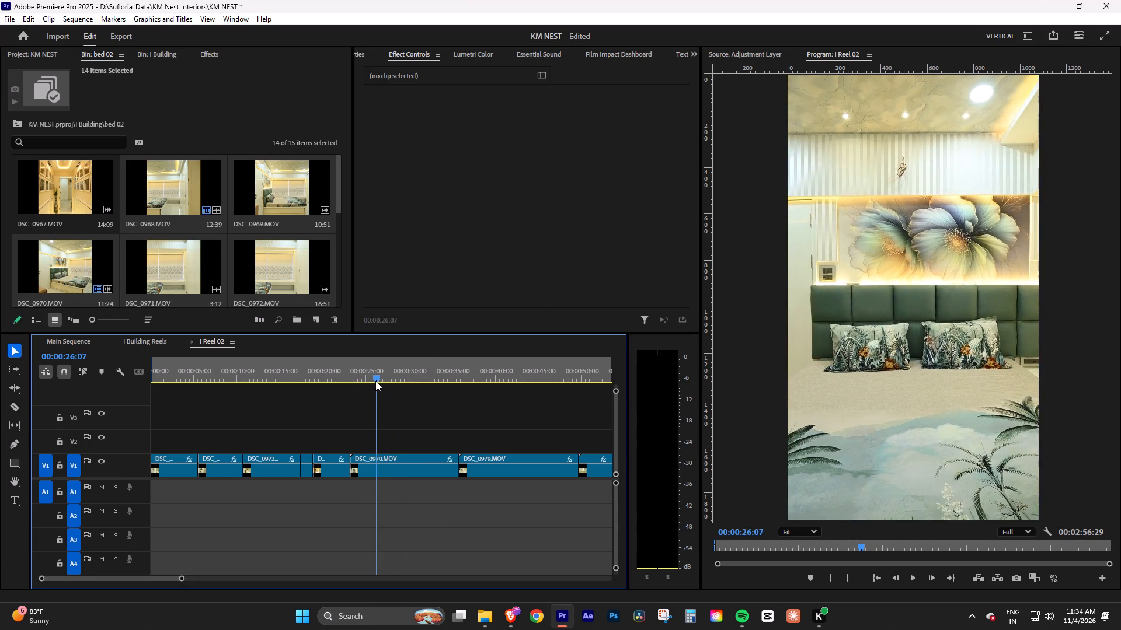
left_click_drag(375, 381, 377, 382)
key("space")
key("space")
left_click_drag(441, 442, 414, 473)
key("ctrl+k")
key("Delete")
right_click(361, 467)
left_click(374, 471)
Slow the remaining DSC_0978.MOV to 50% speed and preview it.
left_click(380, 465)
key("space")
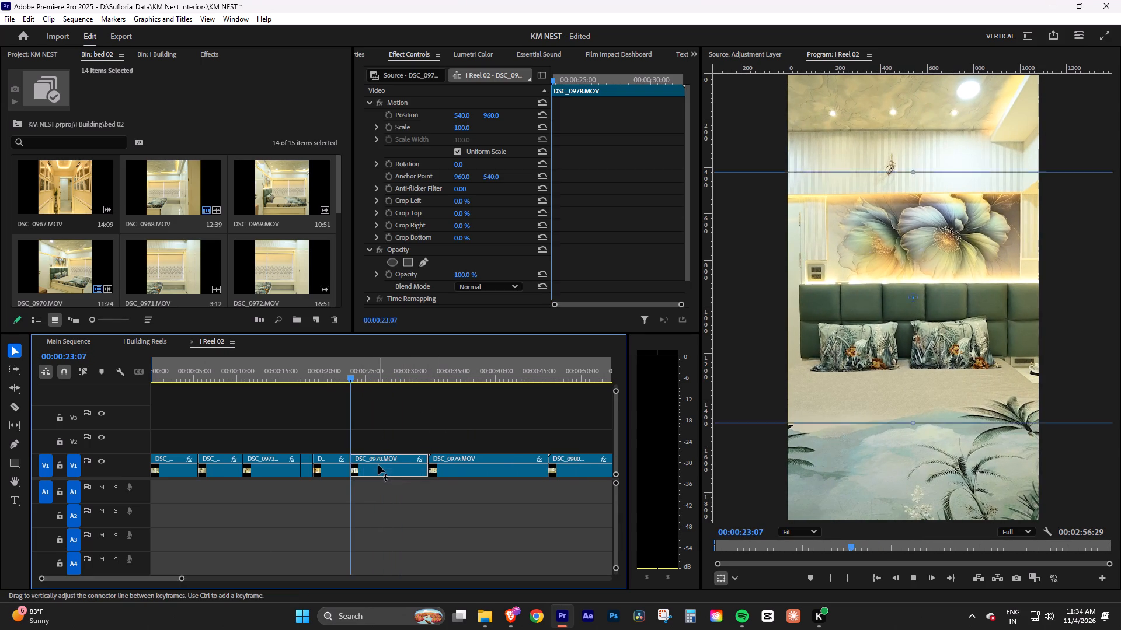
key("space")
key("ctrl+r")
type("50")
key("Return")
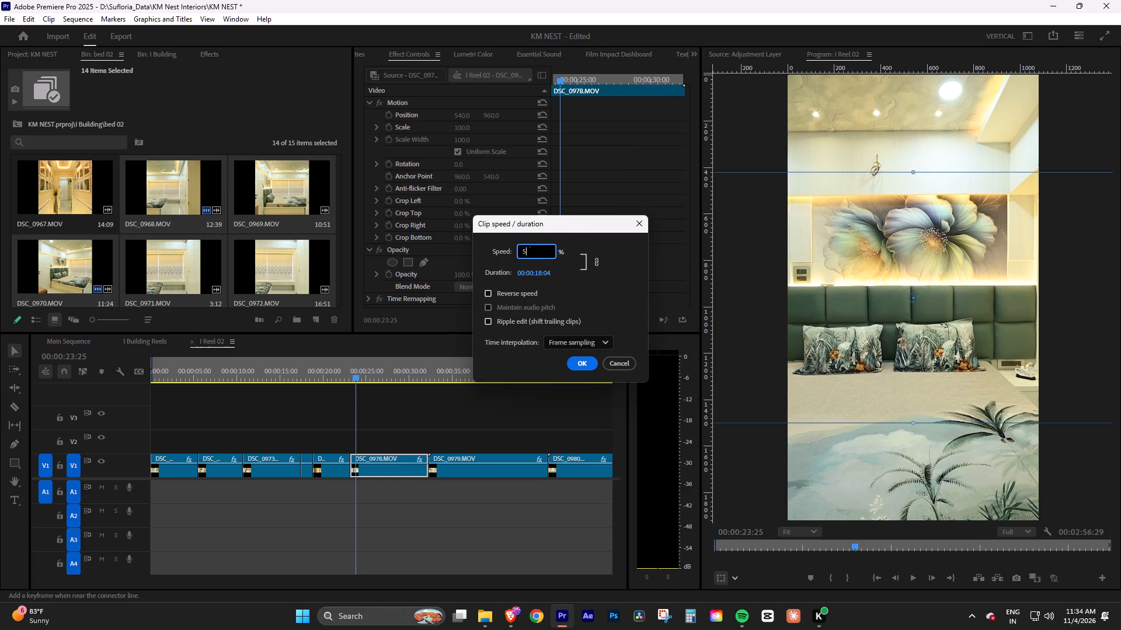
key("space")
left_click(394, 430)
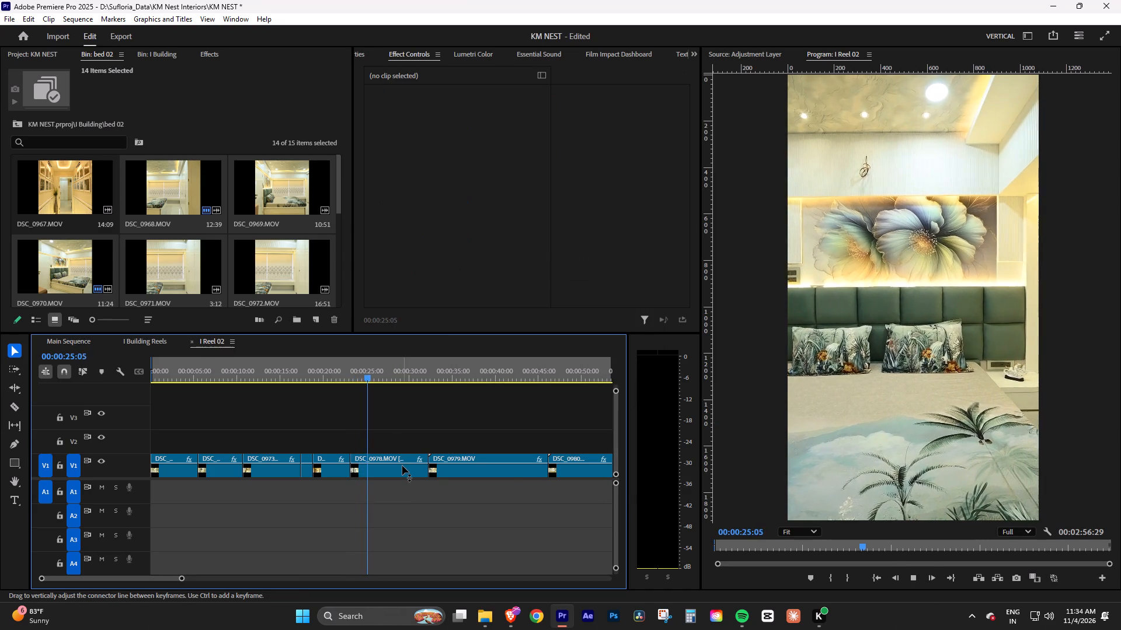
Split DSC_0978.MOV at 00:00:27:20, delete the part after the cut and close the gap before DSC_0979.MOV.
key("space")
key("space")
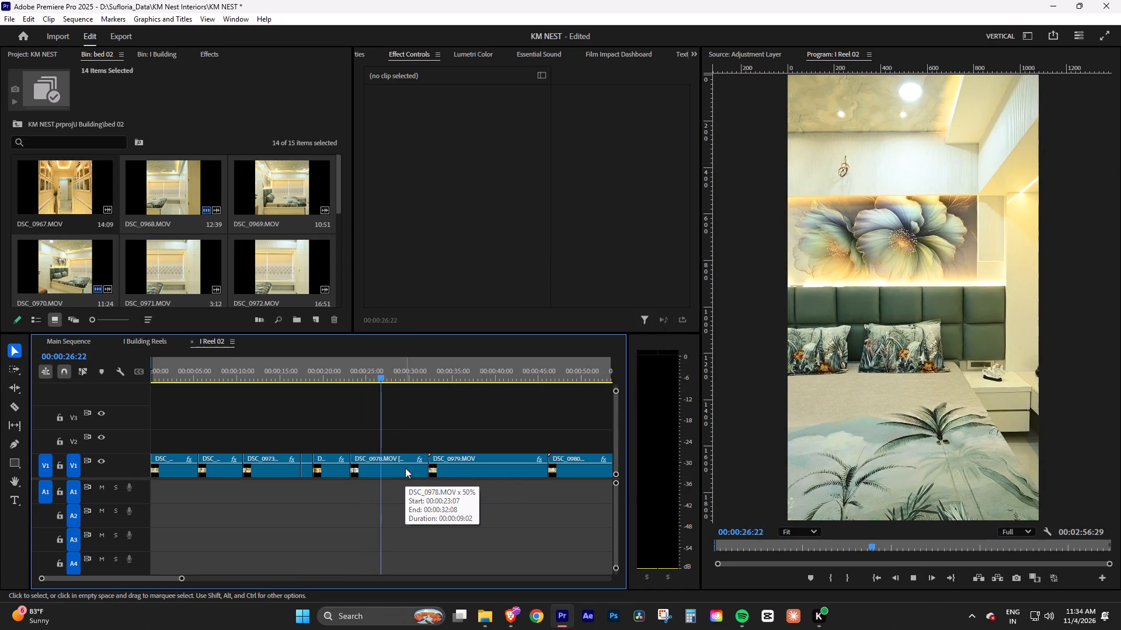
key("space")
left_click(405, 468)
key("ctrl+k")
left_click(405, 468)
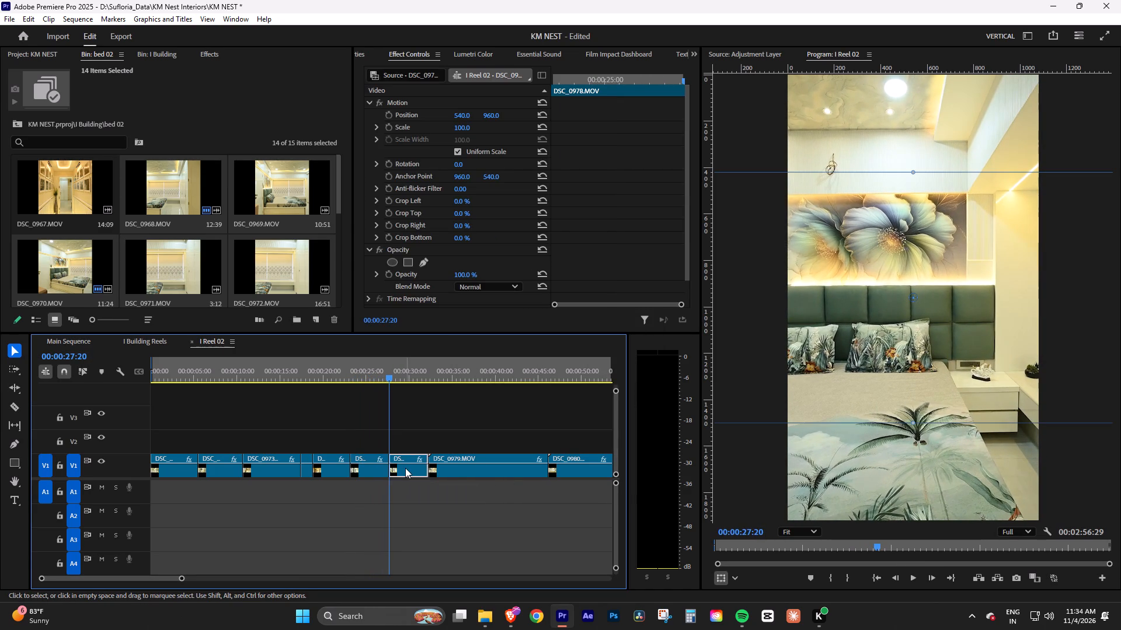
key("Delete")
right_click(405, 468)
left_click(420, 471)
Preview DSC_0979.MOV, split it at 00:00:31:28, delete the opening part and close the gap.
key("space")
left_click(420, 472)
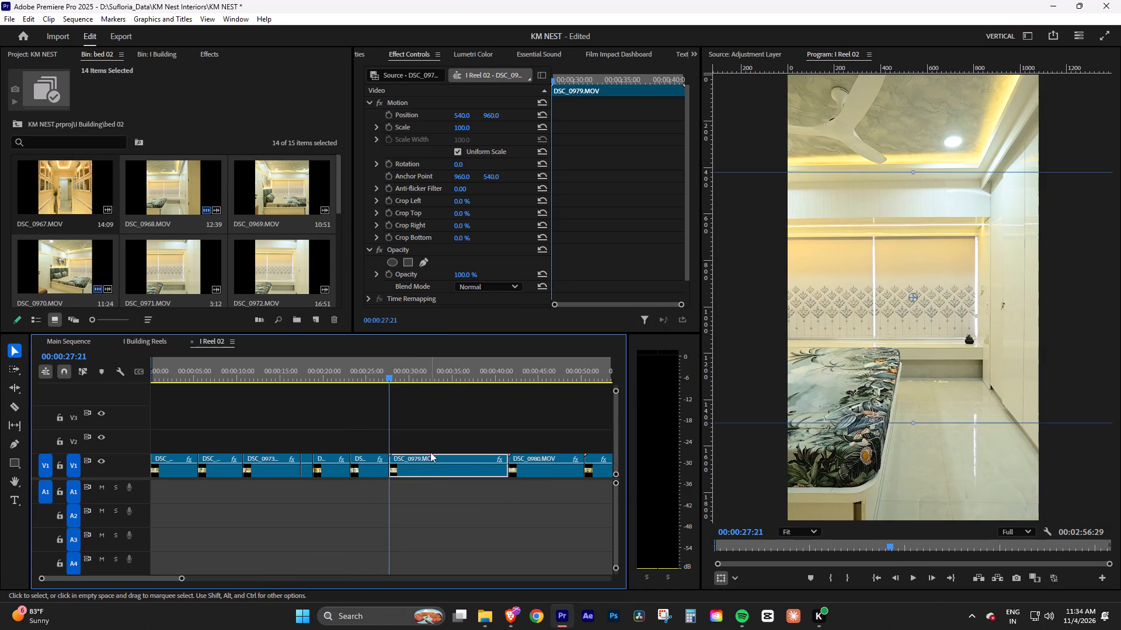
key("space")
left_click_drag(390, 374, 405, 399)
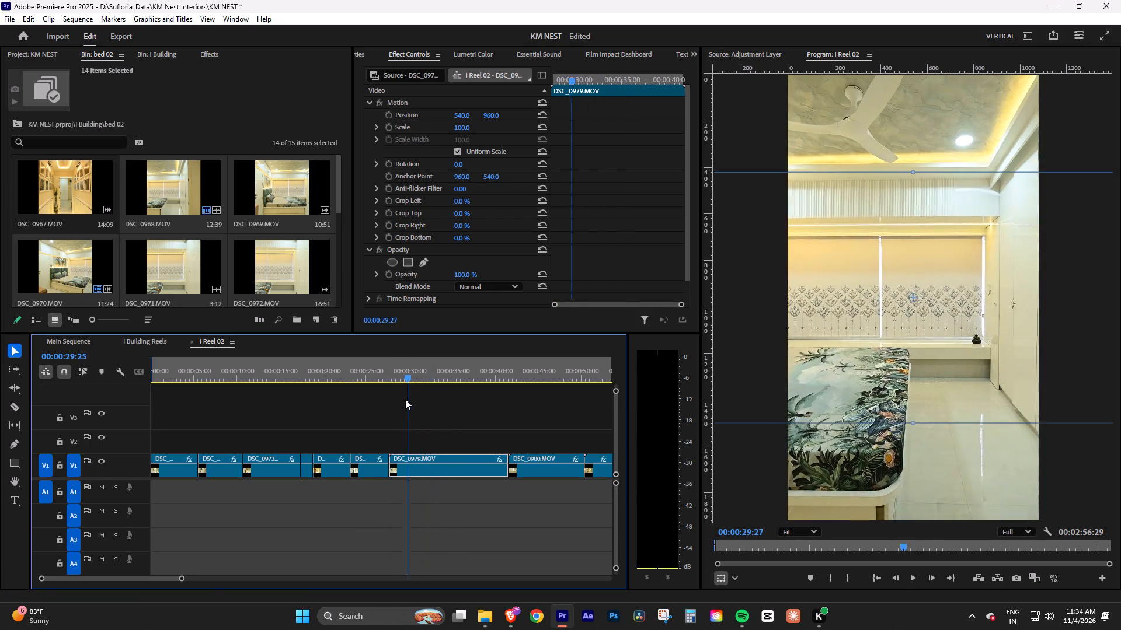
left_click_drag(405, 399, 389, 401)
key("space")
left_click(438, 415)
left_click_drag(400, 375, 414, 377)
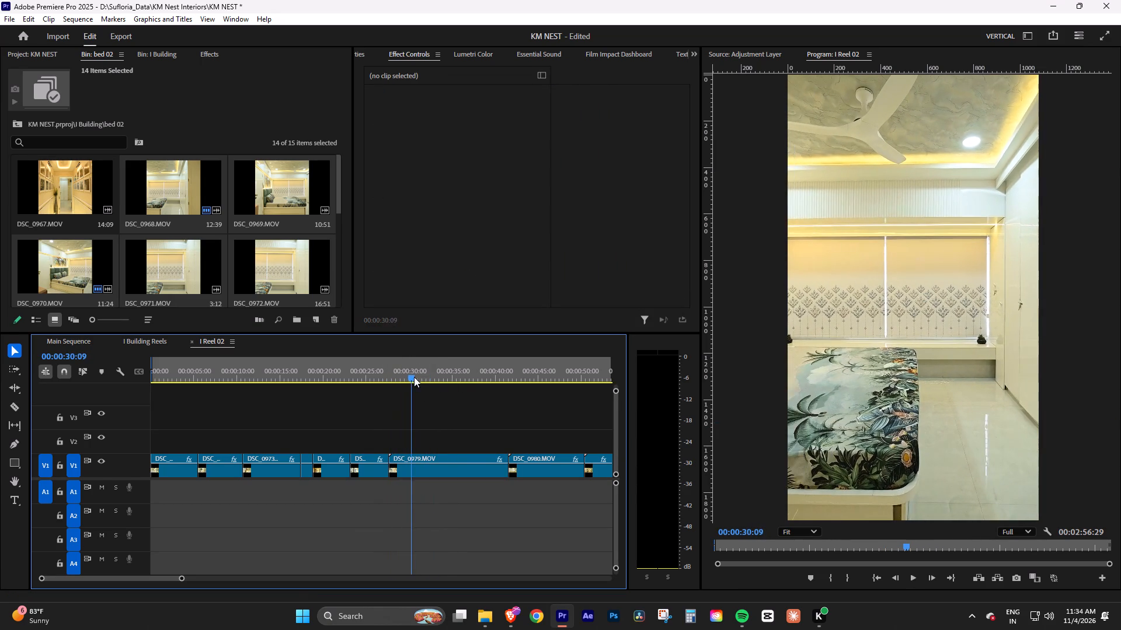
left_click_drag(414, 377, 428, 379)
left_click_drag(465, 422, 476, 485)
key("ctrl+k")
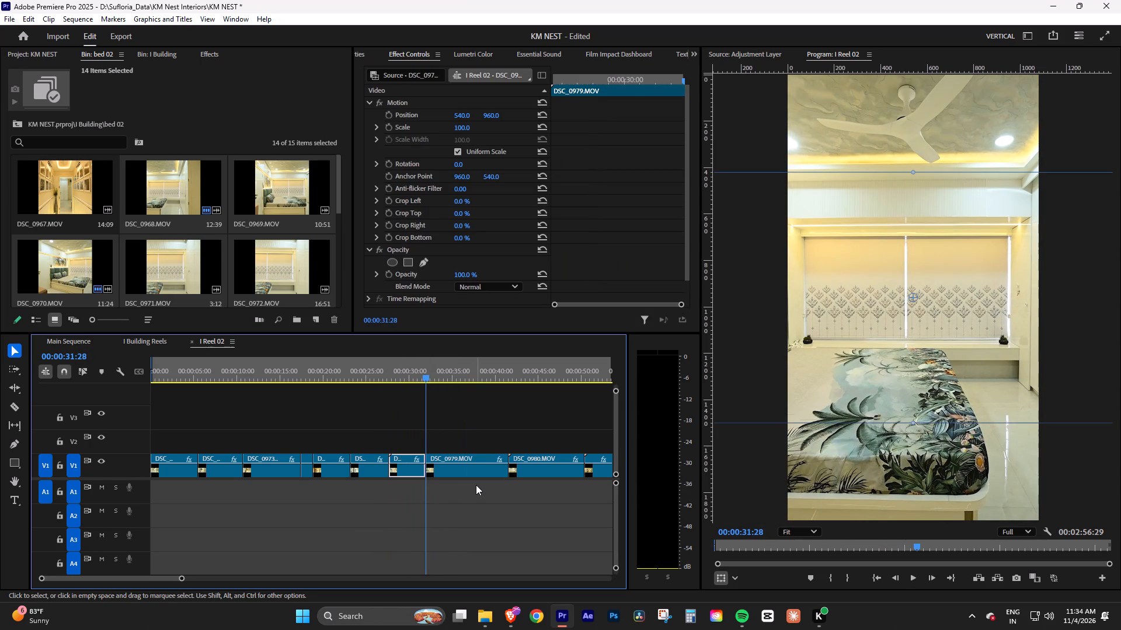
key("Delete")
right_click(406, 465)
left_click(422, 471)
Preview the remaining DSC_0979.MOV, delete it and close the gap before DSC_0980.MOV.
key("space")
left_click(422, 471)
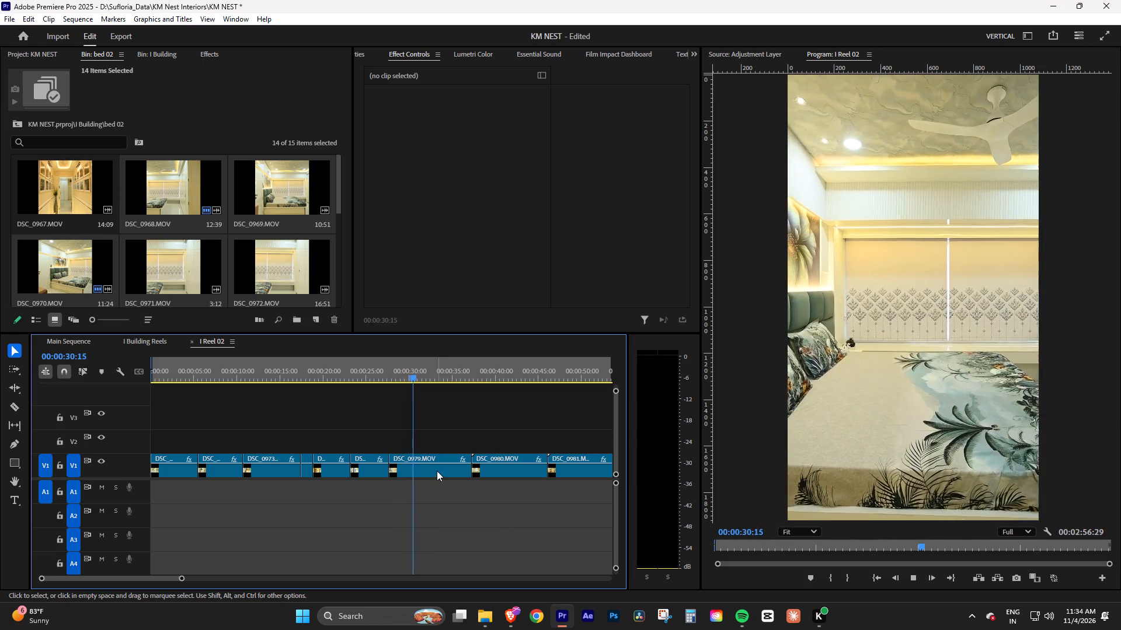
left_click(437, 471)
key("Delete")
right_click(437, 468)
left_click(457, 475)
Preview DSC_0980.MOV, split it at 00:00:29:24, delete the opening part, close the gap and save the project.
key("space")
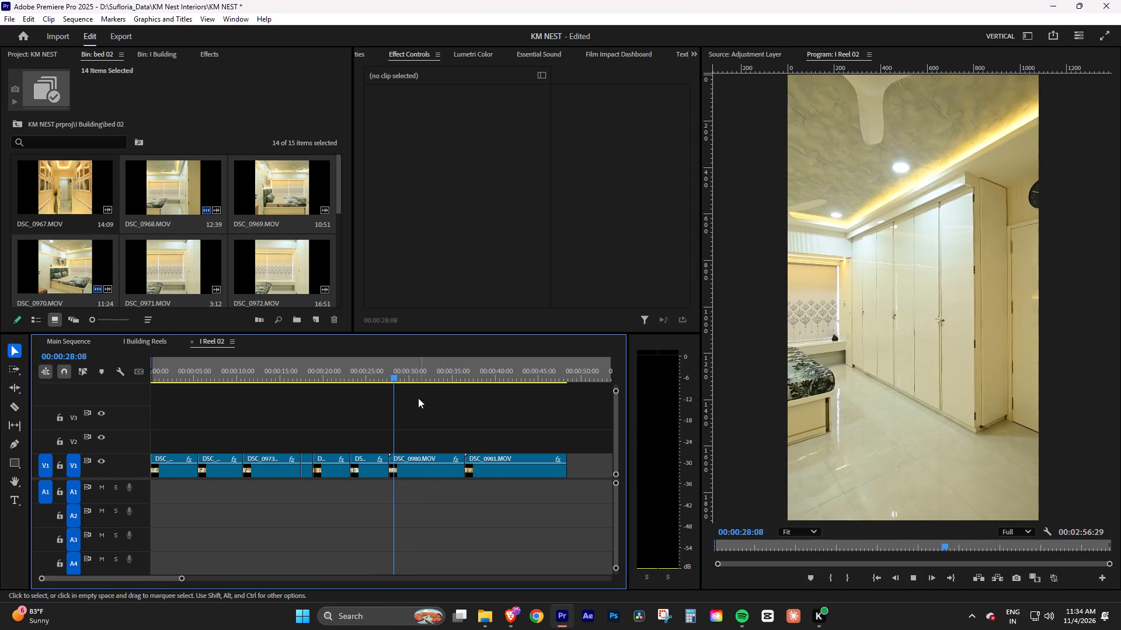
left_click_drag(399, 374, 405, 374)
key("space")
key("space")
left_click(430, 468)
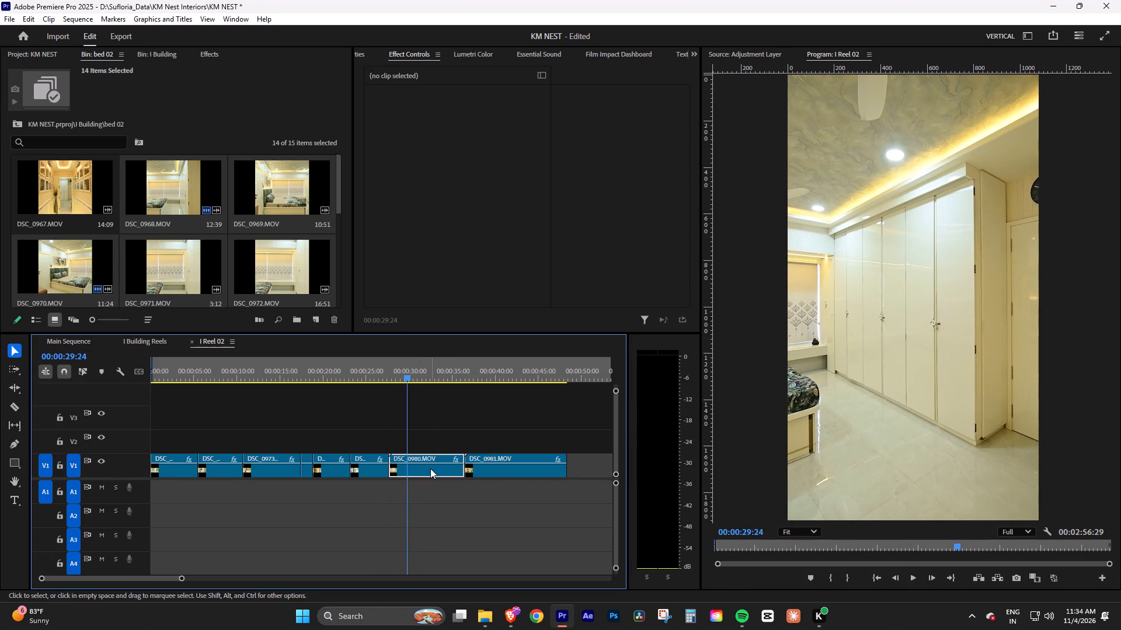
key("ctrl+k")
key("Delete")
left_click(387, 464)
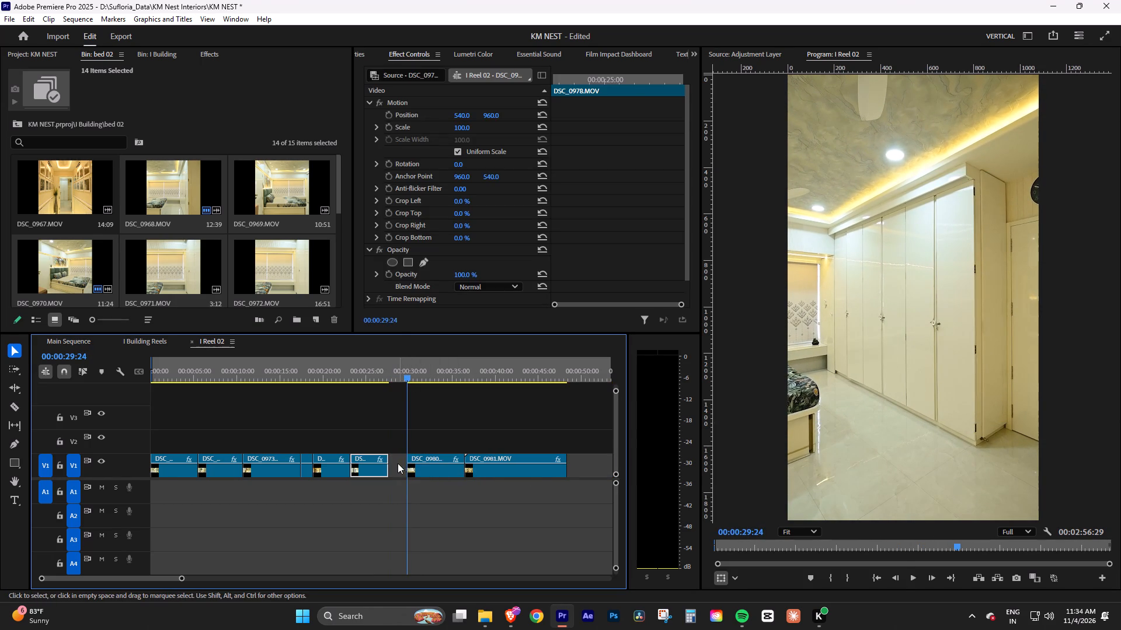
left_click(398, 463)
right_click(398, 463)
left_click(411, 471)
left_click(427, 470)
key("ctrl+s")
Preview the trimmed DSC_0980.MOV, slow it to 50% speed and play it back.
left_click(415, 469)
key("space")
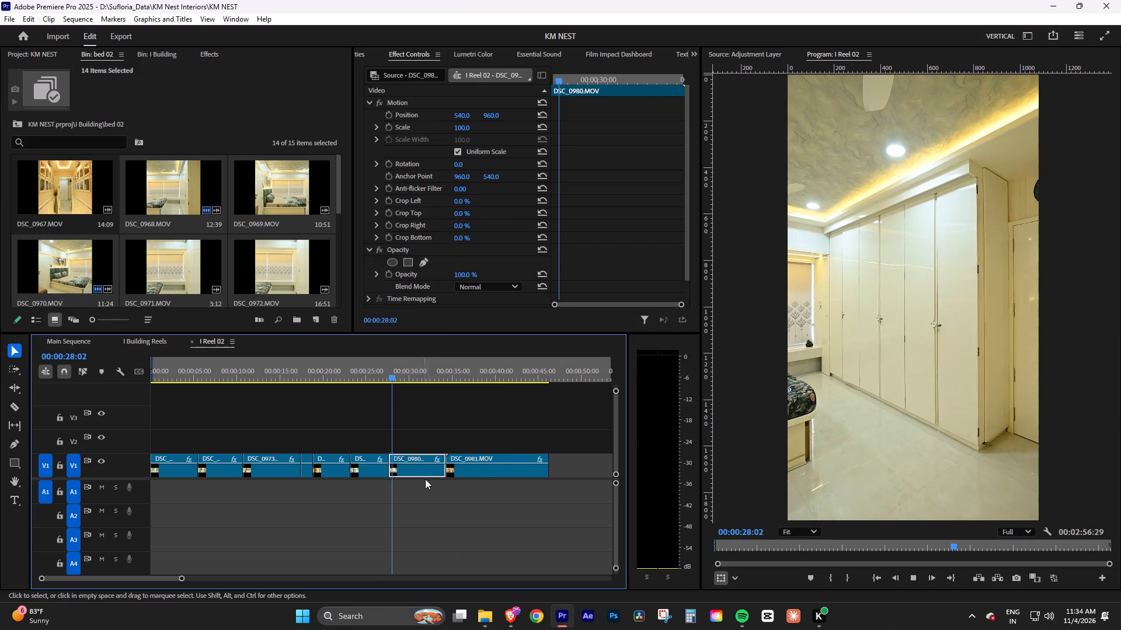
key("space")
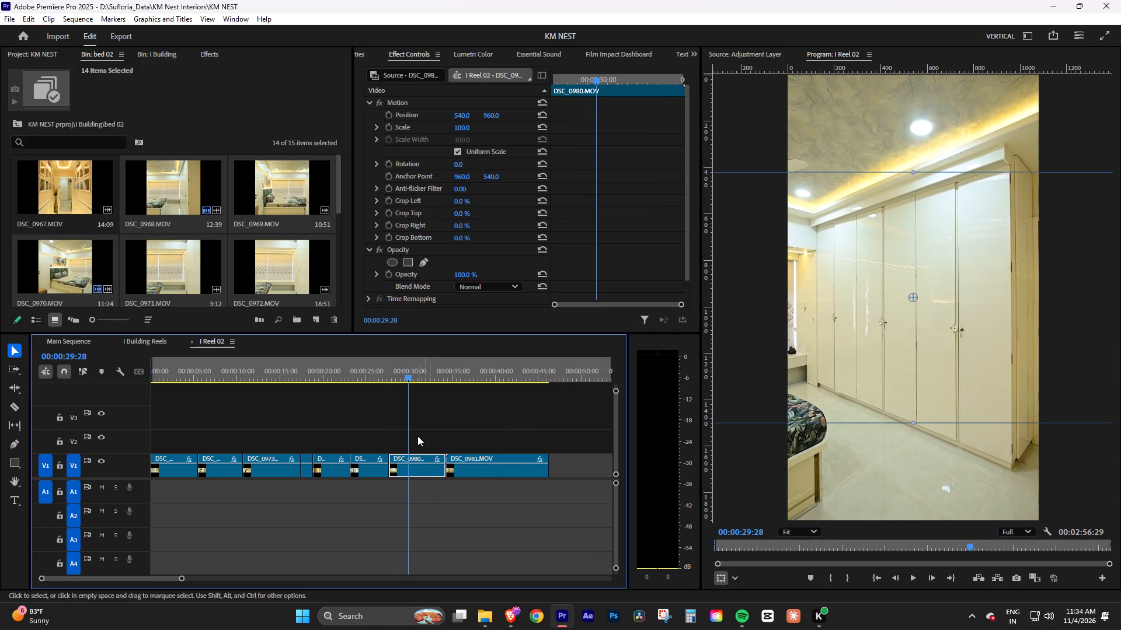
left_click_drag(401, 375, 391, 378)
key("space")
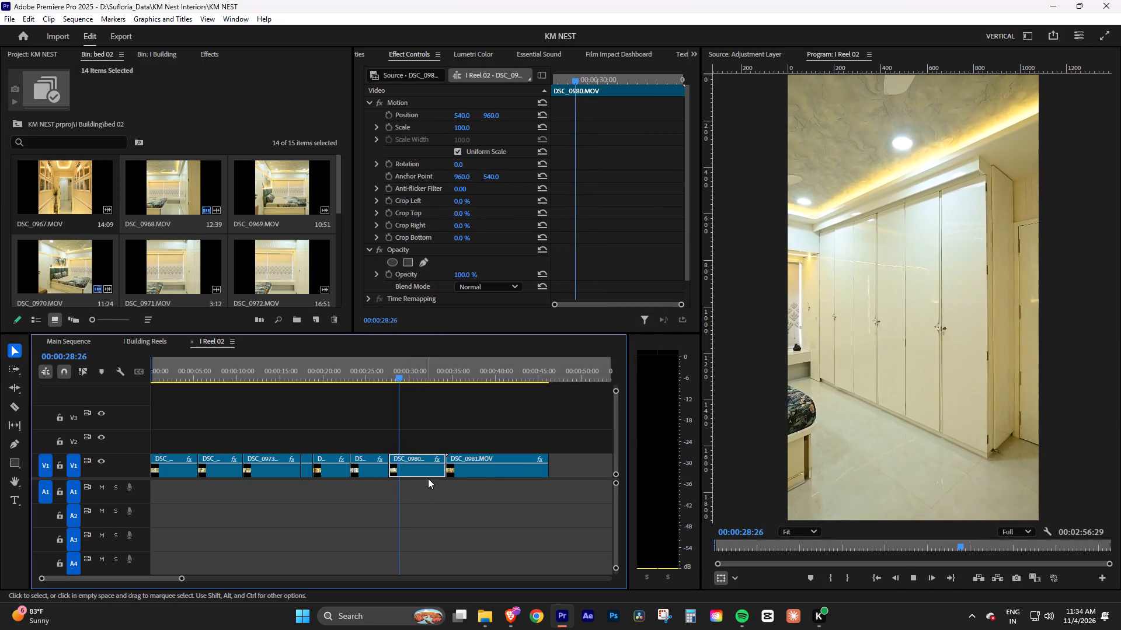
key("space")
key("ctrl+r")
type("50")
key("Return")
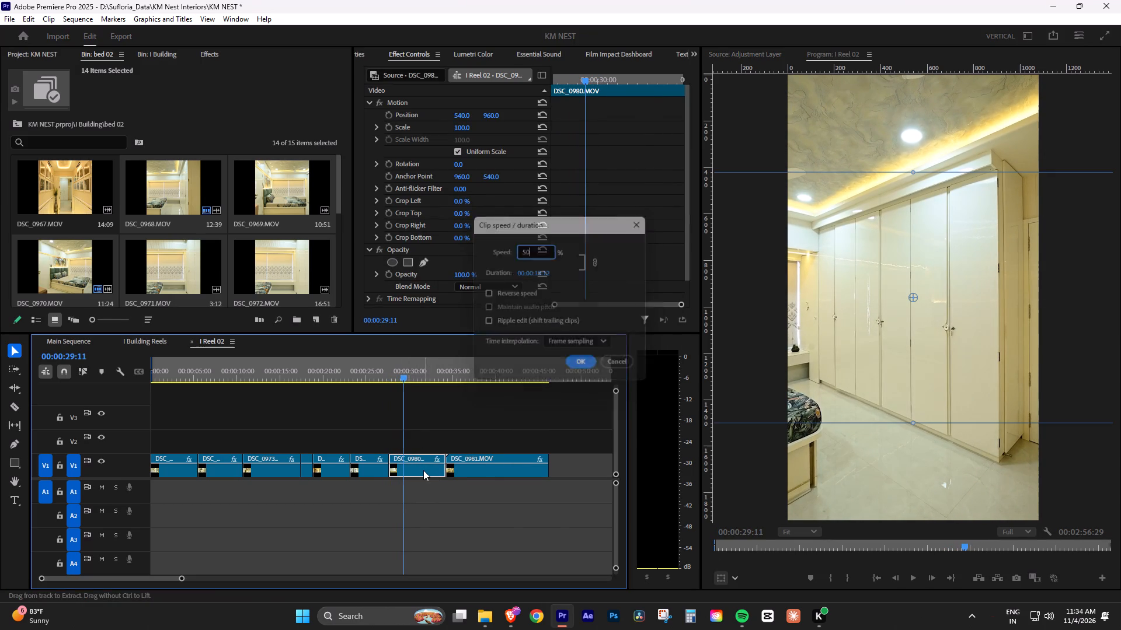
key("space")
left_click(428, 490)
left_click(426, 467)
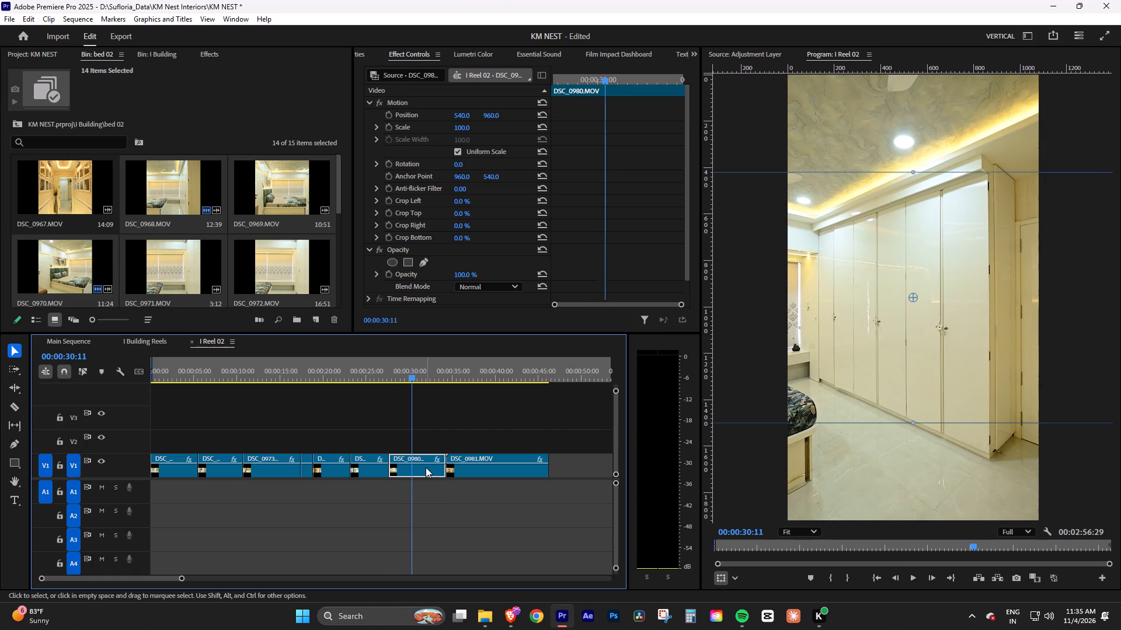
Play DSC_0980.MOV further and move DSC_0981.MOV earlier over its tail, so DSC_0981.MOV starts at 00:00:32:20.
key("space")
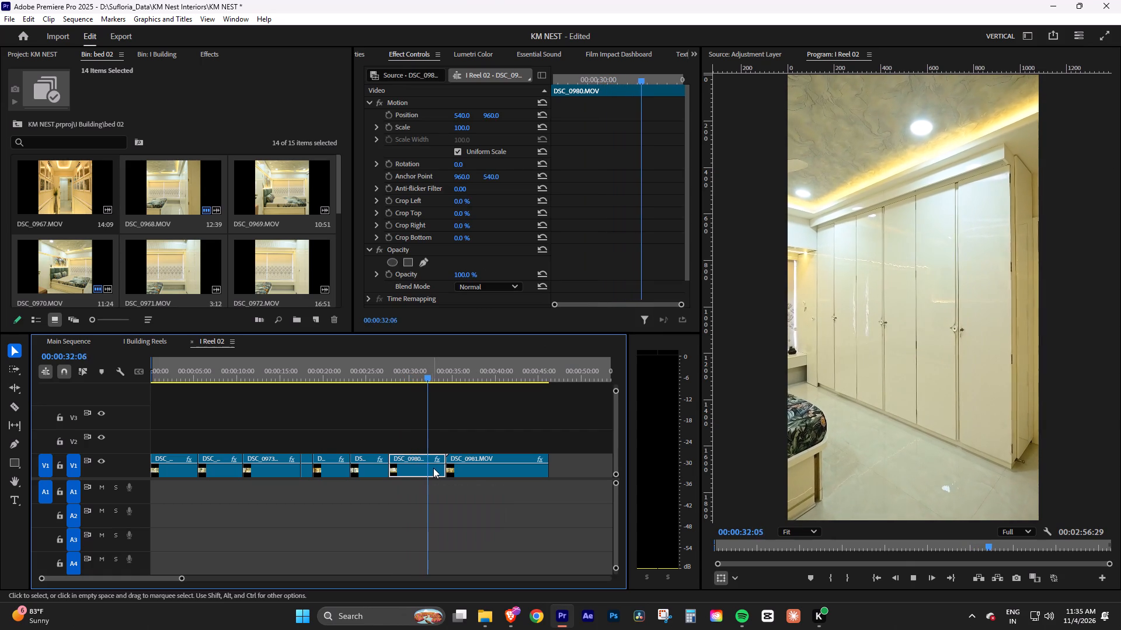
key("space")
key("space")
key("space")
left_click_drag(474, 468, 463, 470)
Preview DSC_0981.MOV, split it at 00:00:35:03, delete the opening part, close the gap and save the project.
key("space")
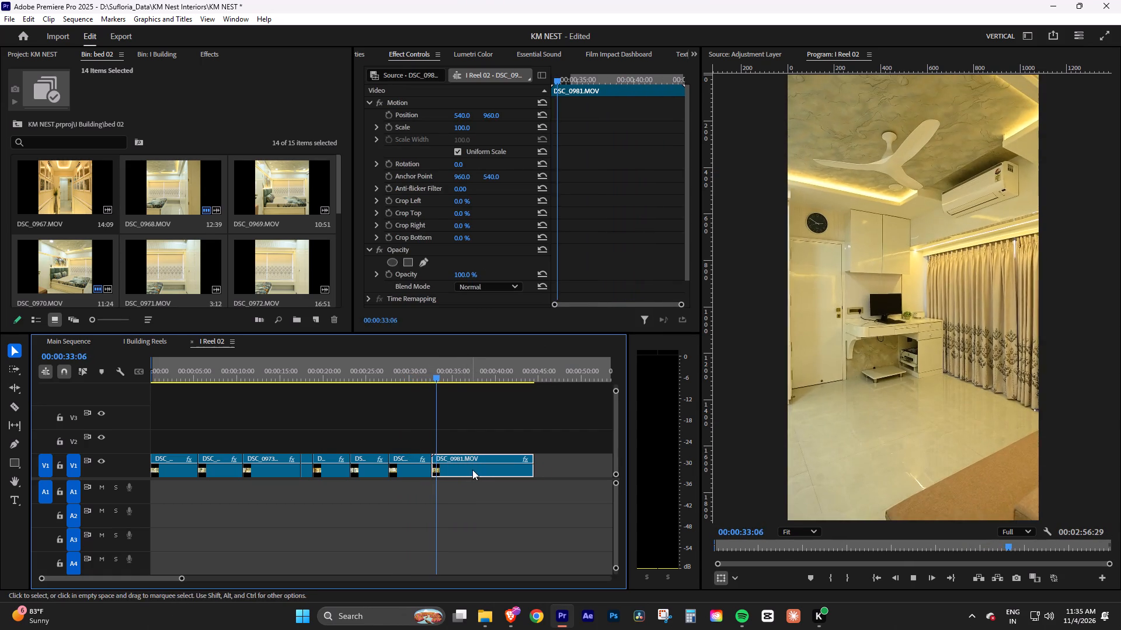
key("space")
key("space")
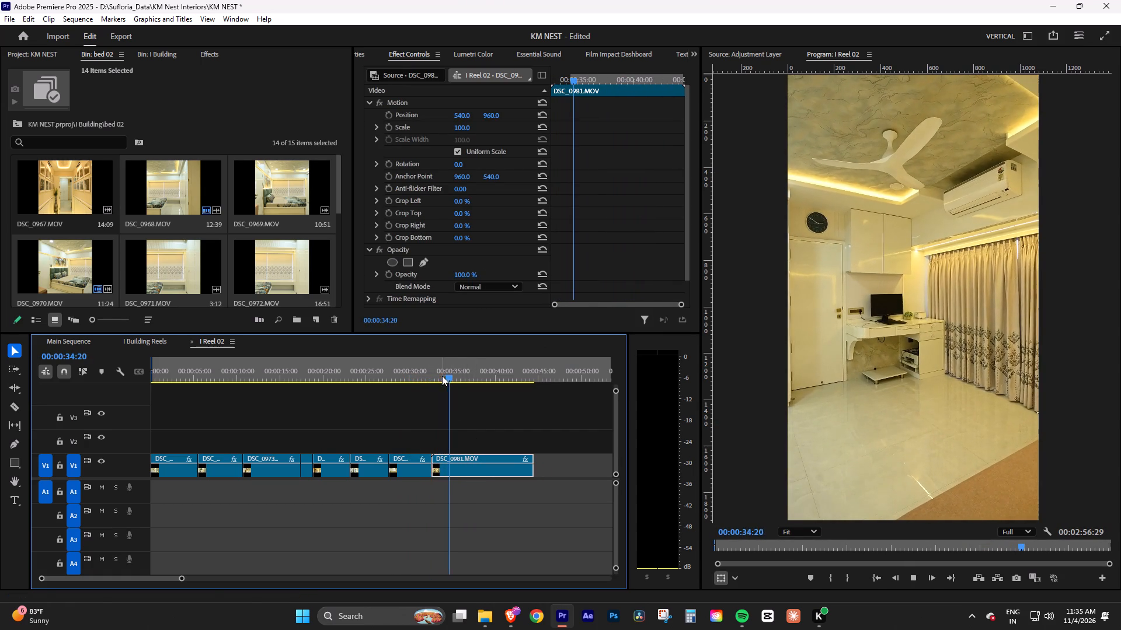
key("space")
left_click_drag(471, 416, 493, 481)
key("space")
key("space")
key("ctrl+k")
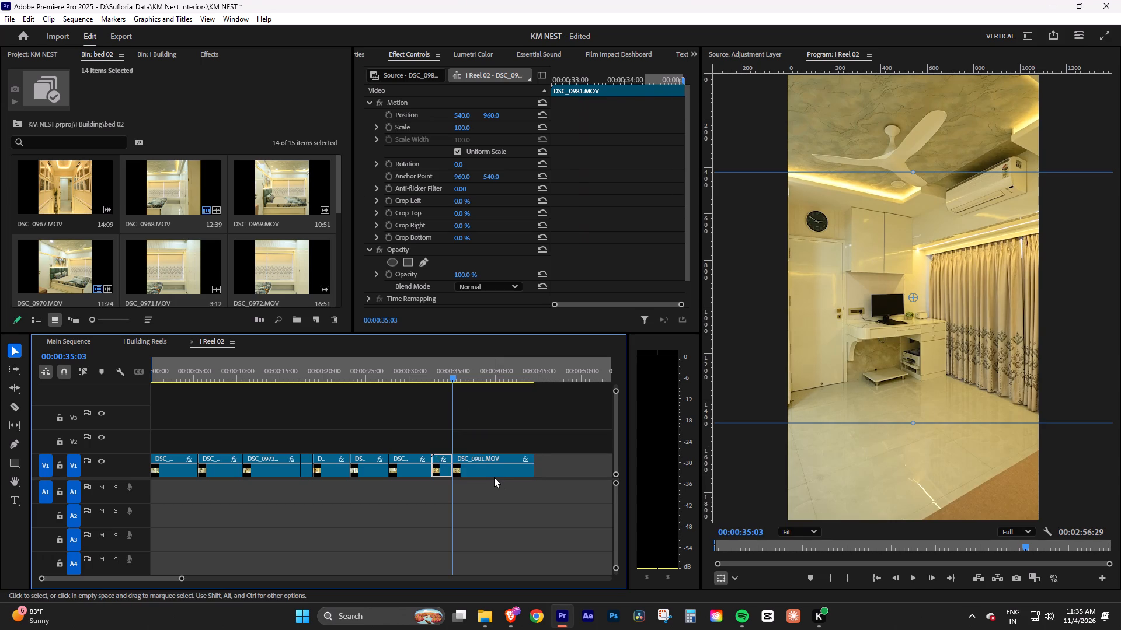
key("Delete")
right_click(440, 461)
left_click(455, 468)
left_click(488, 441)
key("space")
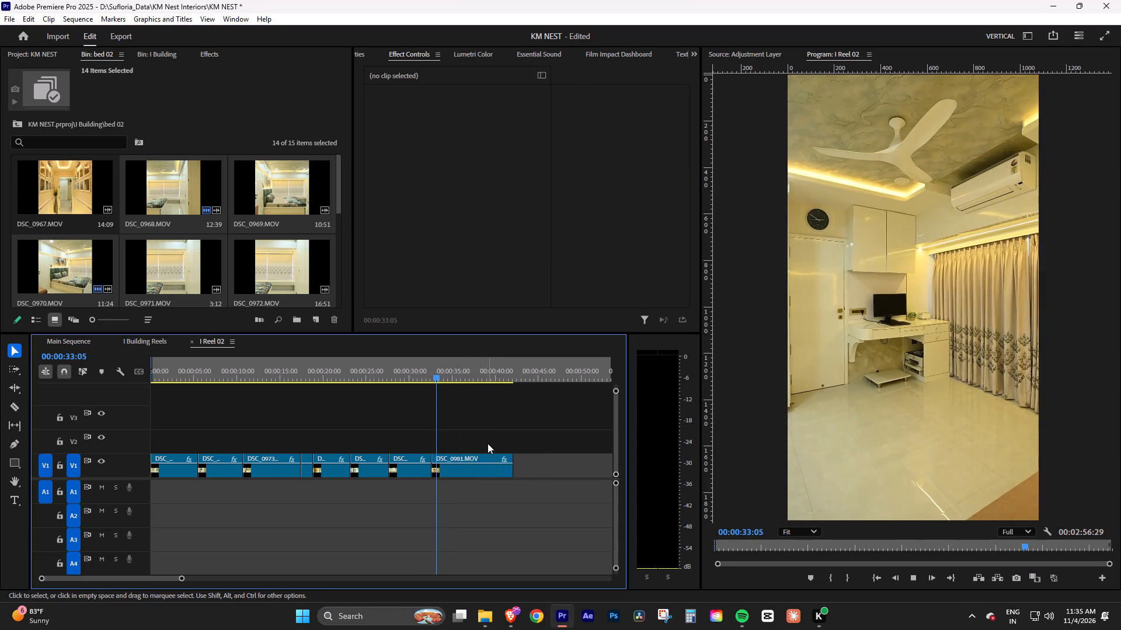
key("space")
key("ctrl+s")
Play the remaining DSC_0981.MOV, split it at 00:00:37:04, delete the part after the cut and save the project.
left_click(493, 445)
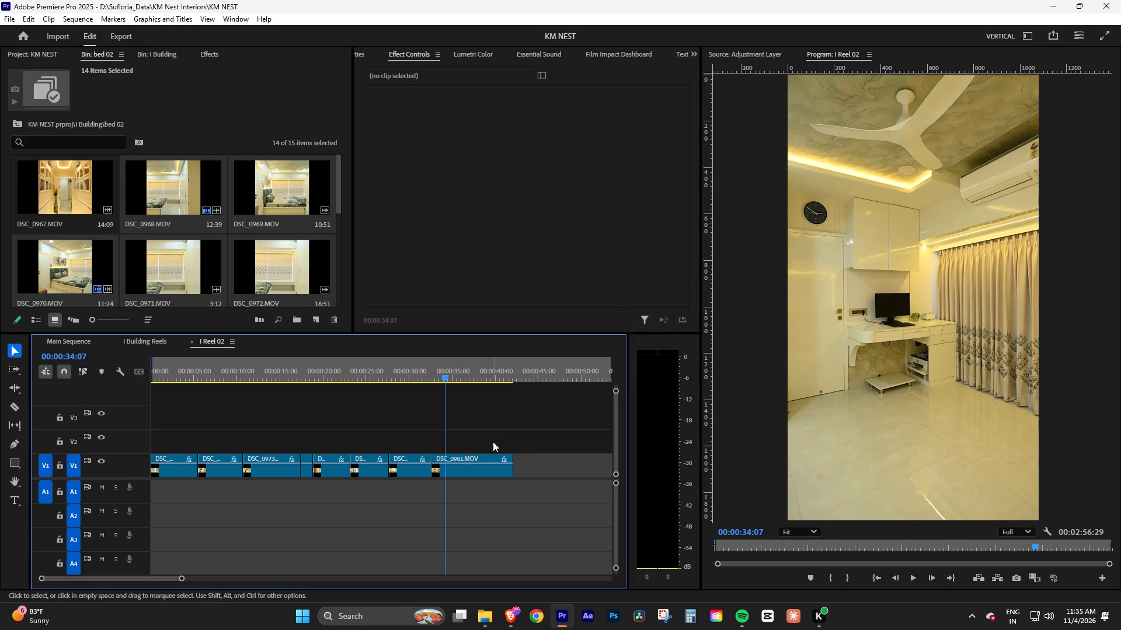
key("space")
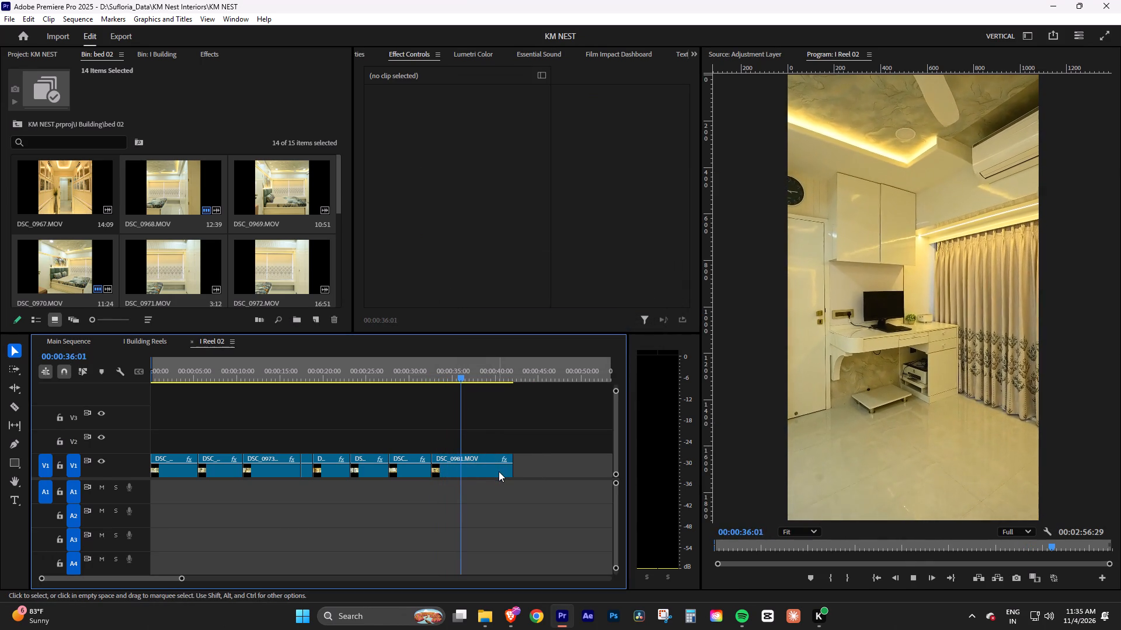
key("space")
key("space")
key("space")
left_click(498, 473)
key("ctrl+k")
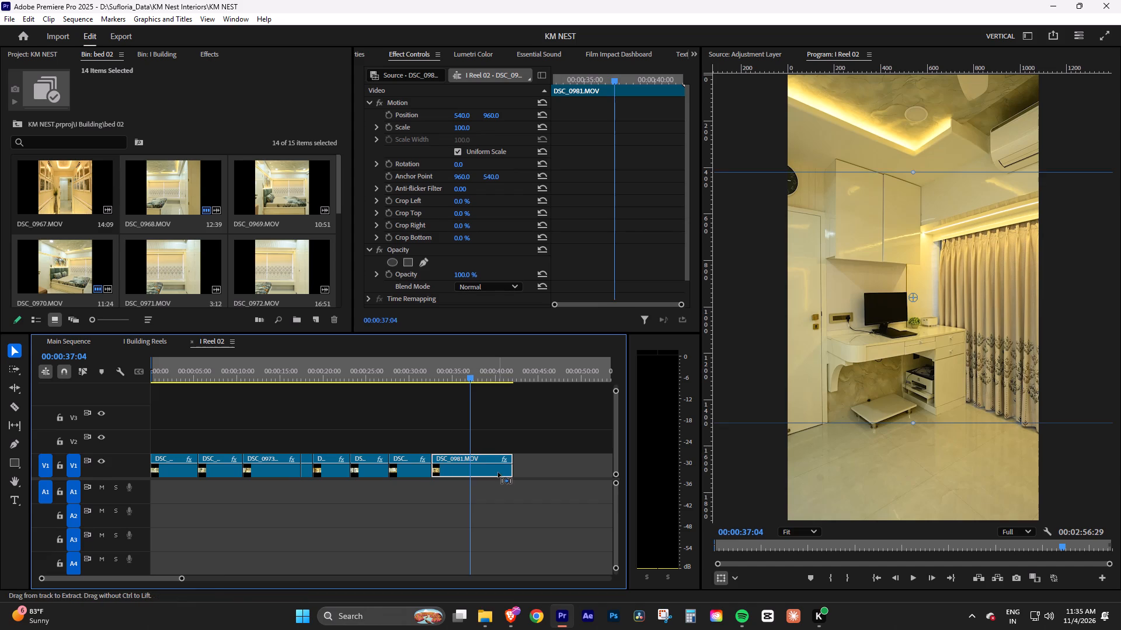
left_click(498, 473)
left_click_drag(484, 372, 497, 376)
left_click_drag(540, 423, 504, 481)
key("Delete")
key("ctrl+s")
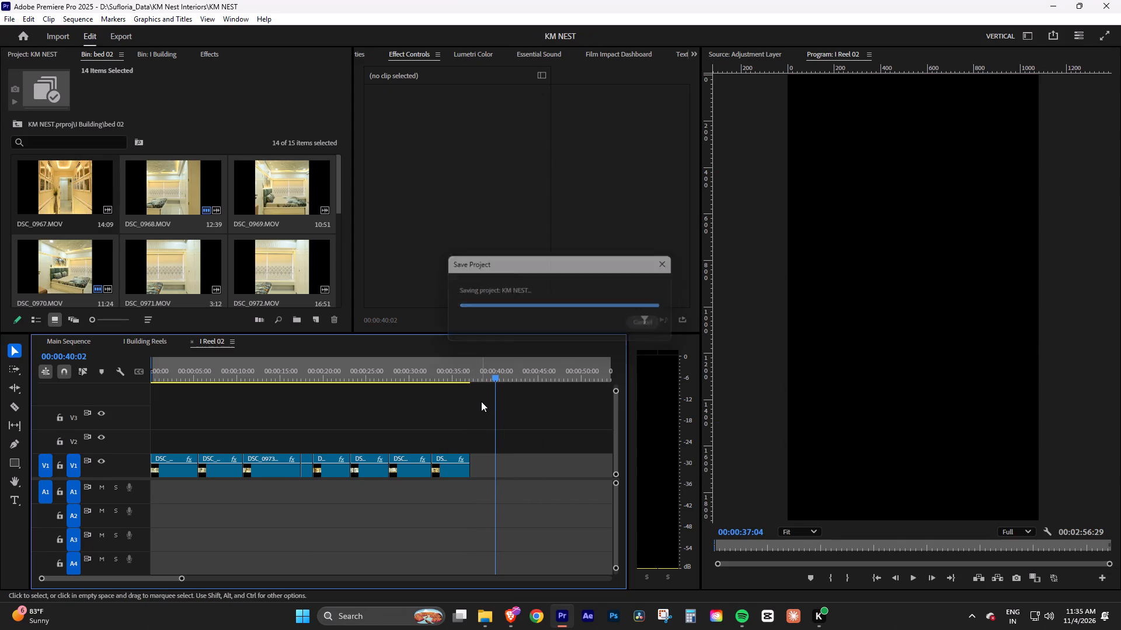
Go back to the start of DSC_0981.MOV, preview its opening and save the project.
left_click(481, 401)
left_click_drag(485, 371, 468, 374, "shift")
left_click_drag(448, 373, 437, 376)
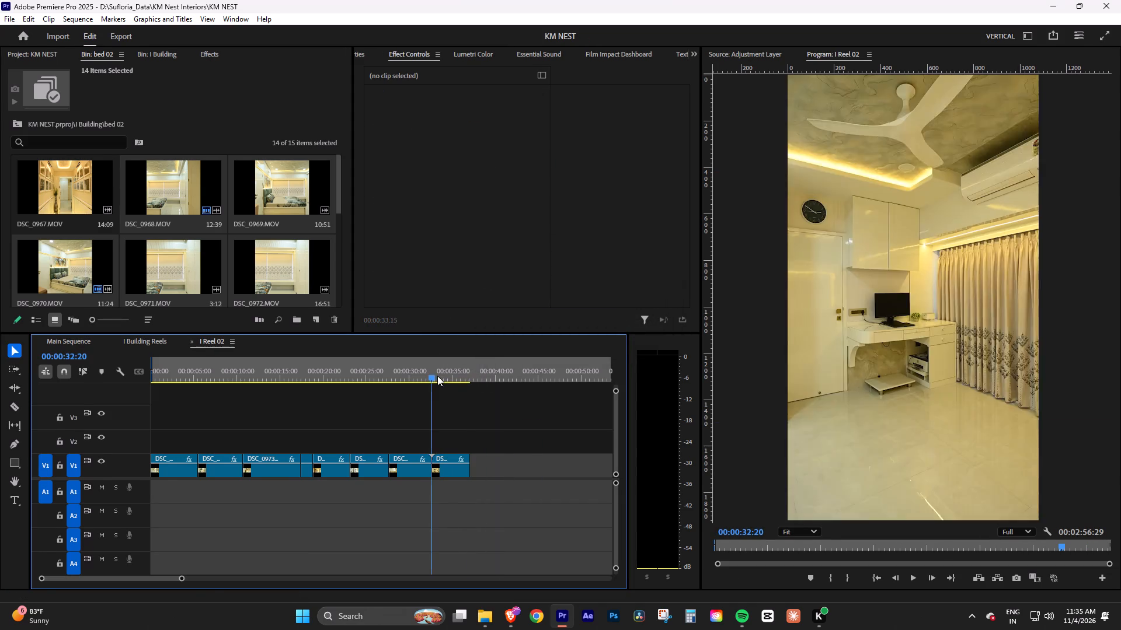
left_click_drag(437, 376, 437, 376)
key("space")
key("space")
key("ctrl+s")
left_click(488, 423)
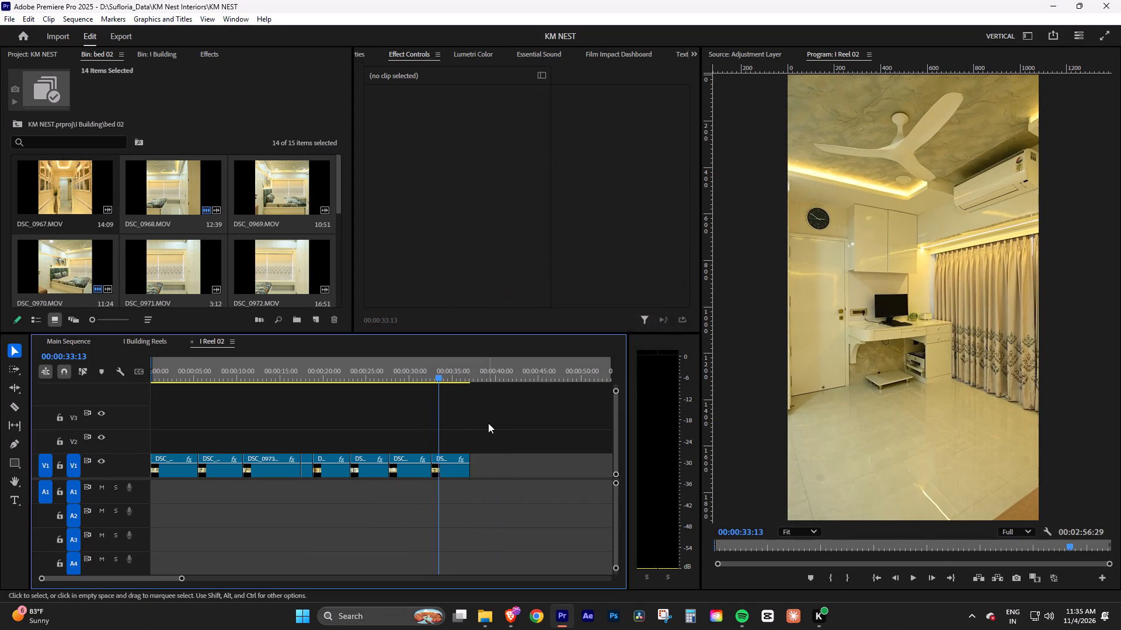
Mark the sequence's out point at the end of the last clip, DSC_0981.MOV.
left_click_drag(479, 375, 469, 377)
key("o")
Preview the reel's opening from the start and set the speed of DSC_0968.MOV to 80%.
left_click_drag(441, 373, 247, 390)
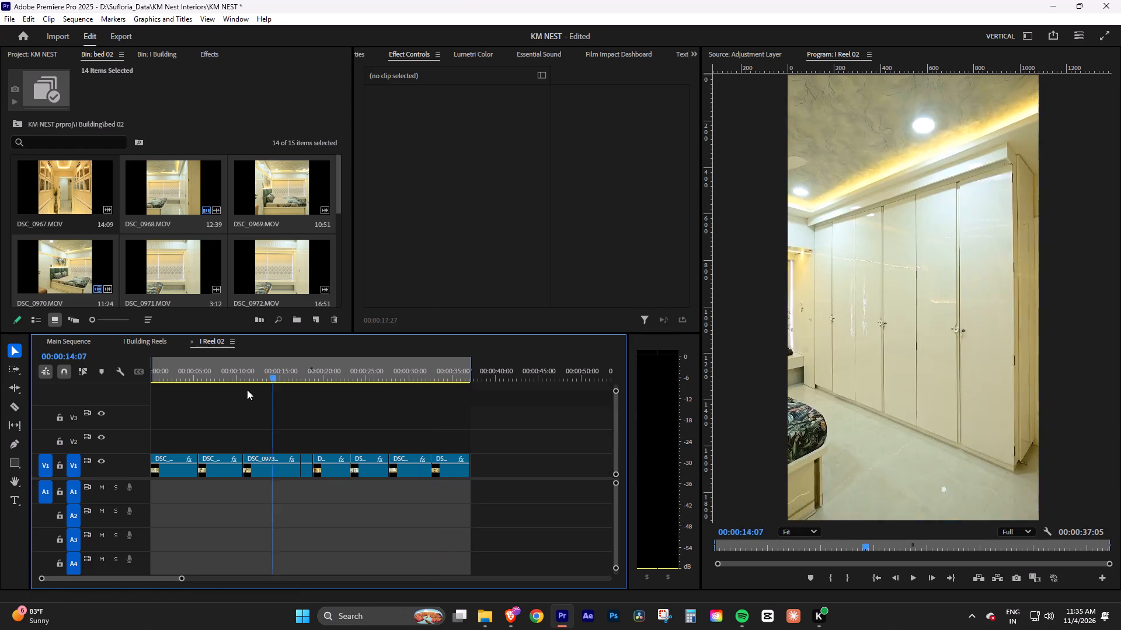
left_click_drag(247, 390, 117, 402)
left_click(182, 579)
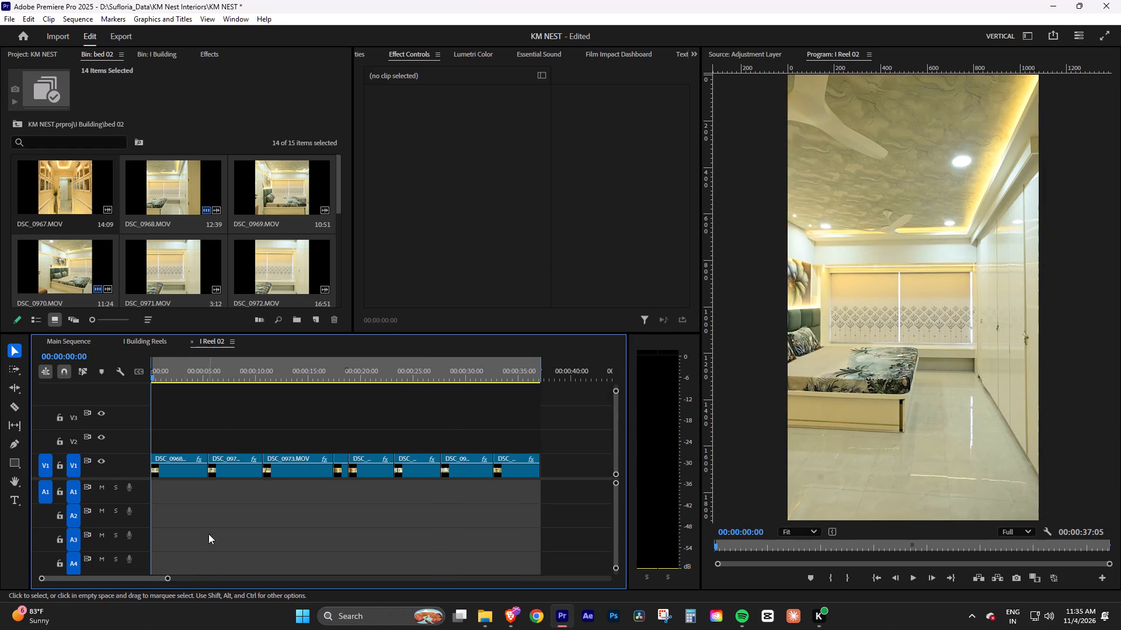
left_click(208, 534)
key("space")
key("space")
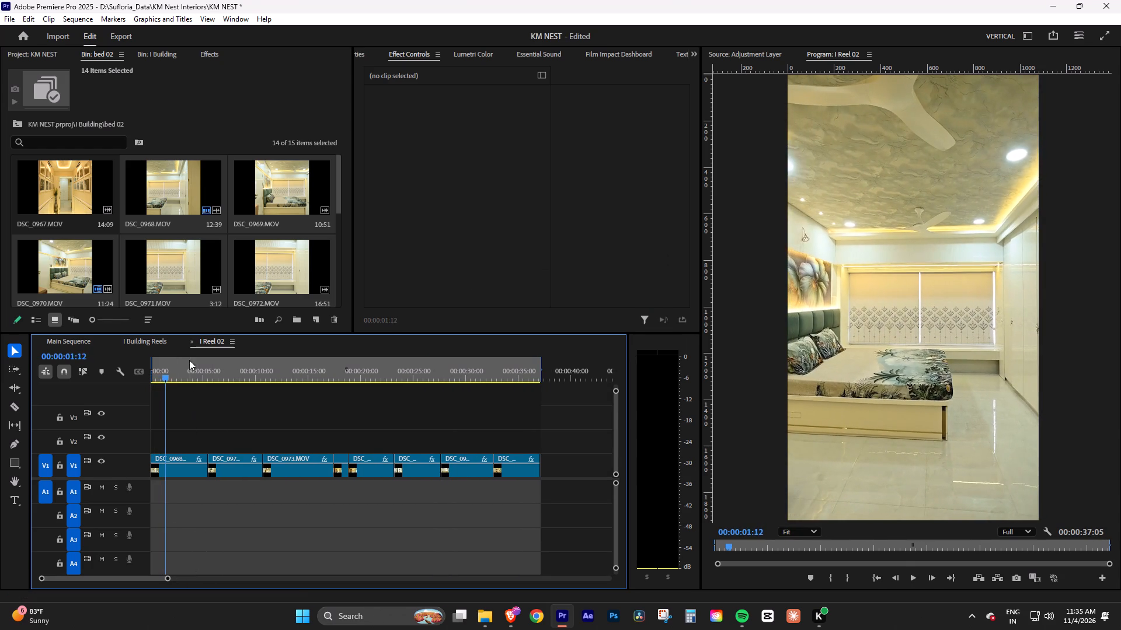
left_click_drag(186, 362, 120, 389)
left_click(182, 471)
key("space")
key("space")
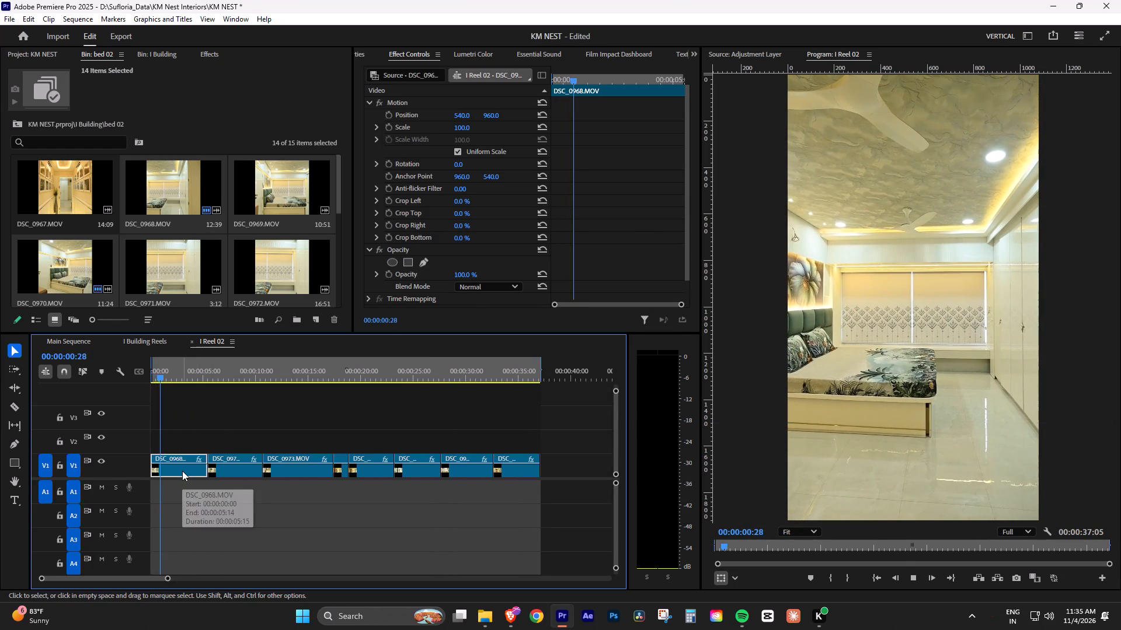
key("ctrl+r")
type("80")
key("Return")
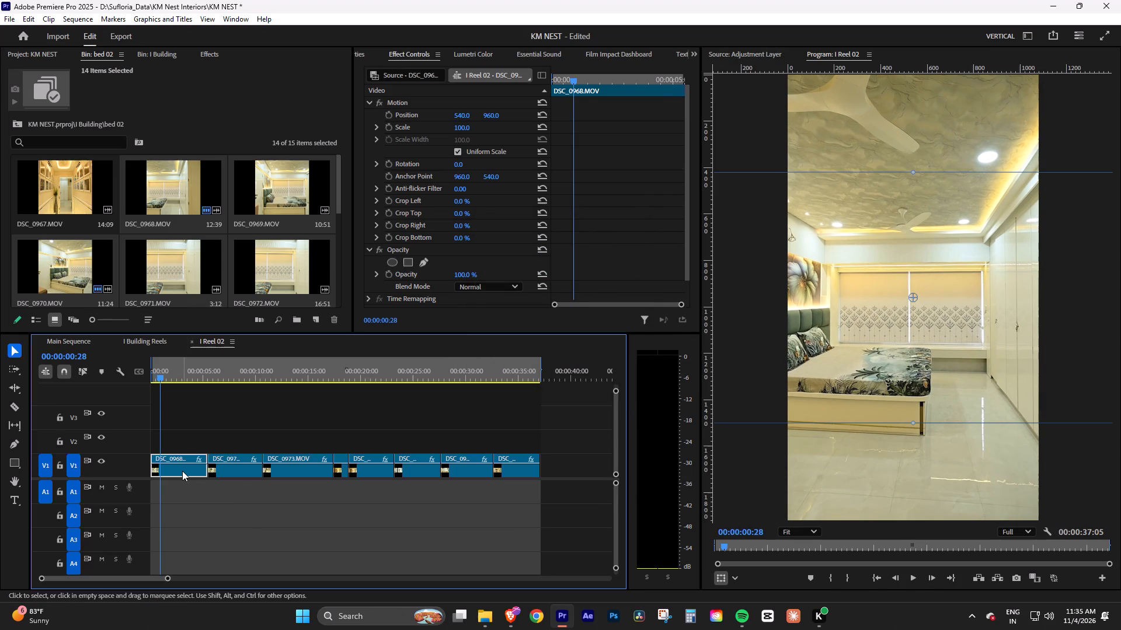
Review the cut into DSC_0970.MOV, reverse that clip's speed, and replay the transition from about 00:00:04:07.
key("space")
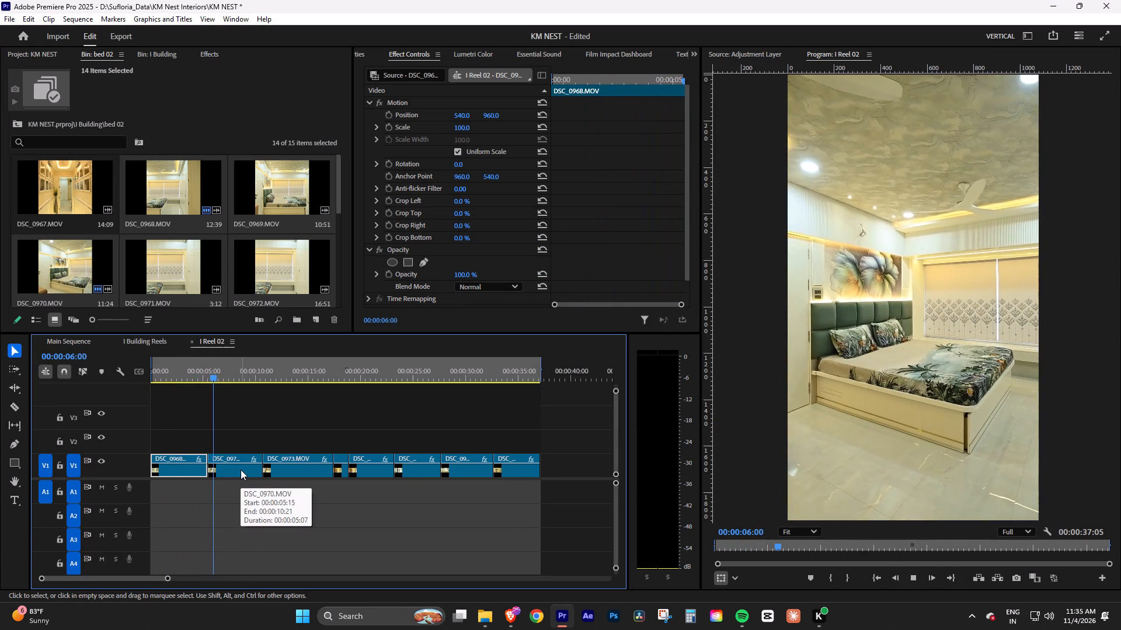
key("space")
left_click_drag(271, 371, 263, 377)
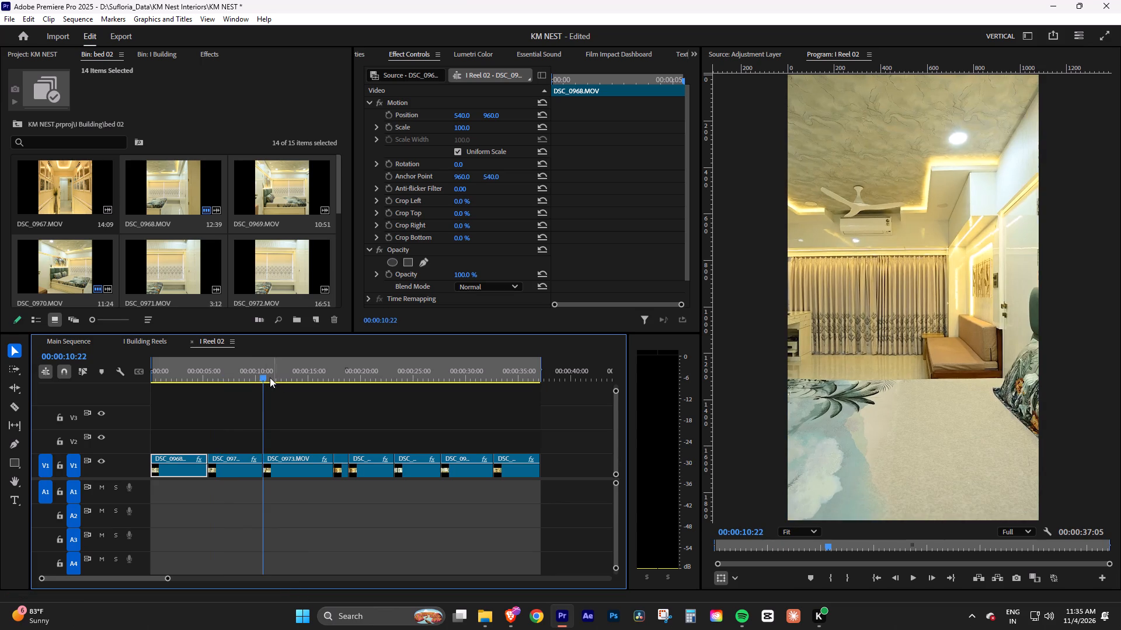
left_click(252, 376)
key("space")
left_click(266, 374)
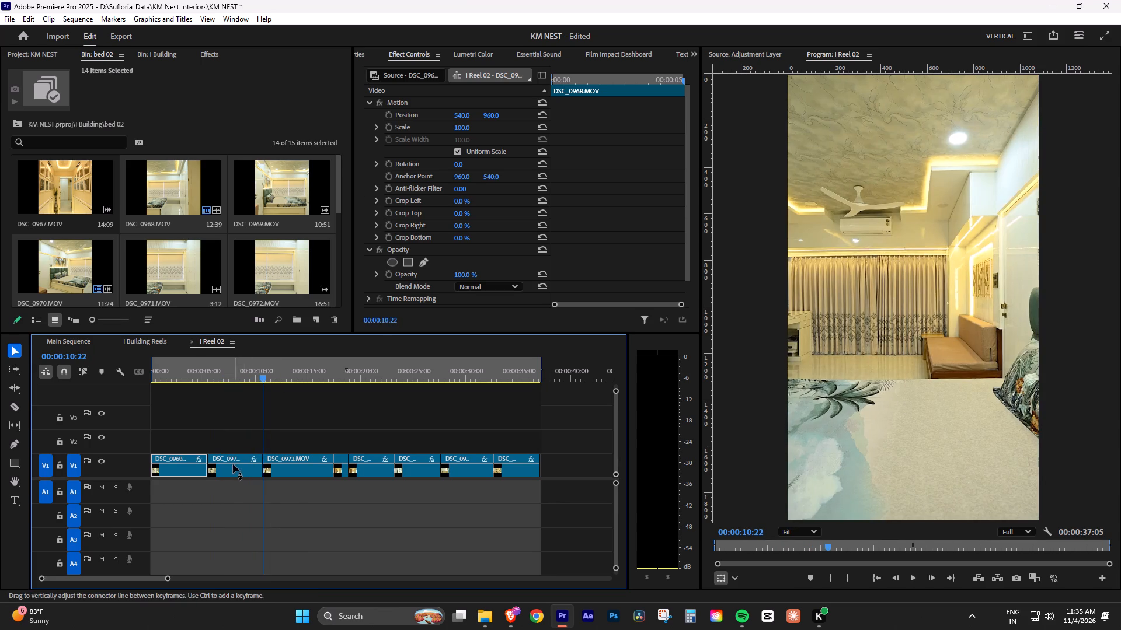
left_click(232, 465)
key("ctrl+r")
left_click(493, 295)
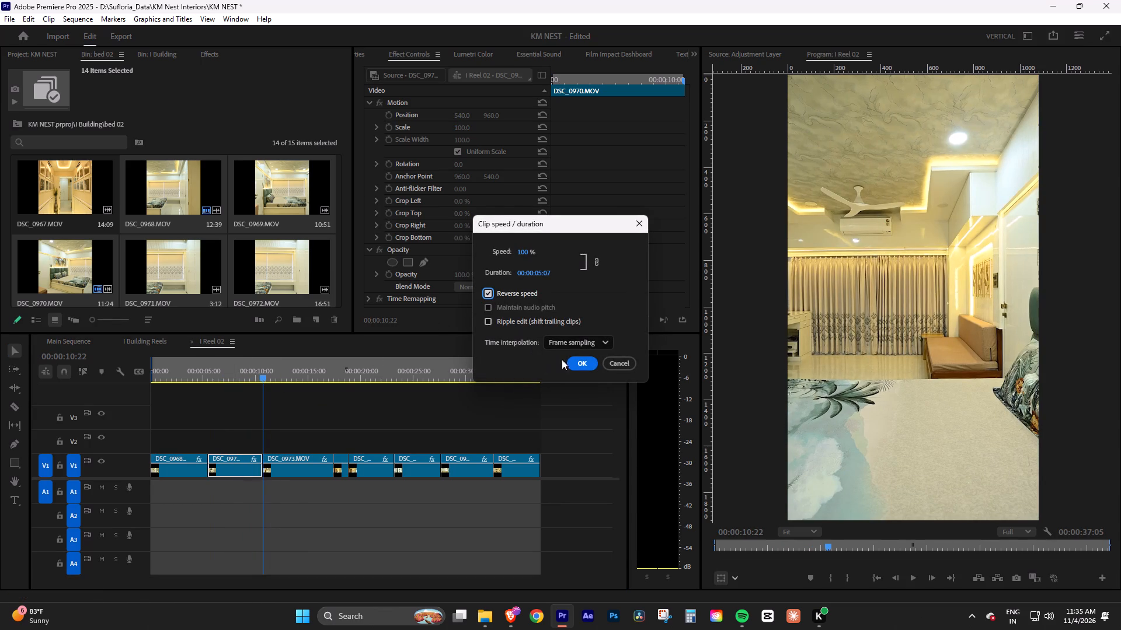
left_click(577, 363)
left_click(16, 349)
left_click(197, 373)
key("space")
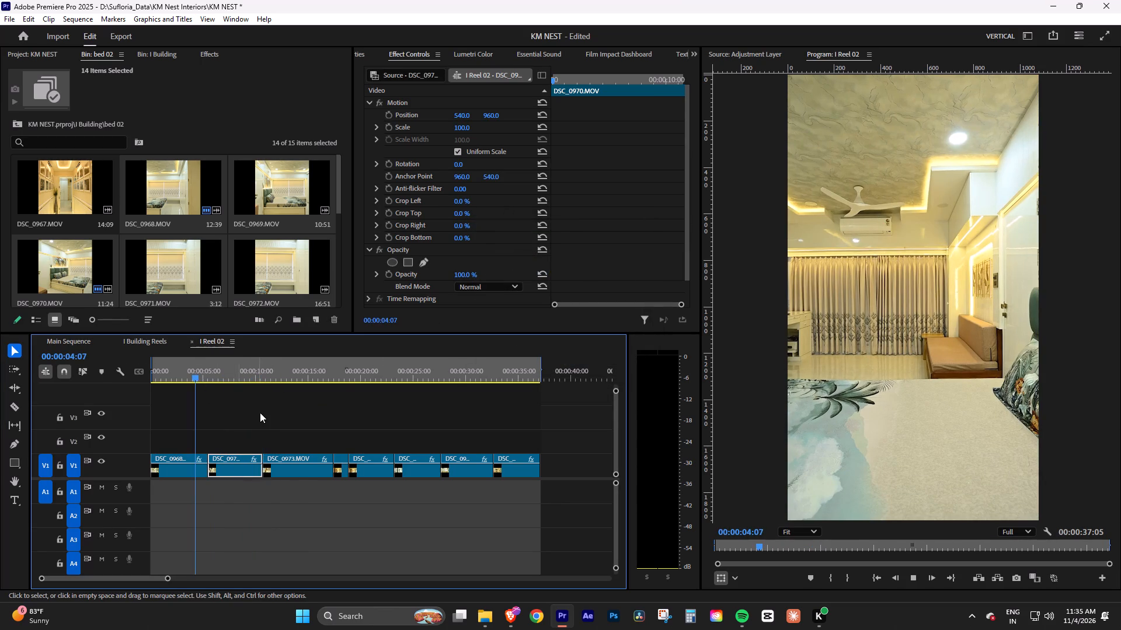
left_click(260, 412)
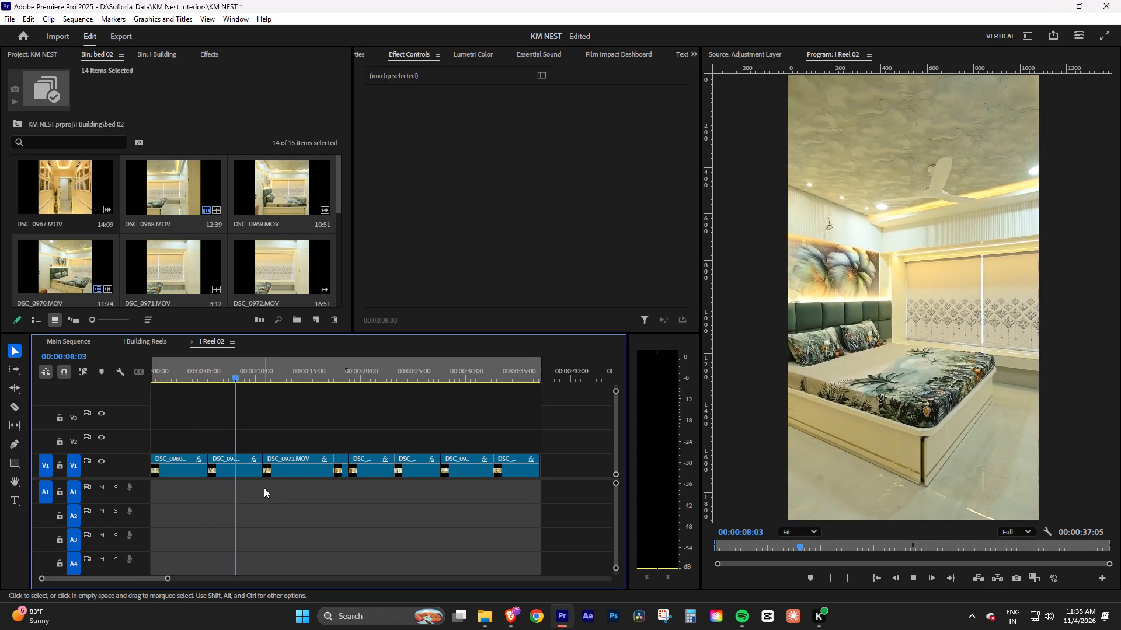
Play DSC_0973.MOV and move the two clips after it back to 00:00:17:01, overwriting its tail.
left_click(298, 470)
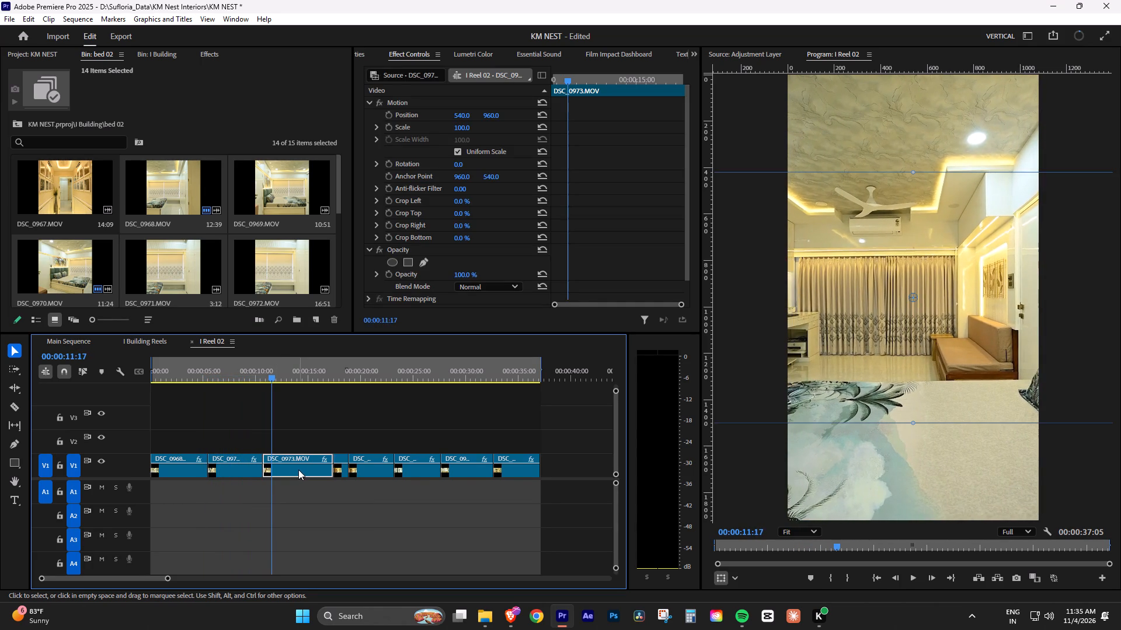
key("space")
left_click(317, 487)
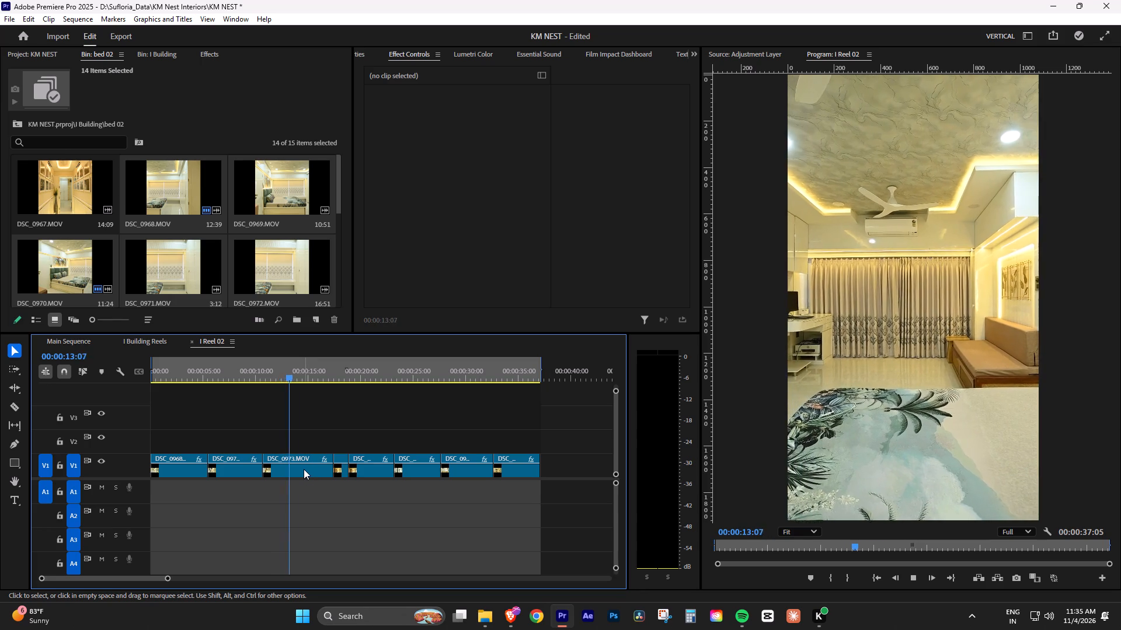
scroll(328, 471, "up", 4, "alt")
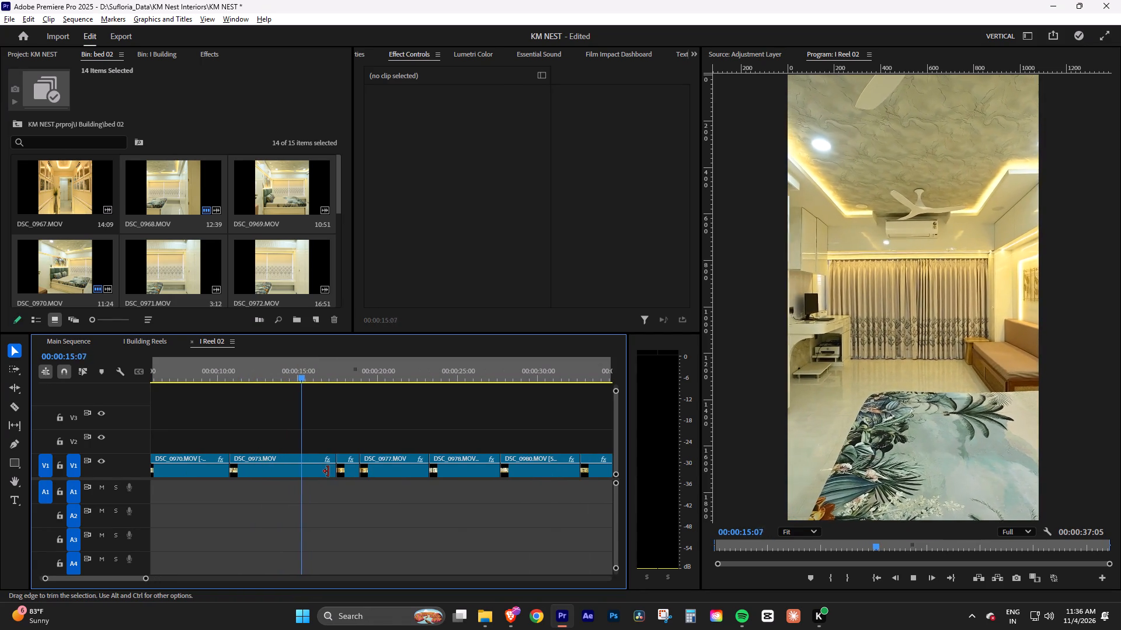
key("space")
left_click_drag(346, 436, 349, 446)
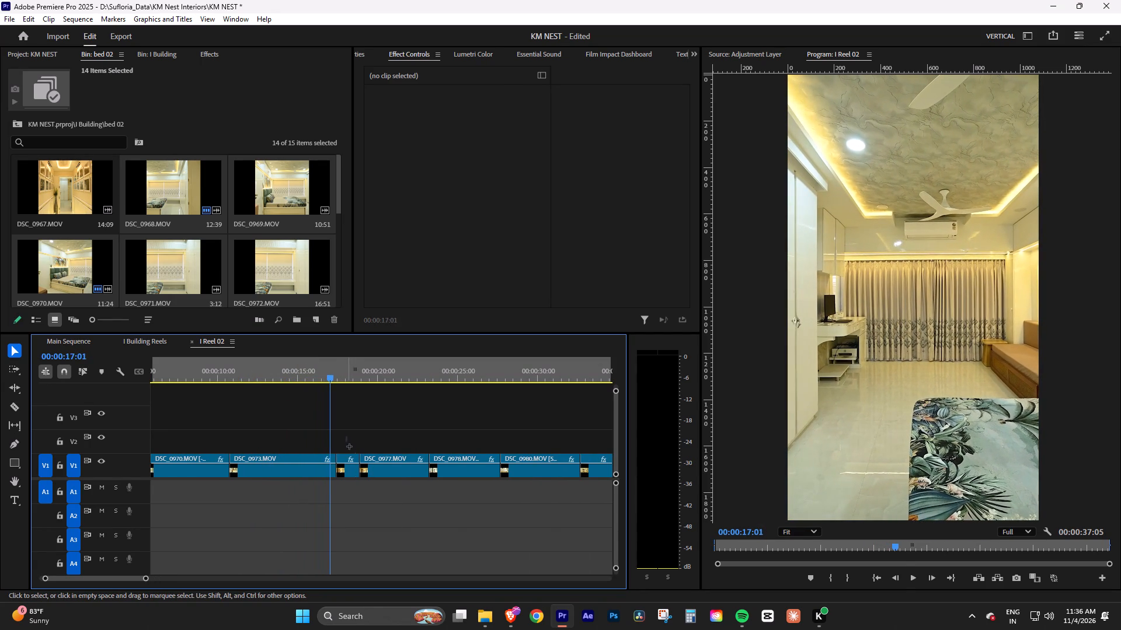
left_click_drag(349, 446, 370, 464)
left_click_drag(376, 472, 371, 473)
left_click(378, 496)
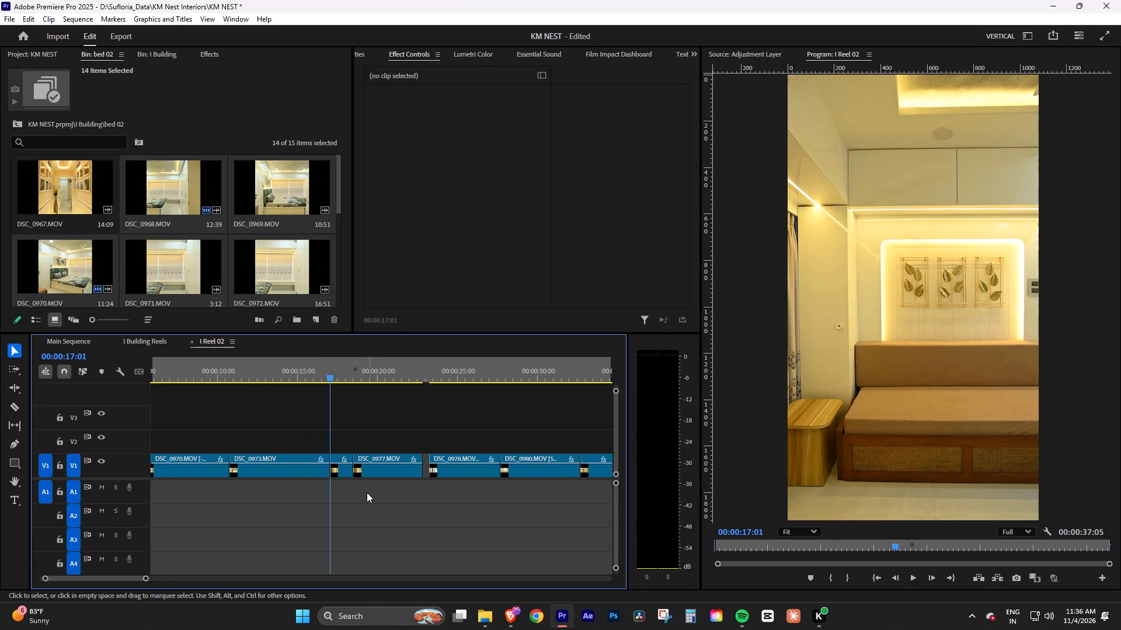
left_click(364, 491)
Scrub through the clips from DSC_0977.MOV to DSC_0980.MOV to check their framing and order.
left_click(365, 381)
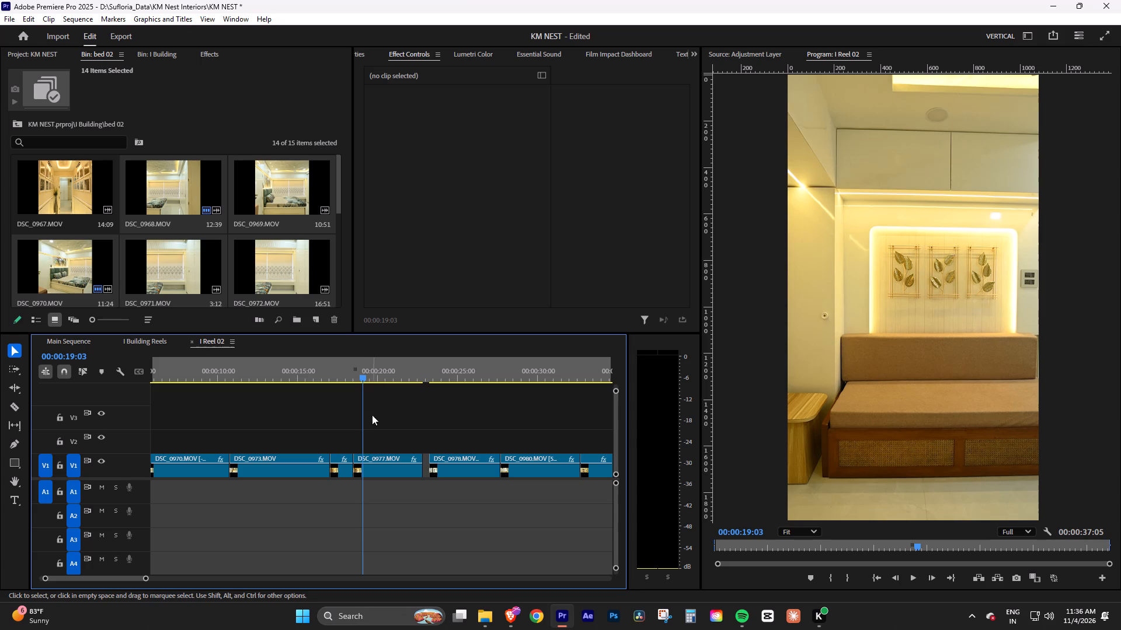
left_click_drag(365, 373, 354, 373)
left_click(353, 366)
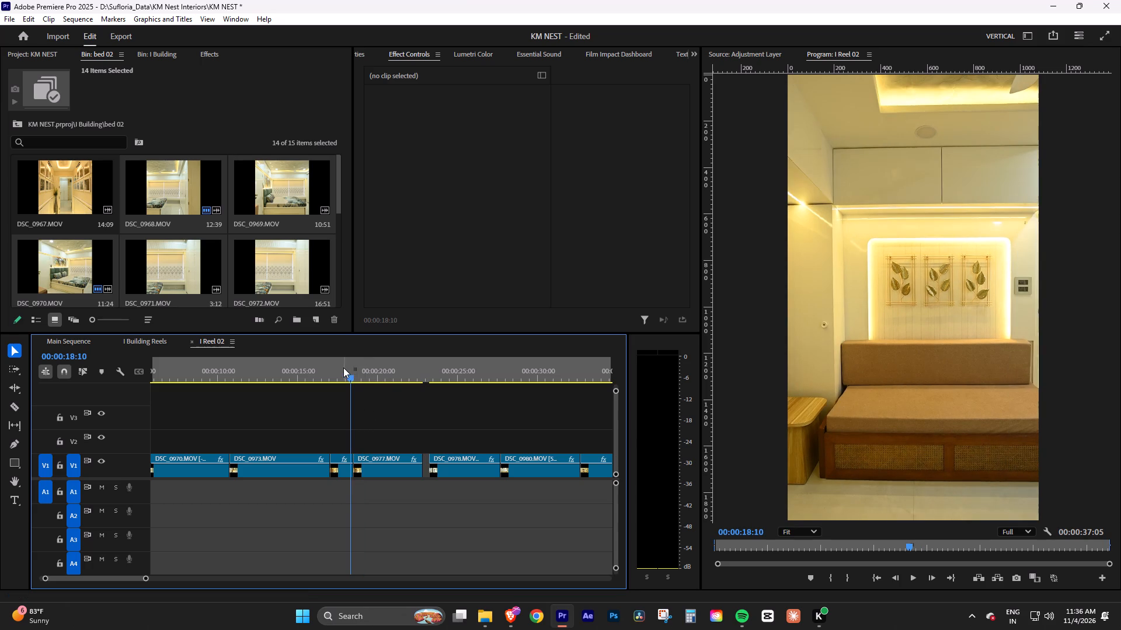
left_click(343, 367)
left_click_drag(375, 375, 361, 377)
left_click(452, 381)
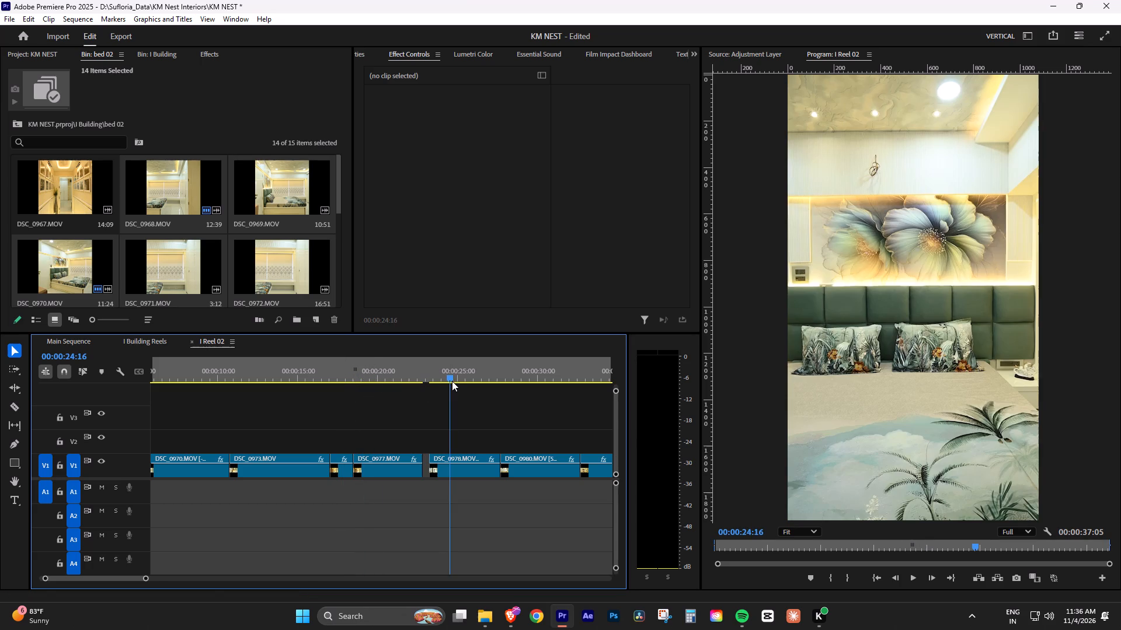
left_click_drag(144, 577, 154, 580)
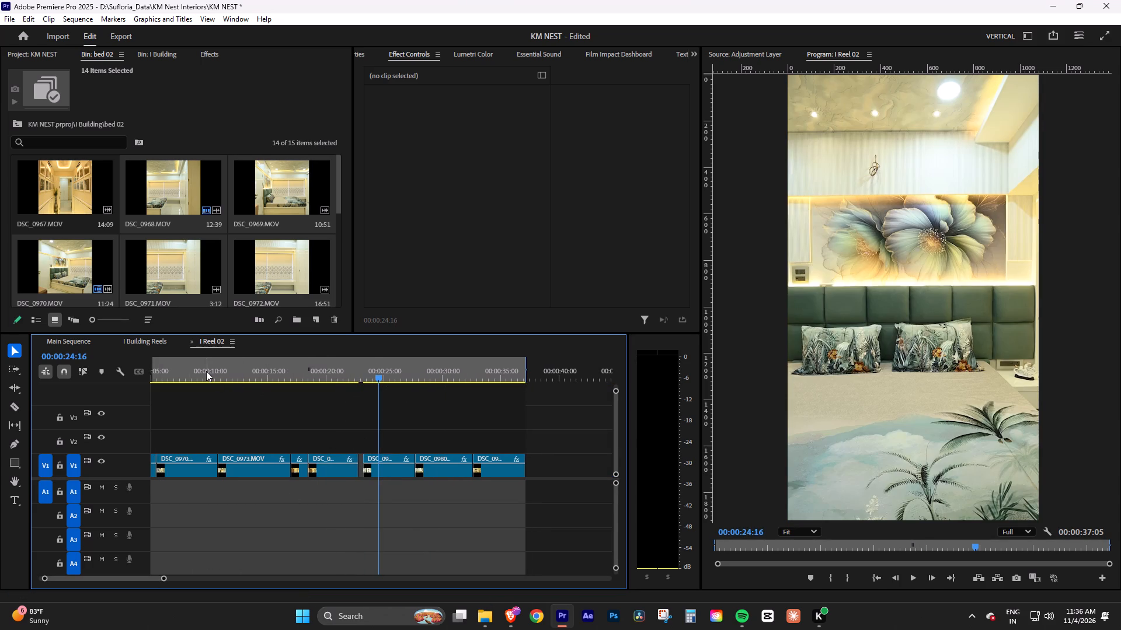
left_click(436, 366)
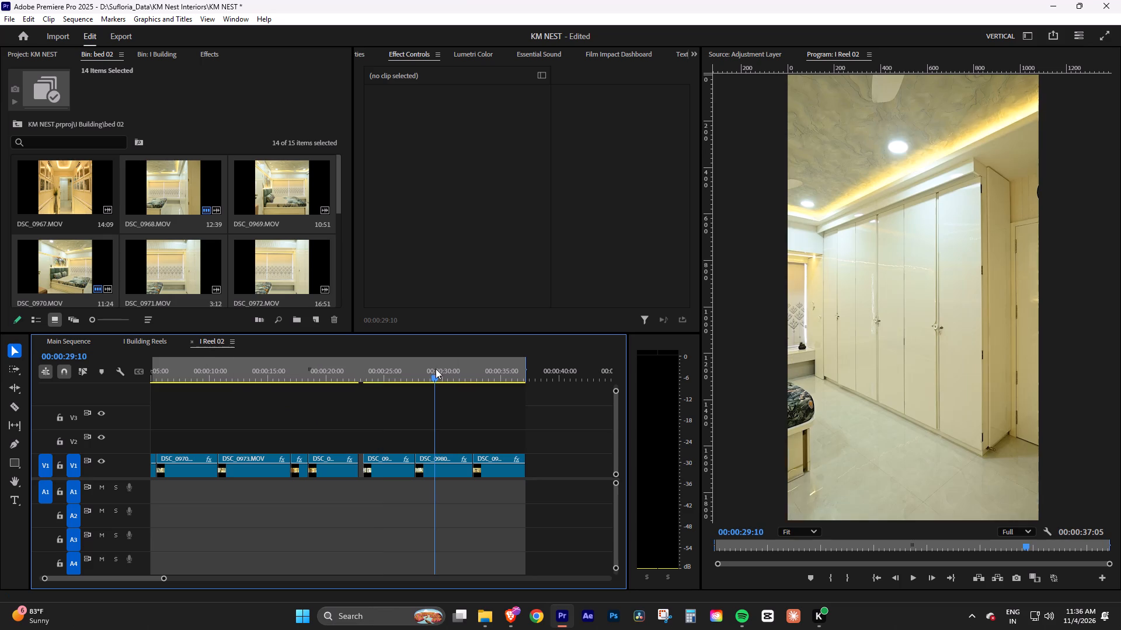
left_click(480, 375)
left_click(451, 374)
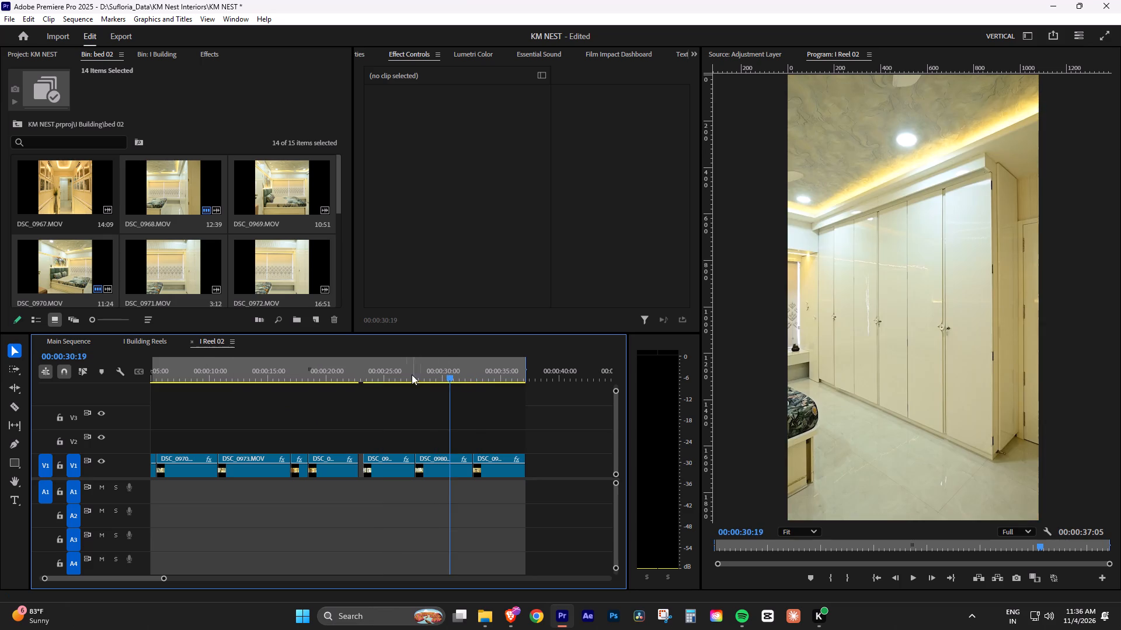
left_click(401, 372)
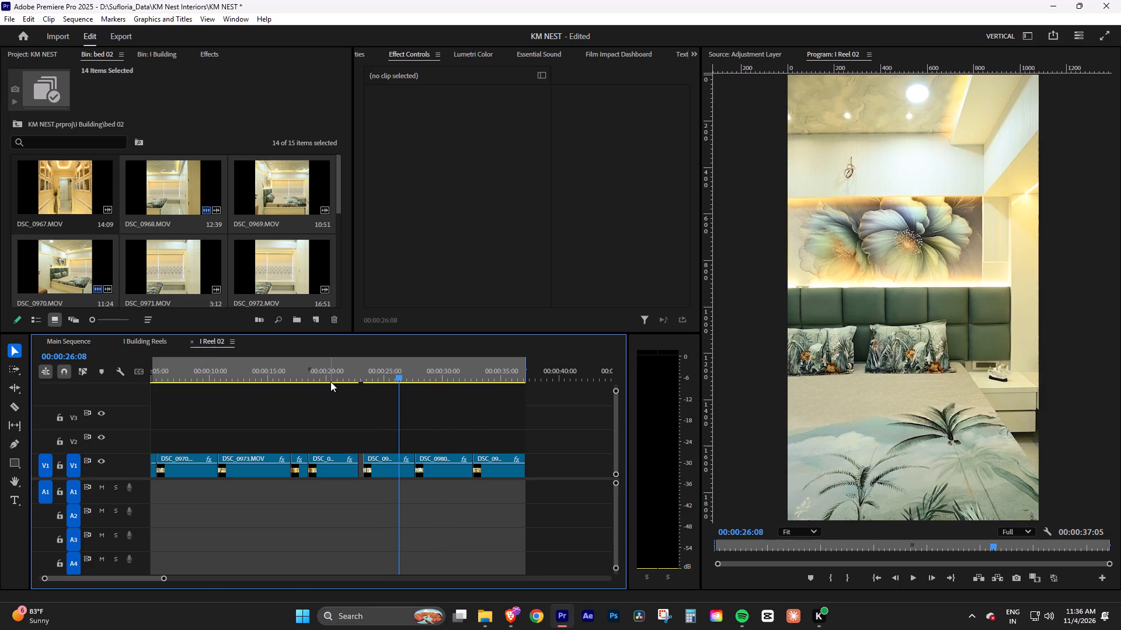
Move DSC_0977.MOV and the short clip before it onto V2 at the reel's end, then ripple delete the V1 gap.
left_click_drag(349, 437, 301, 468)
left_click_drag(328, 473, 555, 446)
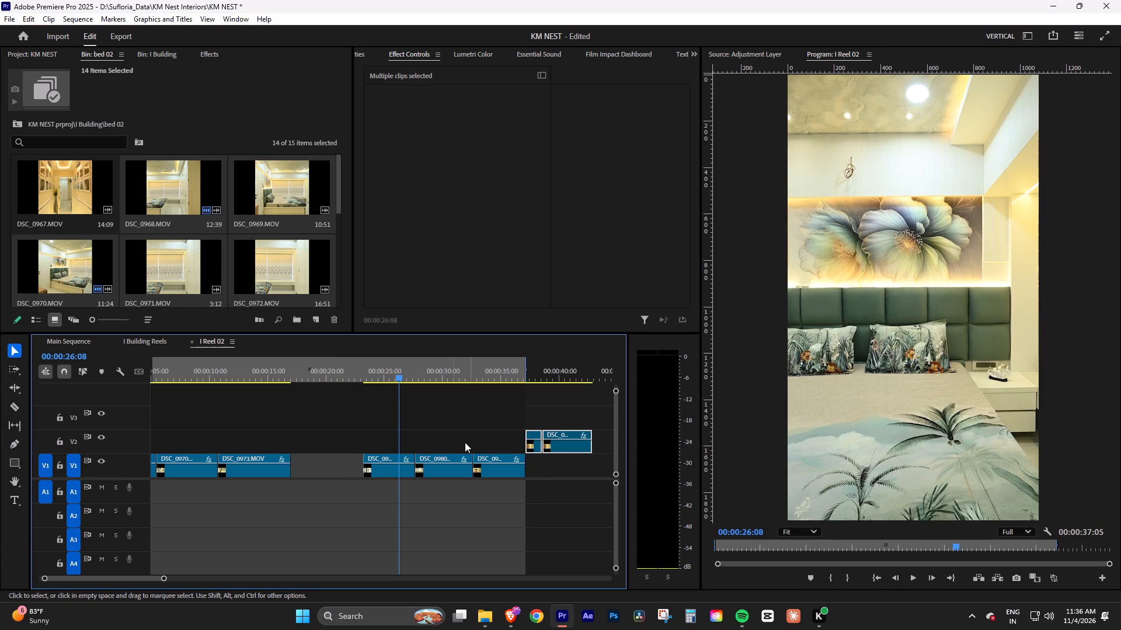
left_click(326, 465)
right_click(326, 465)
left_click(351, 473)
left_click(333, 422)
Save the project and preview the cuts around DSC_0970.MOV, DSC_0973.MOV and DSC_0978.MOV.
left_click_drag(290, 373, 284, 372)
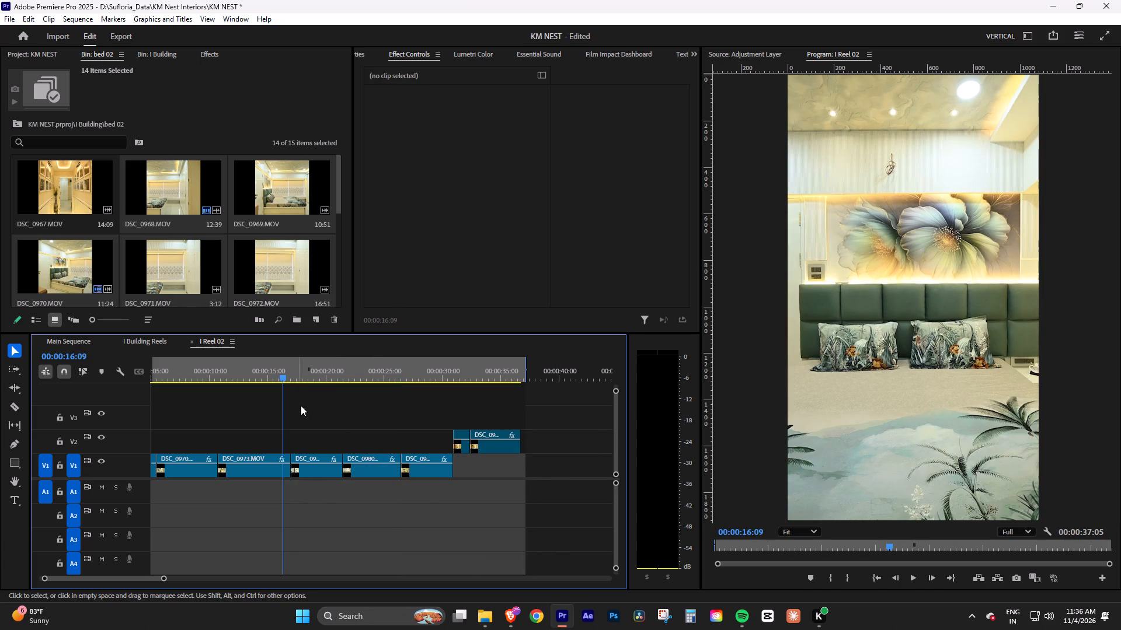
left_click(328, 419)
key("ctrl+s")
left_click(328, 419)
key("space")
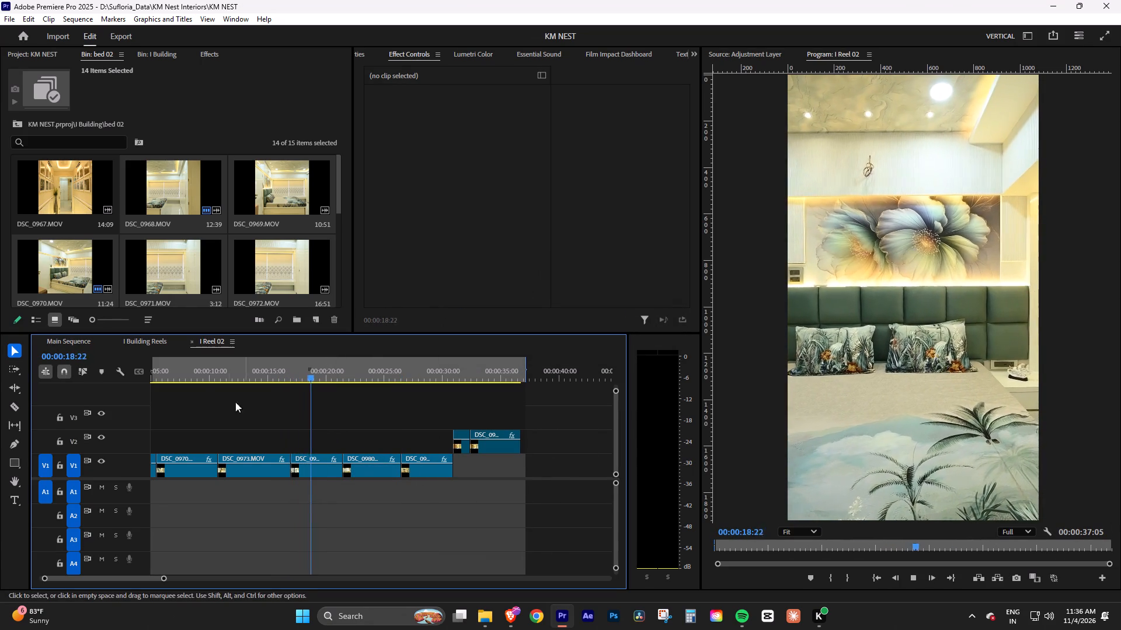
left_click(197, 376)
key("space")
key("space")
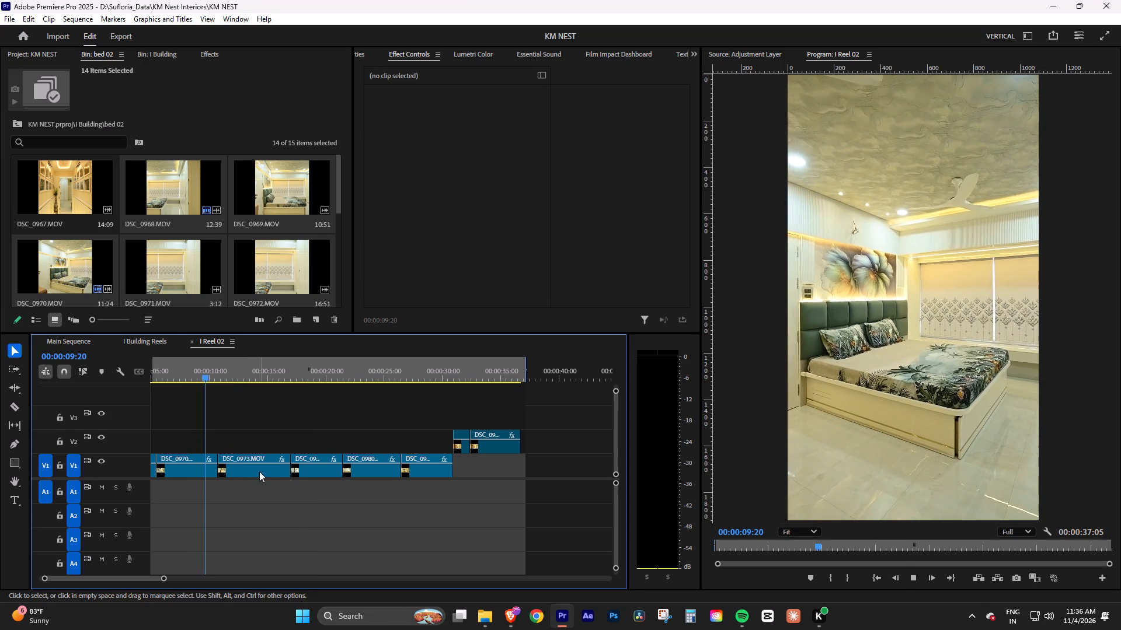
Swap DSC_0973.MOV and DSC_0978.MOV on V1 so DSC_0978.MOV plays first, and play the new order.
left_click_drag(258, 472, 309, 437)
left_click_drag(307, 474, 236, 474)
left_click_drag(306, 450, 305, 461)
key("space")
left_click(306, 435)
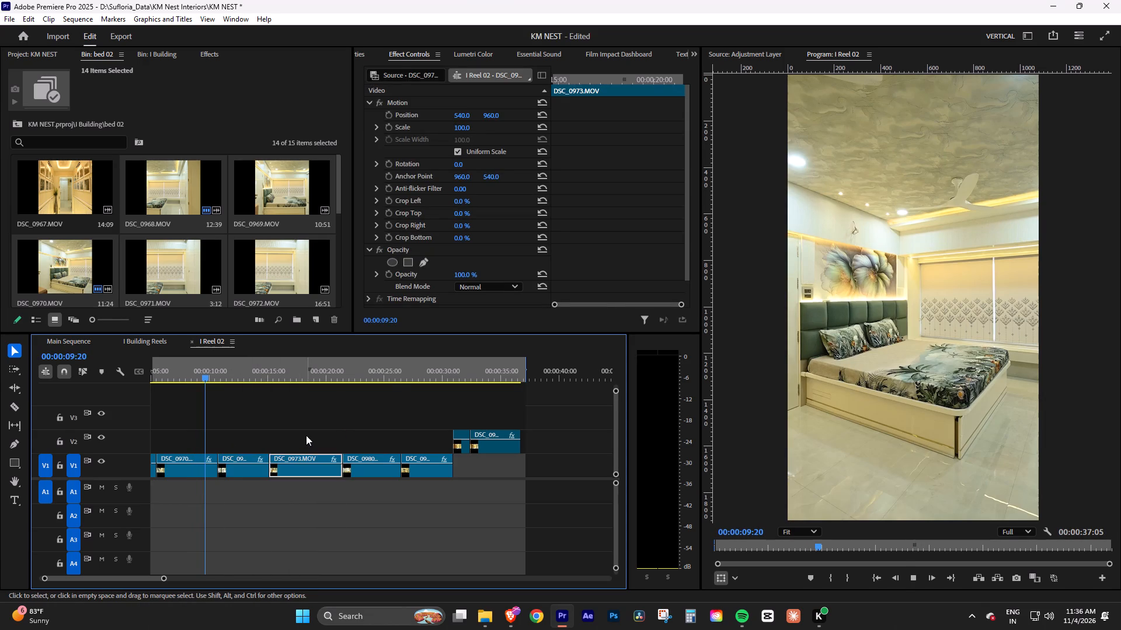
left_click(313, 424)
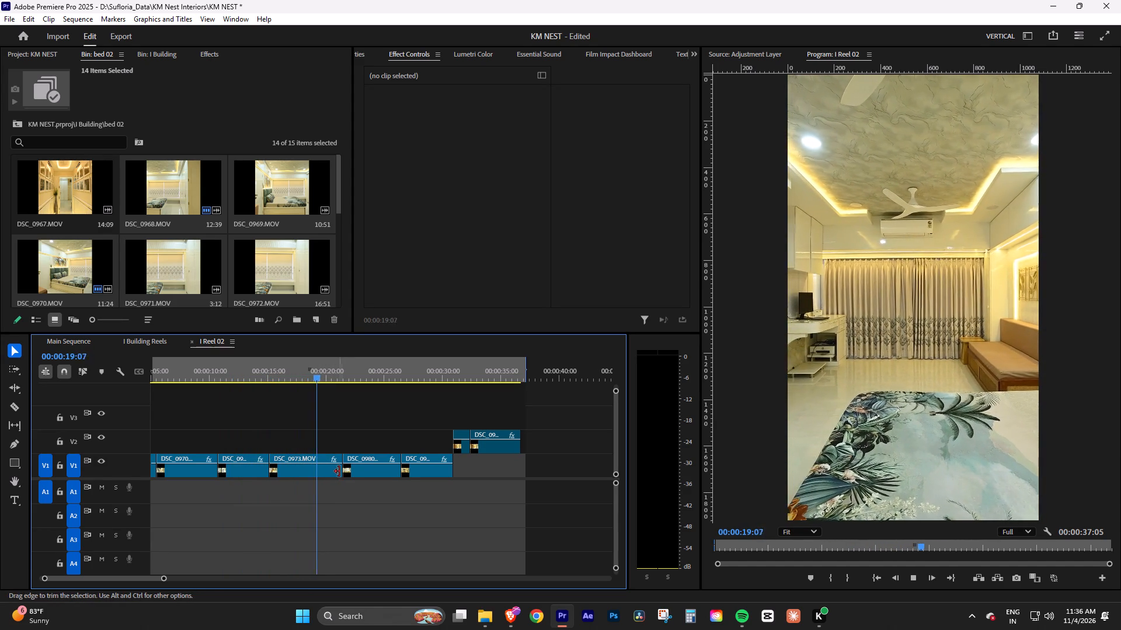
Move DSC_0980.MOV slightly earlier over the tail of DSC_0973.MOV, preview the cut and save the project.
key("space")
key("space")
key("space")
left_click_drag(368, 470, 363, 470)
left_click(323, 375)
key("space")
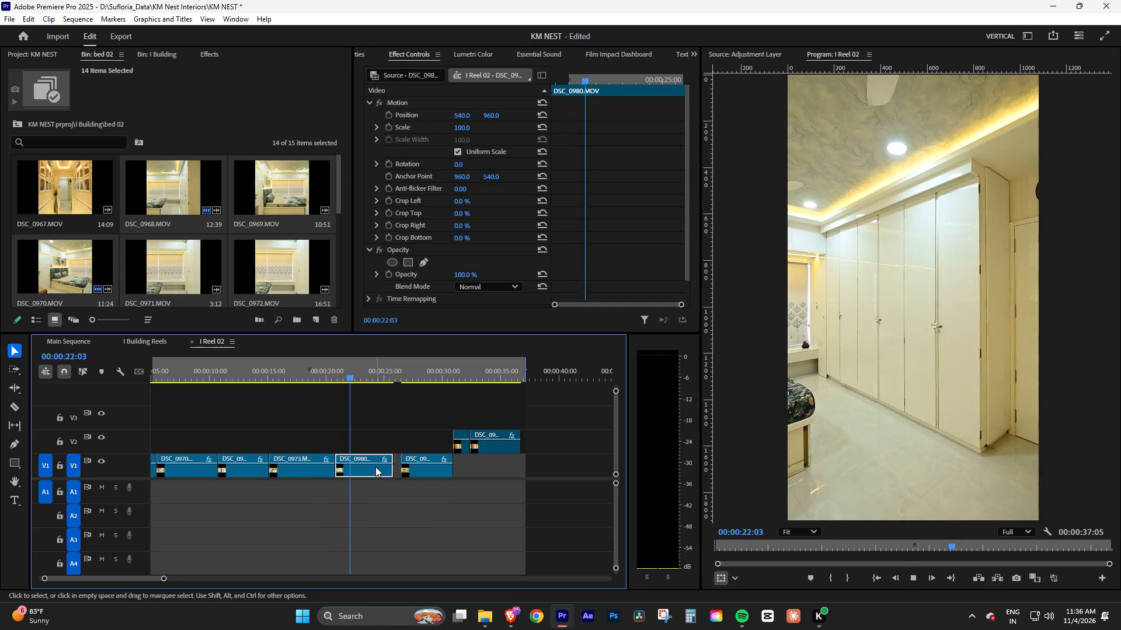
key("space")
key("ctrl+s")
Play DSC_0980.MOV, trim its end to about 00:00:24:12 and ripple delete the gap before DSC_0981.MOV.
left_click(377, 436)
left_click(377, 473)
key("space")
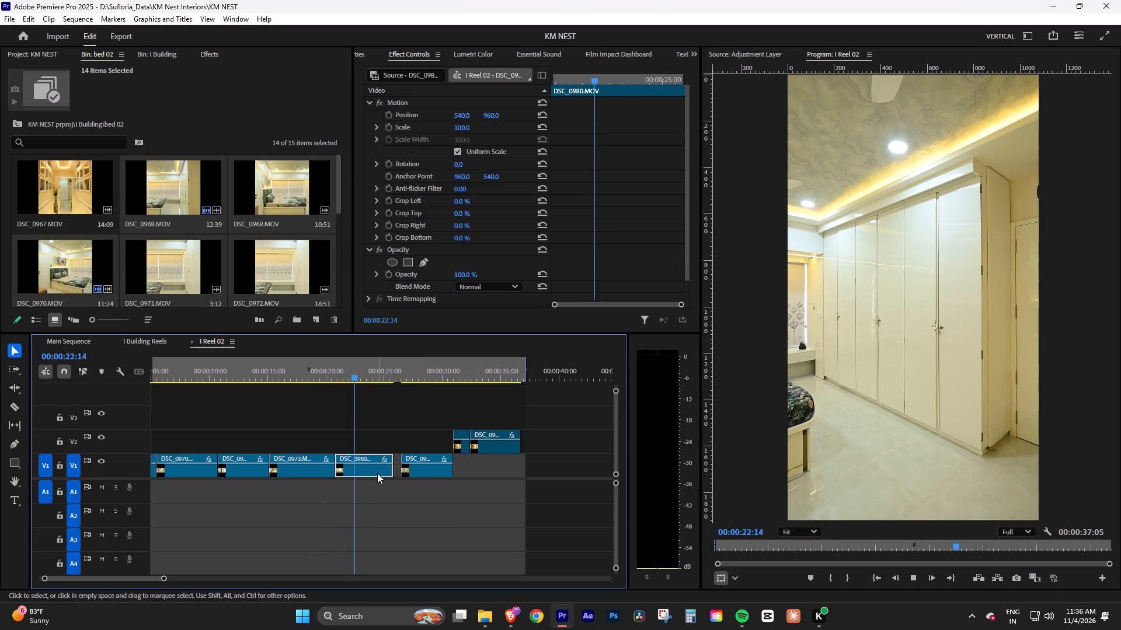
key("space")
left_click_drag(394, 469, 377, 469)
right_click(385, 468)
left_click(404, 478)
key("space")
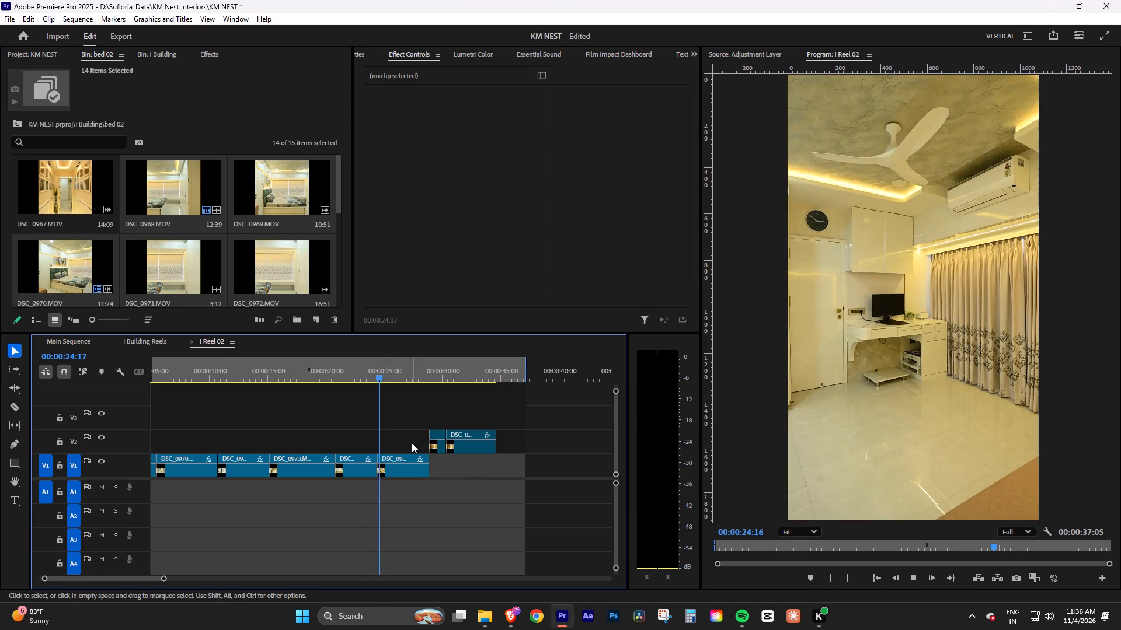
Move the two V2 clips down to V1 directly after DSC_0981.MOV.
left_click_drag(499, 407, 433, 433)
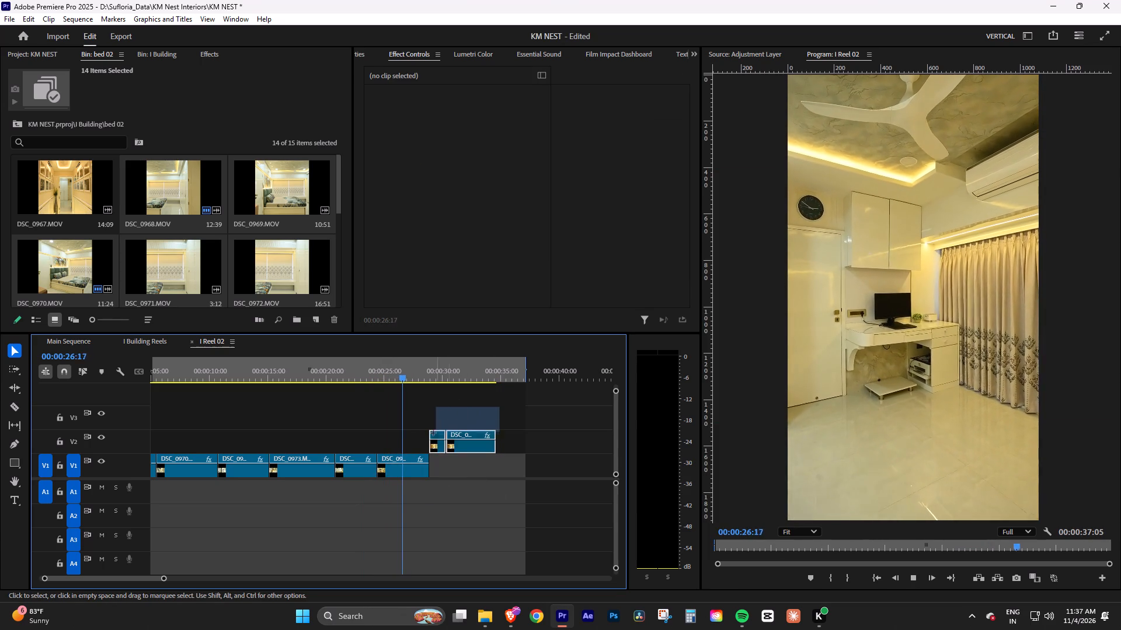
left_click_drag(433, 433, 431, 439)
left_click_drag(457, 449, 457, 459)
left_click(457, 432)
key("space")
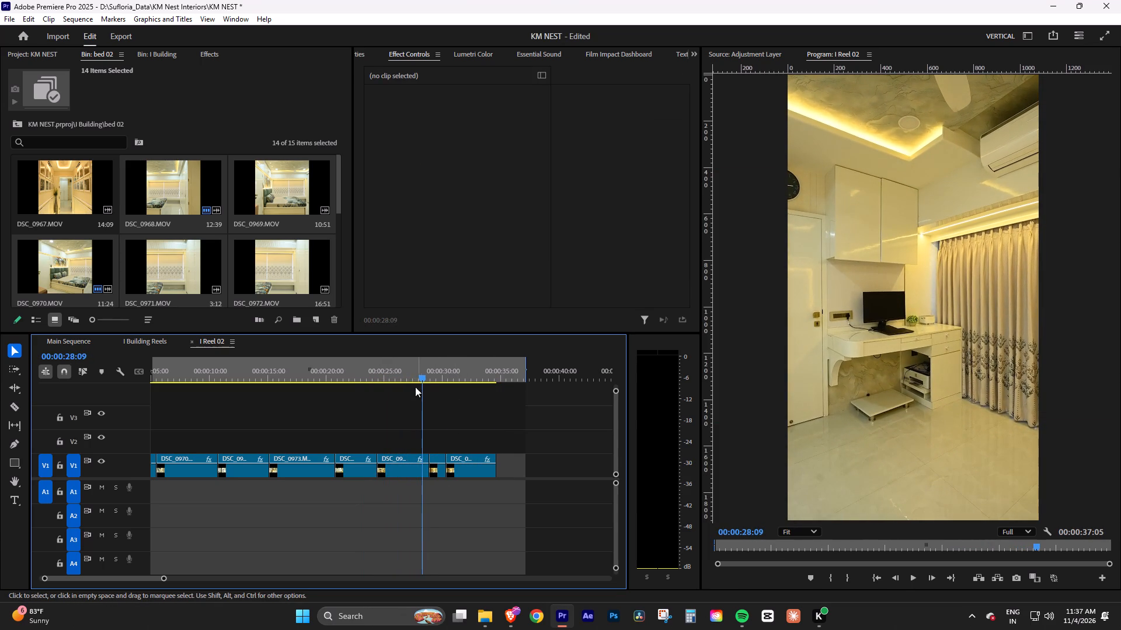
Slow DSC_0981.MOV on V1 to 50% speed and play it.
left_click_drag(402, 377, 382, 383)
left_click(398, 412)
left_click(403, 468)
key("ctrl+r")
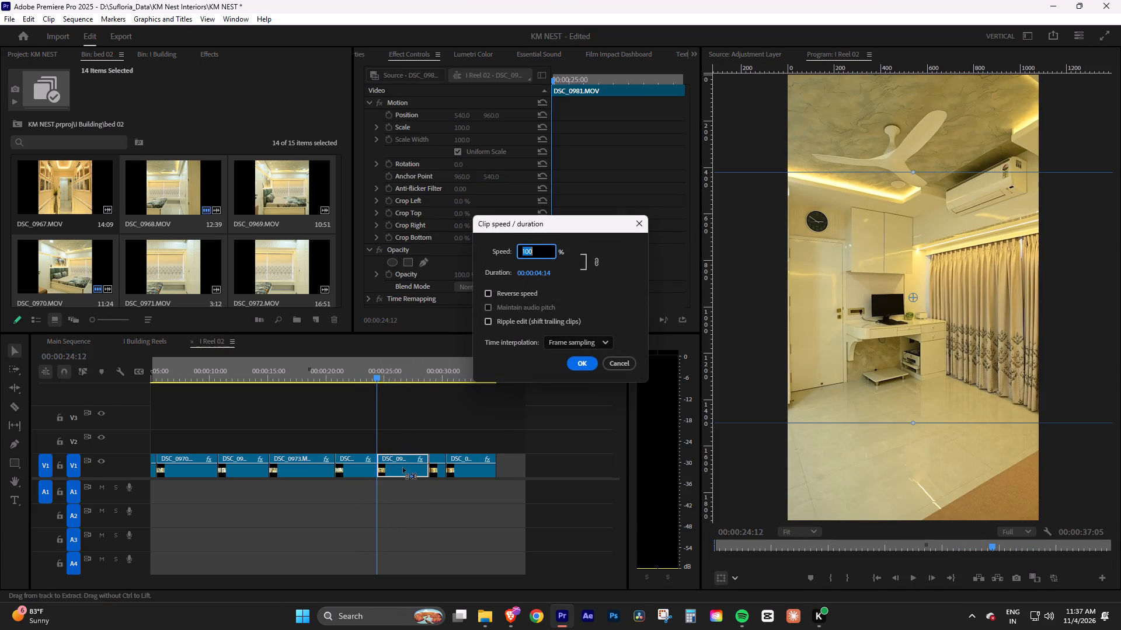
type("50")
key("Return")
key("space")
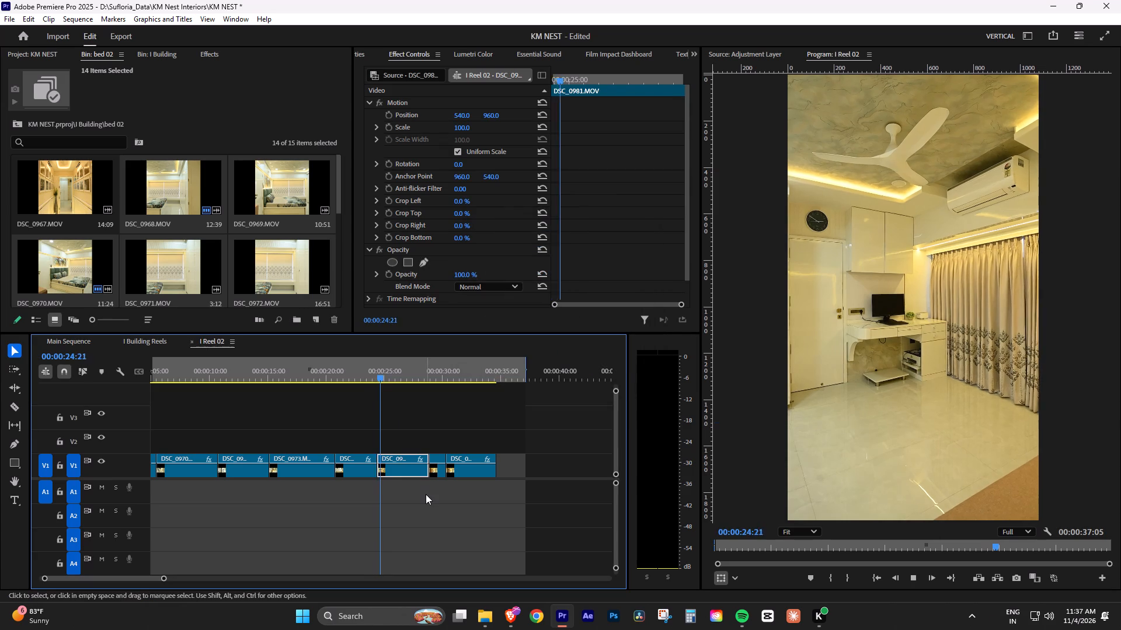
left_click(426, 494)
left_click(415, 469)
key("space")
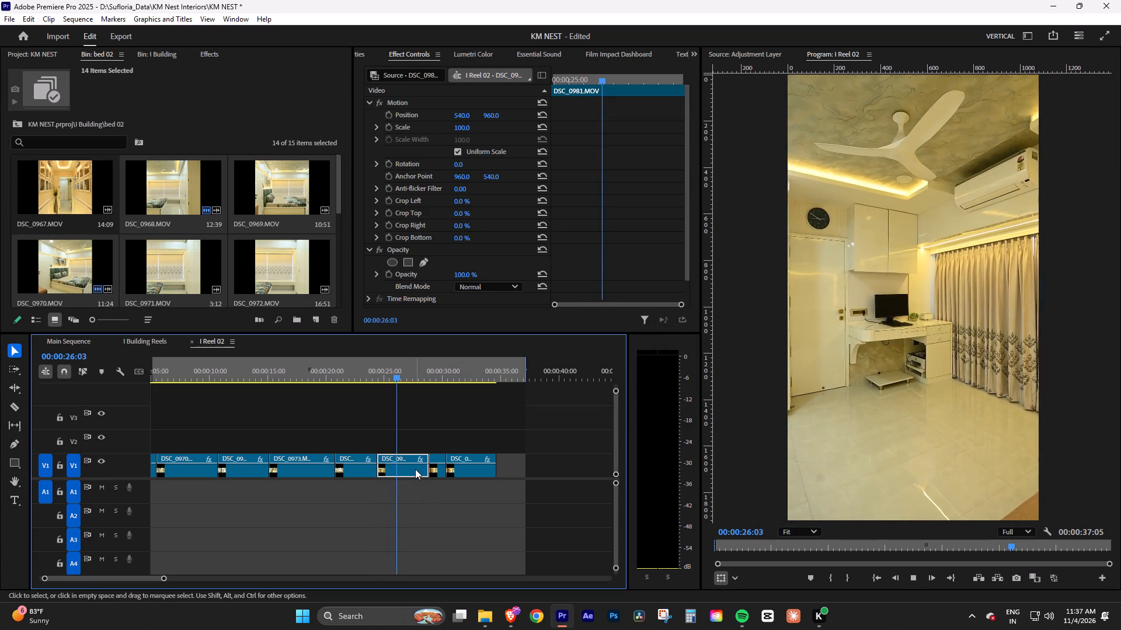
key("space")
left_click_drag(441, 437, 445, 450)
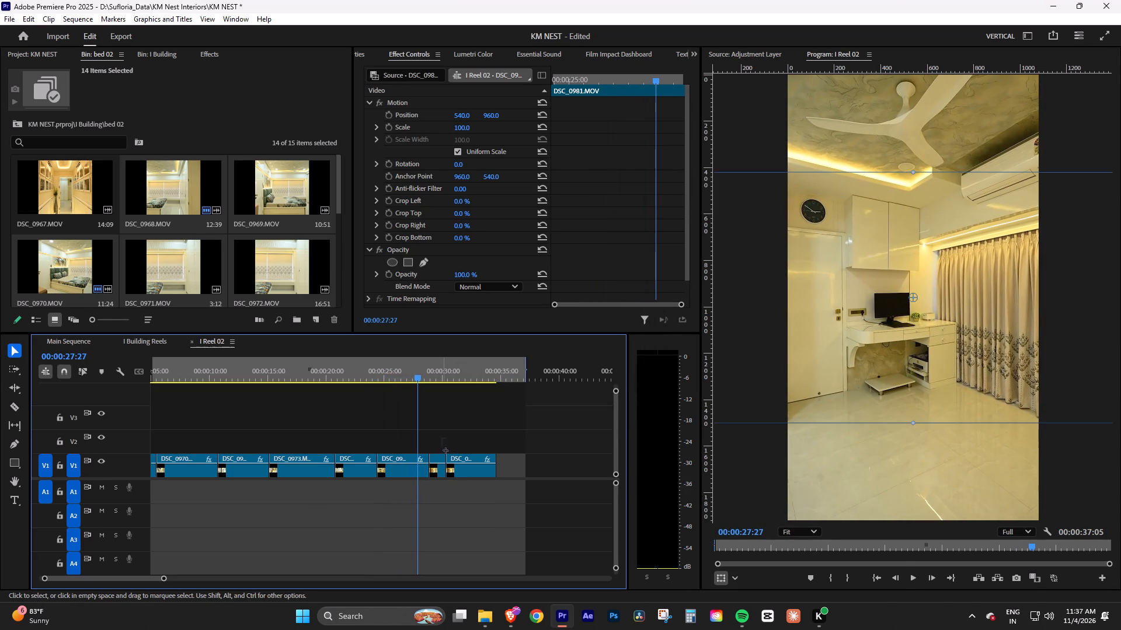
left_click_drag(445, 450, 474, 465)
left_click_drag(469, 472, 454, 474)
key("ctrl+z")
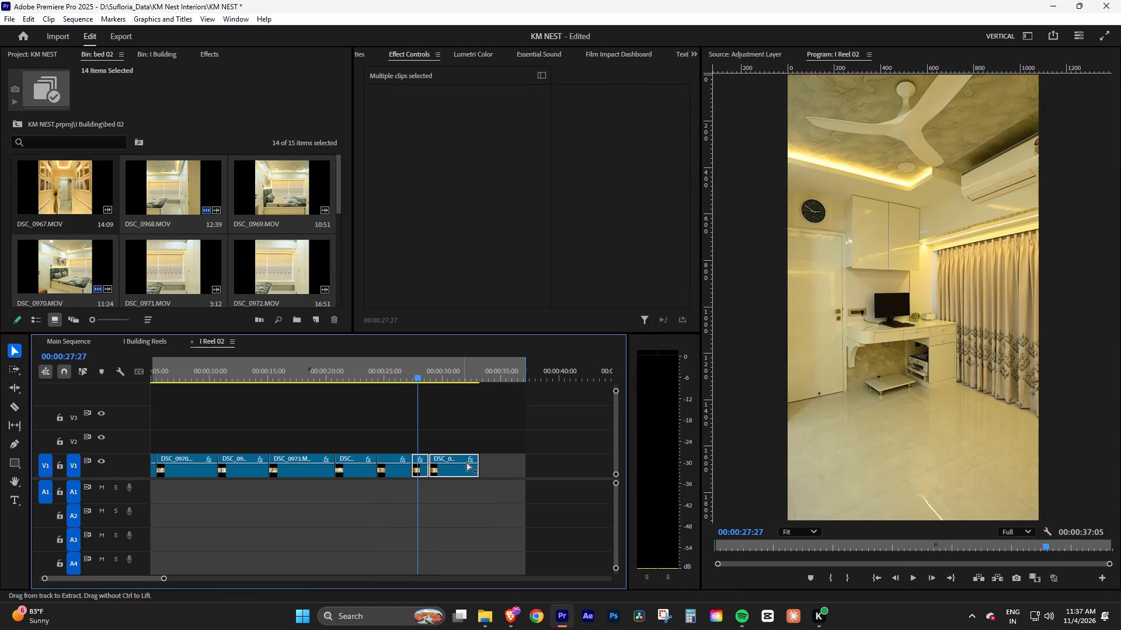
Move the last two V1 clips earlier to 00:00:27:27, over the tail of DSC_0981.MOV, and play the result.
left_click_drag(493, 429, 440, 470)
left_click_drag(437, 470, 430, 471)
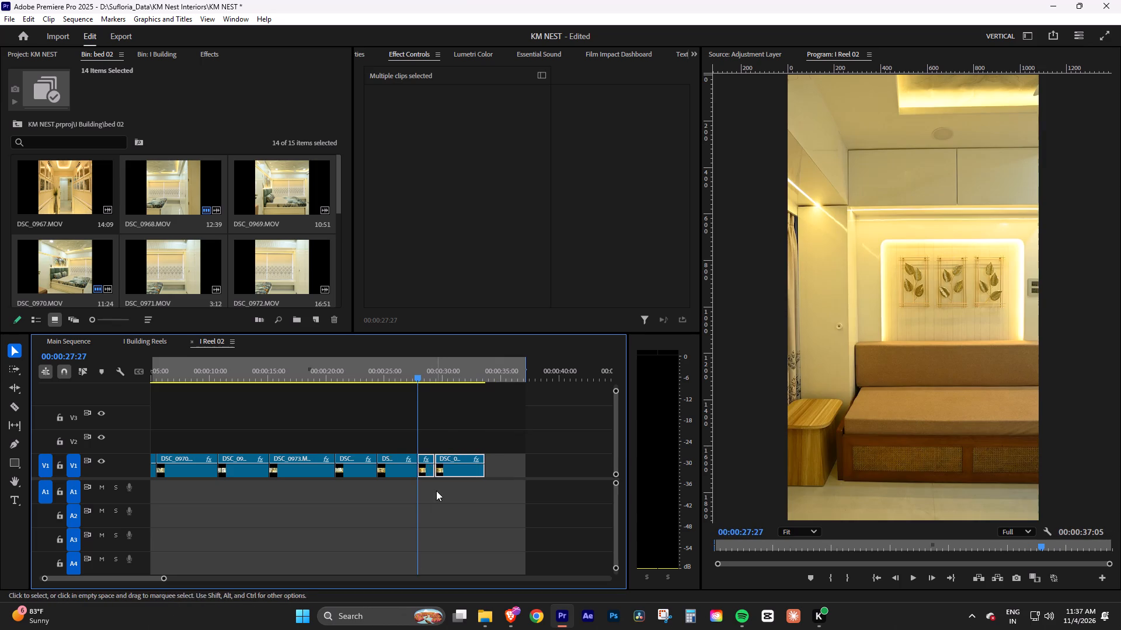
left_click(436, 491)
left_click(405, 374)
key("space")
left_click(457, 440)
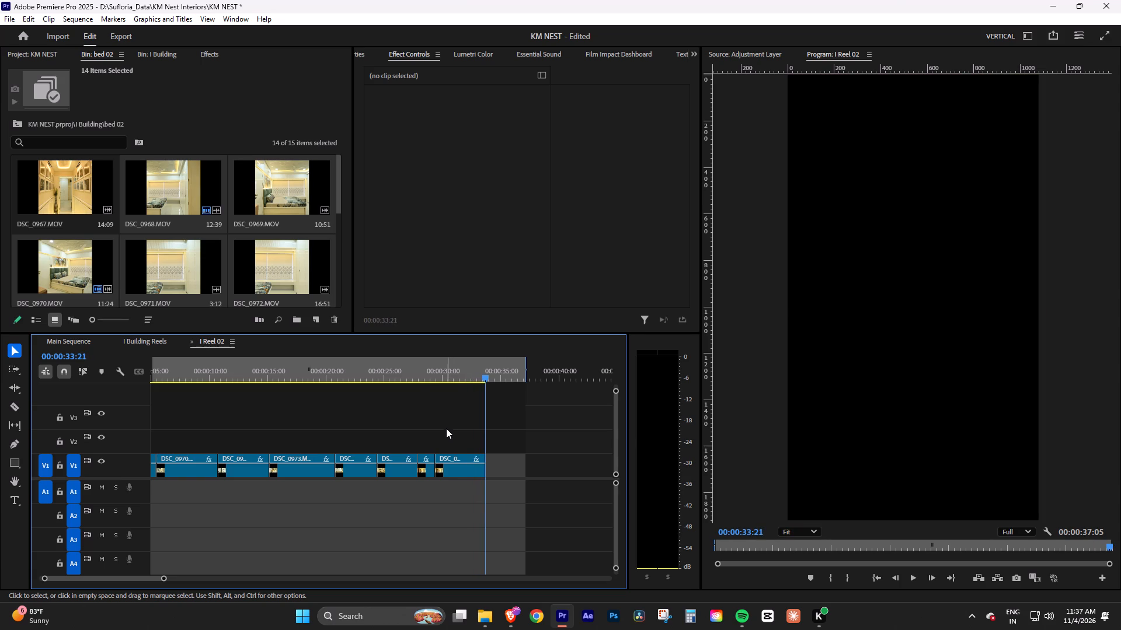
Delete the short clip between DSC_0981.MOV and DSC_0977.MOV and ripple delete the gap it leaves.
left_click(422, 376)
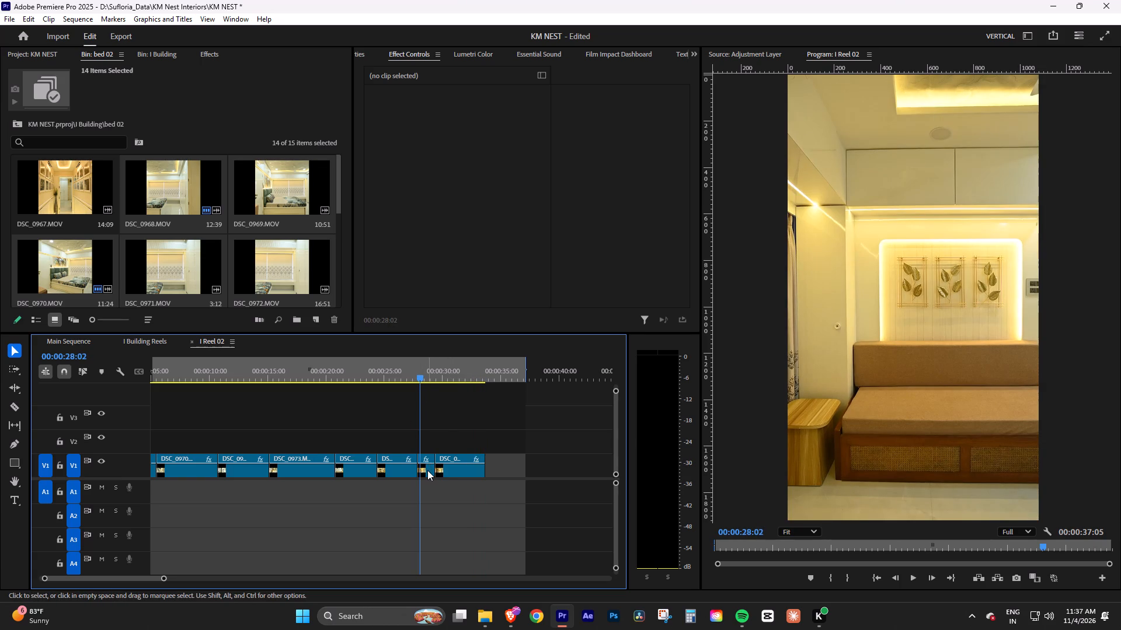
left_click(427, 470)
key("Delete")
right_click(427, 468)
left_click(441, 470)
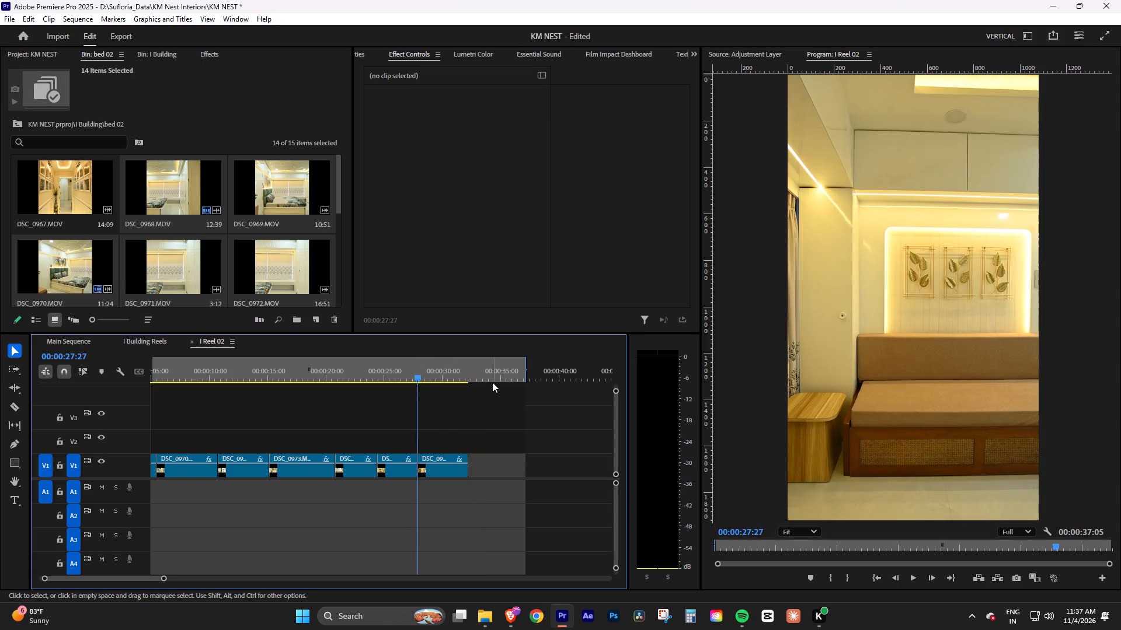
Set the sequence Out point at the end of DSC_0977.MOV, preview the clip's start and save the project.
left_click_drag(492, 372, 482, 374, "shift")
left_click_drag(482, 374, 474, 375, "shift")
key("o")
left_click(420, 372)
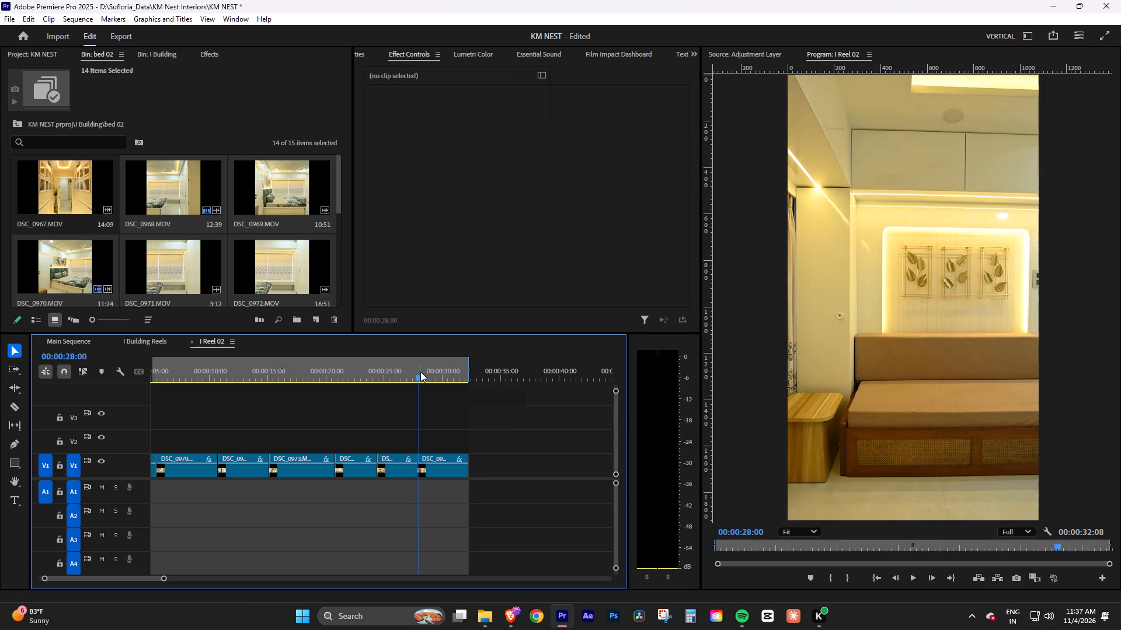
key("space")
key("space")
left_click(448, 471)
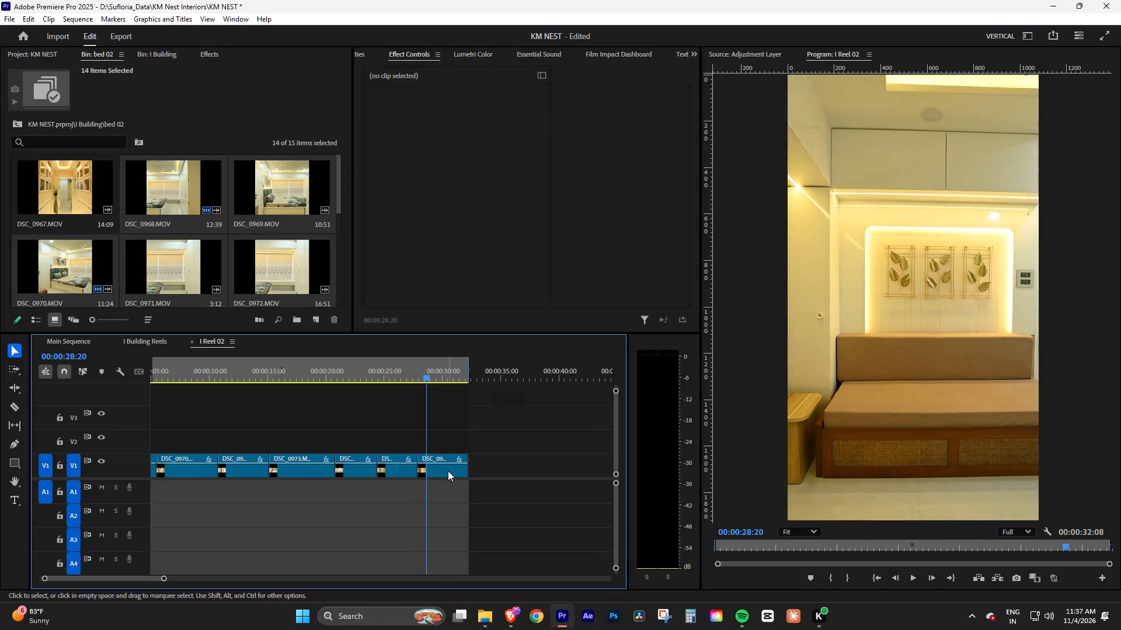
key("ctrl+s")
Slow DSC_0977.MOV at the end of V1 to 50% speed and play it.
left_click(448, 471)
key("space")
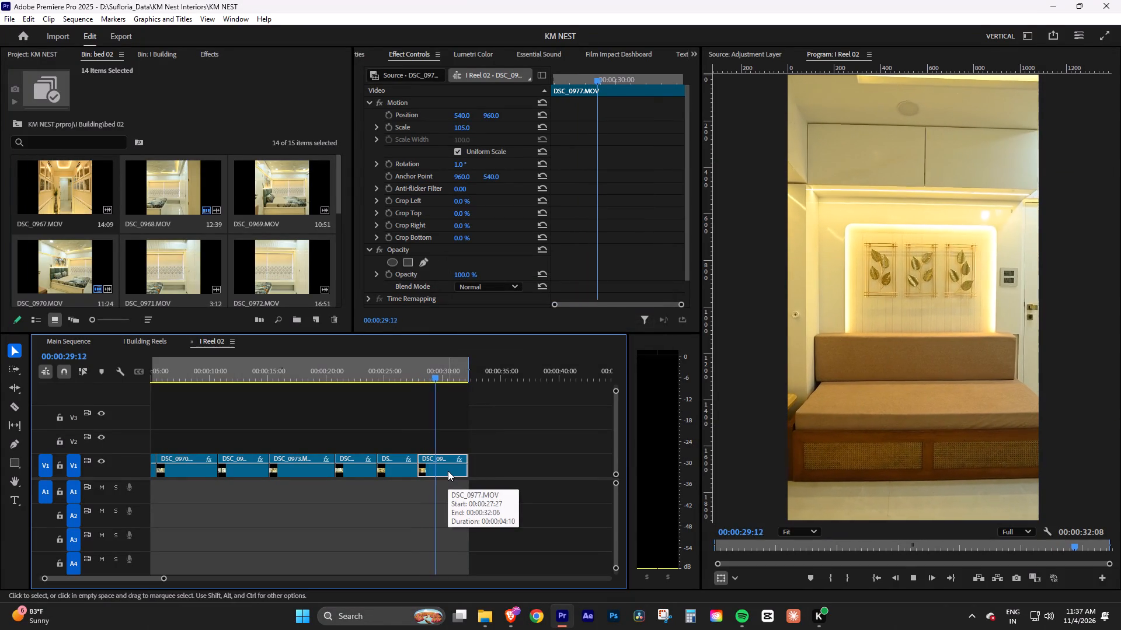
key("space")
key("ctrl+r")
type("50")
key("Return")
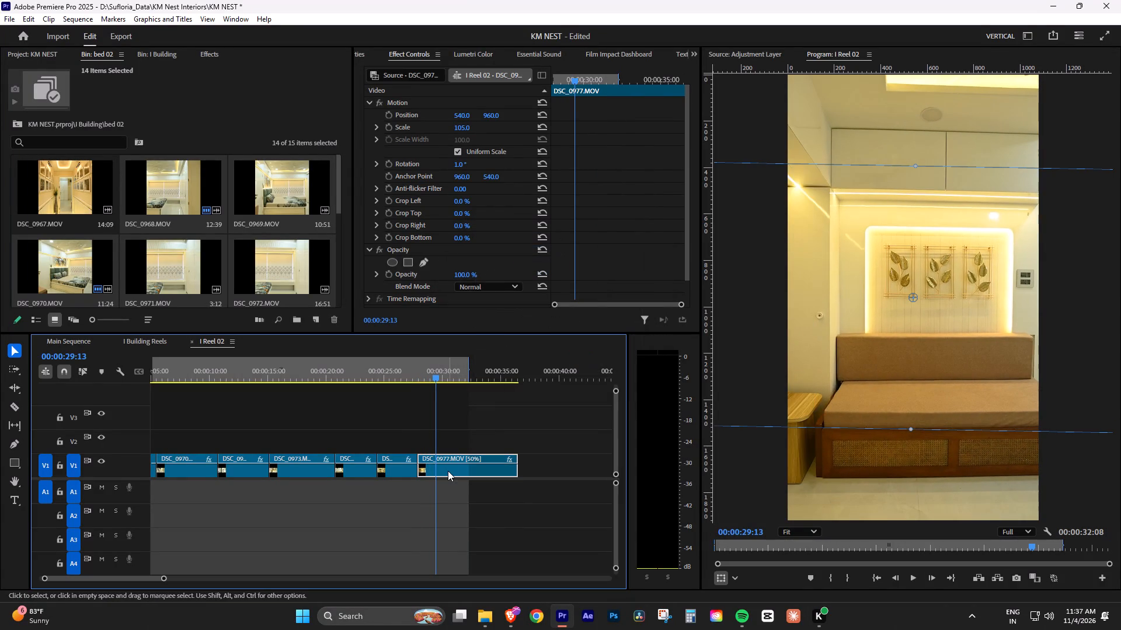
left_click_drag(428, 374, 416, 379)
key("space")
left_click(443, 425)
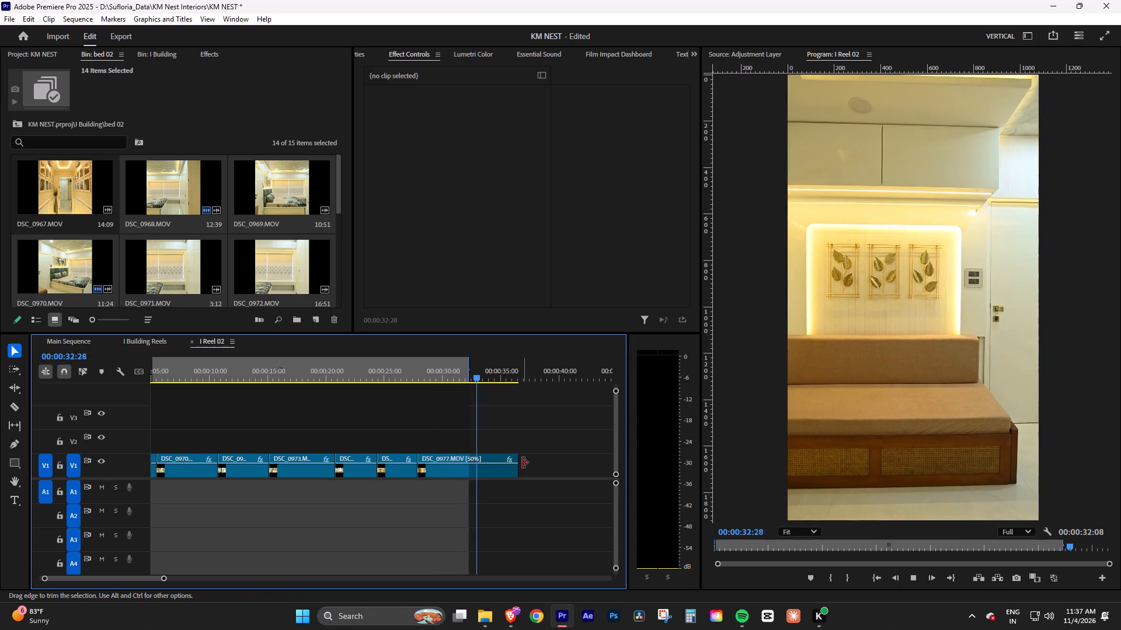
key("space")
Trim the end of DSC_0977.MOV to about 00:00:34:20, set the sequence Out point there and save the project.
left_click_drag(521, 465, 499, 464)
left_click_drag(513, 373, 506, 374)
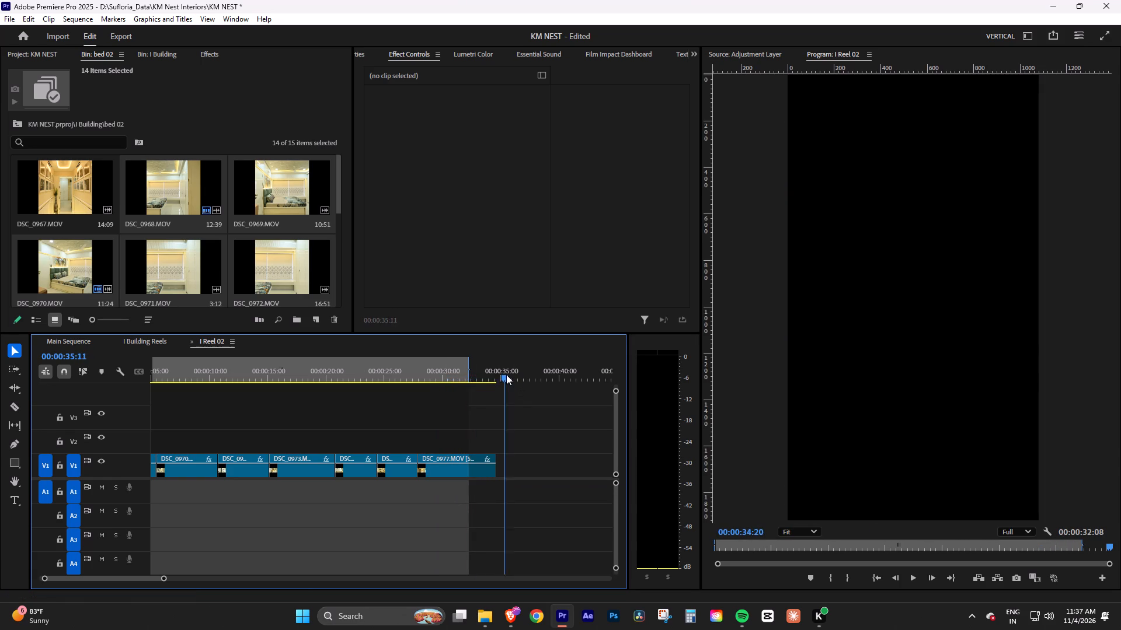
left_click_drag(506, 374, 503, 374)
key("o")
key("ctrl+s")
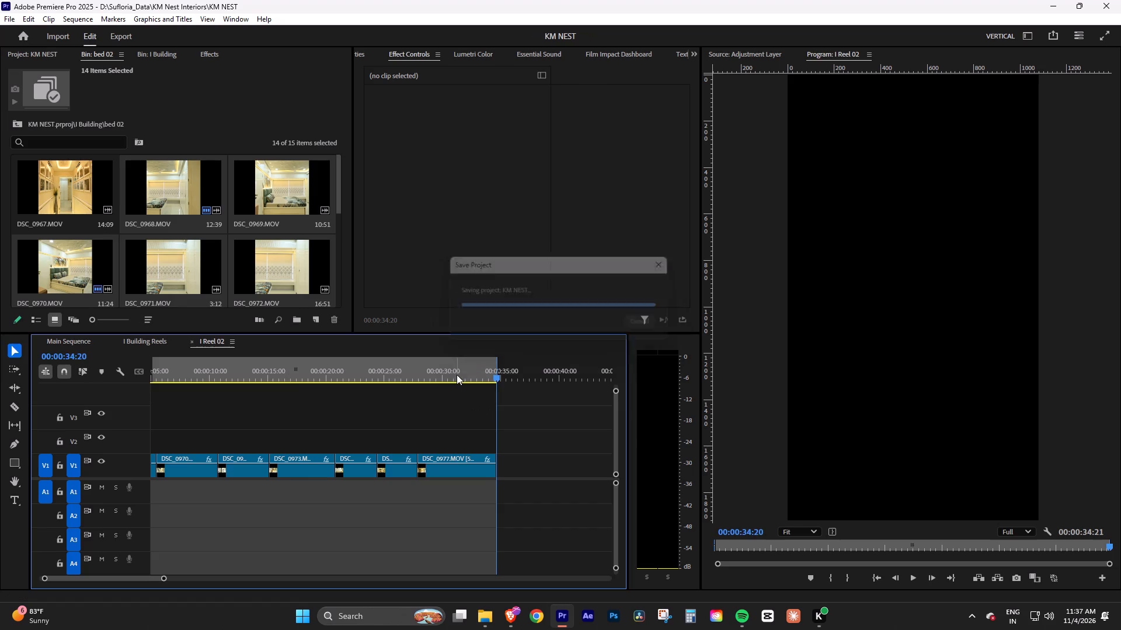
Adjust DSC_0968.MOV in Lumetri Color: Highlights to -58.5, Contrast to 47.2, and Shadows lowered slightly.
left_click_drag(457, 374, 73, 391)
left_click(161, 577)
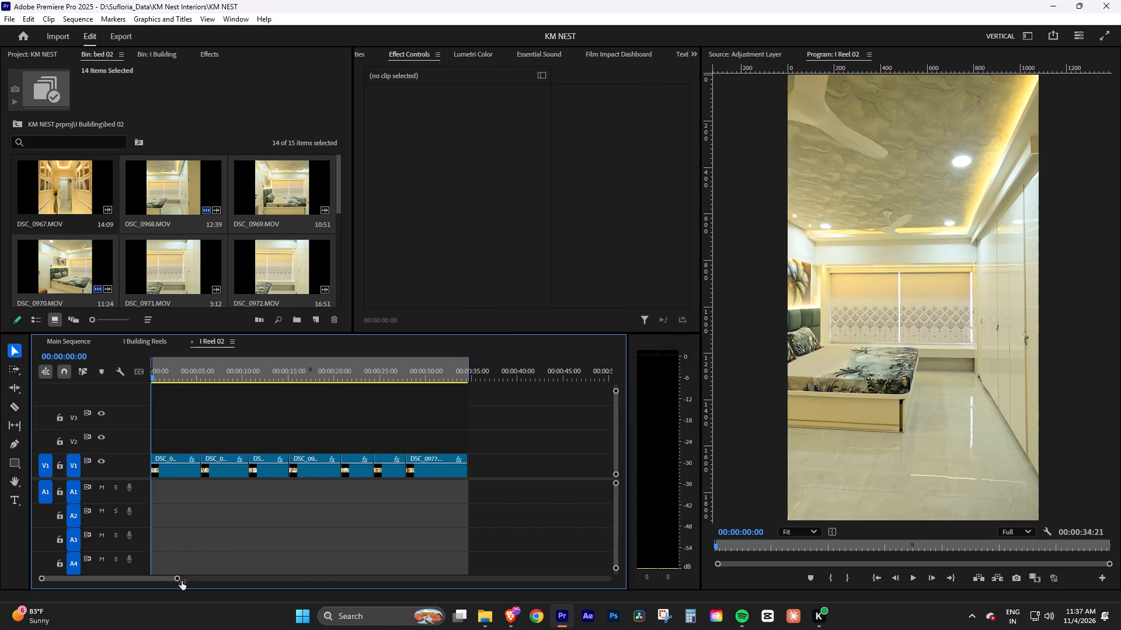
key("space")
key("space")
left_click(202, 467)
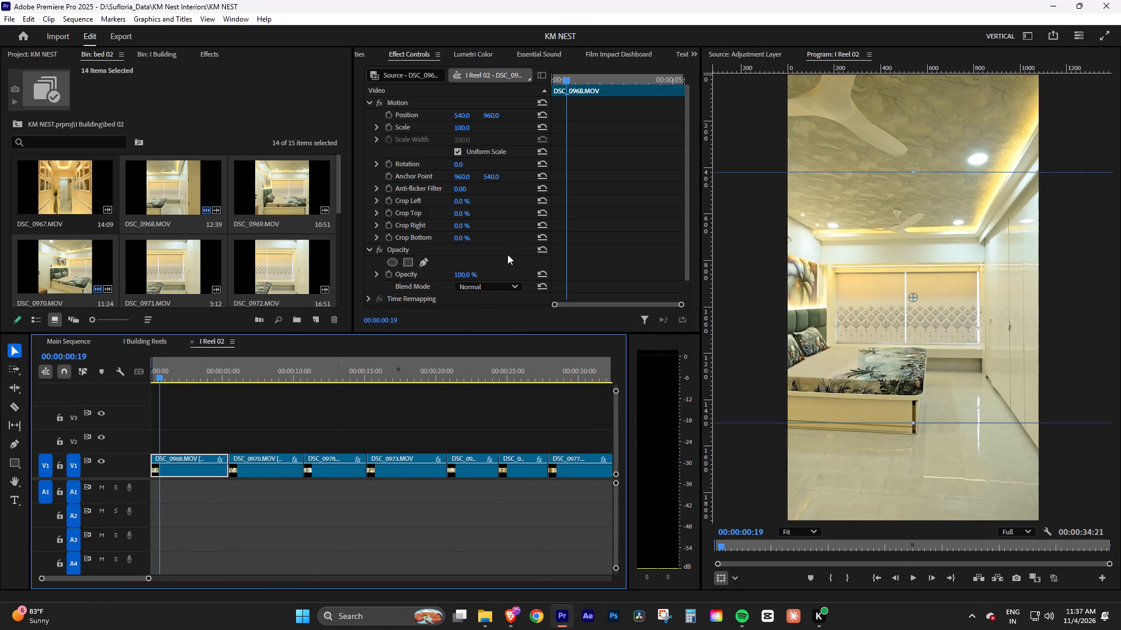
left_click(478, 54)
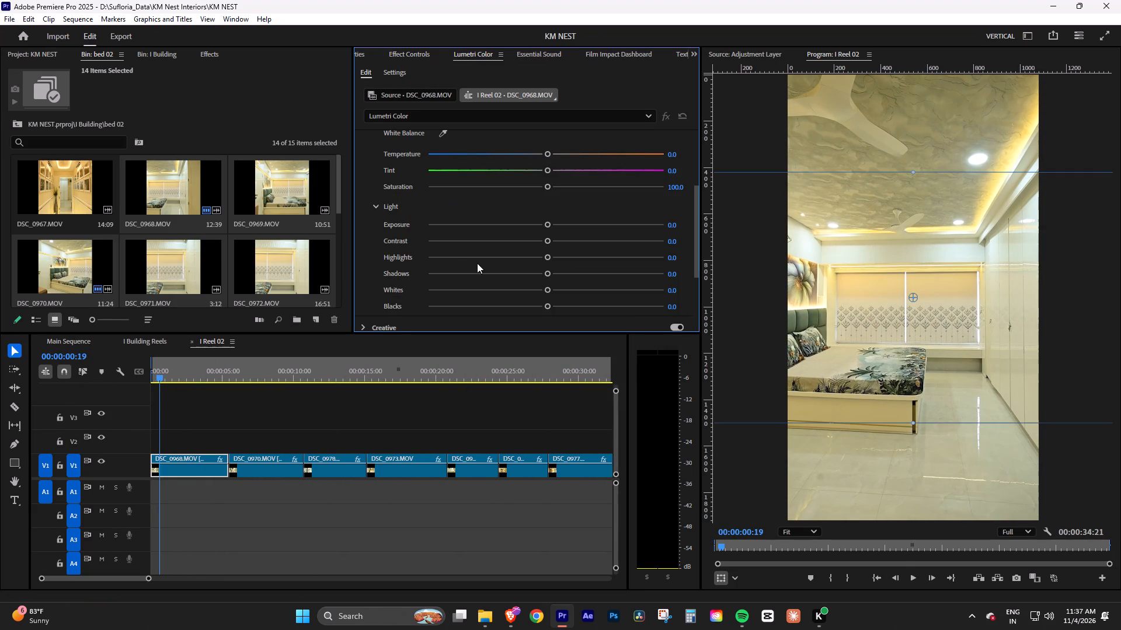
left_click_drag(544, 256, 469, 254)
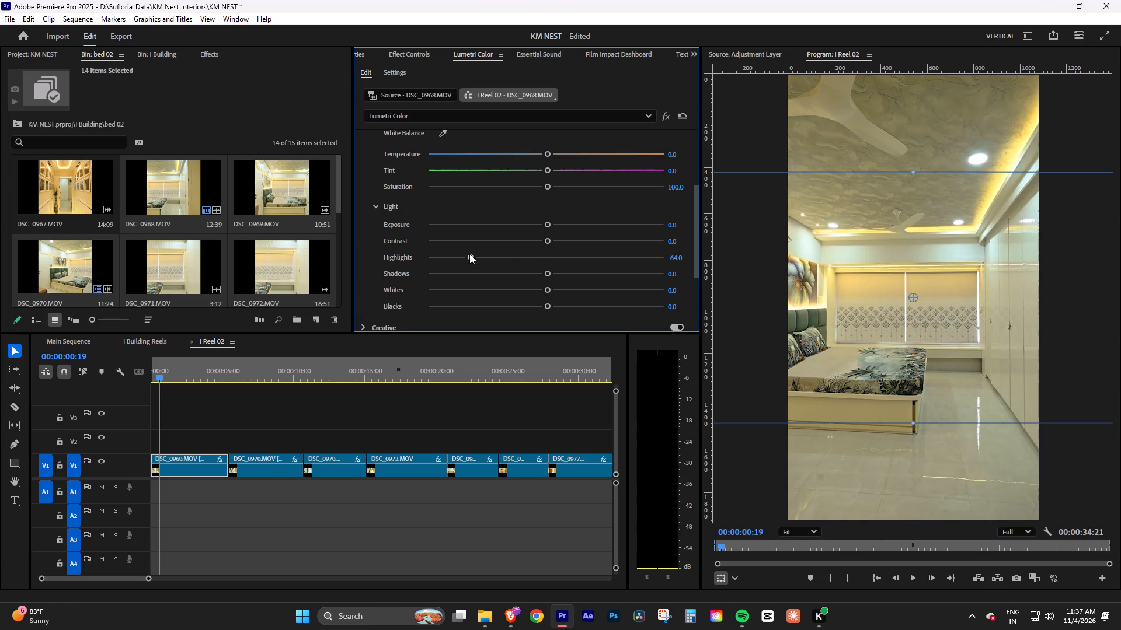
left_click_drag(469, 254, 476, 256)
left_click_drag(546, 236, 601, 236)
left_click_drag(547, 273, 546, 273)
left_click_drag(546, 273, 520, 281)
Load Creamy Lut pack (3).cube from the Creamypack folder as the Creative look for DSC_0968.MOV.
scroll(540, 275, "up", 3)
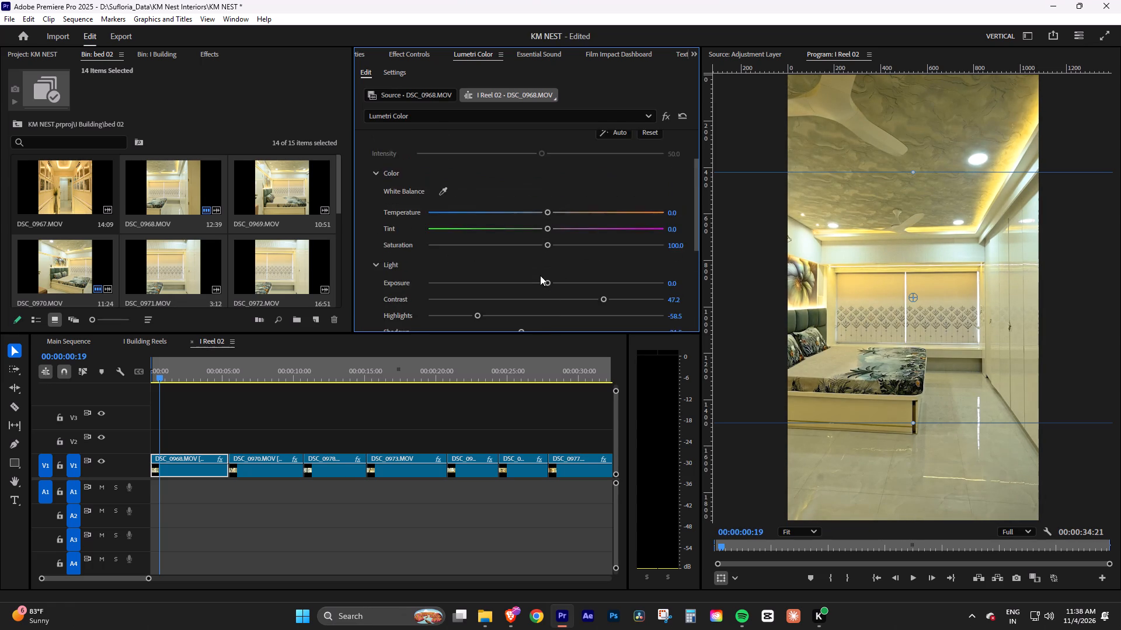
scroll(540, 275, "up", 8)
scroll(480, 179, "up", 3)
left_click(469, 146)
left_click(430, 160)
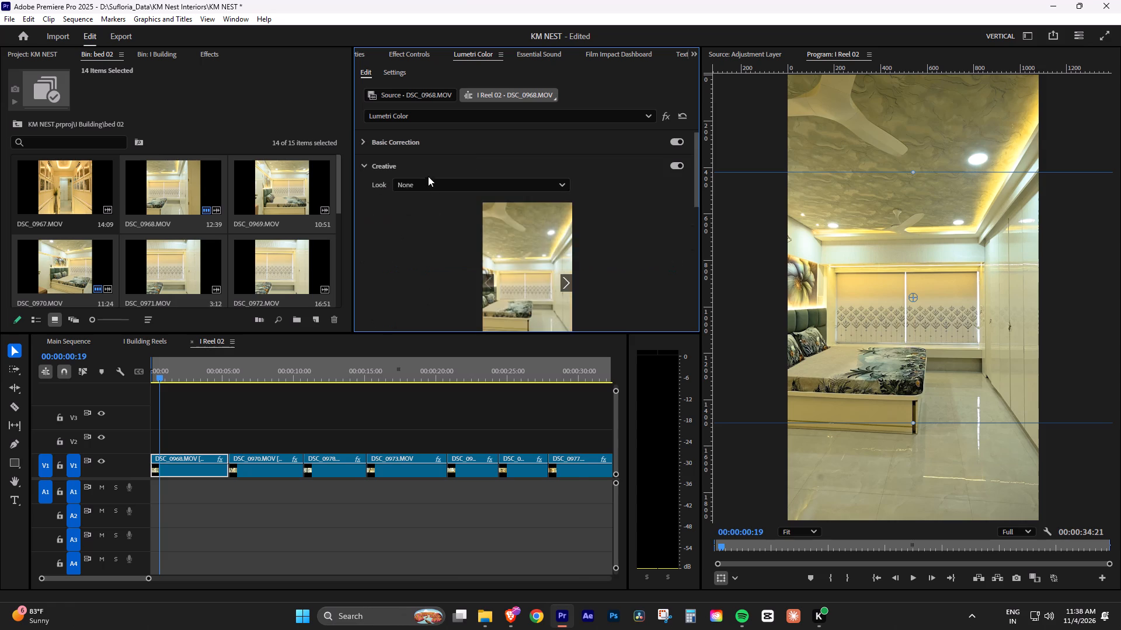
left_click(433, 187)
left_click(441, 217)
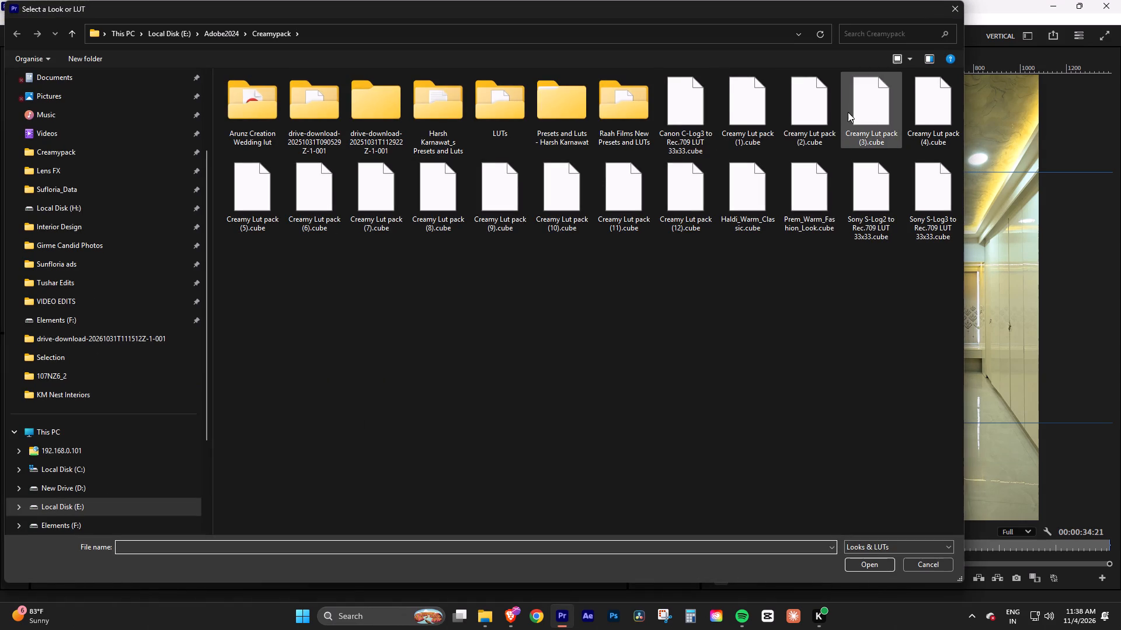
left_click(855, 113)
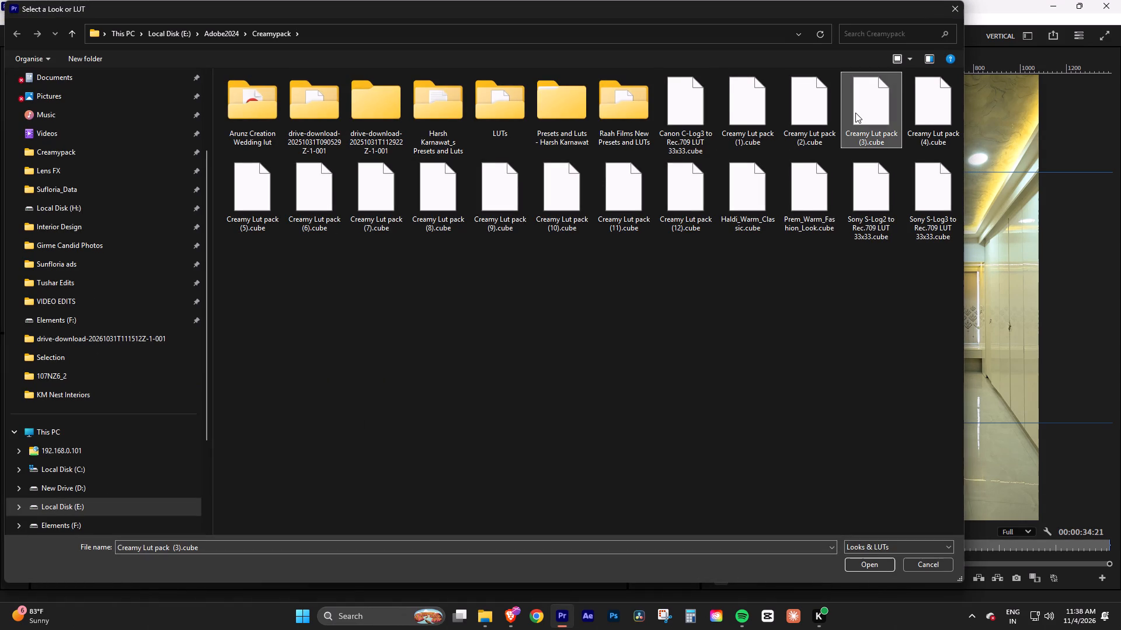
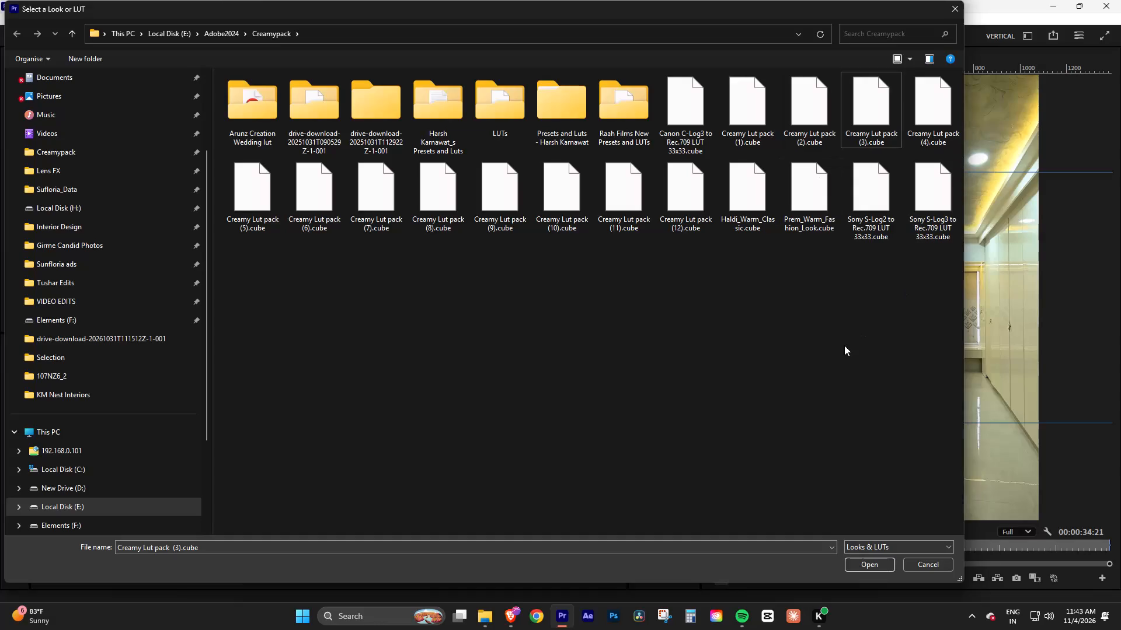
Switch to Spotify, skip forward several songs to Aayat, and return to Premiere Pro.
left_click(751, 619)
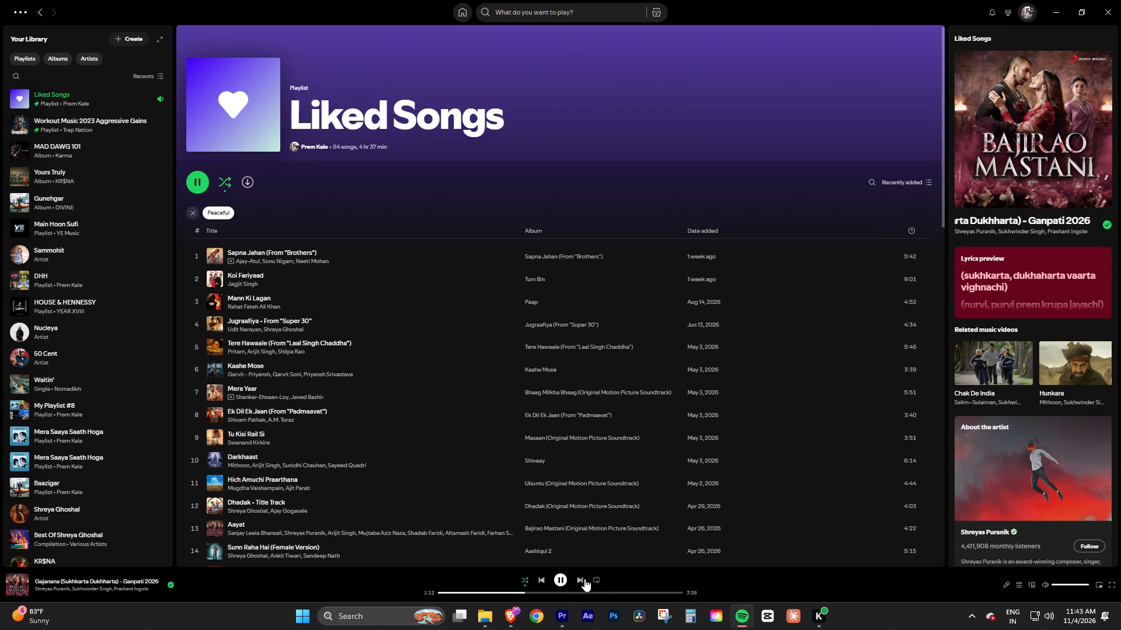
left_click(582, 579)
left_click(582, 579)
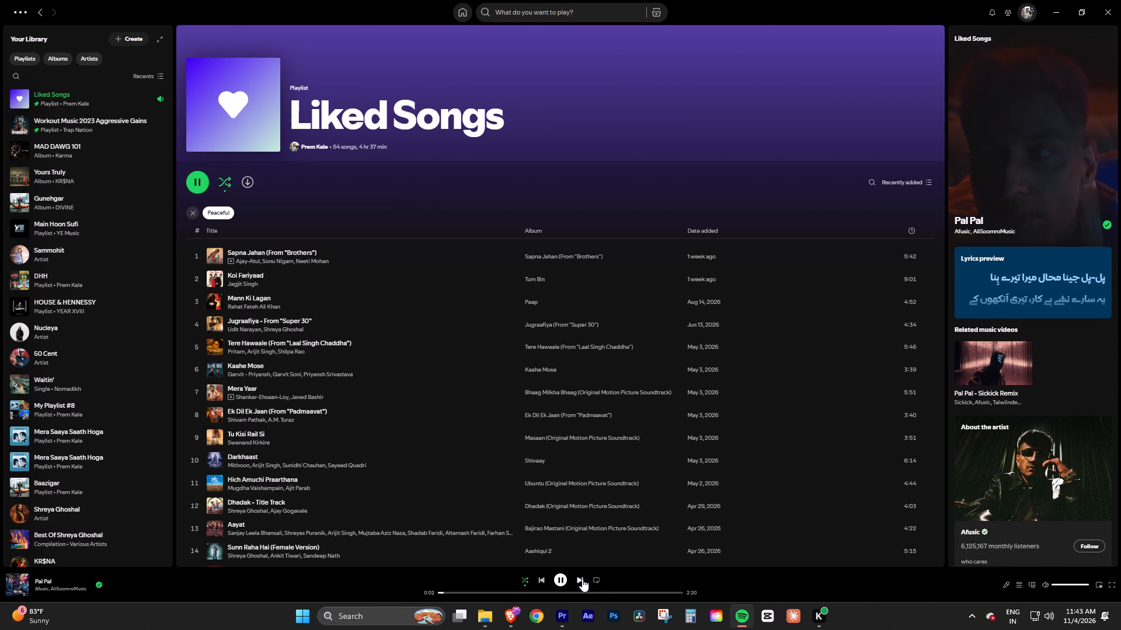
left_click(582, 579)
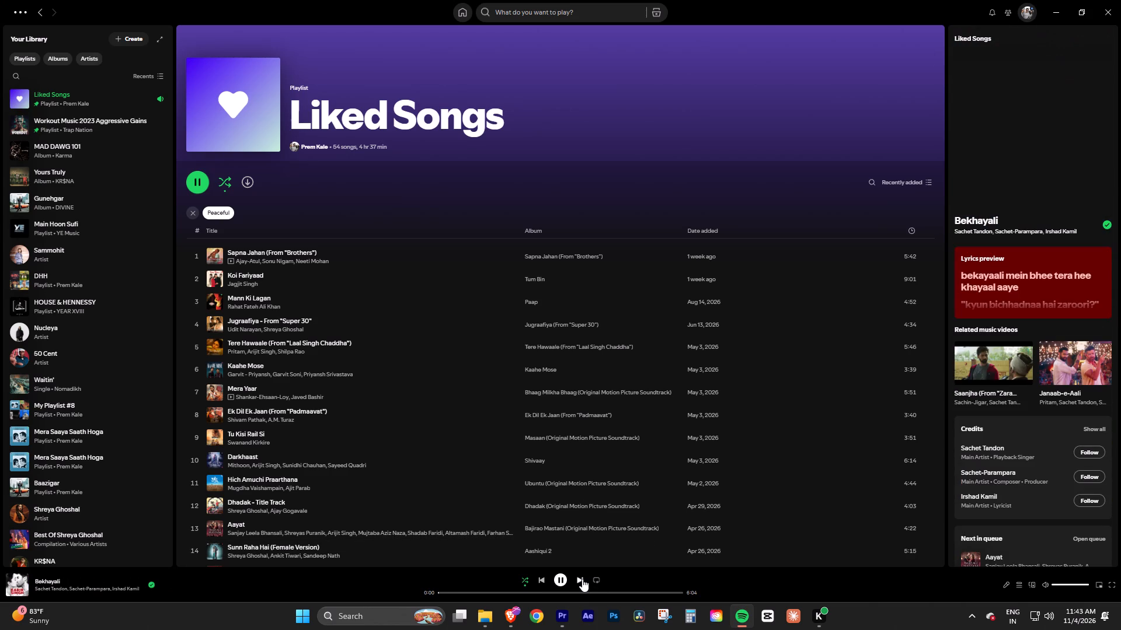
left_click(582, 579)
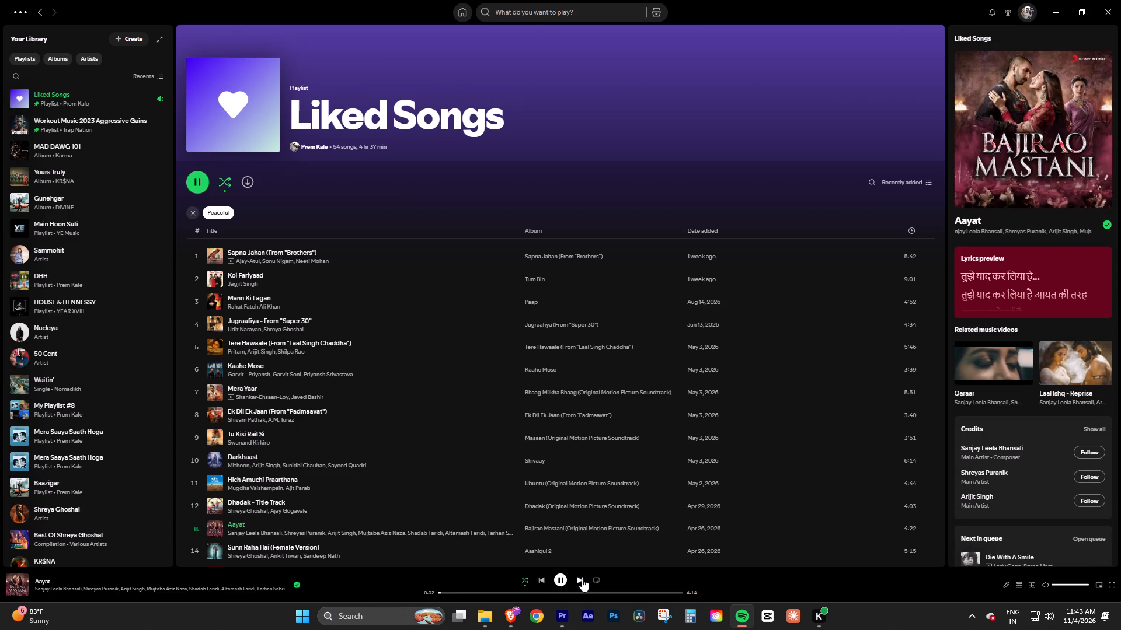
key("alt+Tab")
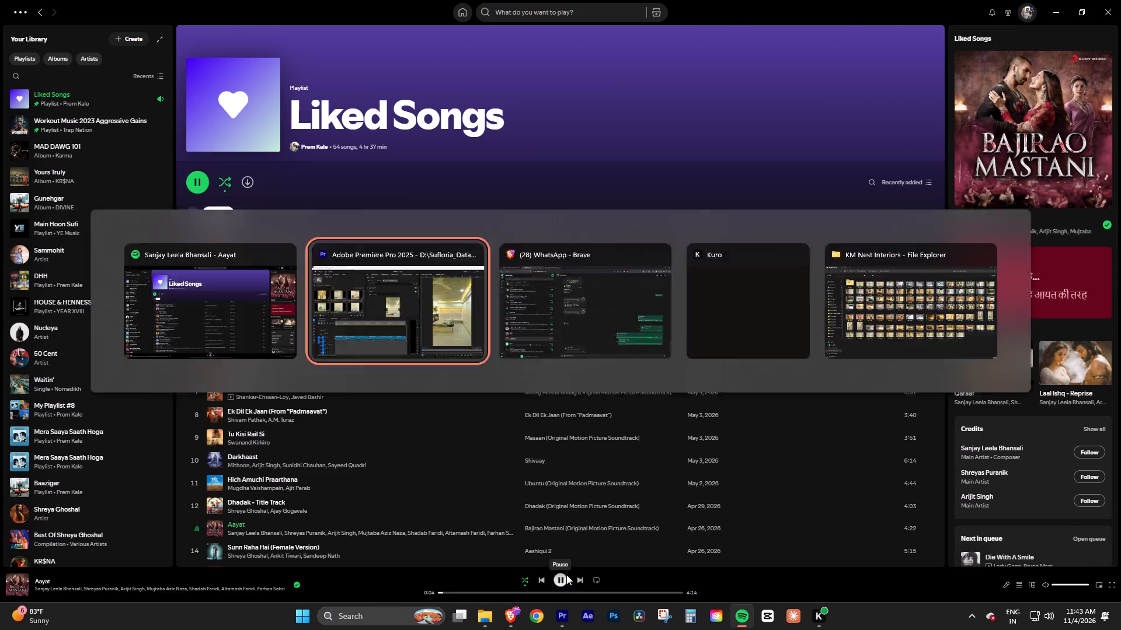
Confirm Creamy Lut pack (3).cube as the Creative look for DSC_0968.MOV and compare the image with Creative off and on.
left_click(886, 121)
key("Return")
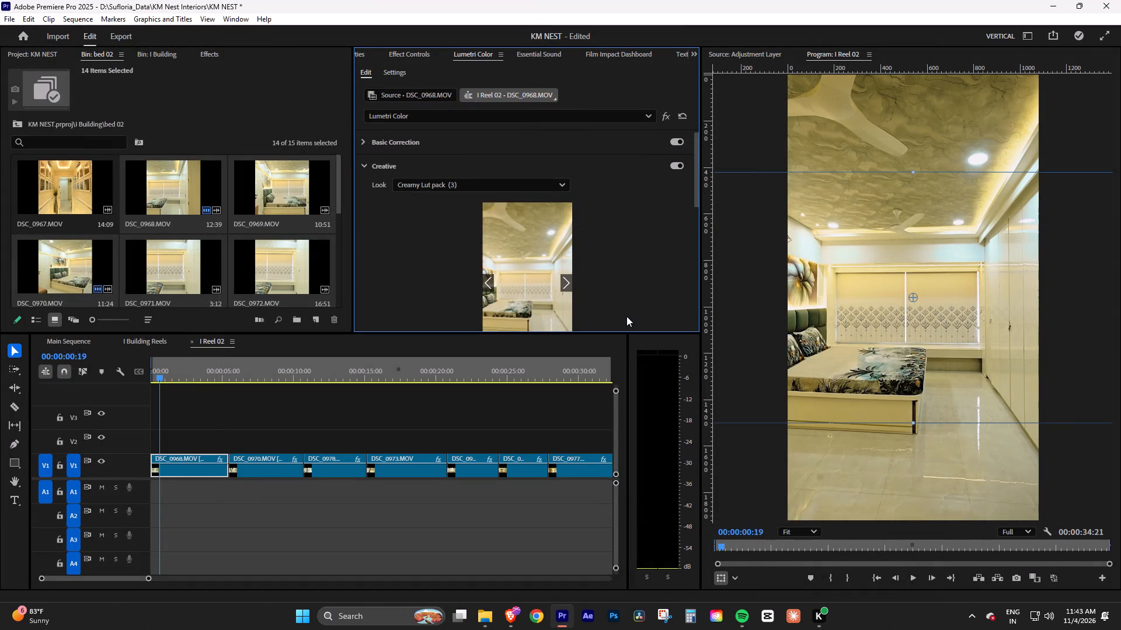
left_click(677, 165)
left_click(677, 165)
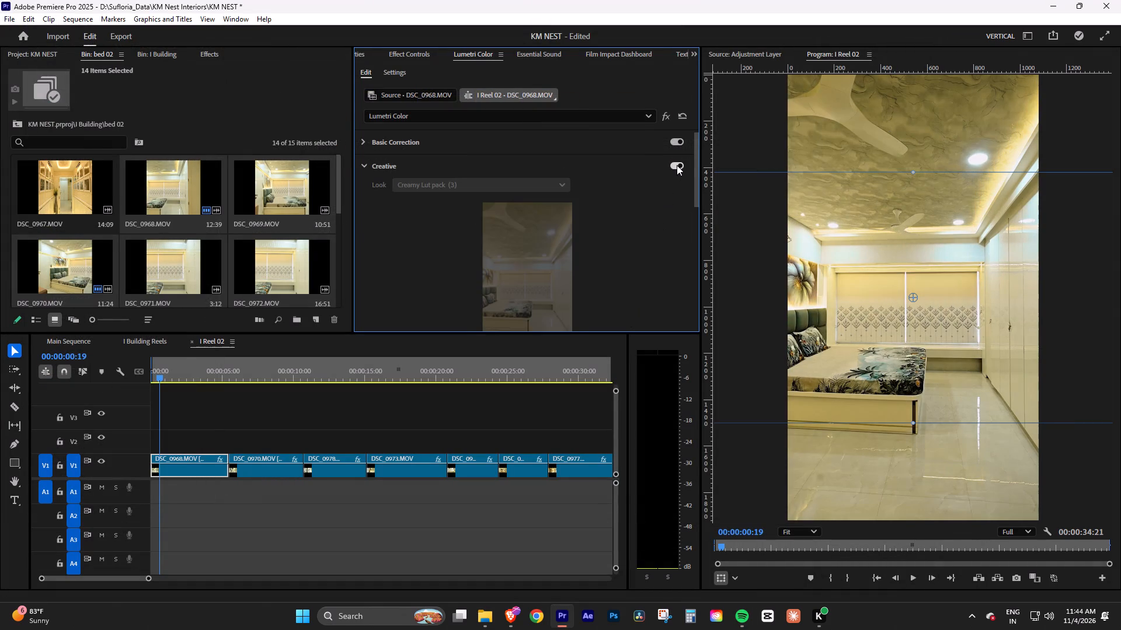
double_click(677, 165)
double_click(677, 165)
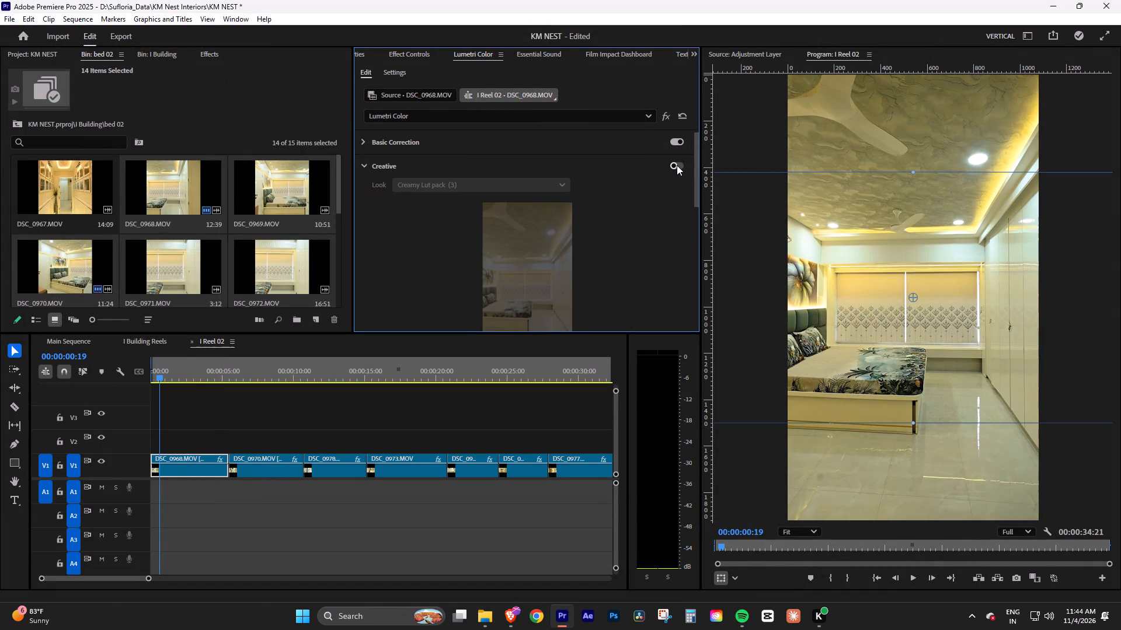
left_click(677, 165)
left_click(677, 165)
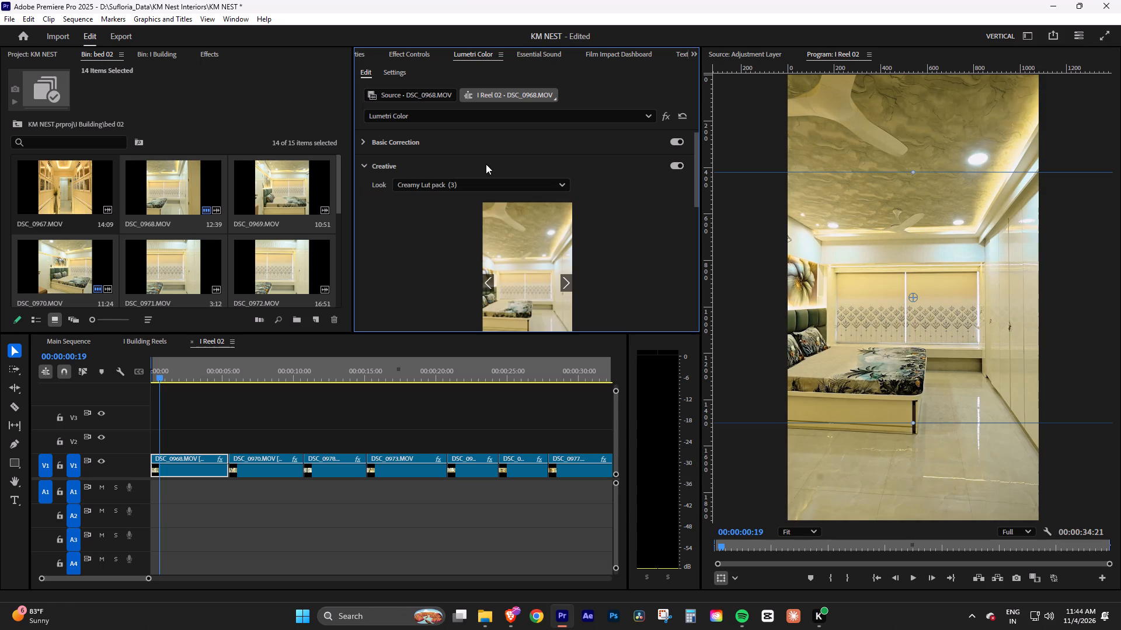
Set the Basic Correction Temperature of DSC_0968.MOV to -10.
left_click(485, 164)
left_click(481, 145)
scroll(520, 205, "down", 6)
left_click(674, 203)
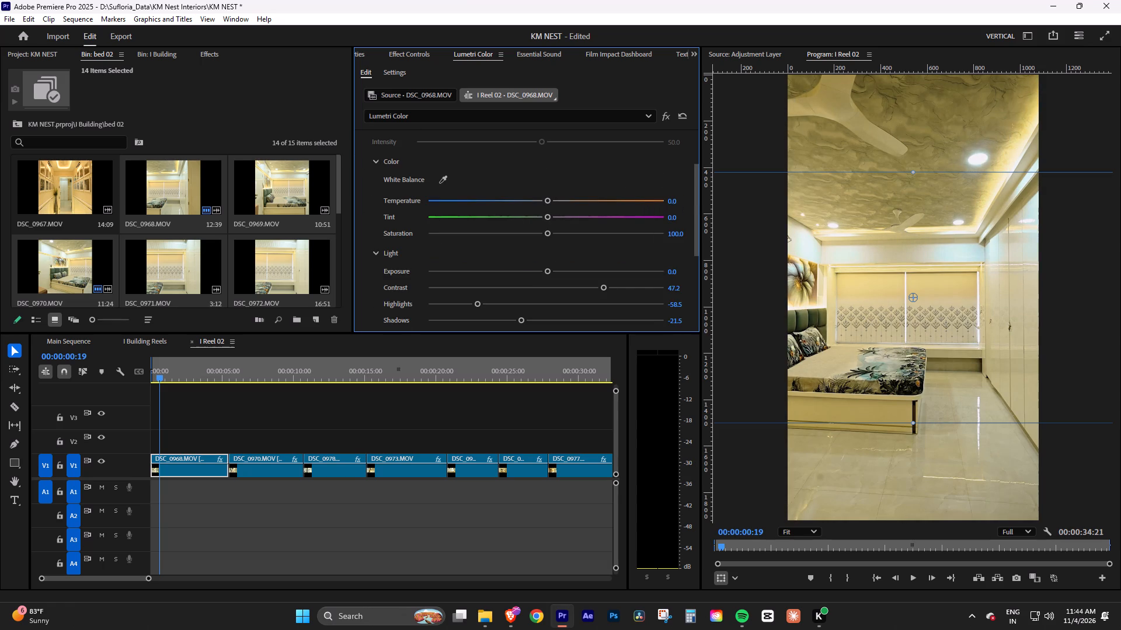
key("minus")
type("10")
left_click(628, 170)
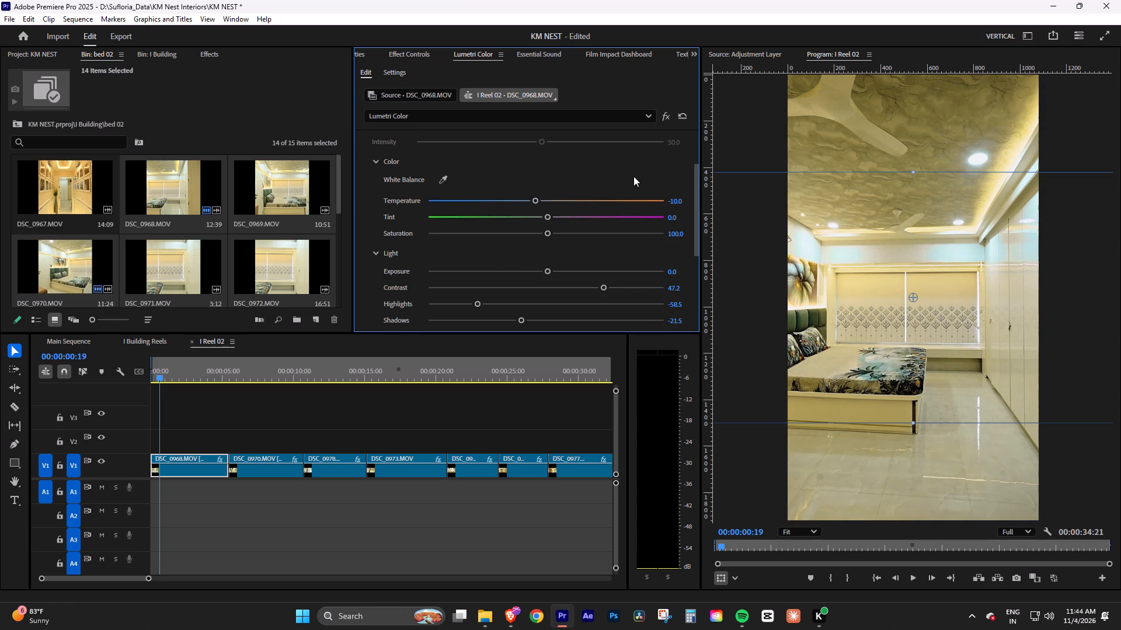
Set DSC_0968.MOV's Contrast to about 77.8 and Shadows to about -26.9, and save the project.
left_click_drag(699, 184, 699, 210)
left_click_drag(699, 210, 697, 212)
scroll(601, 260, "down", 4)
left_click_drag(605, 238, 627, 240)
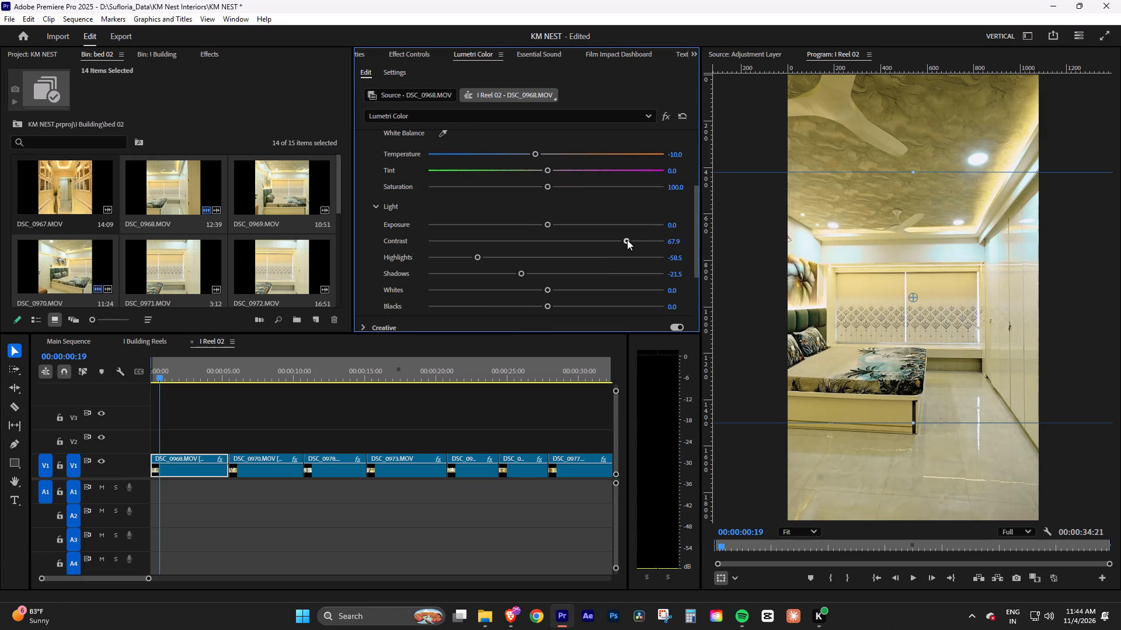
left_click_drag(627, 240, 637, 240)
left_click_drag(519, 272, 514, 278)
left_click_drag(514, 278, 513, 278)
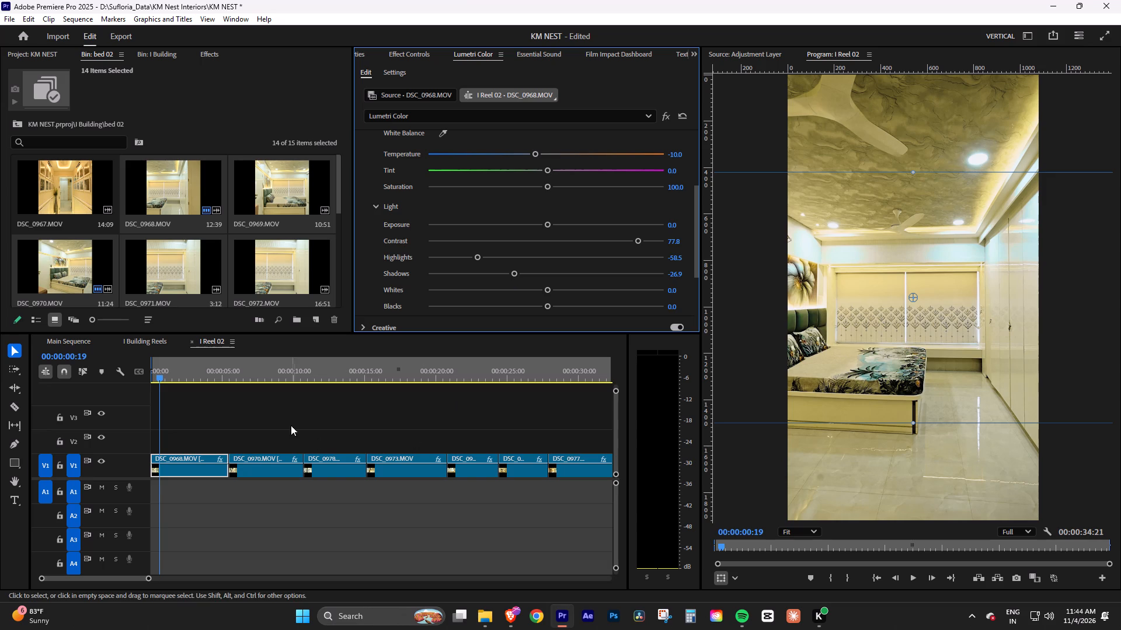
left_click(291, 425)
key("ctrl+s")
Copy DSC_0968.MOV's Lumetri Color effect onto DSC_0970.MOV with Paste Attributes, preview the sequence briefly and save the project.
left_click(238, 423)
left_click(177, 476)
right_click(194, 469)
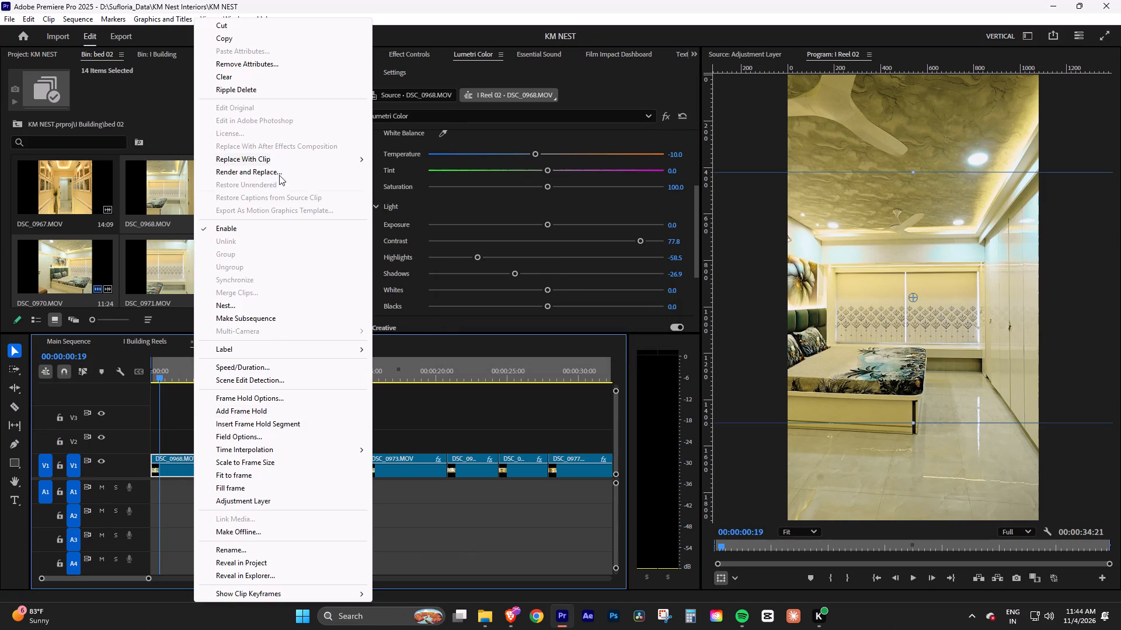
left_click(223, 41)
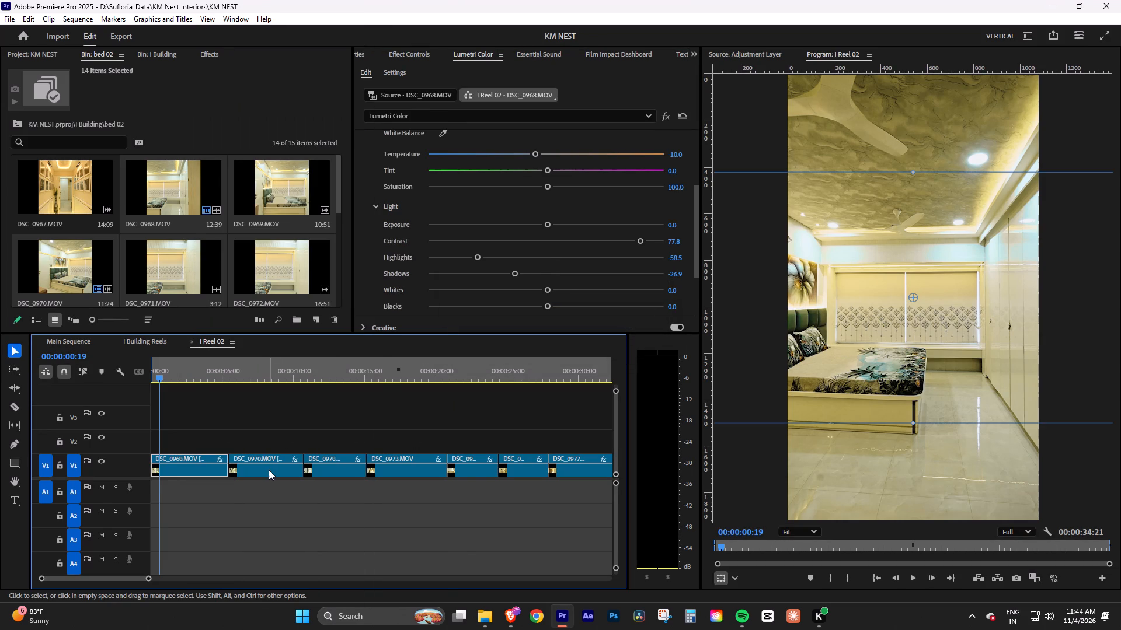
left_click(269, 470)
right_click(269, 470)
left_click(332, 49)
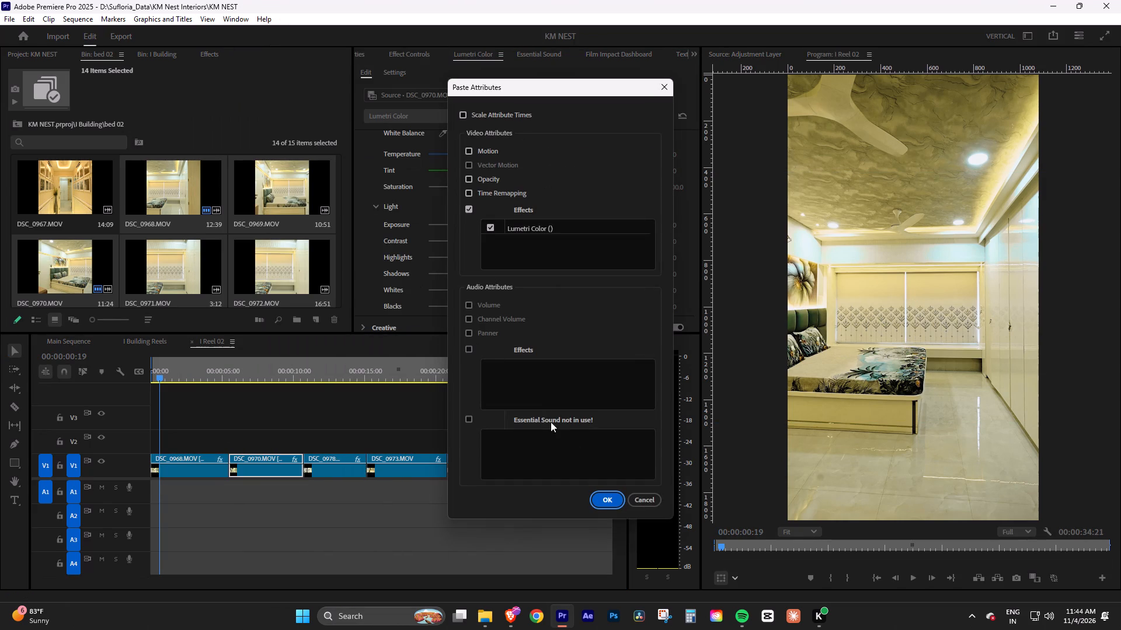
left_click(610, 499)
key("space")
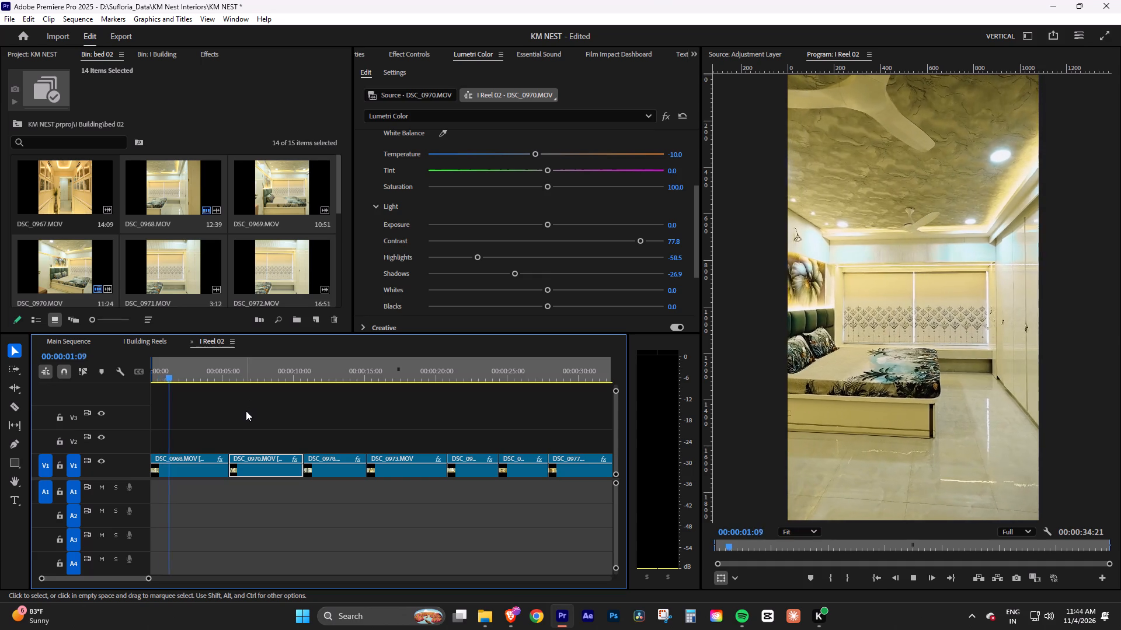
left_click(246, 411)
key("space")
key("ctrl+s")
Play from DSC_0968.MOV through DSC_0970.MOV into the start of DSC_0978.MOV to review the grading.
left_click(263, 490)
left_click(213, 470)
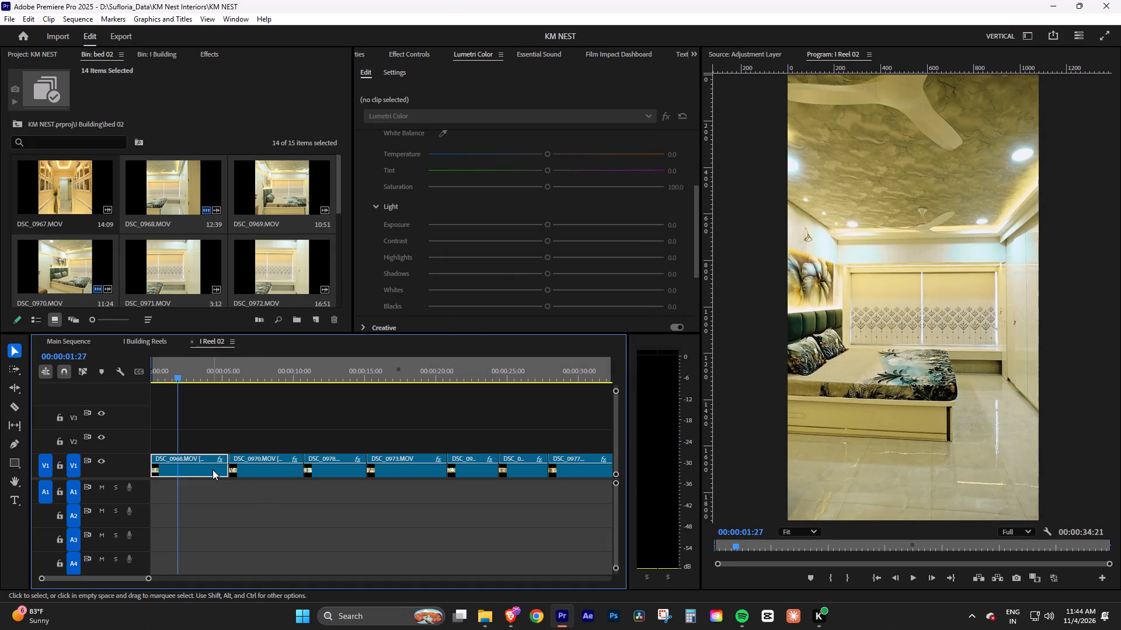
key("space")
left_click(266, 487)
key("space")
key("space")
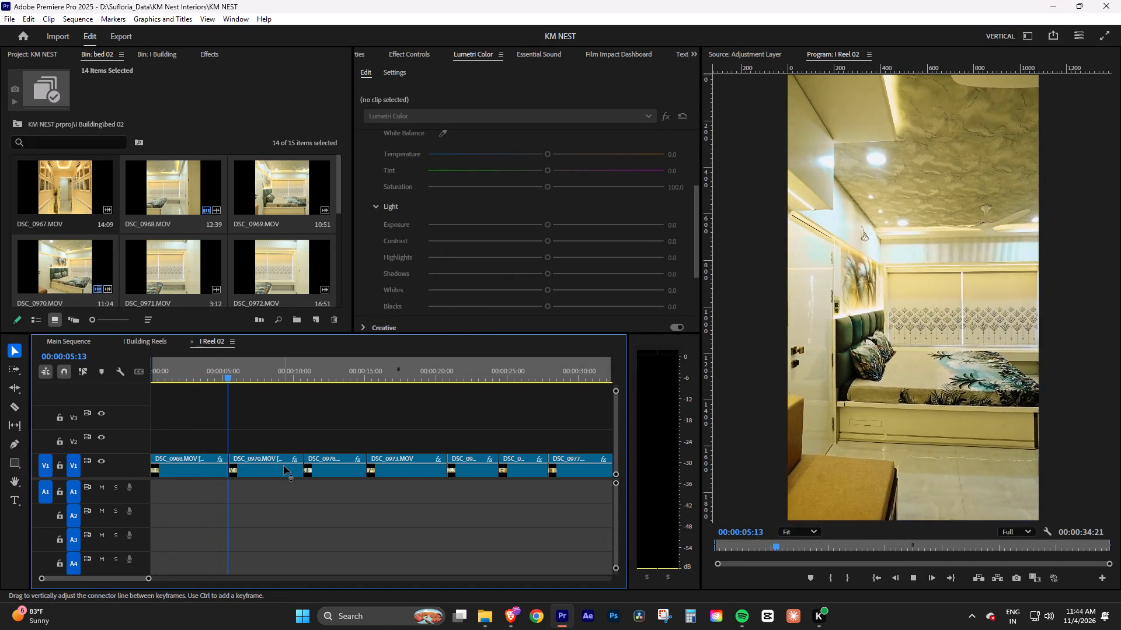
key("space")
key("space")
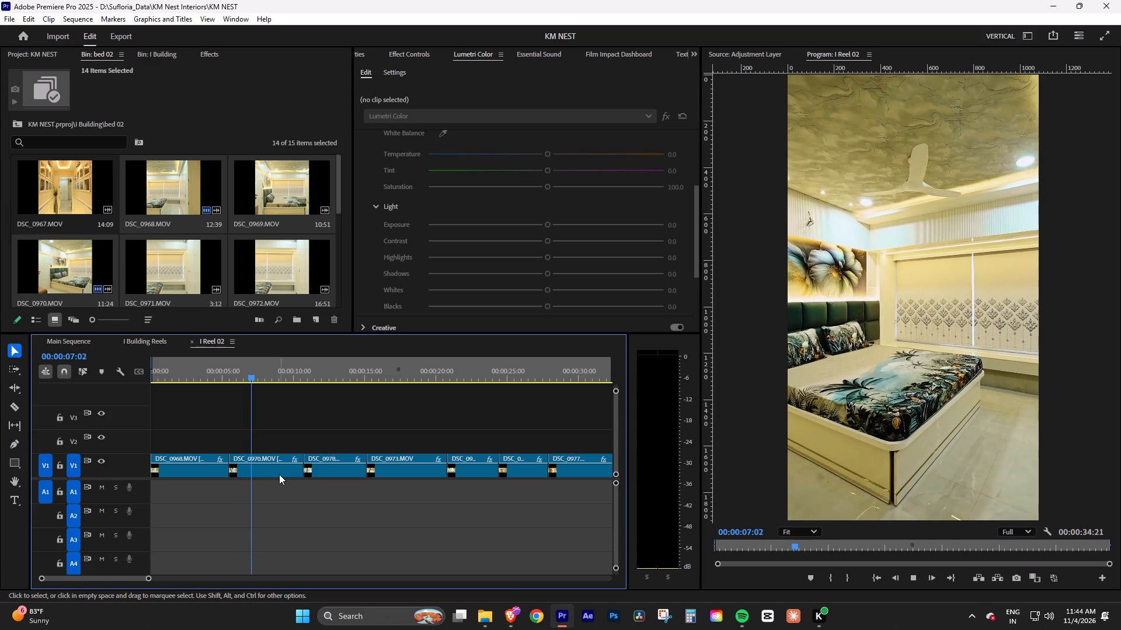
key("space")
left_click(289, 475)
key("space")
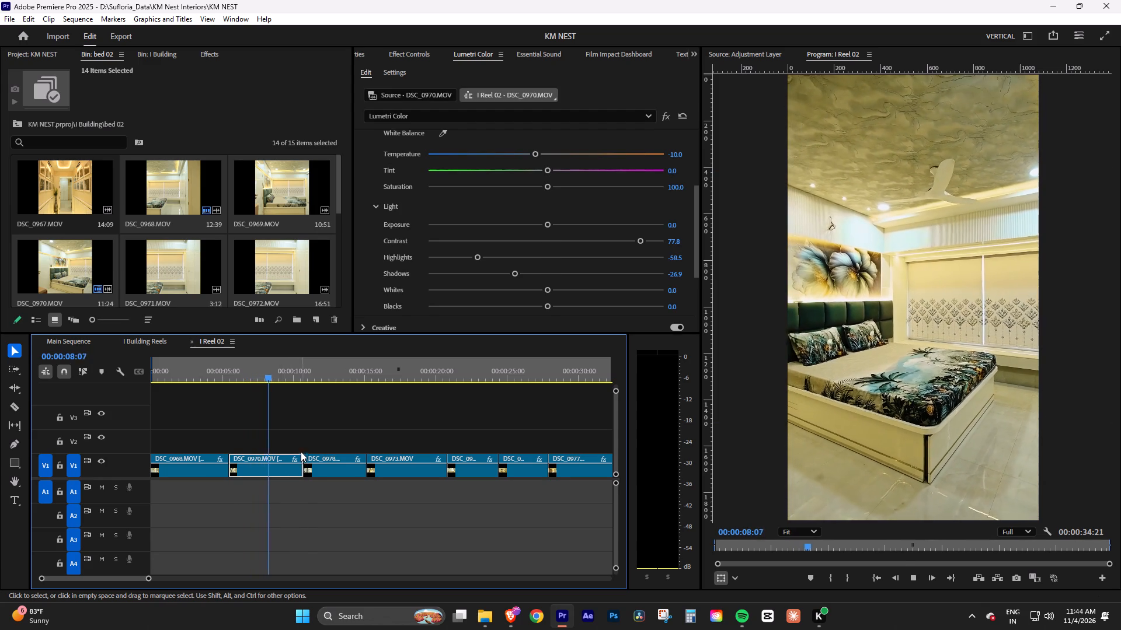
left_click(311, 379)
key("space")
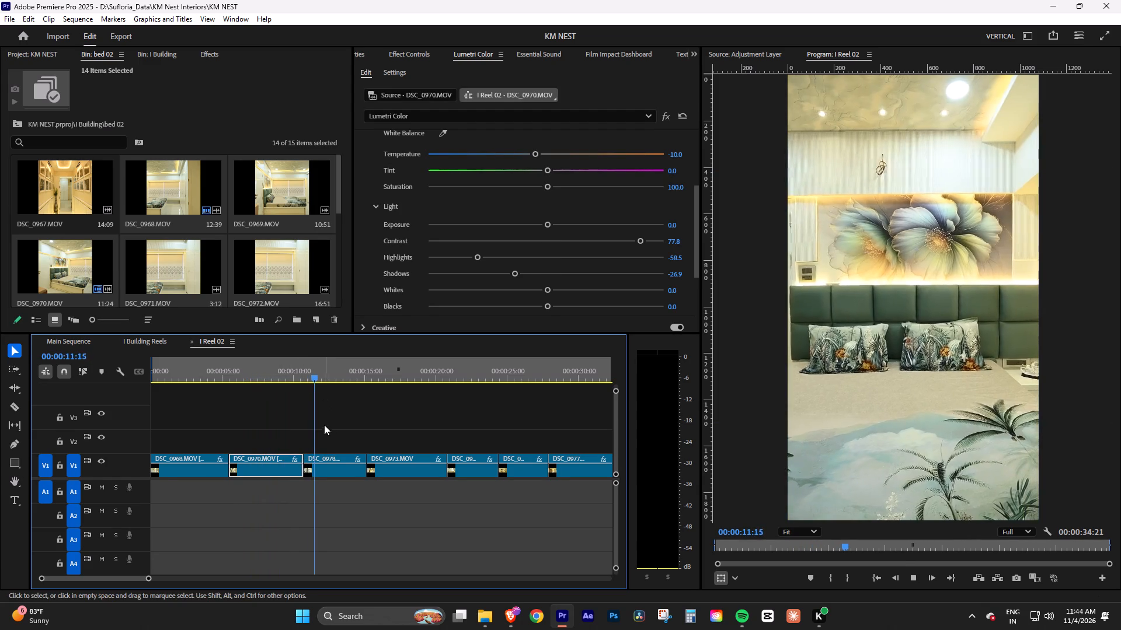
key("space")
Paste only the copied Lumetri Color effect onto DSC_0978.MOV and DSC_0973.MOV and start playback.
left_click_drag(319, 424, 389, 462)
left_click_drag(344, 429, 399, 466)
right_click(402, 467)
left_click(430, 71)
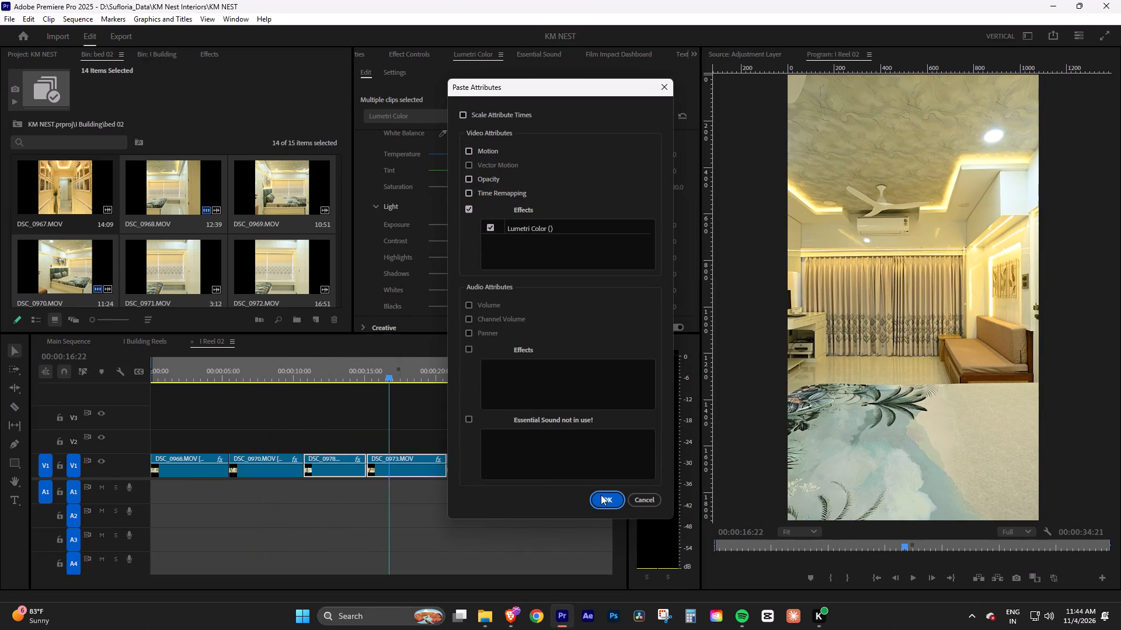
left_click(601, 495)
left_click(444, 503)
key("space")
At about 00:00:13:00, set DSC_0978.MOV's Shadows to about 13.1 and Highlights to -100, then play it and save the project.
left_click(329, 372)
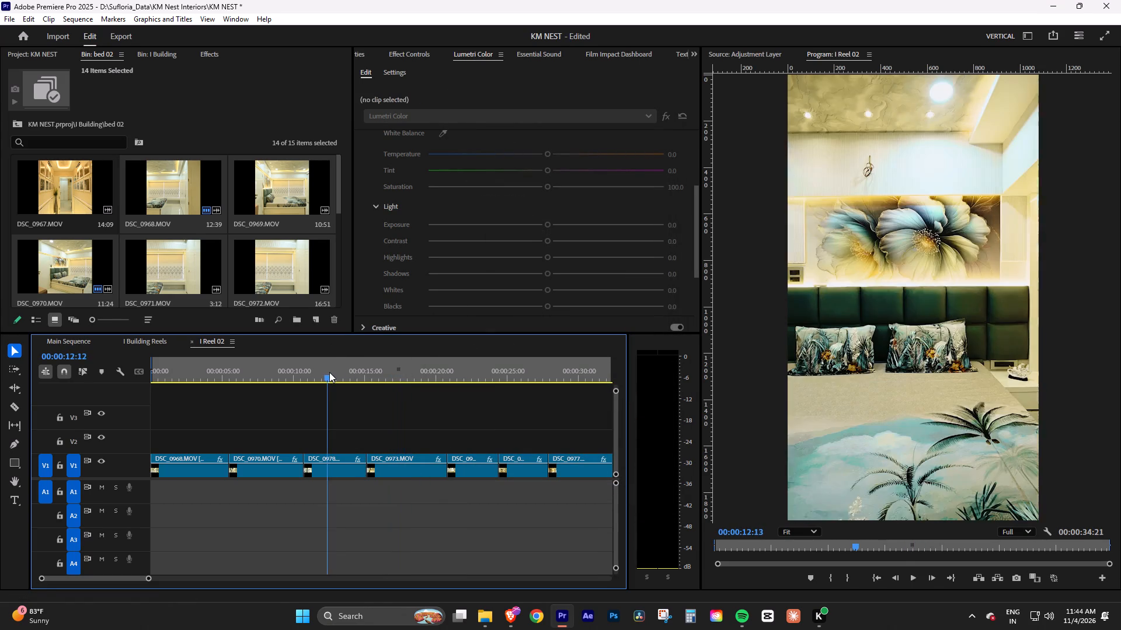
key("space")
left_click(344, 473)
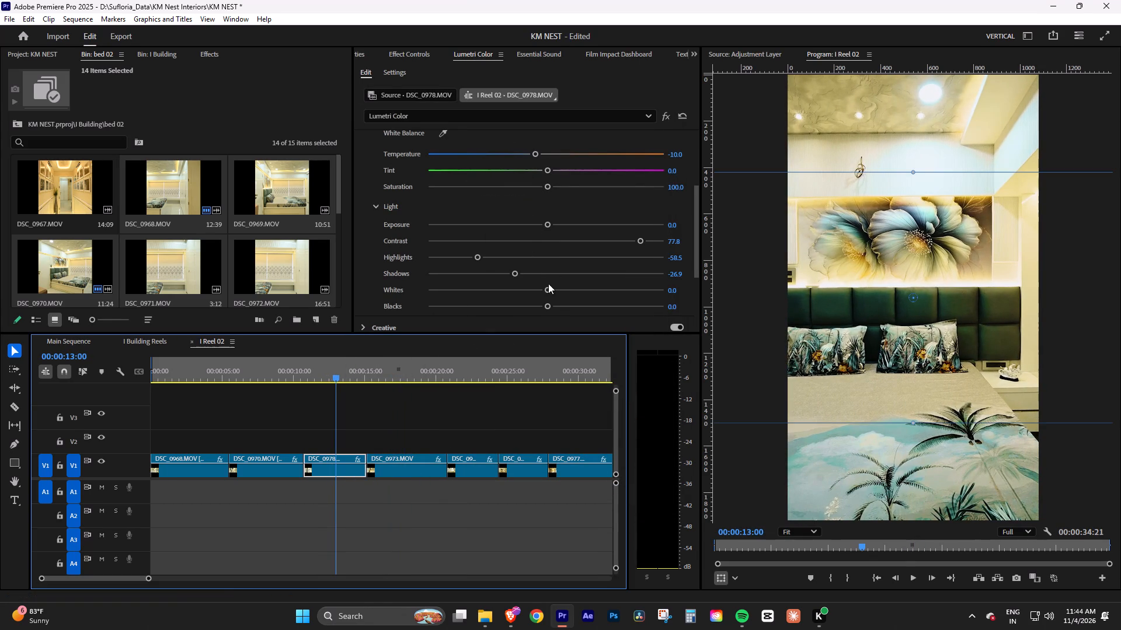
left_click_drag(514, 272, 556, 269)
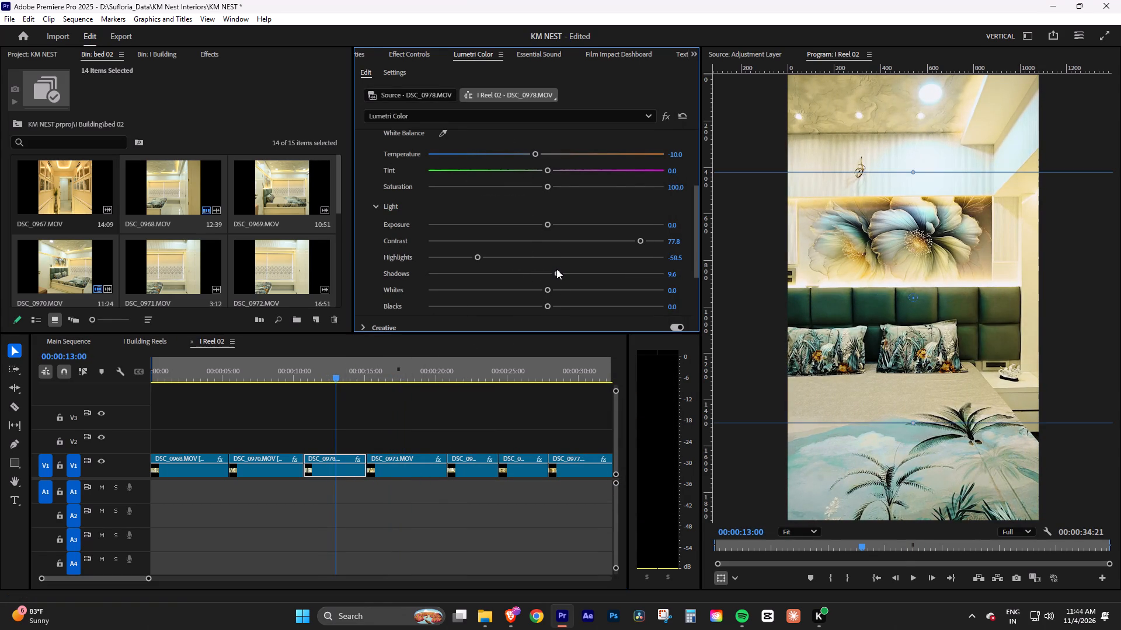
left_click_drag(556, 269, 560, 269)
left_click_drag(477, 254, 428, 256)
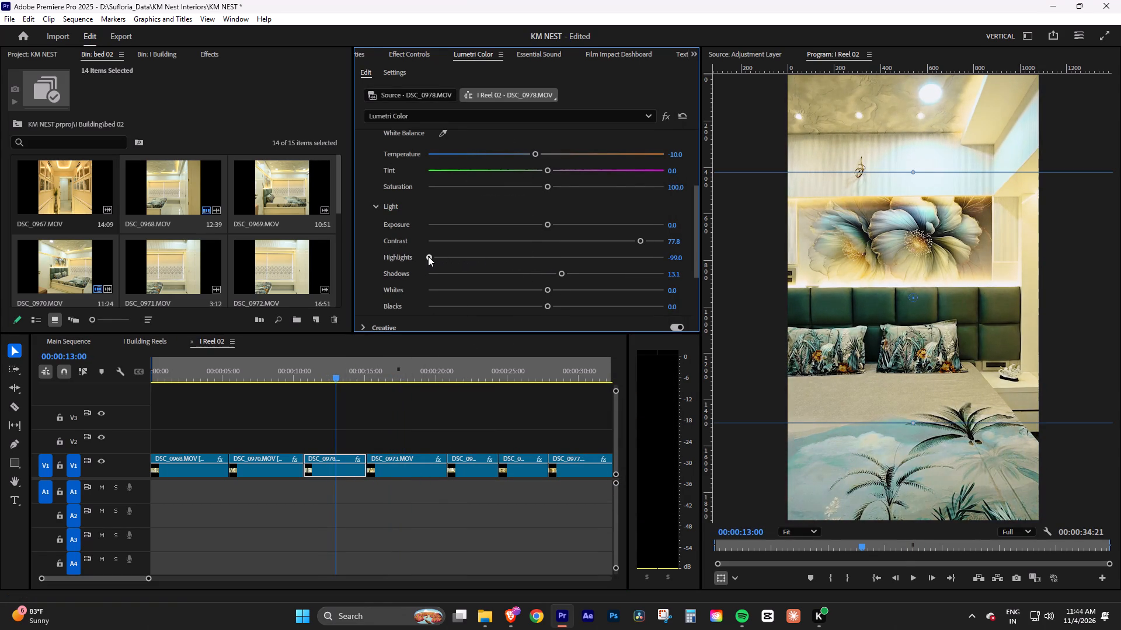
left_click_drag(428, 256, 419, 265)
key("space")
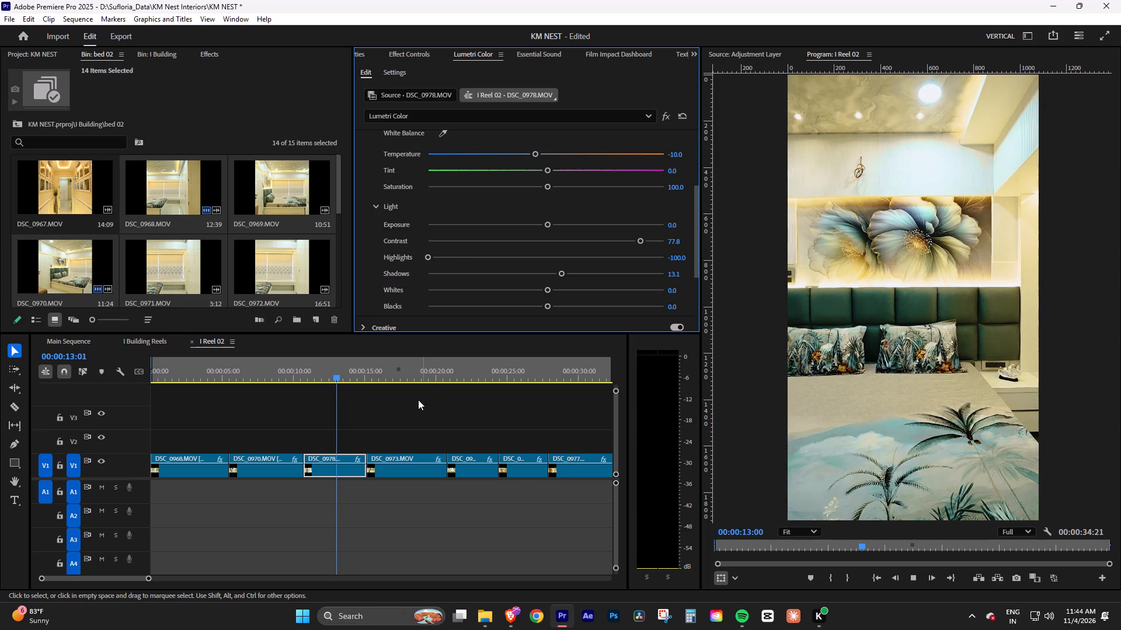
left_click(388, 429)
key("space")
key("ctrl+s")
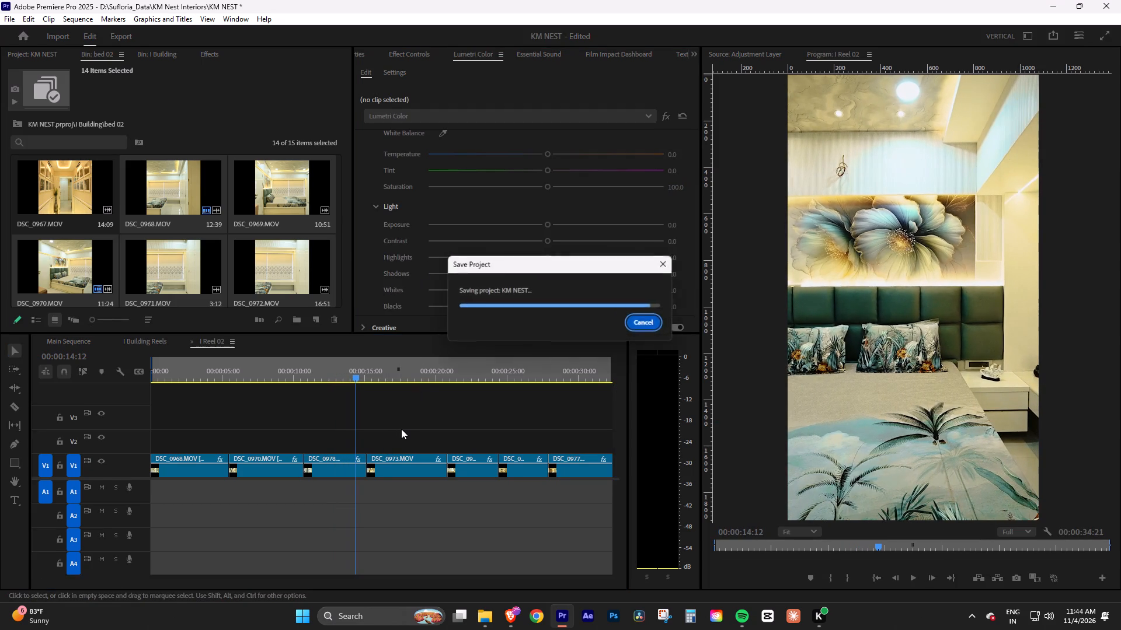
Set DSC_0973.MOV's Shadows to about 21.0 and Highlights to -100, then play the clip and save the project.
left_click(401, 429)
left_click(343, 474)
key("space")
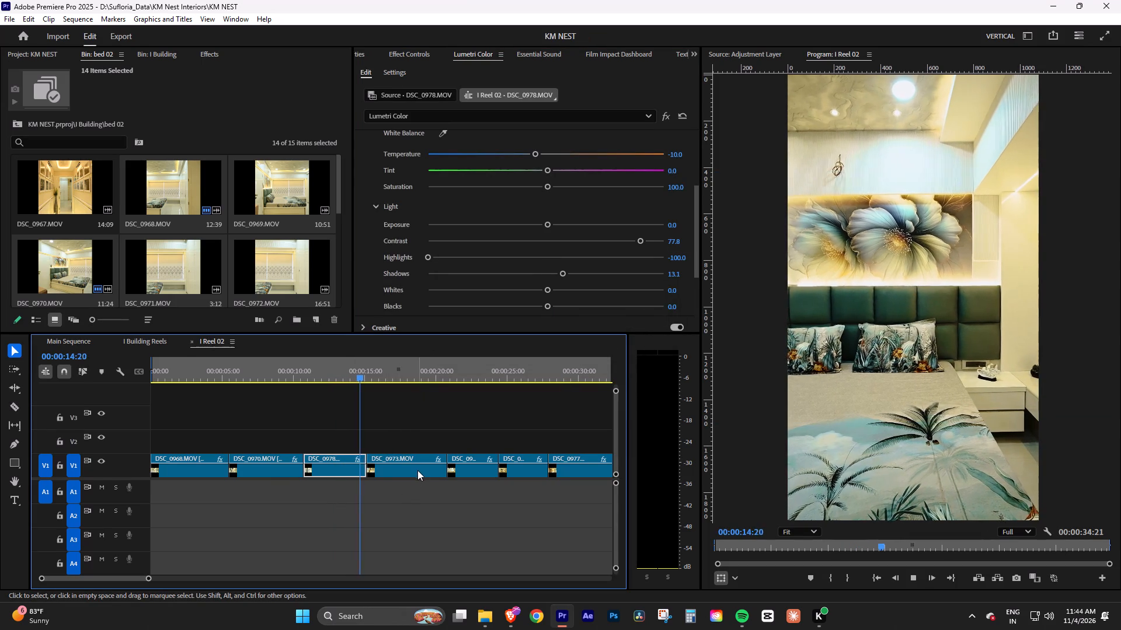
left_click(417, 469)
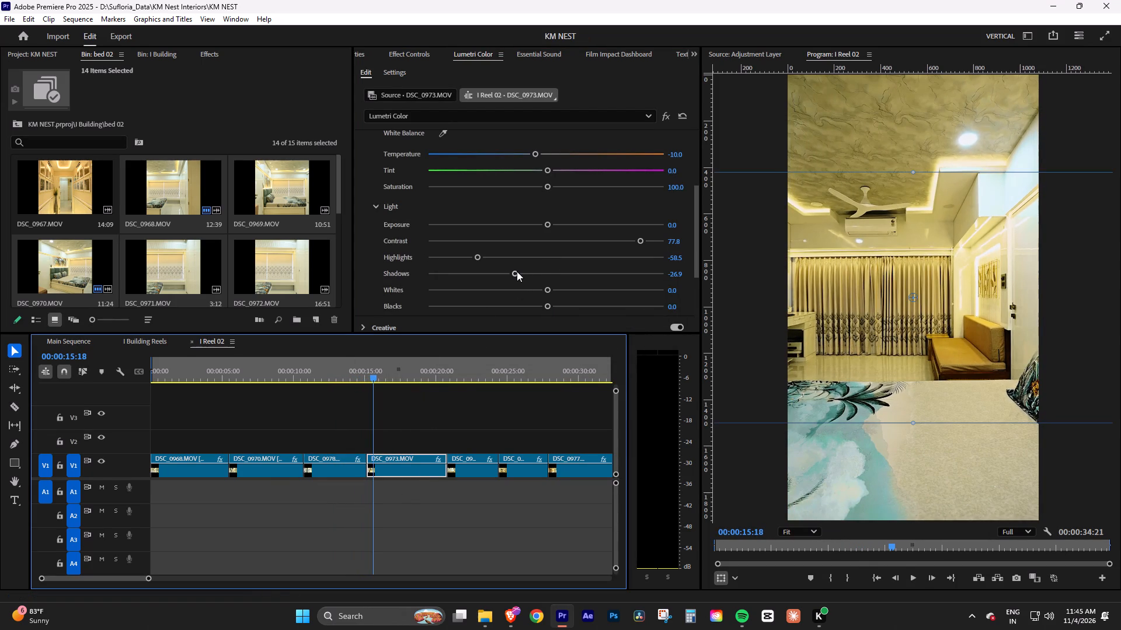
left_click_drag(517, 271, 570, 274)
left_click_drag(479, 255, 410, 256)
key("space")
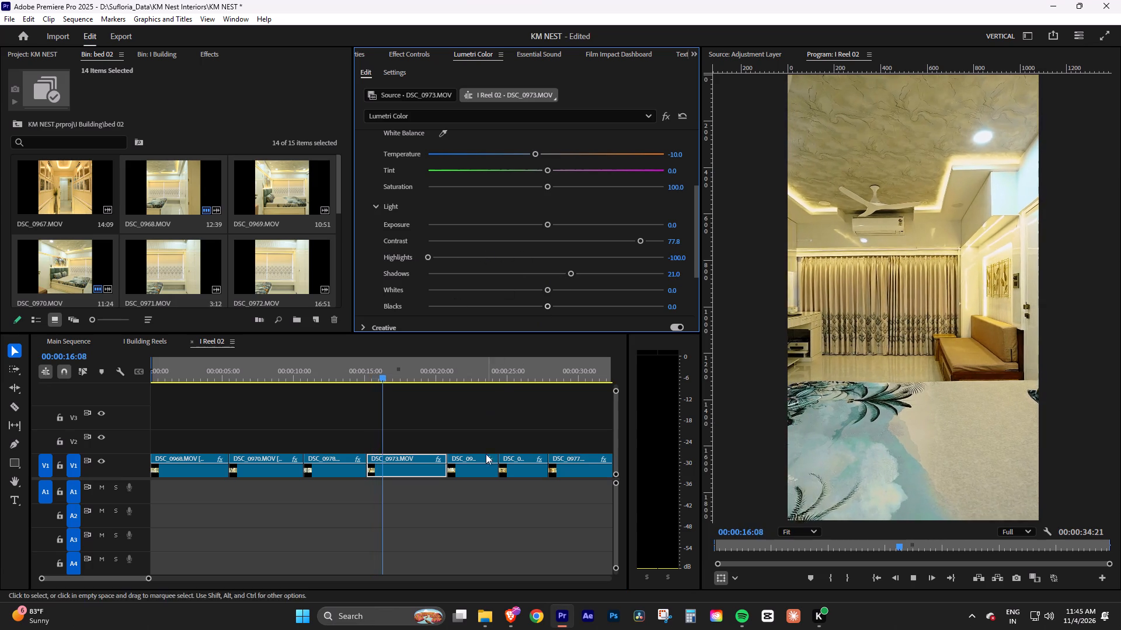
left_click(447, 485)
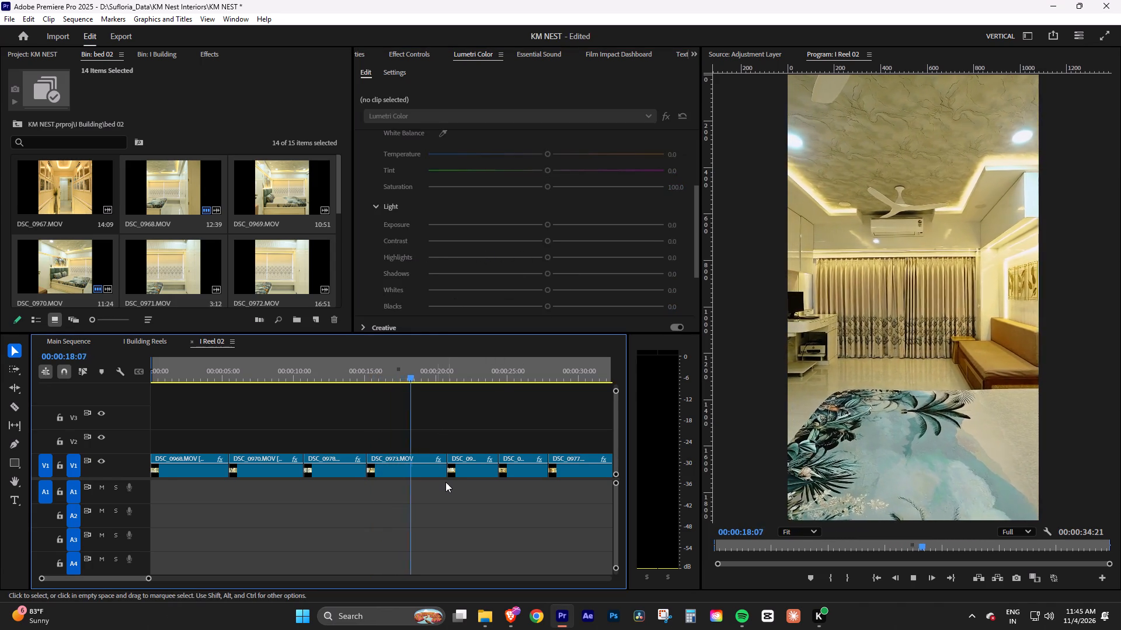
key("space")
key("ctrl+s")
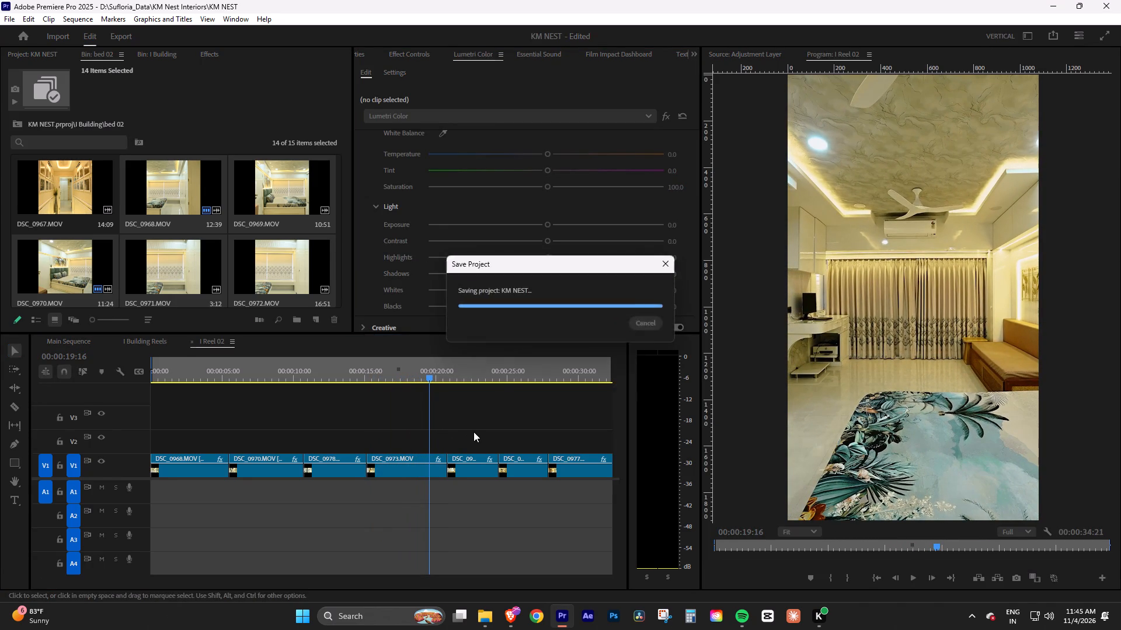
Play into DSC_0980.MOV, paste the copied Lumetri Color effect onto it with Paste Attributes, and start playback to check it.
left_click(474, 432)
key("space")
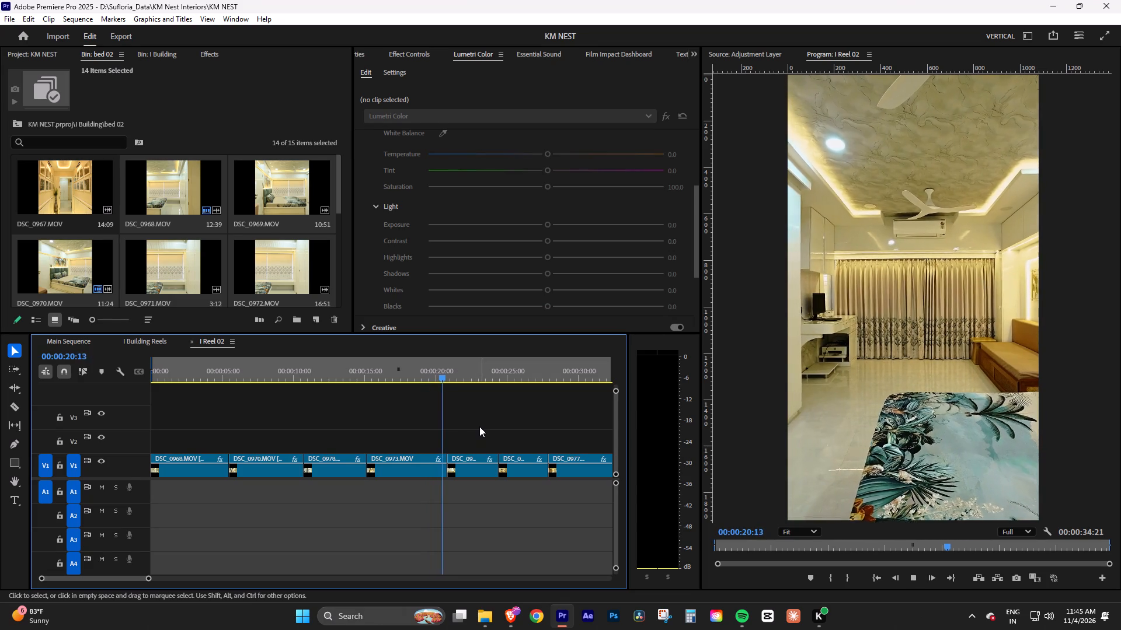
key("space")
left_click(483, 470)
right_click(483, 470)
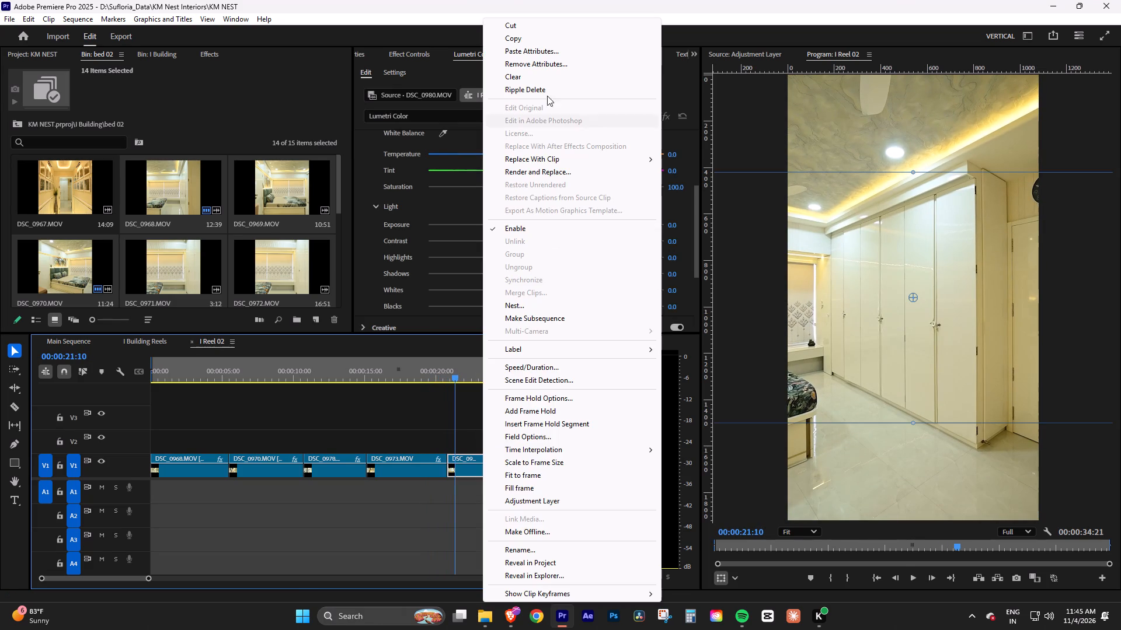
left_click(552, 57)
key("Return")
key("space")
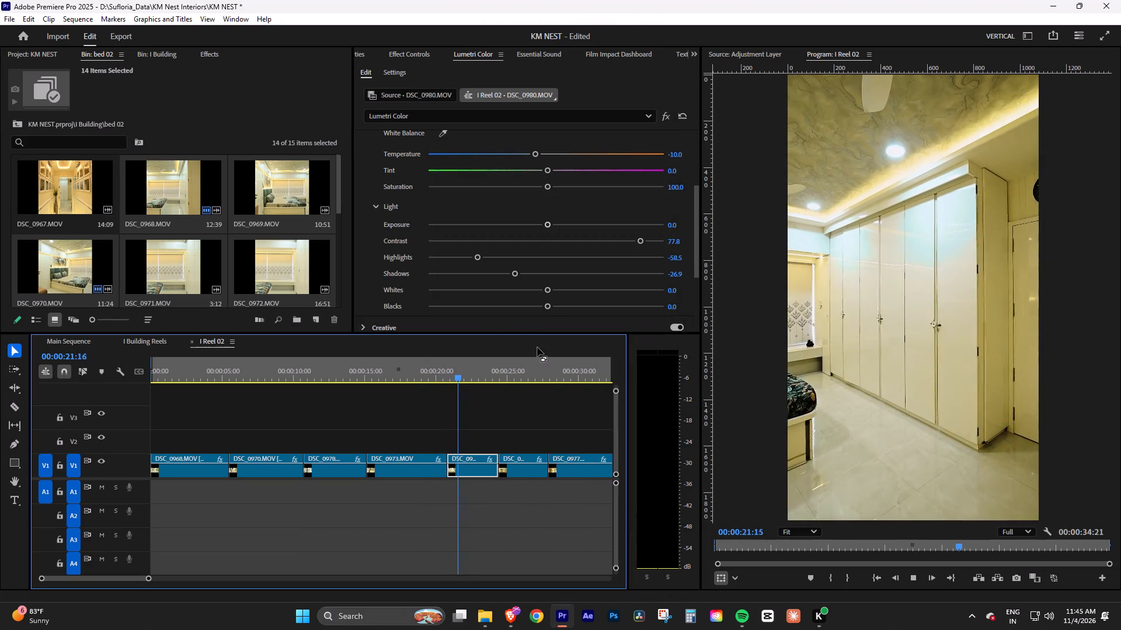
Move the playhead to 00:00:25:09 and paste the copied Lumetri Color effect onto DSC_0981.MOV.
left_click(513, 367)
left_click(528, 475)
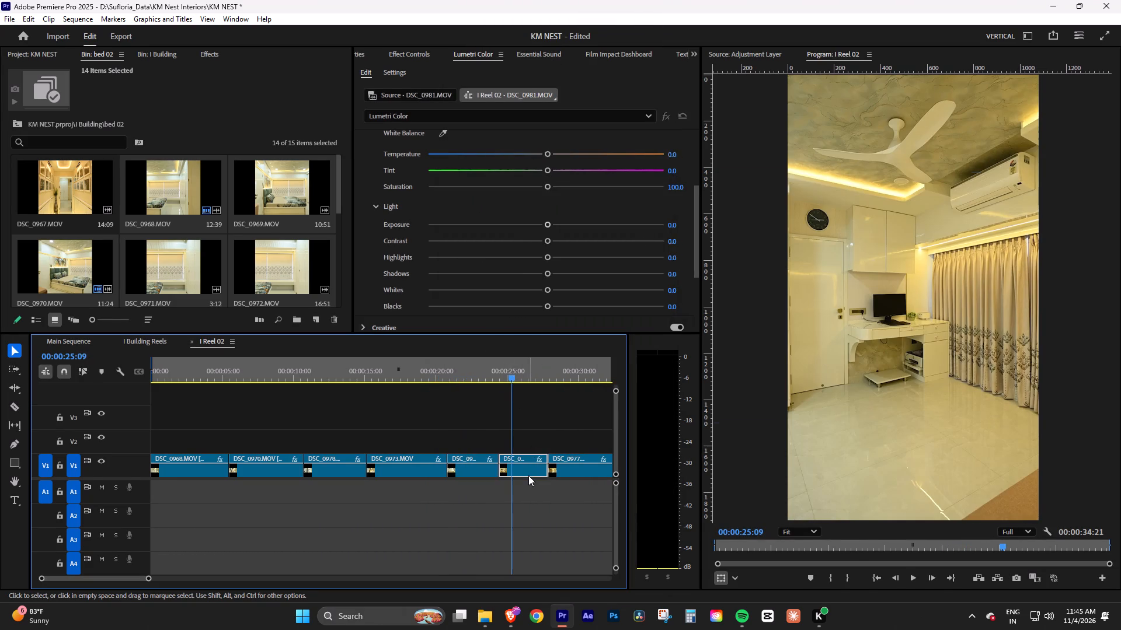
right_click(528, 475)
left_click(585, 51)
key("Return")
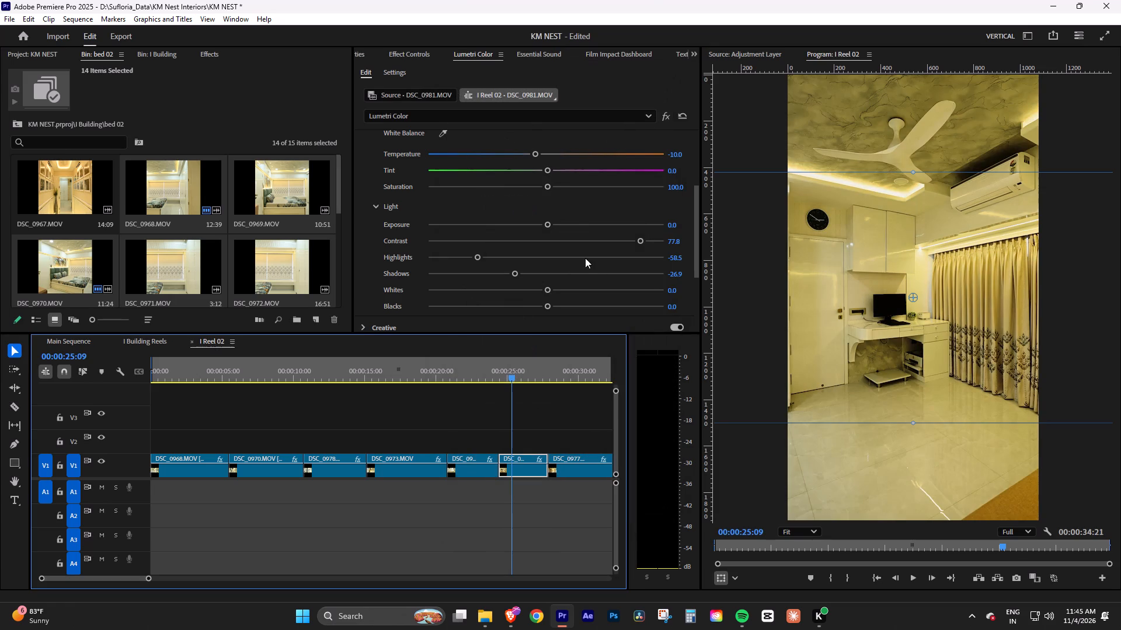
Raise DSC_0981.MOV's Shadows to about 40.2, preview the clip and save the project.
double_click(518, 273)
left_click_drag(549, 274, 550, 274)
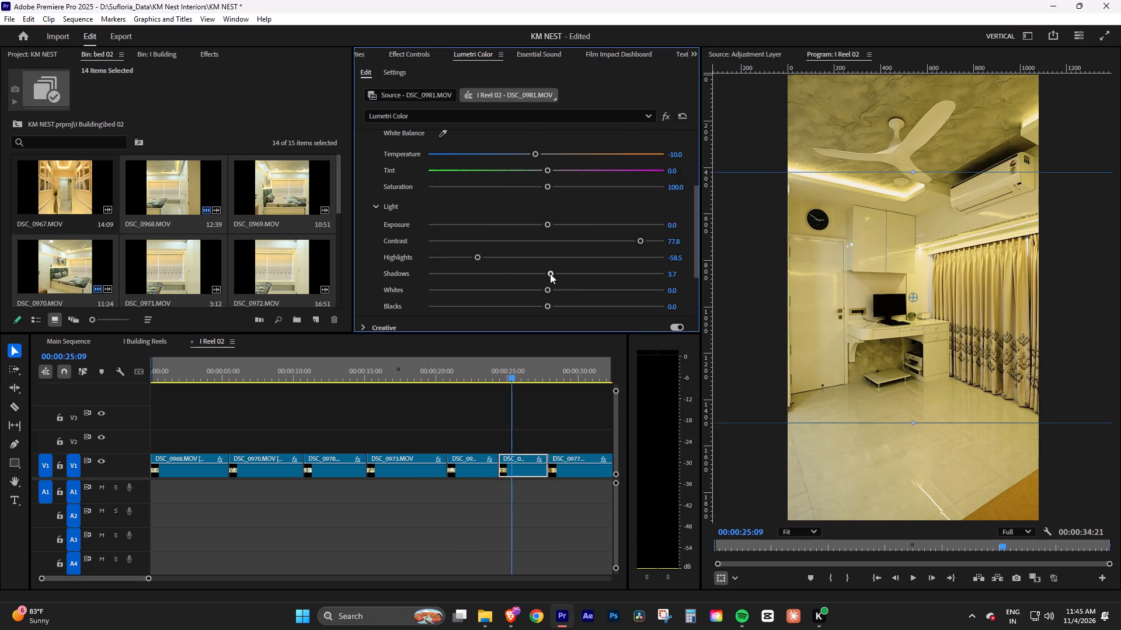
left_click_drag(550, 274, 593, 274)
key("space")
key("space")
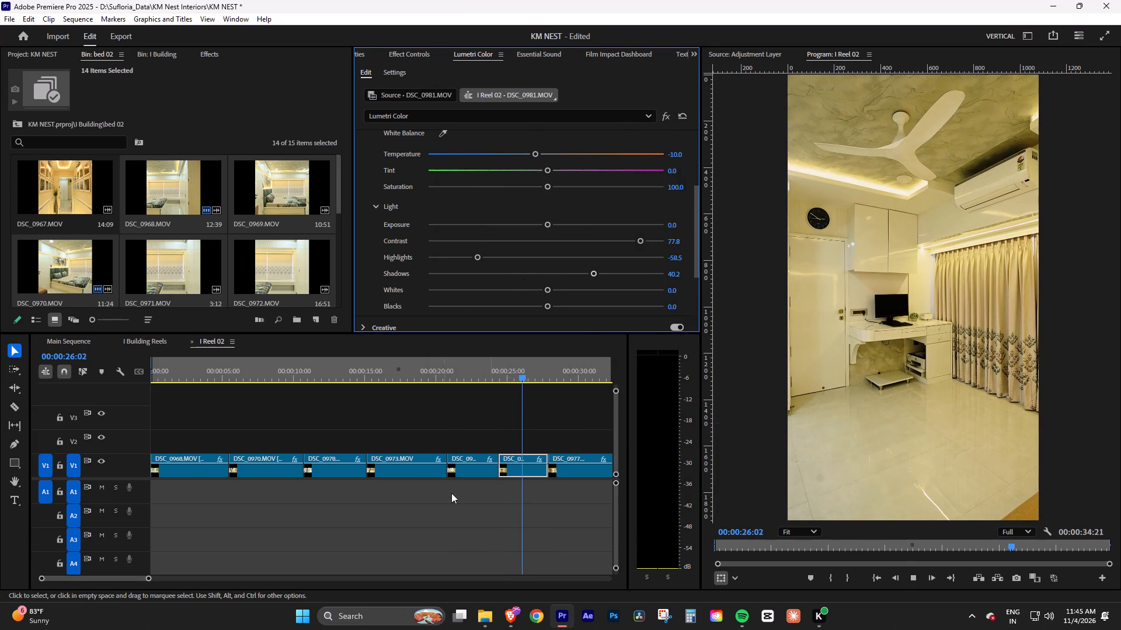
left_click_drag(148, 579, 165, 579)
key("space")
left_click(482, 491)
key("space")
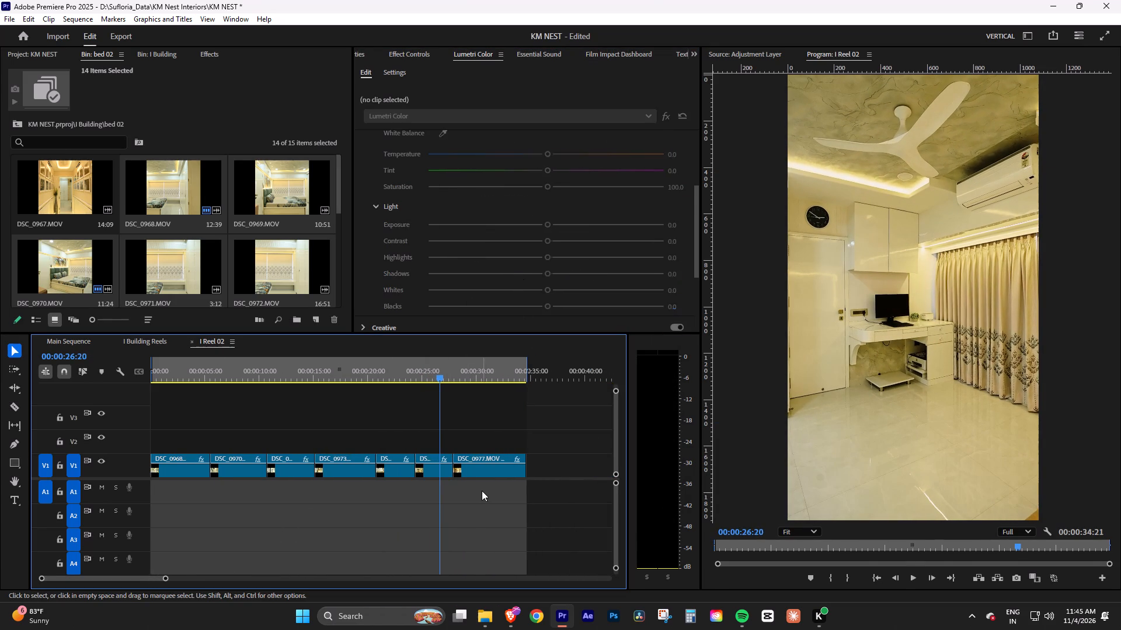
key("ctrl+s")
Play on into DSC_0977.MOV, paste the copied Lumetri Color effect onto it and preview it briefly.
left_click(481, 491)
key("space")
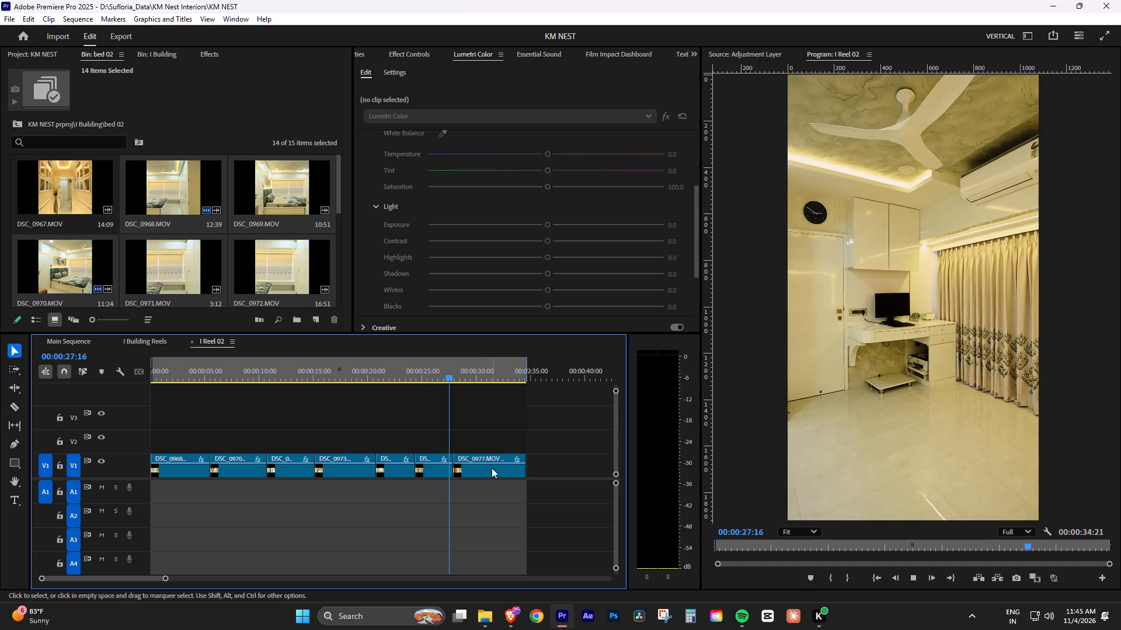
key("space")
left_click(492, 468)
right_click(492, 468)
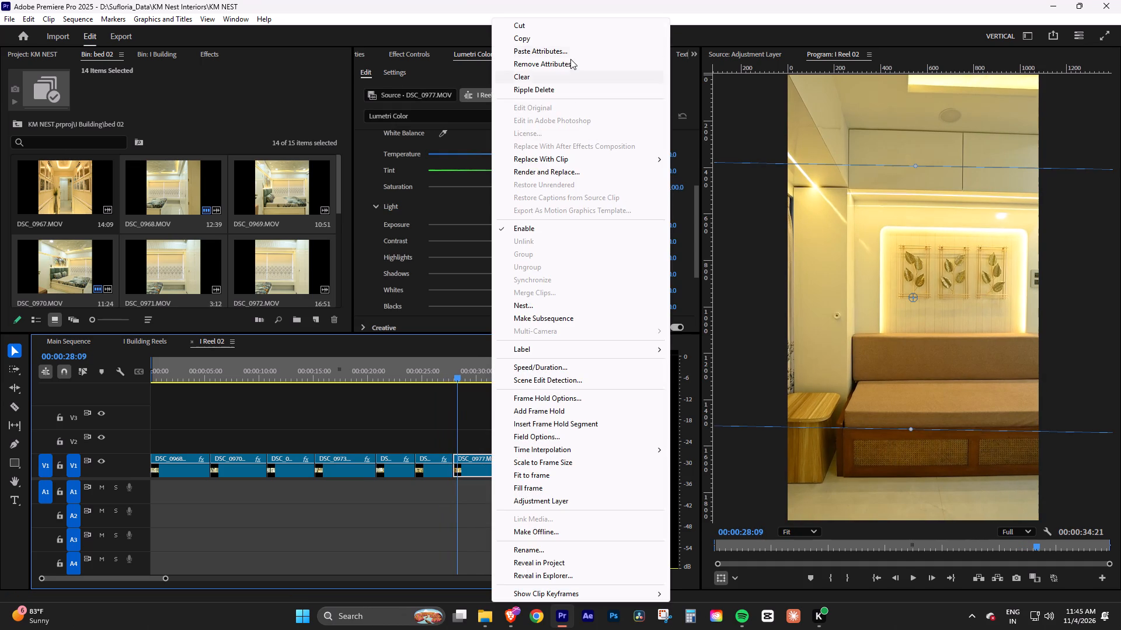
left_click(570, 57)
key("Return")
key("space")
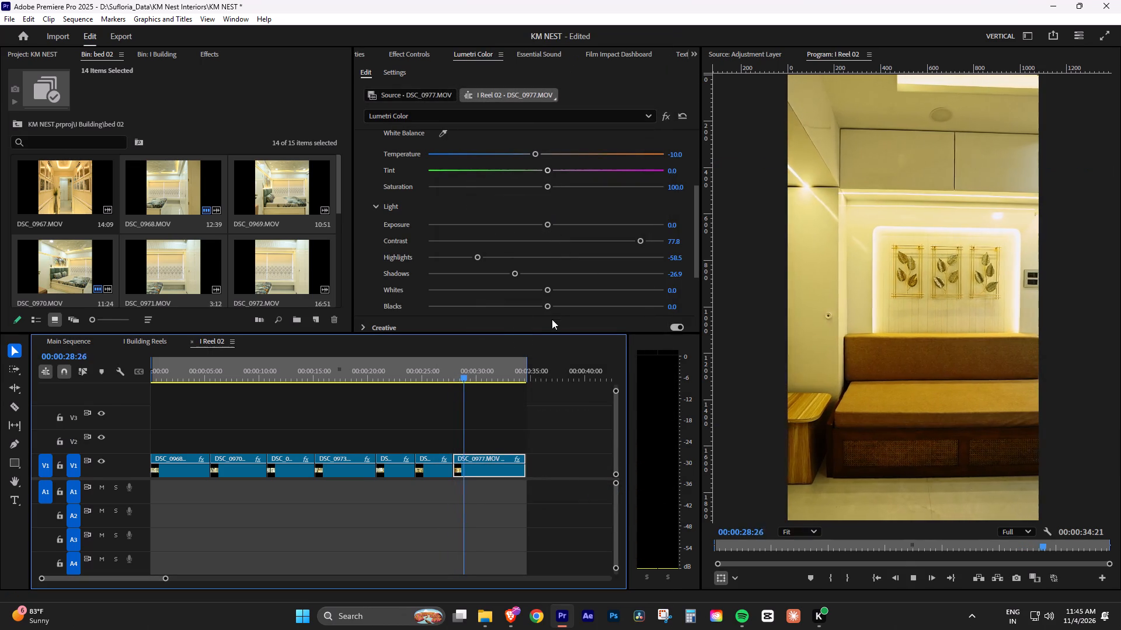
key("space")
Set DSC_0977.MOV's Shadows to about 37.8, Highlights to -100 and Whites to about -38.8, preview it and save the project.
double_click(516, 276)
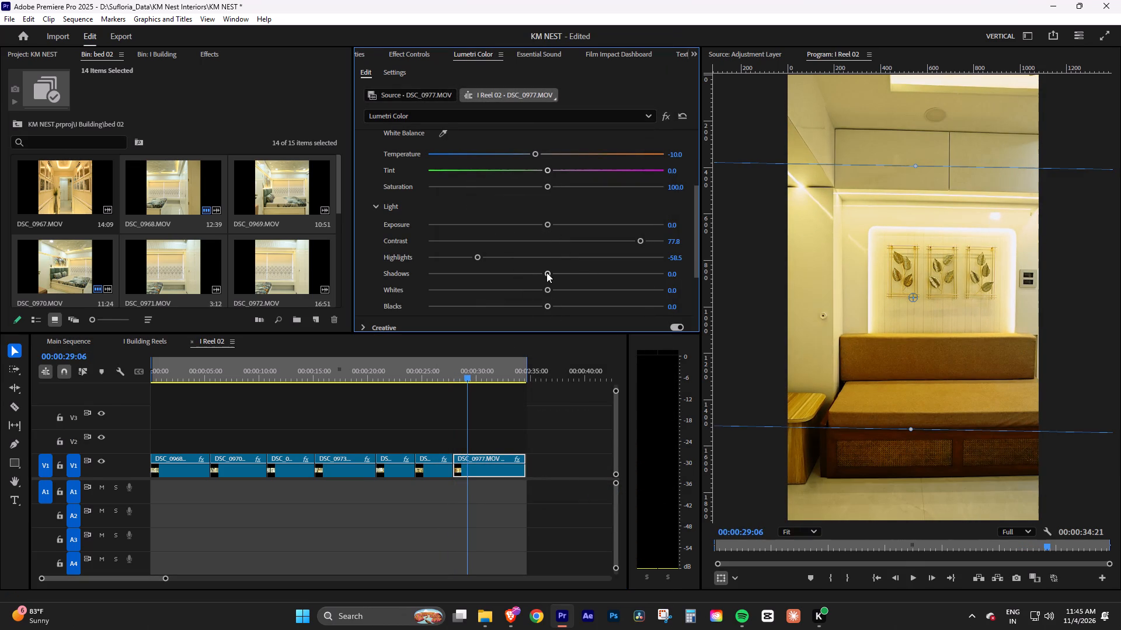
left_click_drag(547, 272, 587, 272)
left_click_drag(480, 257, 382, 258)
left_click_drag(547, 288, 482, 290)
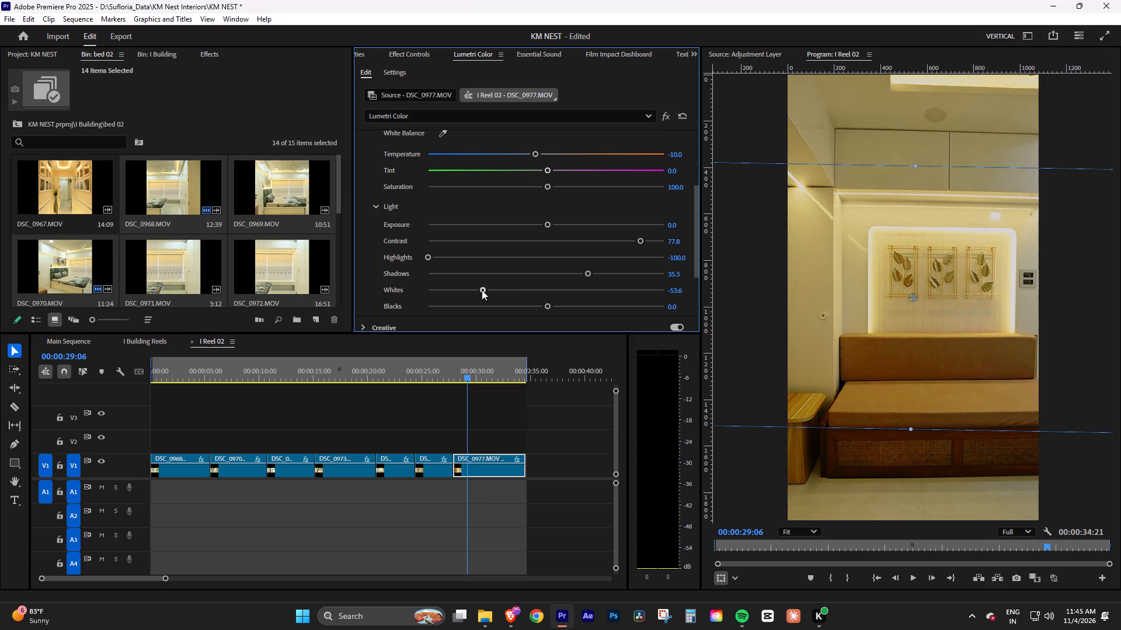
left_click_drag(482, 290, 499, 295)
left_click_drag(591, 274, 590, 269)
key("space")
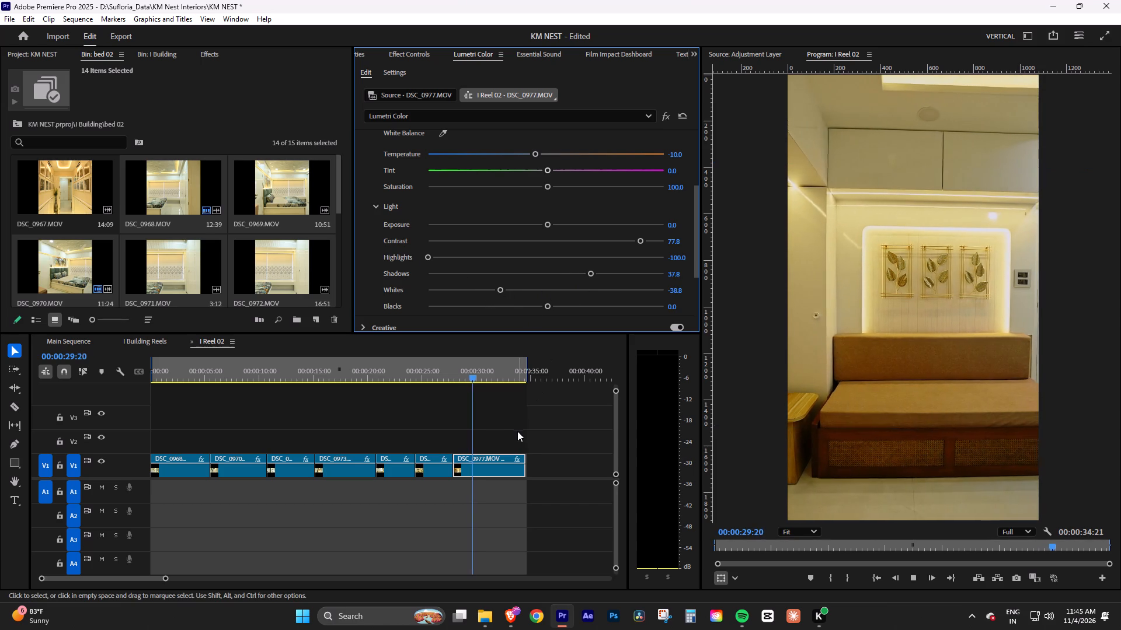
key("space")
left_click(553, 440)
left_click(512, 468)
key("ctrl+s")
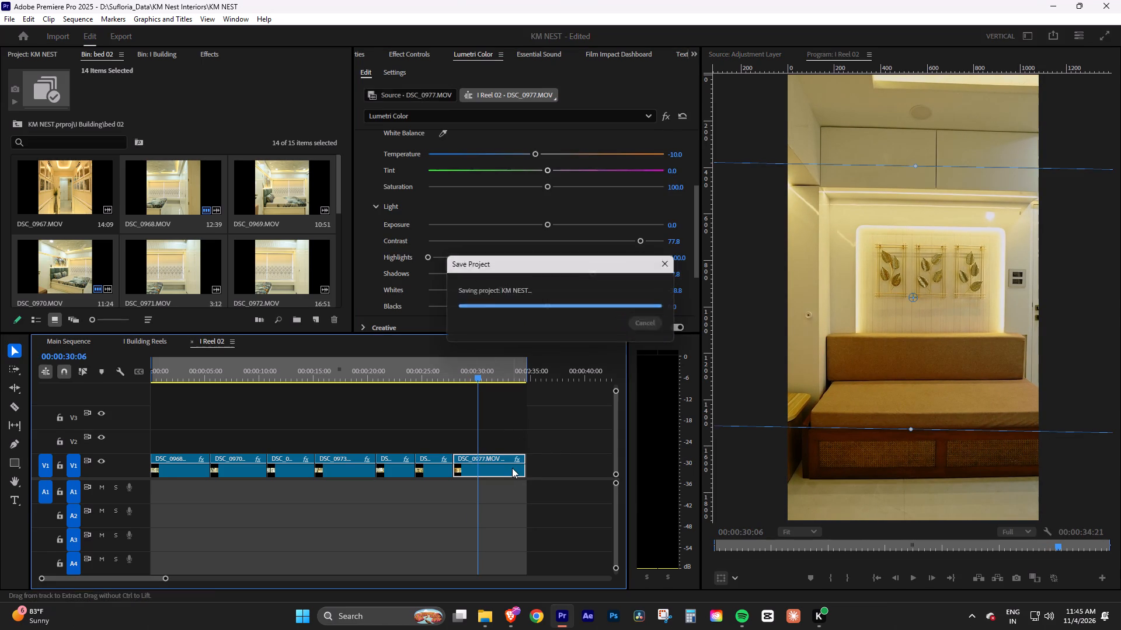
Play DSC_0977.MOV on to about 00:00:33:07 to review its grading.
left_click(569, 430)
left_click(496, 470)
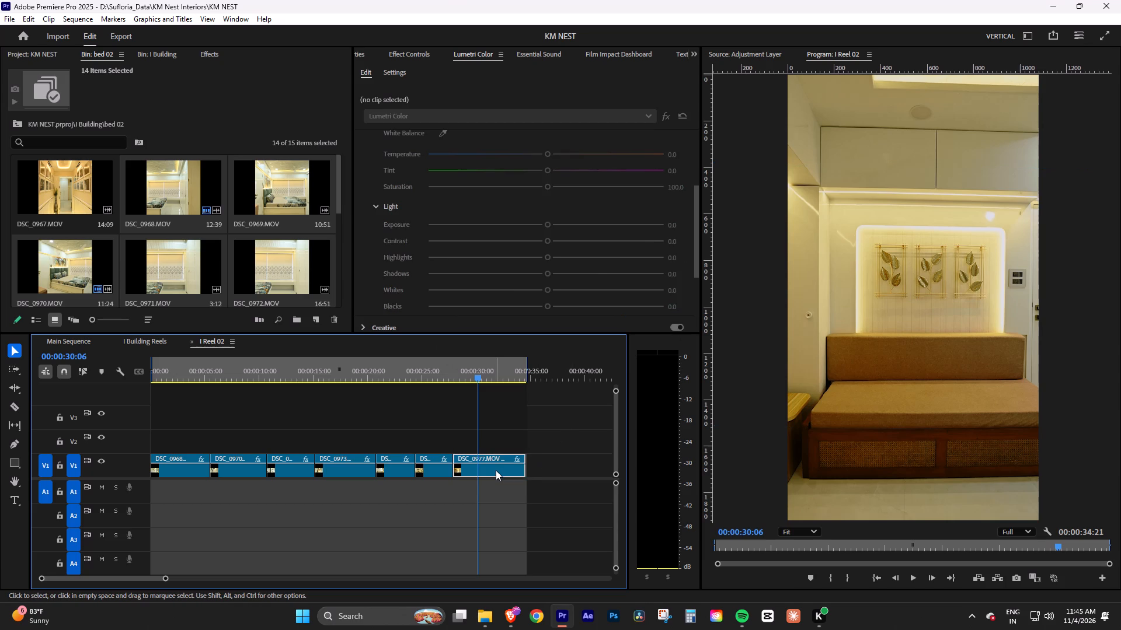
key("space")
key("space")
key("space")
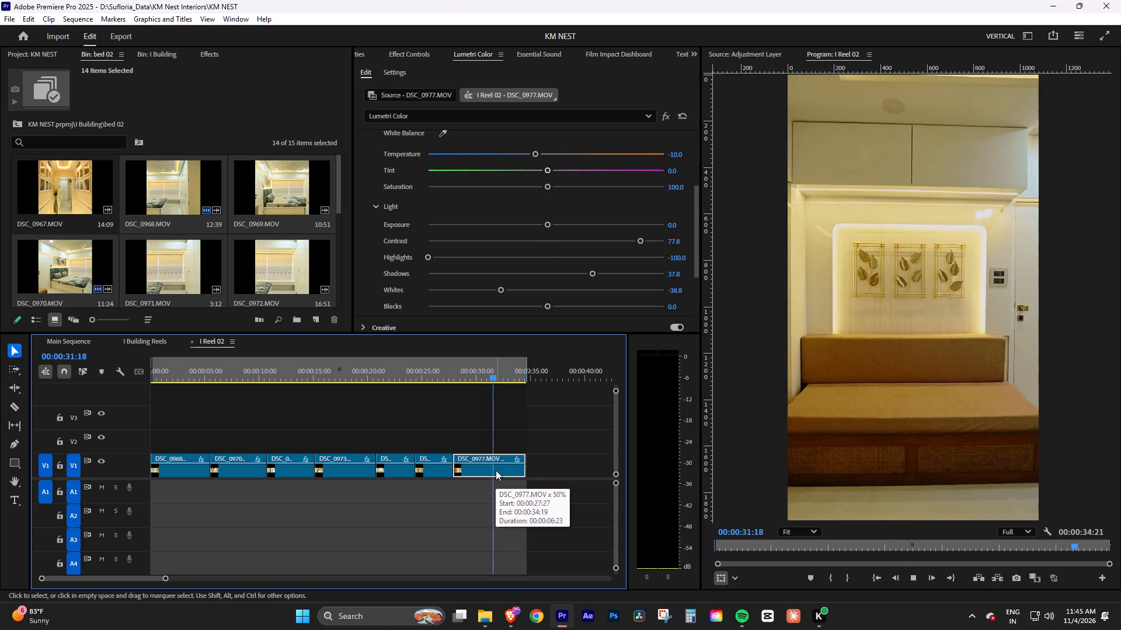
key("space")
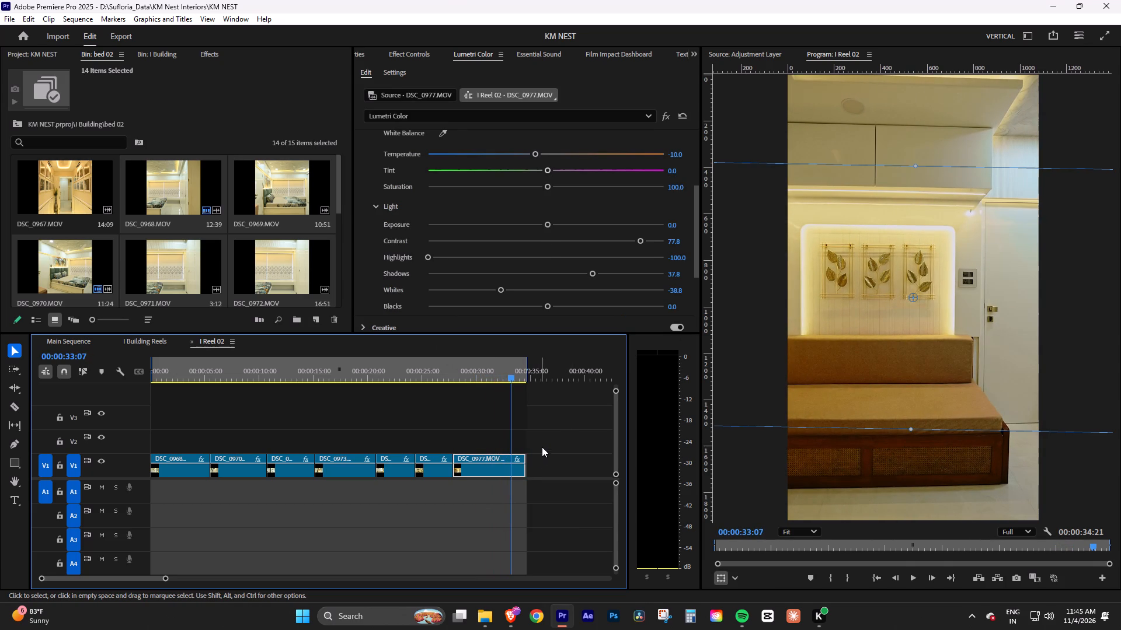
Return the playhead to the start of I Reel 02 and save the project.
key("ctrl+s")
left_click(546, 440)
left_click_drag(450, 375, 123, 425)
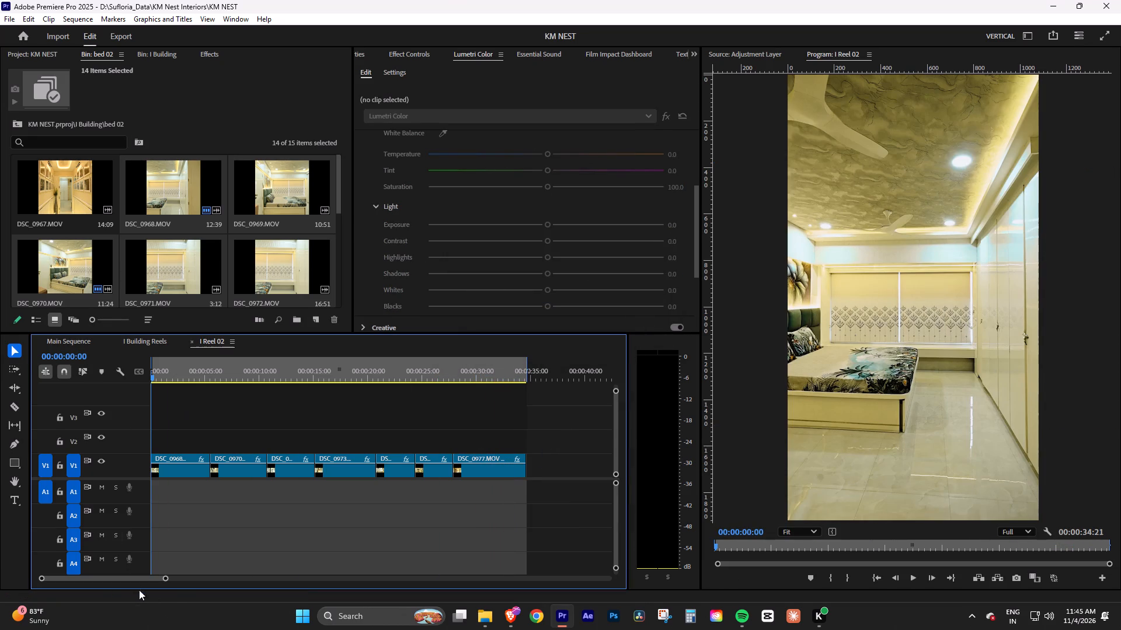
left_click_drag(166, 577, 187, 573)
left_click(288, 524)
key("ctrl+s")
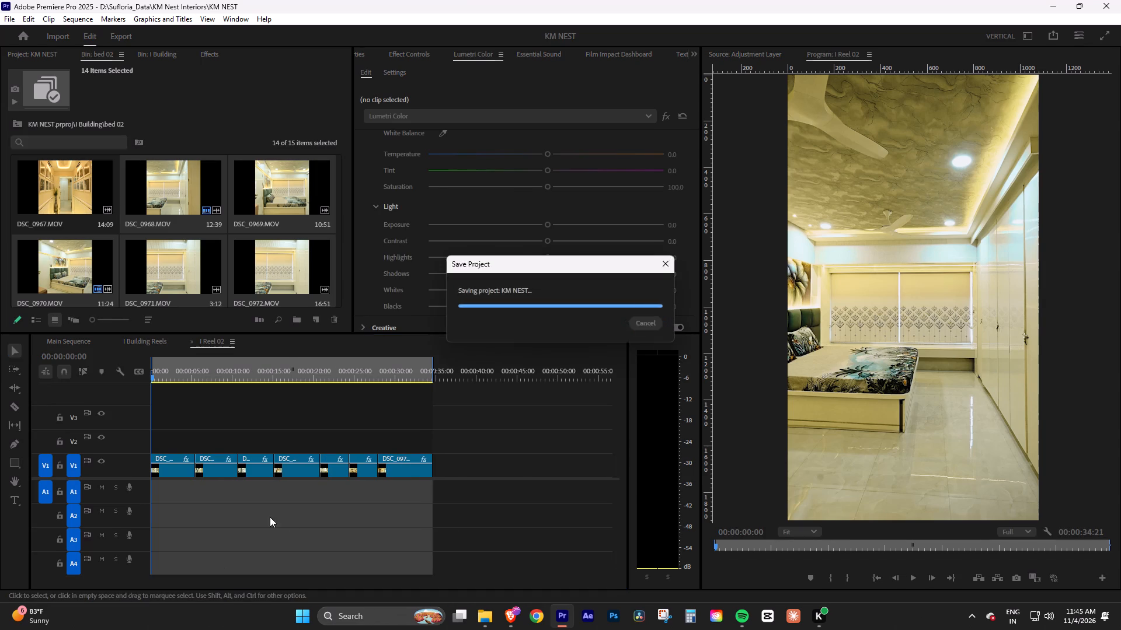
left_click(187, 578)
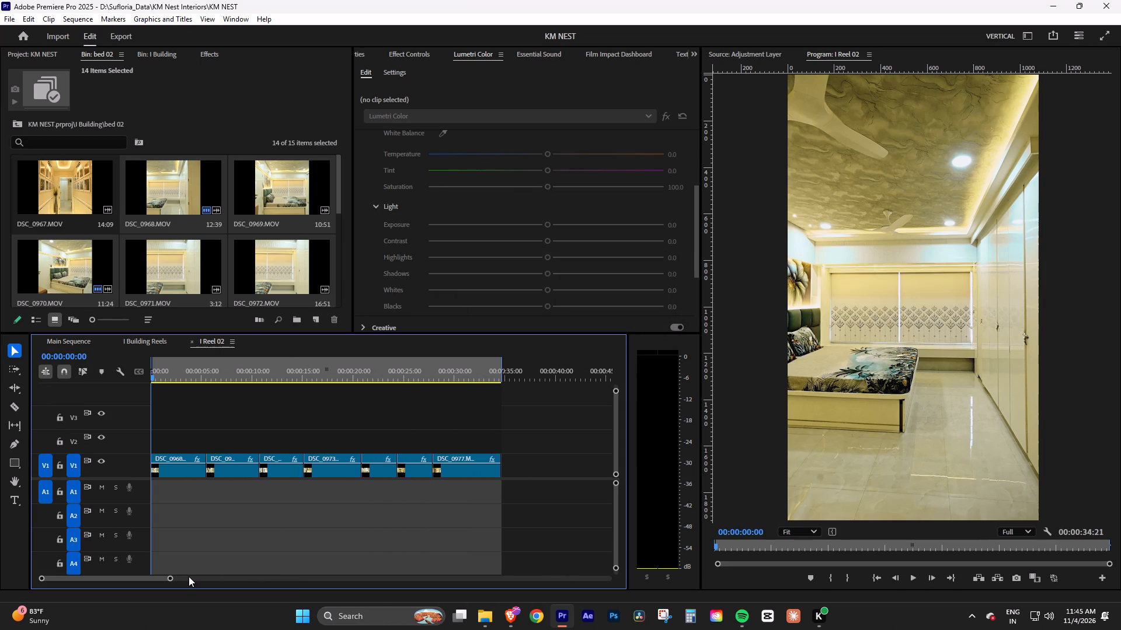
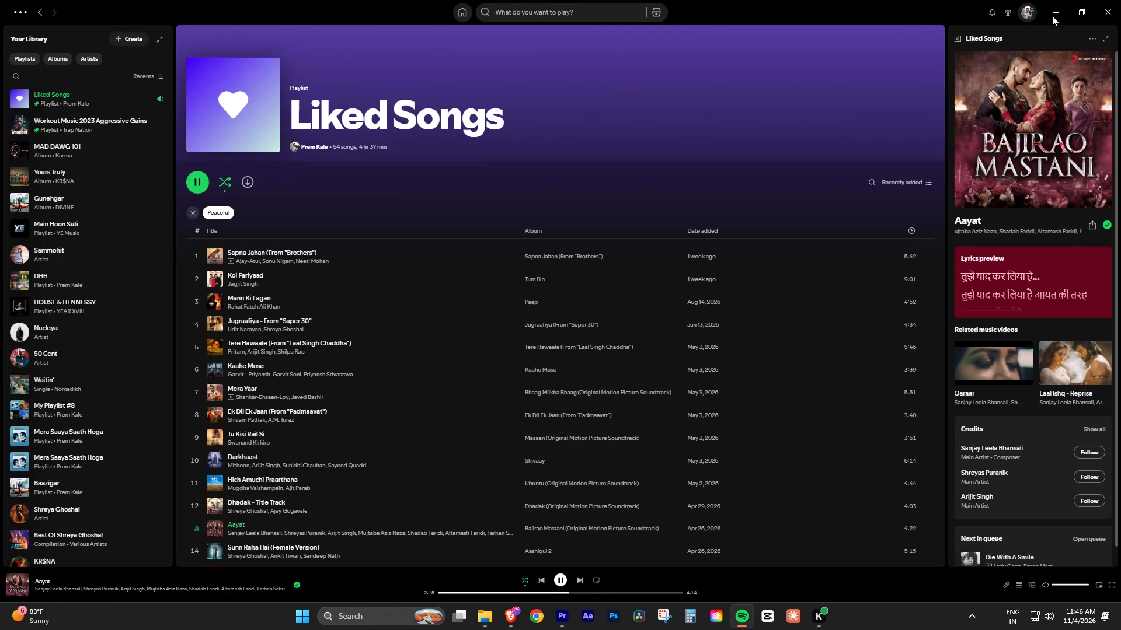
Switch to Premiere Pro, save the project and play the opening of I Reel 02's first clip to about 00:00:02:15.
left_click(1054, 15)
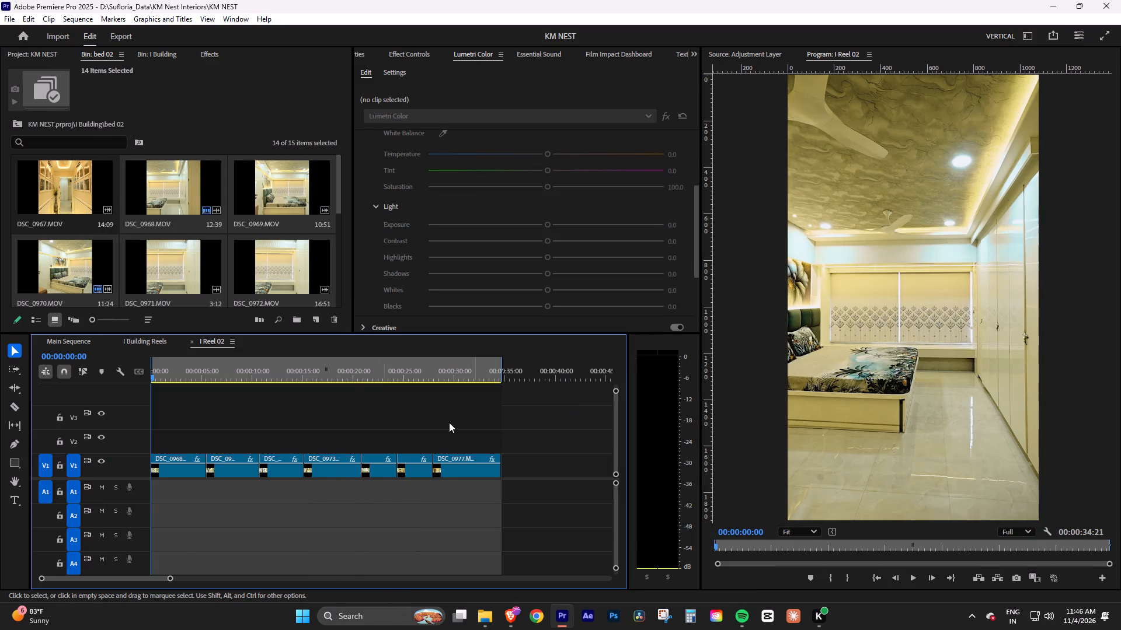
left_click(170, 577)
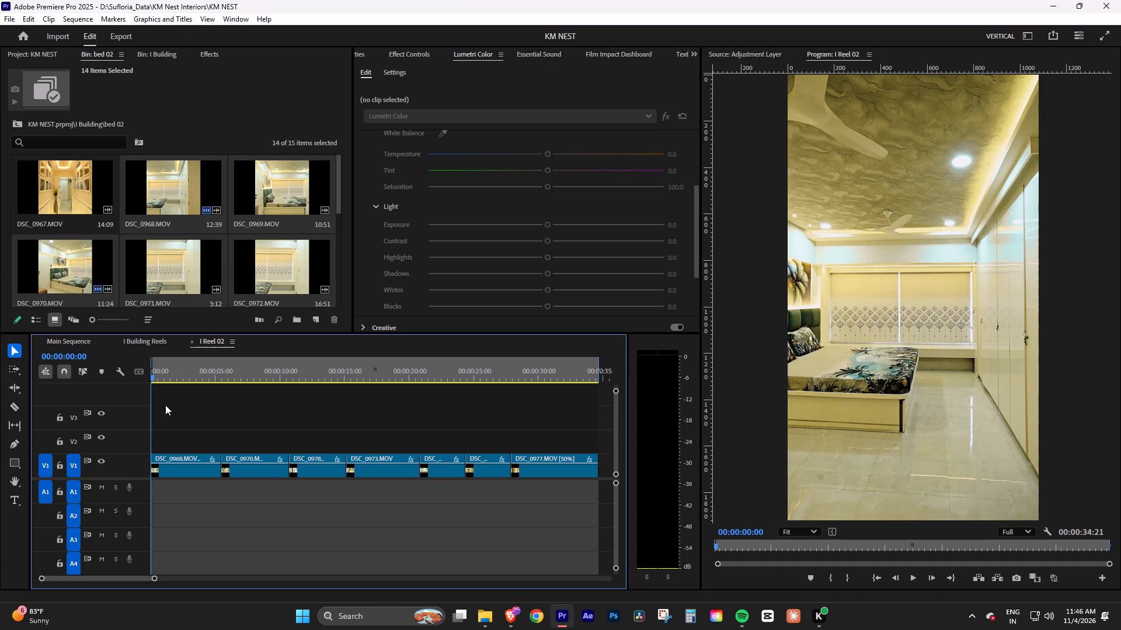
left_click(185, 183)
left_click(264, 176)
left_click(164, 173)
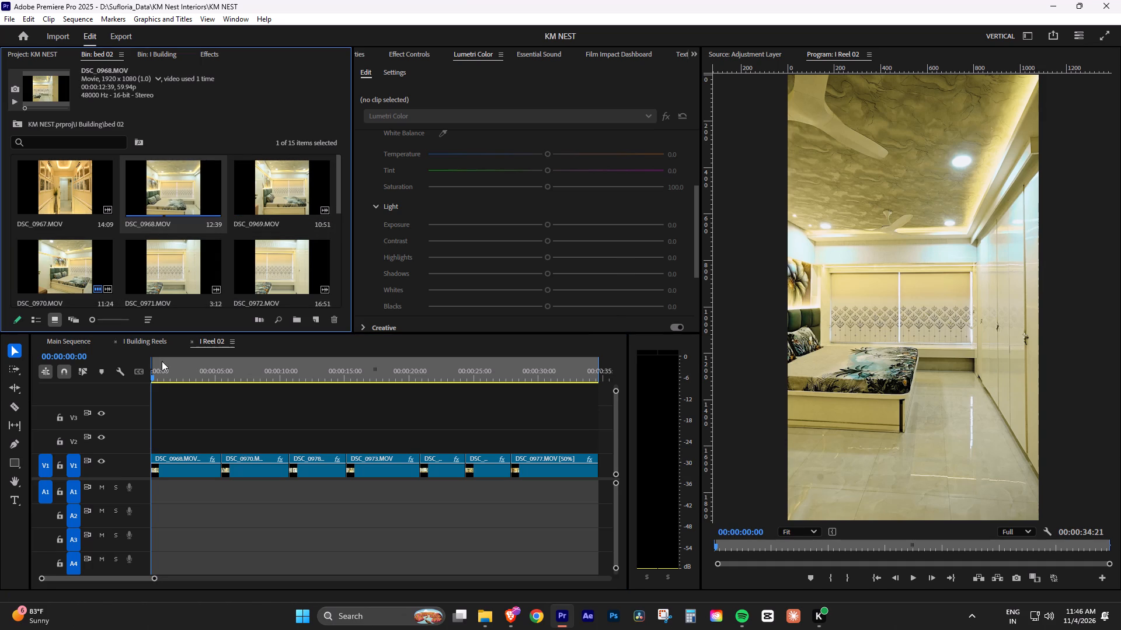
left_click(177, 416)
key("ctrl+s")
left_click(179, 425)
key("space")
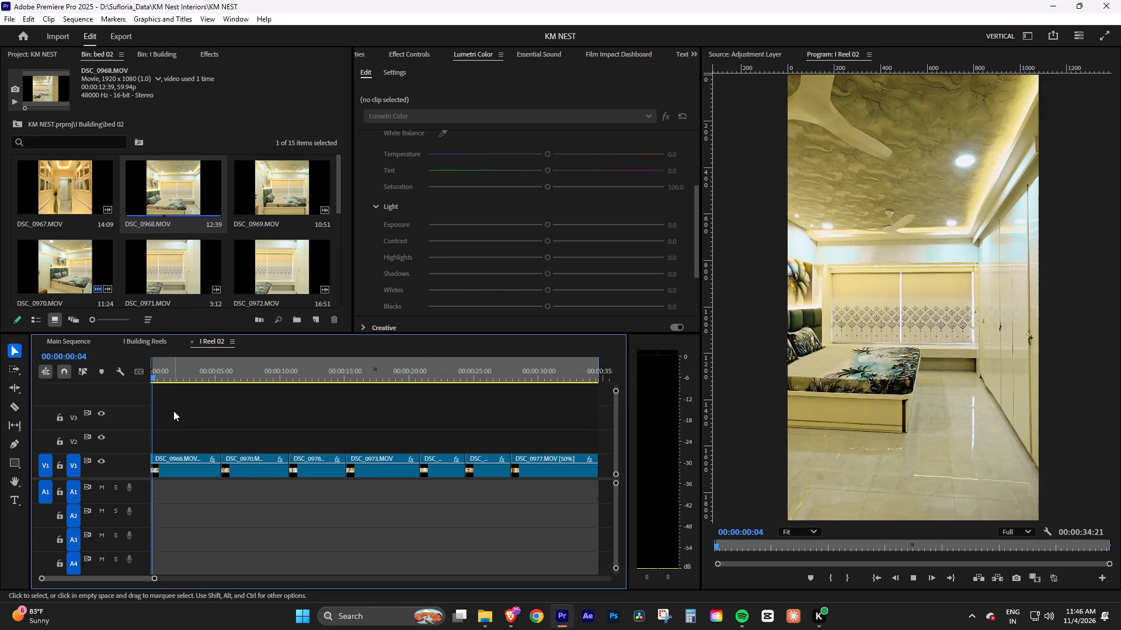
key("space")
left_click(190, 471)
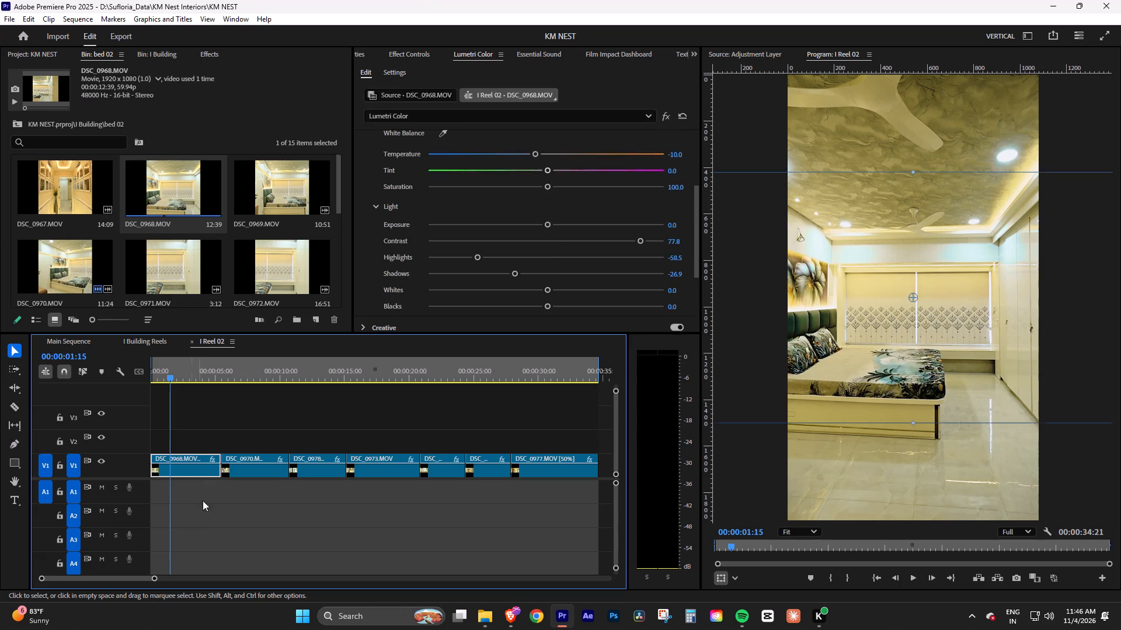
left_click(207, 510)
key("space")
key("space")
Nest DSC_0968.MOV in I Reel 02 under the default name and select the resulting nested clip.
left_click(201, 469)
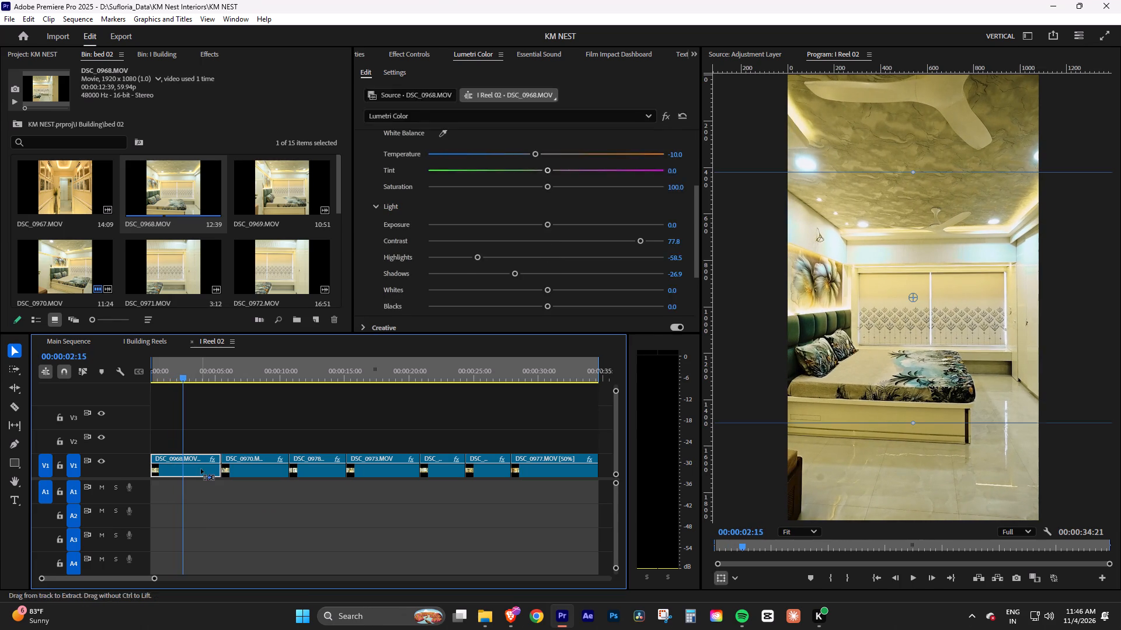
key("ctrl+r")
left_click(570, 364)
left_click(190, 465)
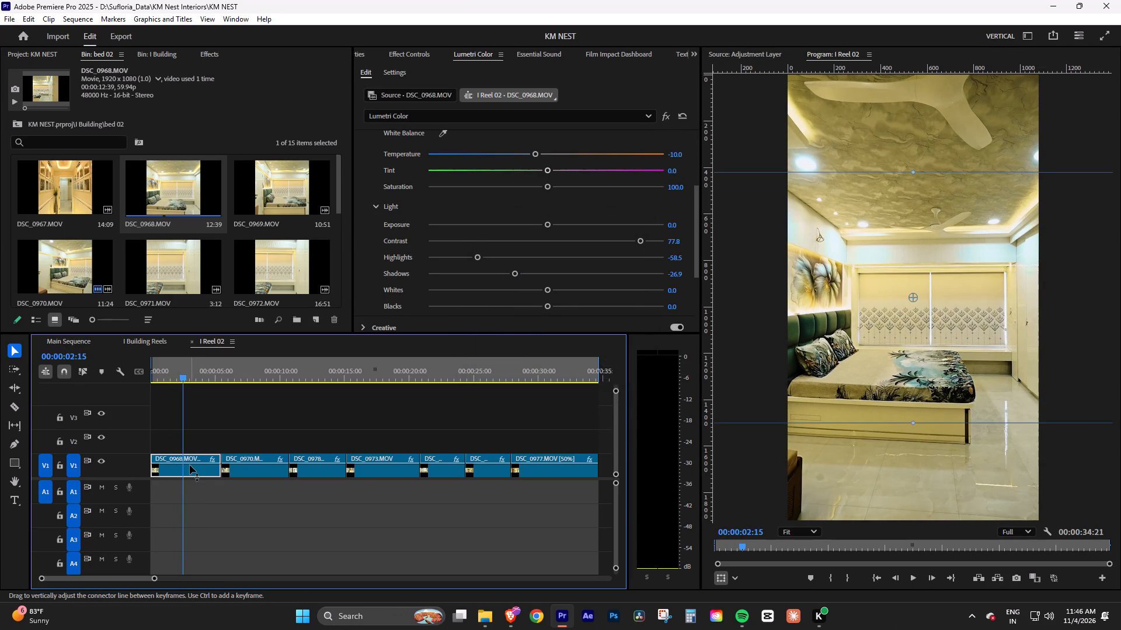
key("n")
key("Return")
left_click(189, 465)
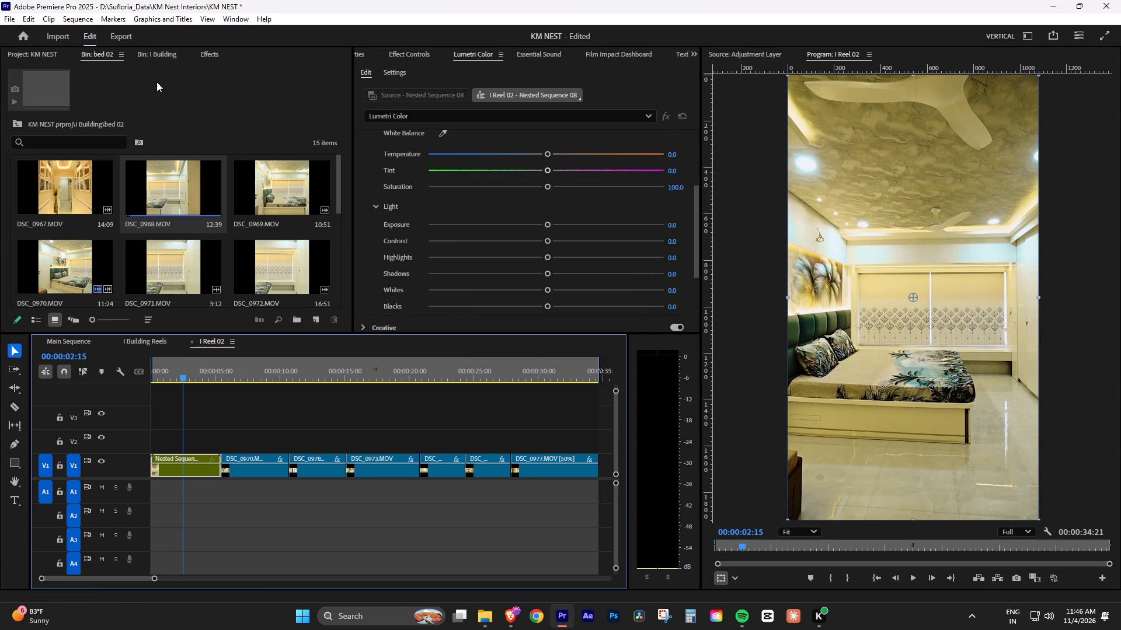
Search the effects for "war" and apply the Custom Bin 01 Warp Stabilizer preset to the first nested clip.
left_click(204, 56)
left_click(49, 69)
type("war")
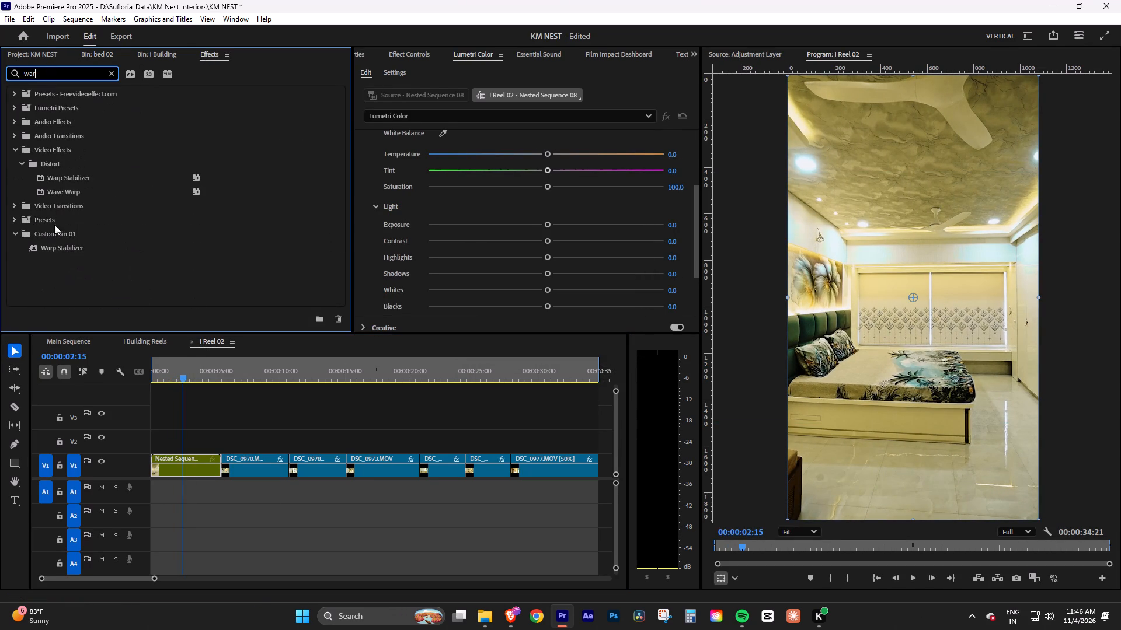
left_click_drag(57, 246, 187, 463)
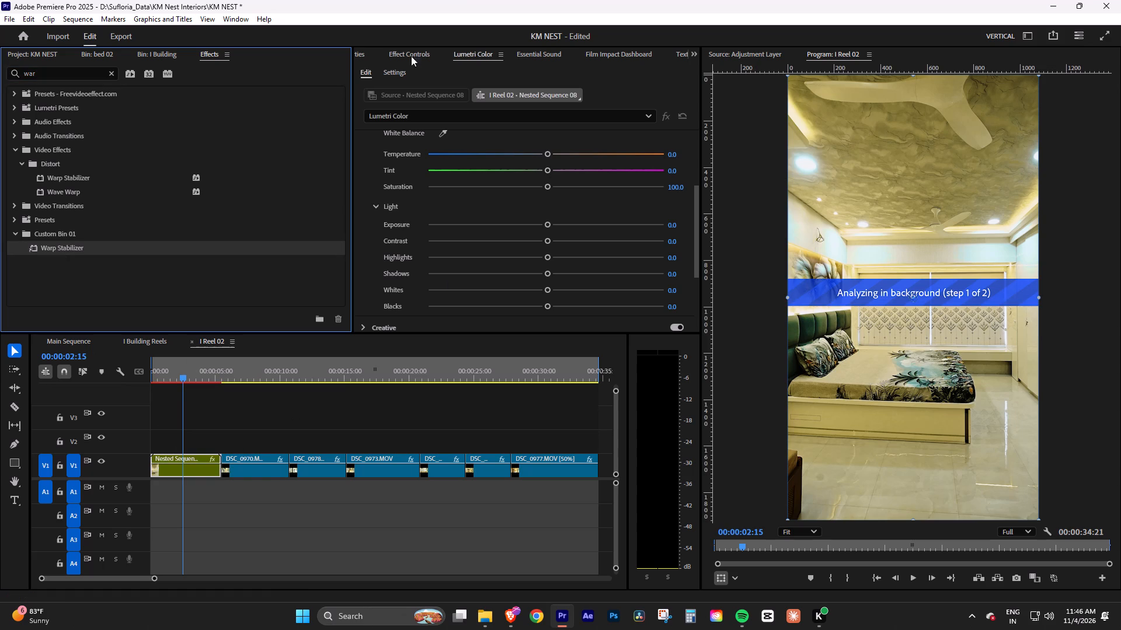
Set the first nest's Warp Stabilizer method to Position, Scale, Rotation, enable Detailed Analysis and disable Fast Analysis.
left_click(403, 54)
left_click_drag(687, 160, 682, 265)
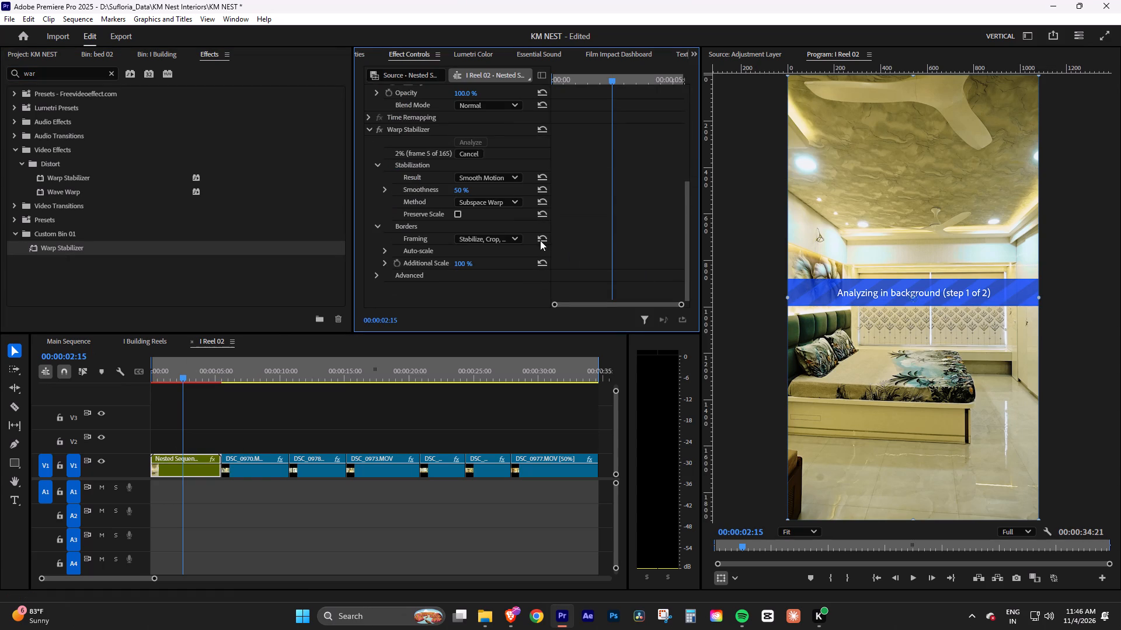
left_click(502, 202)
left_click(498, 231)
left_click(380, 272)
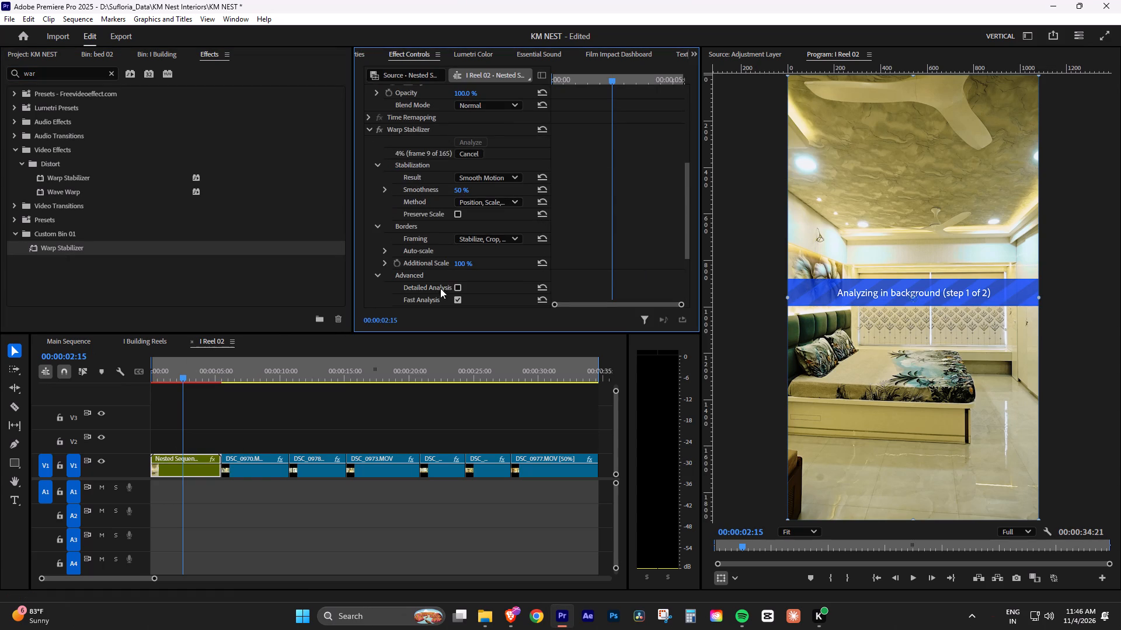
left_click(459, 286)
left_click(459, 301)
left_click(507, 283)
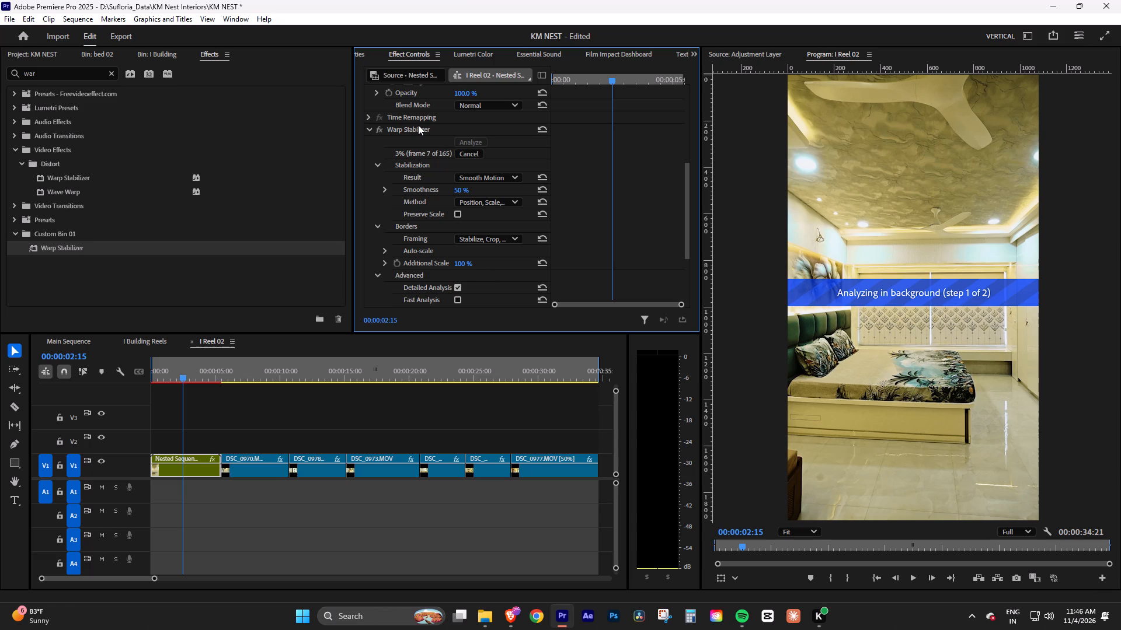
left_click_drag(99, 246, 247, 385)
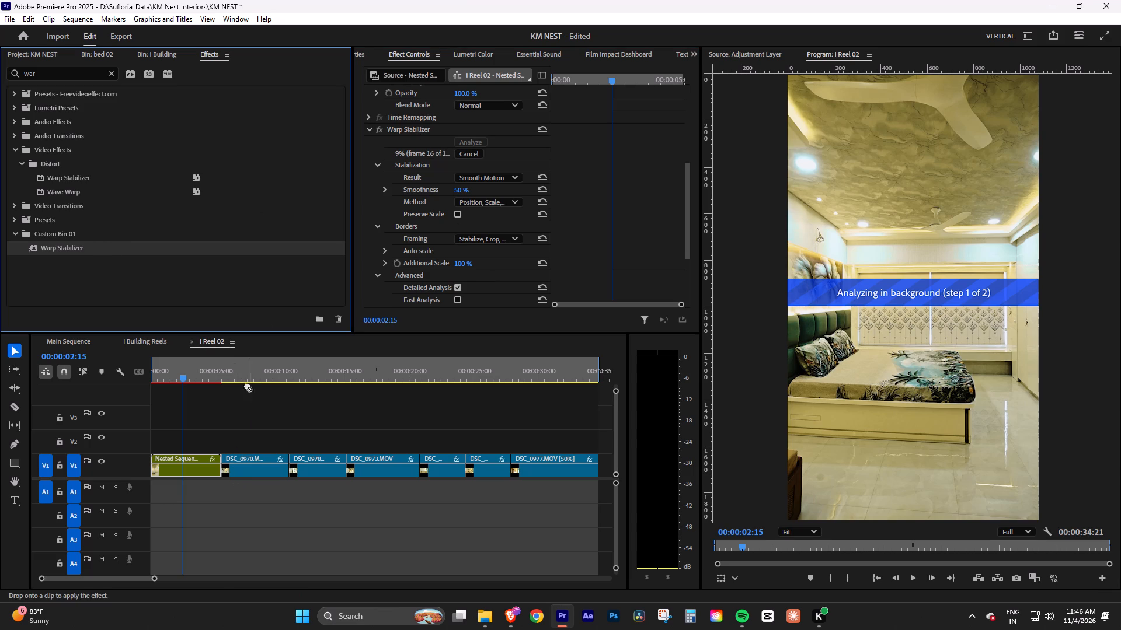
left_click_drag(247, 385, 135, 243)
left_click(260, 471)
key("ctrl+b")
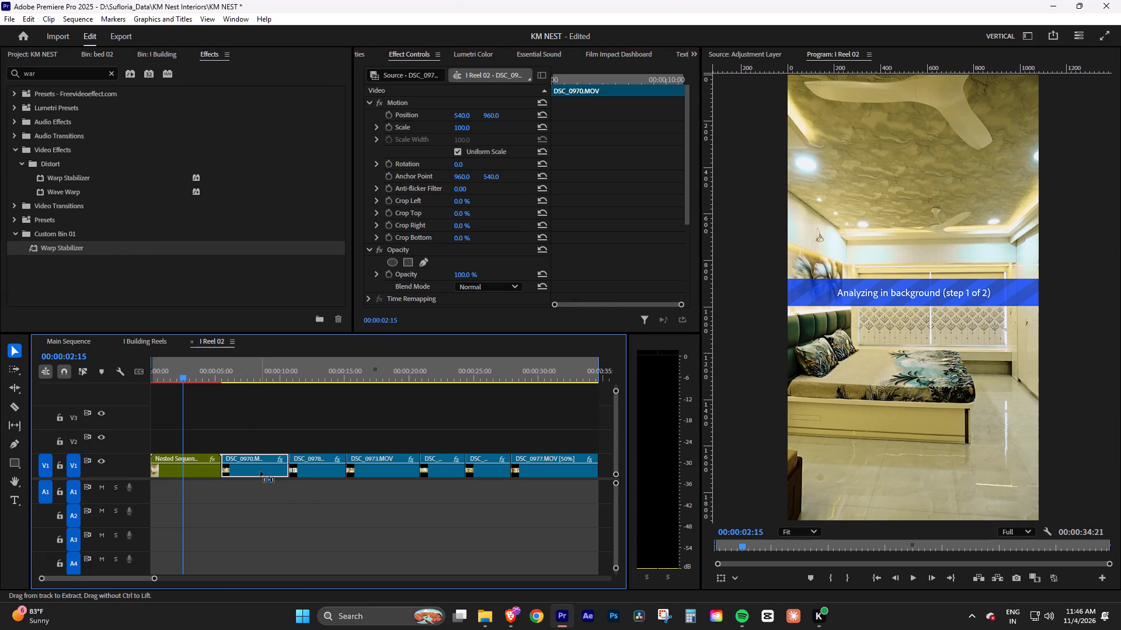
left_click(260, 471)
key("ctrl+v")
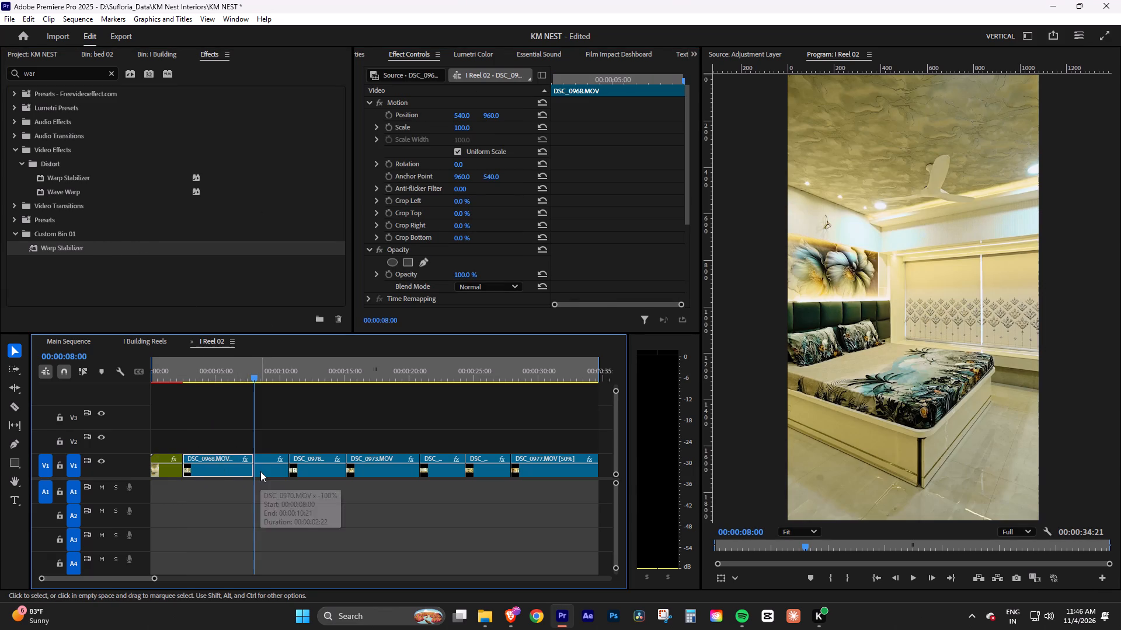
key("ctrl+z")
Nest DSC_0970.MOV under the default name and apply the Warp Stabilizer preset to the nested clip.
left_click(236, 417)
left_click(246, 375)
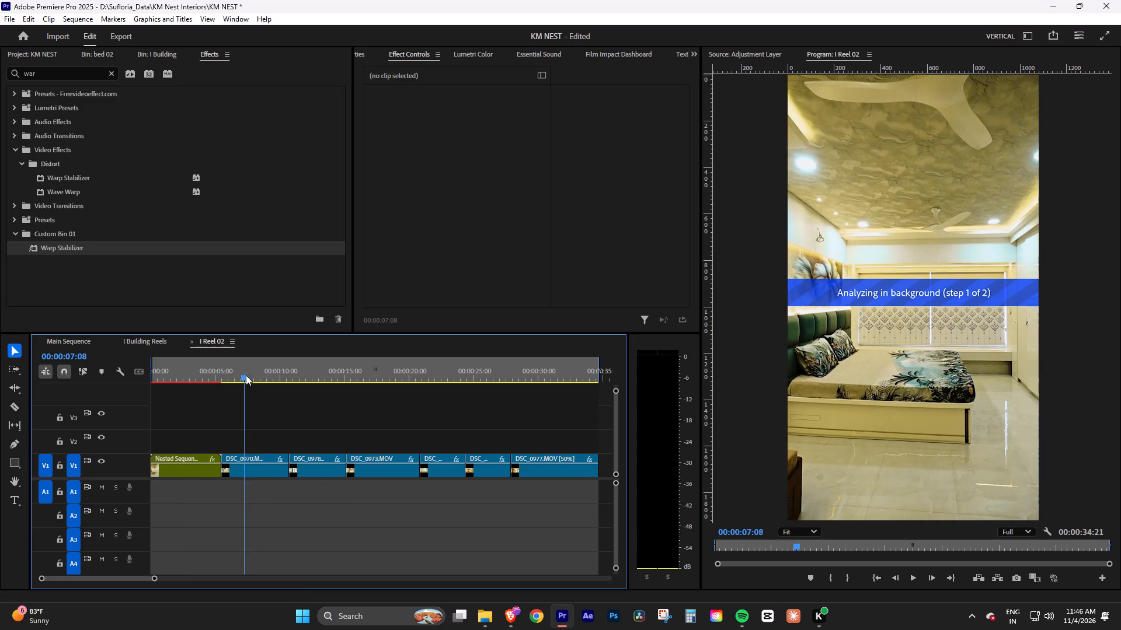
left_click(264, 473)
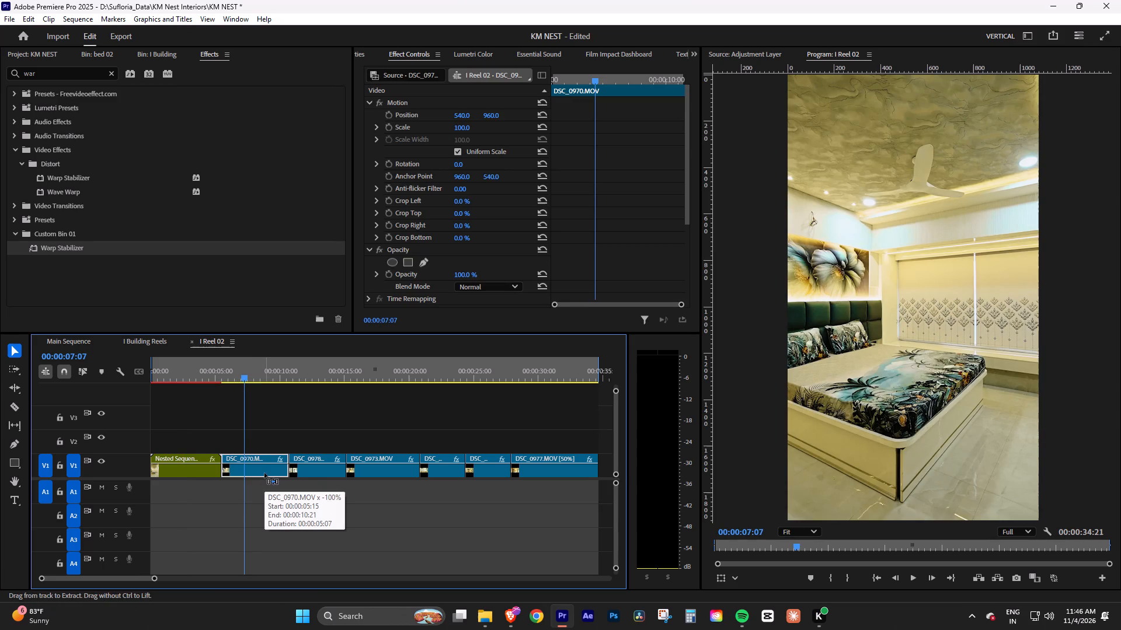
key("n")
key("Return")
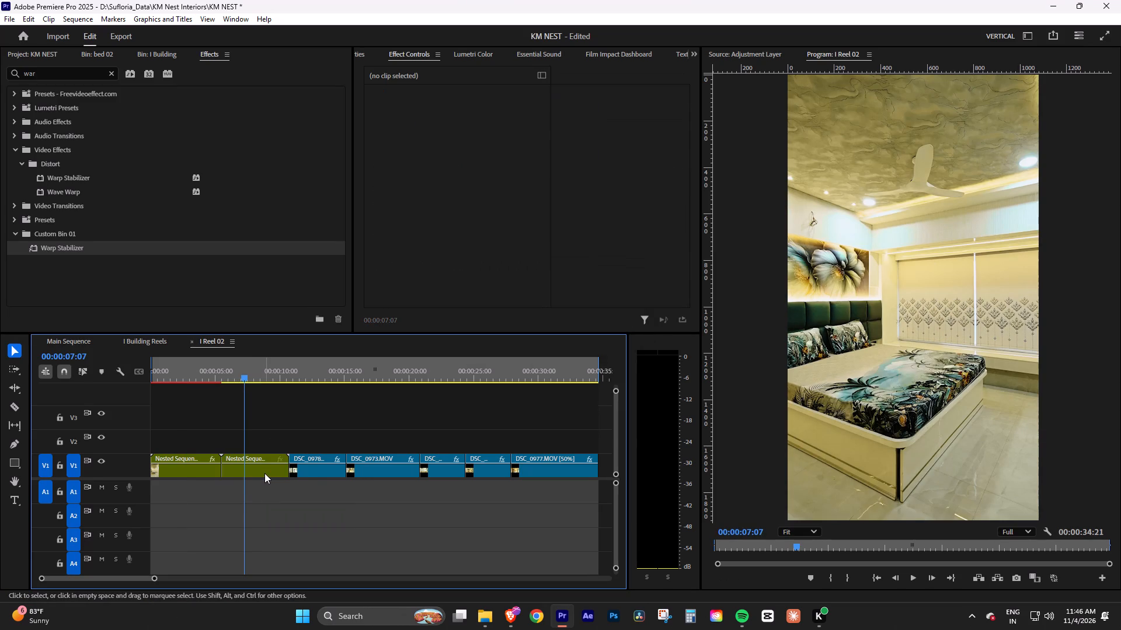
left_click(264, 473)
left_click_drag(154, 250, 259, 472)
Nest DSC_0978.MOV, the third clip, under the default name and apply the Warp Stabilizer preset to it.
left_click(318, 471)
key("n")
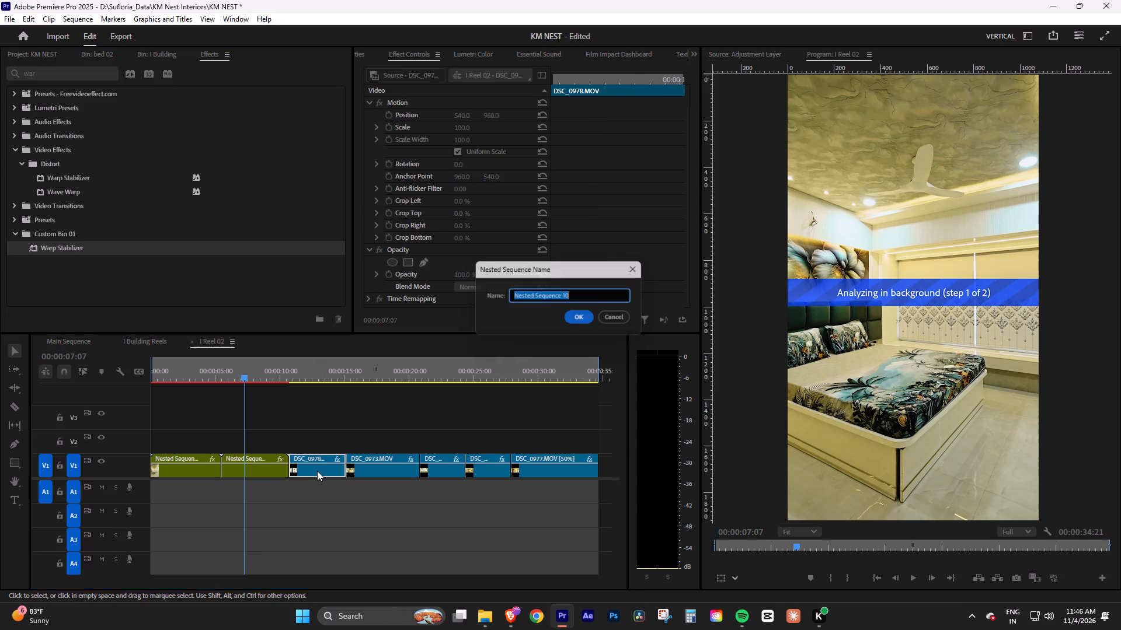
key("Return")
left_click(317, 471)
left_click_drag(148, 244, 207, 362)
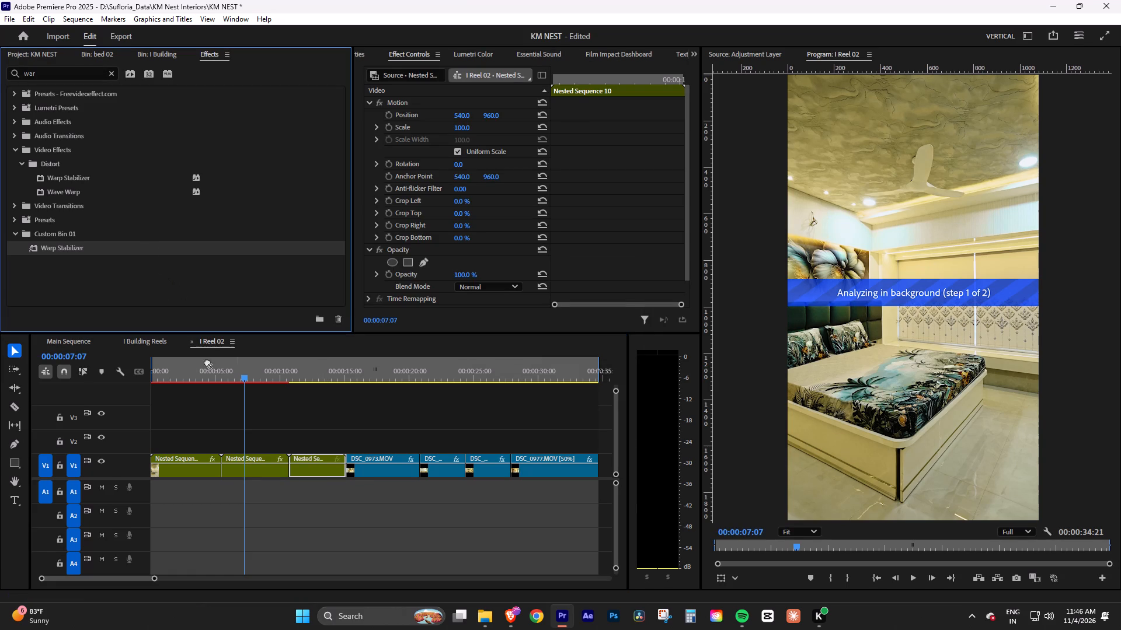
left_click_drag(207, 362, 309, 461)
Nest DSC_0973.MOV under the default name and apply the Warp Stabilizer preset to the nested clip.
left_click(389, 372)
left_click(378, 473)
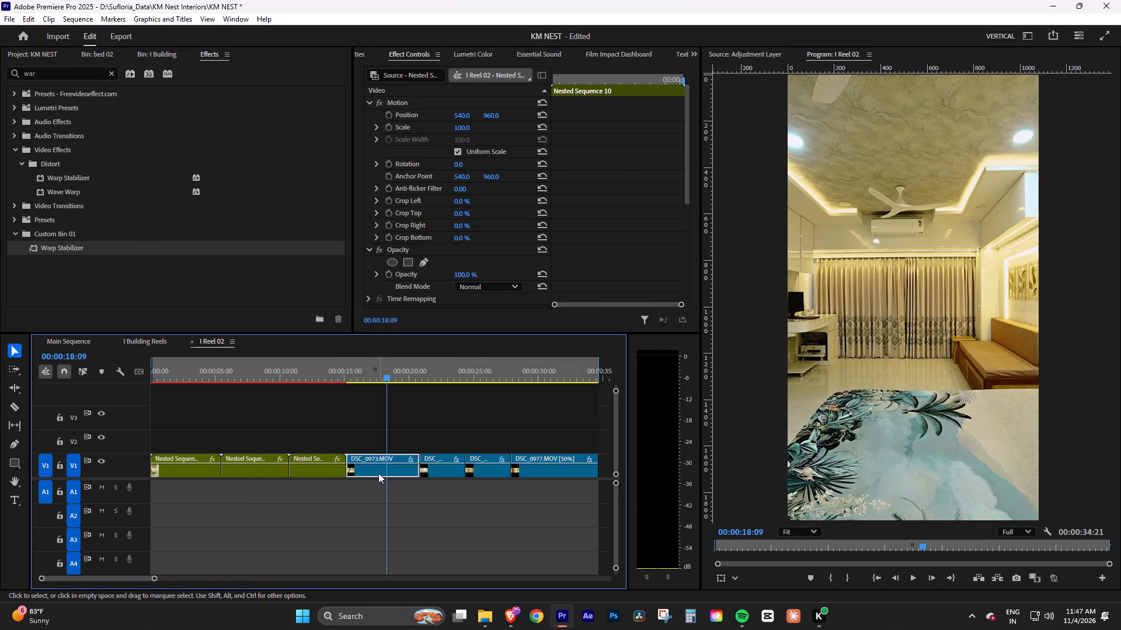
key("n")
key("Return")
left_click(378, 473)
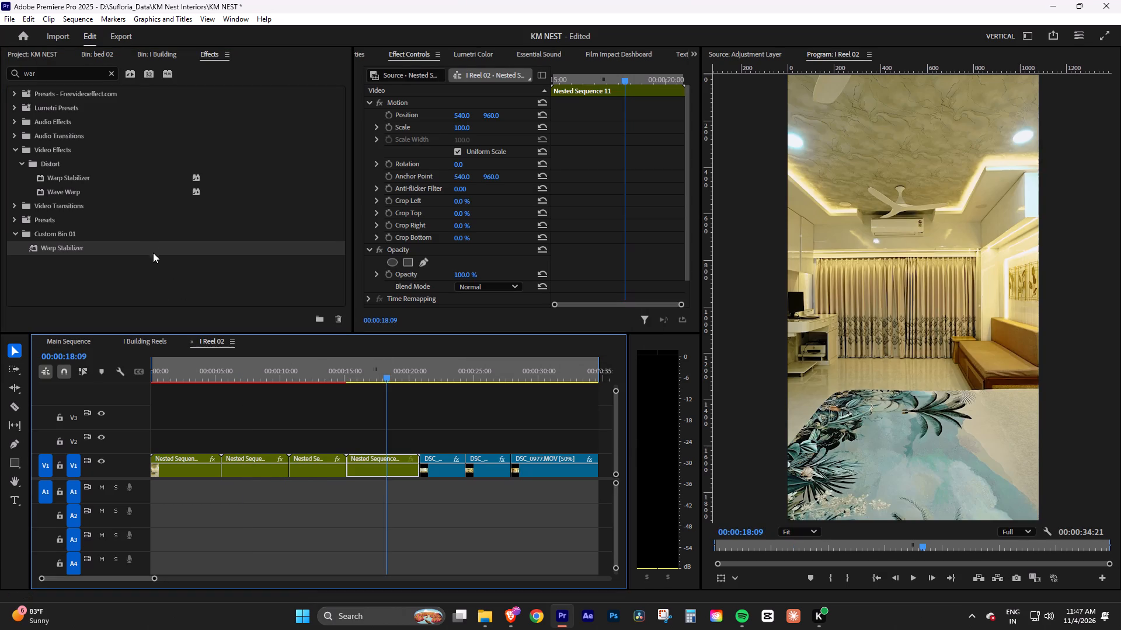
left_click_drag(152, 249, 372, 467)
Nest the fifth clip, the wardrobe shot, under the default name and apply the Warp Stabilizer preset to it.
left_click(438, 367)
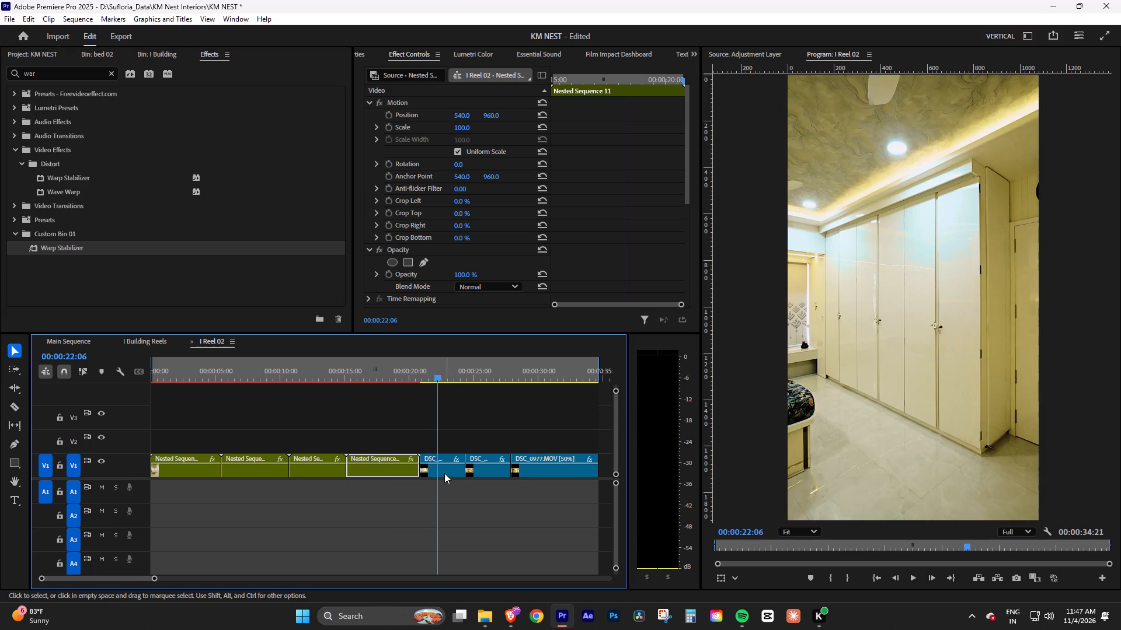
left_click(444, 475)
key("n")
key("Return")
left_click(444, 475)
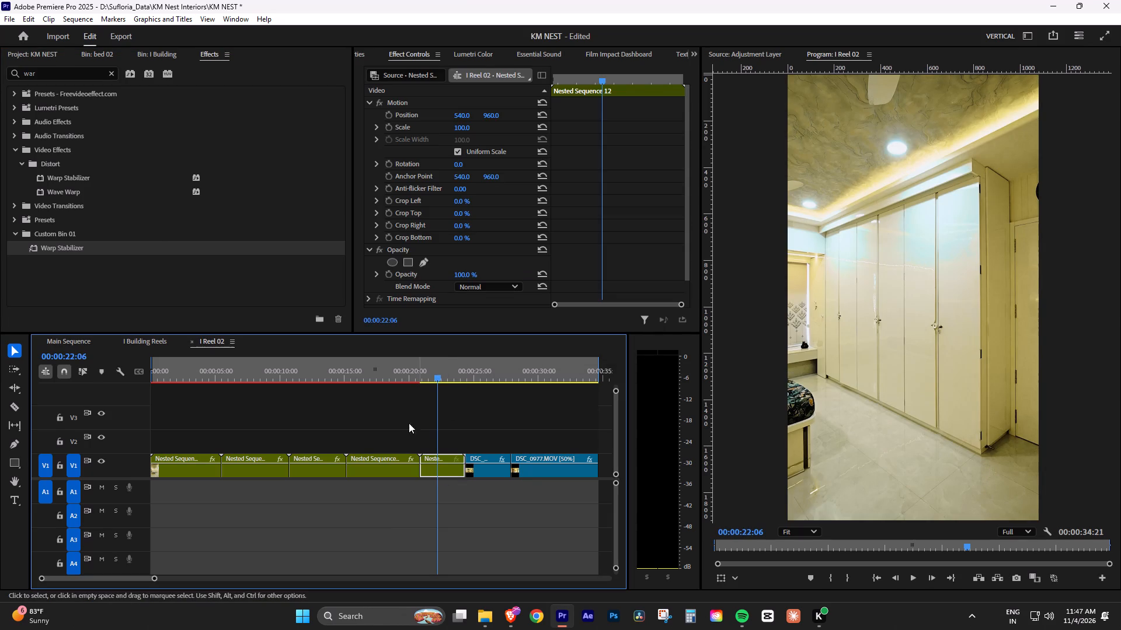
left_click_drag(121, 251, 438, 460)
Nest the sixth clip, the desk and curtain shot, under the default name and apply the Warp Stabilizer preset to it.
left_click(490, 373)
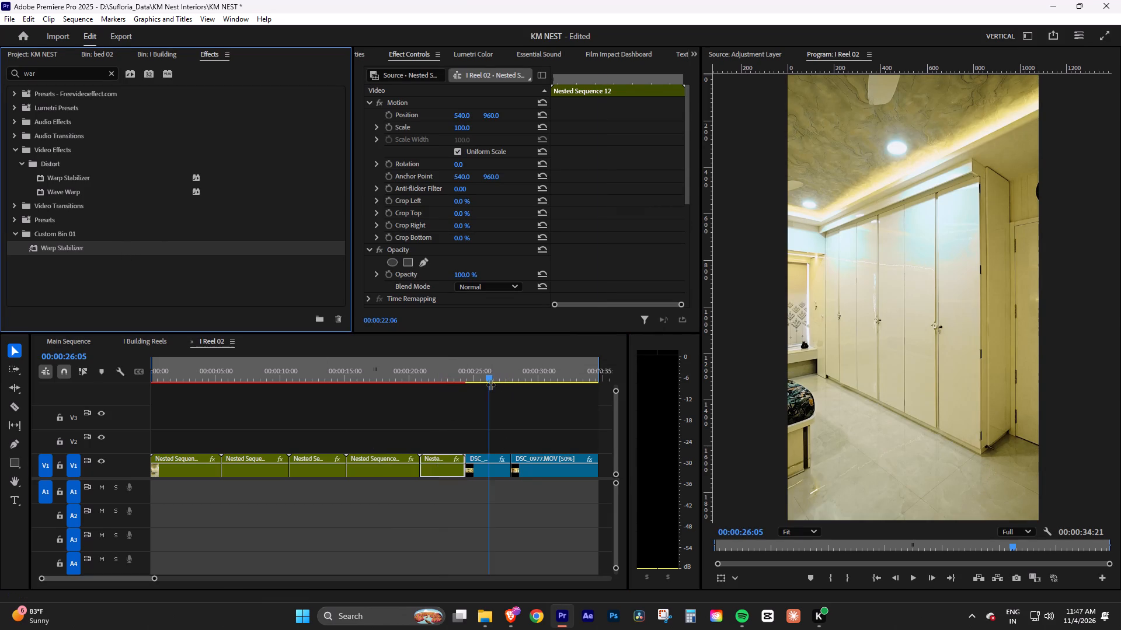
left_click(503, 471)
key("n")
key("Return")
left_click(503, 471)
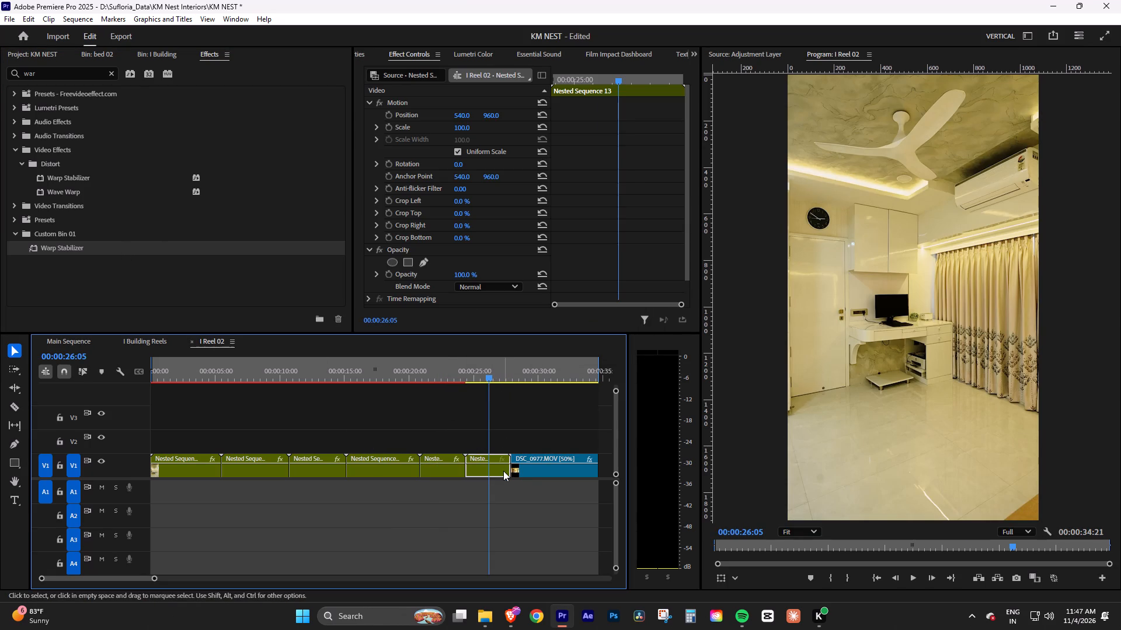
left_click_drag(221, 250, 494, 468)
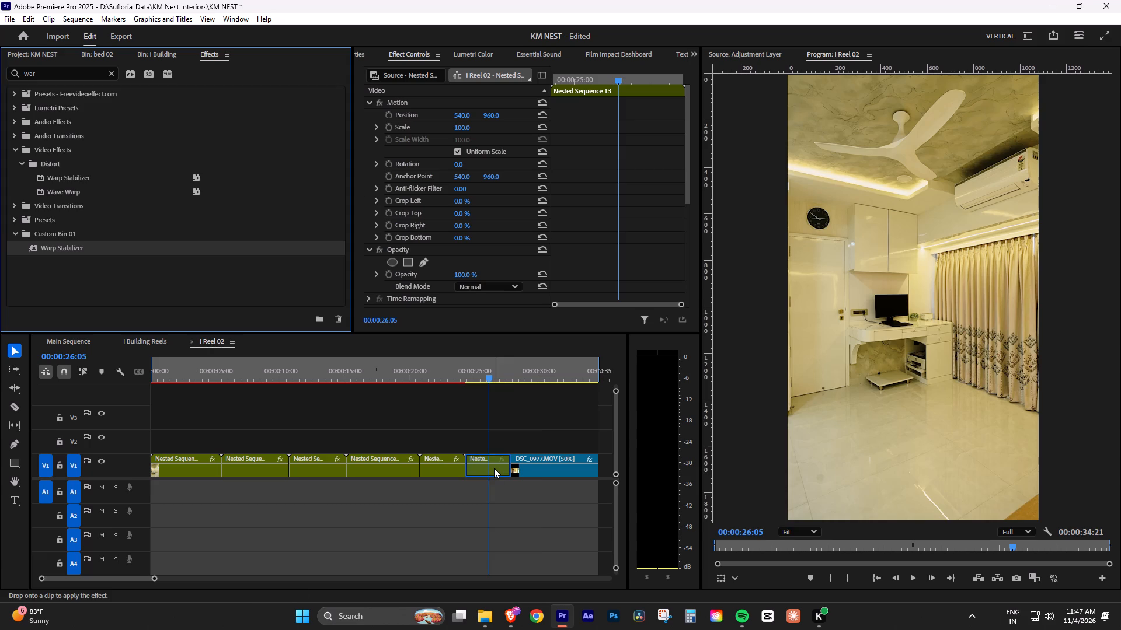
Nest DSC_0977.MOV, the last clip, under the default name and apply the Warp Stabilizer preset to it.
left_click(543, 359)
left_click(559, 471)
key("n")
key("Return")
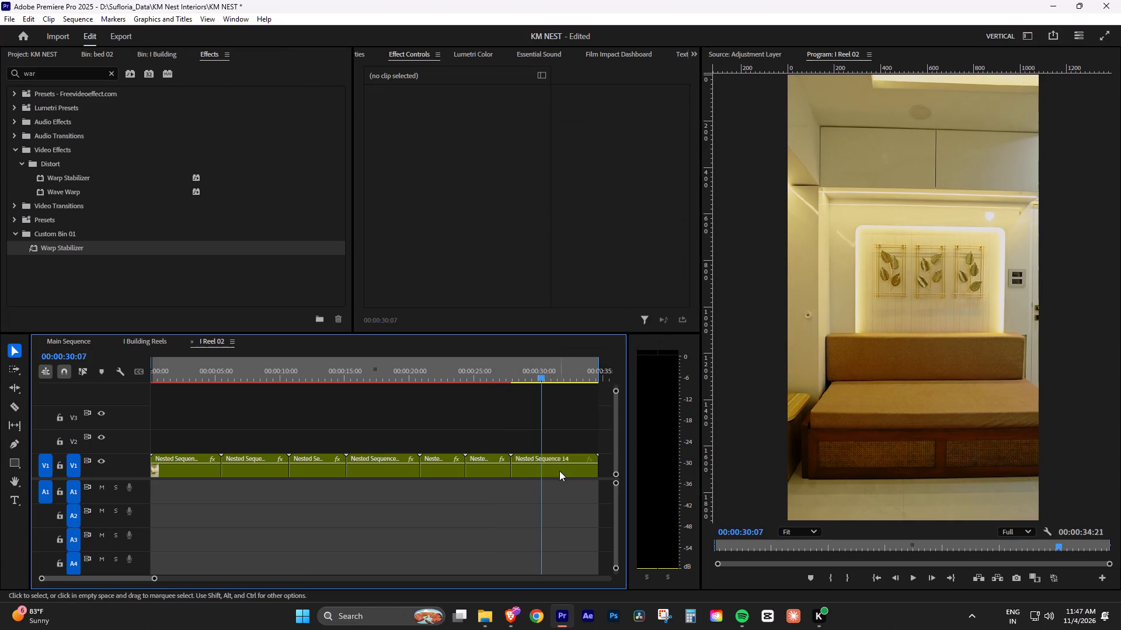
left_click(559, 471)
left_click_drag(224, 250, 545, 460)
Set the second nest's Warp Stabilizer method to Position, Scale, Rotation, enable Detailed Analysis and disable Fast Analysis.
left_click_drag(400, 367, 56, 374)
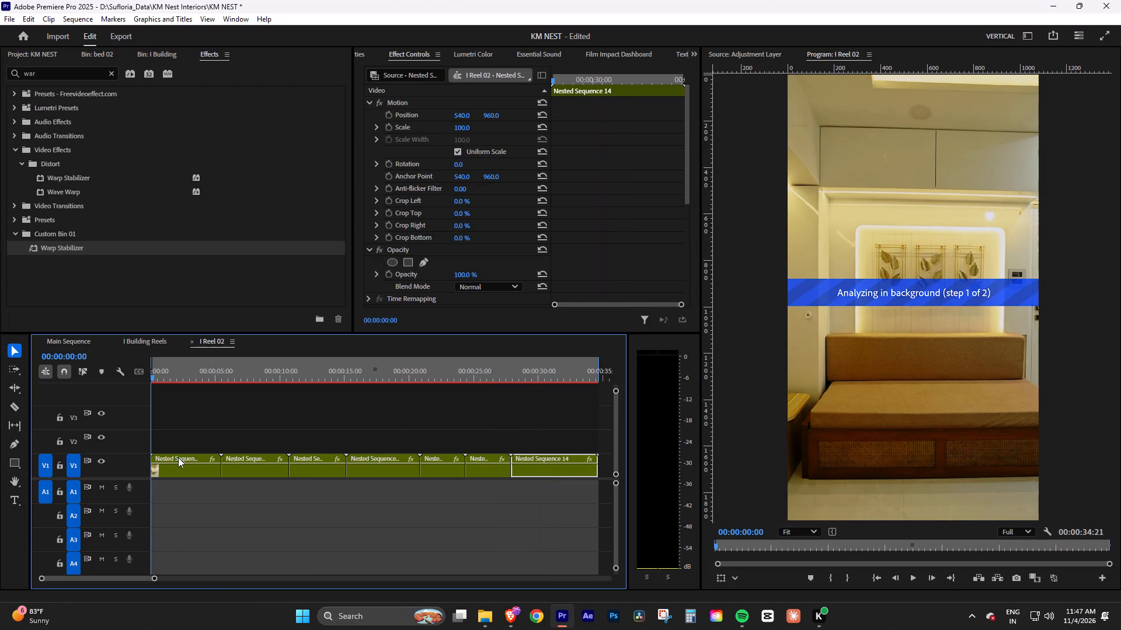
left_click(236, 369)
left_click(264, 482)
left_click(264, 464)
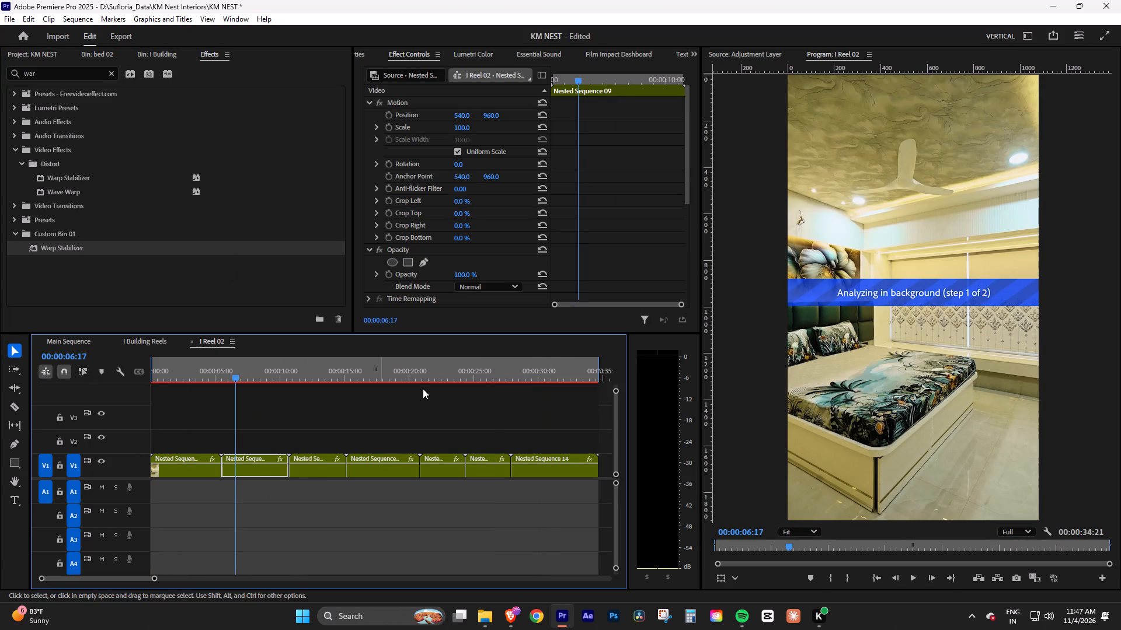
left_click_drag(687, 143, 678, 272)
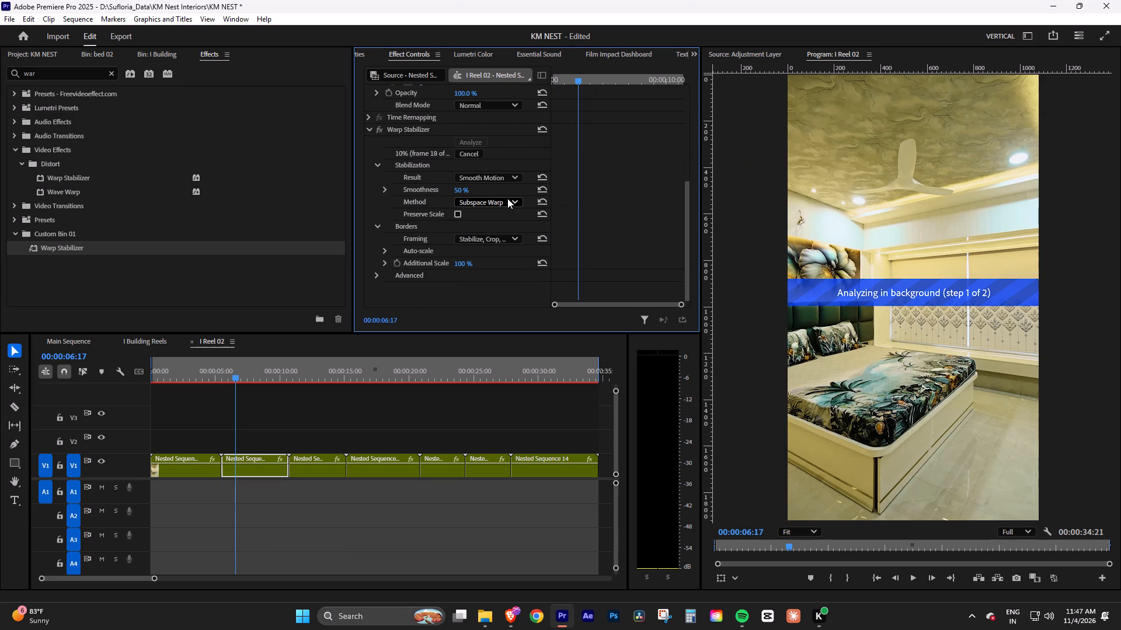
left_click(507, 198)
left_click(494, 228)
left_click(377, 273)
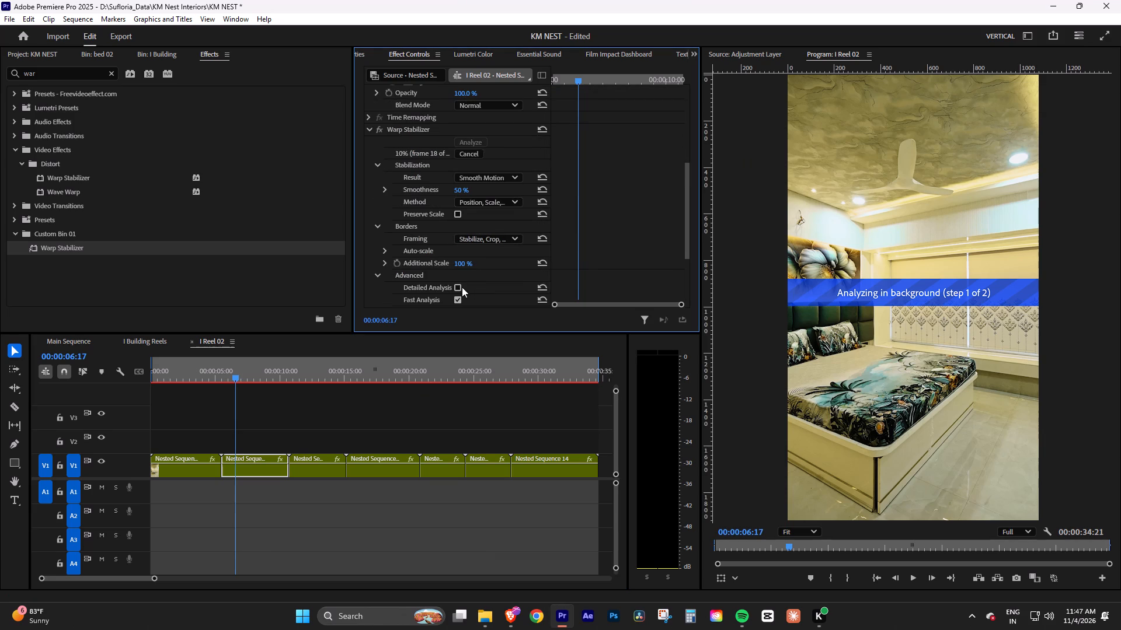
left_click(458, 288)
left_click(461, 297)
left_click(500, 290)
Set the third nest's Warp Stabilizer method to Position, Scale, Rotation, enable Detailed Analysis and disable Fast Analysis.
left_click(316, 372)
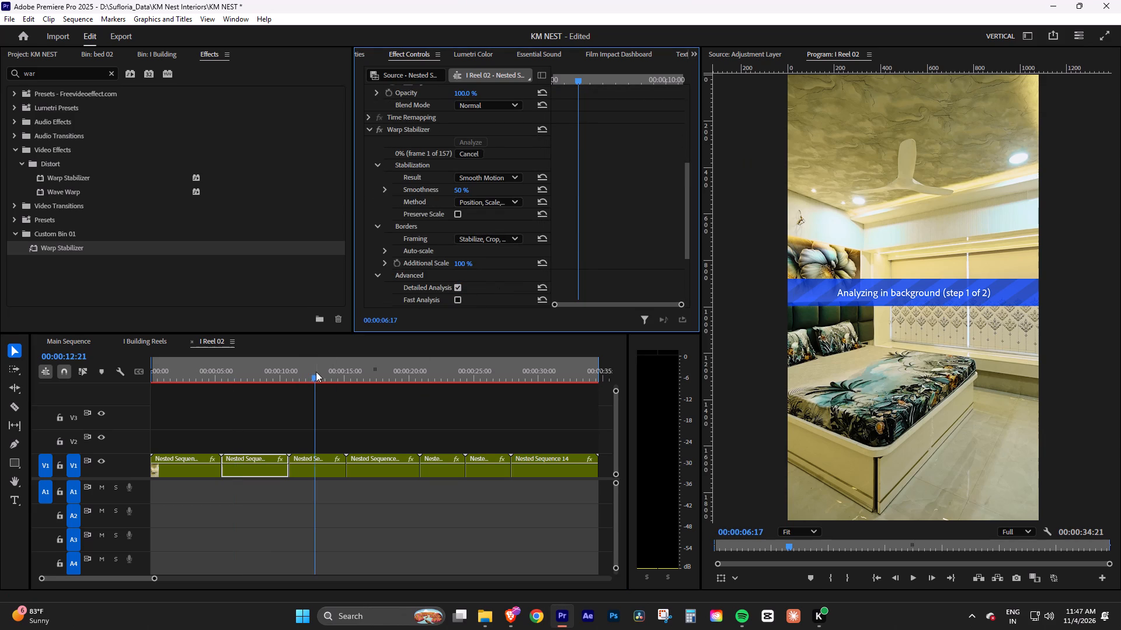
left_click(330, 474)
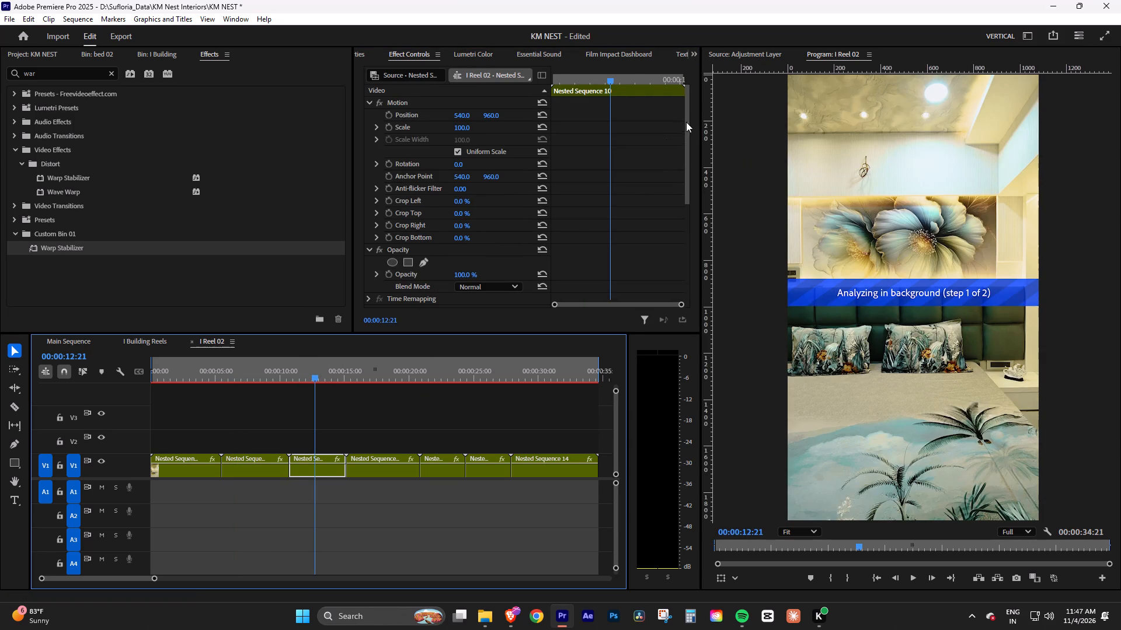
left_click_drag(686, 122, 689, 240)
left_click(496, 200)
left_click(485, 233)
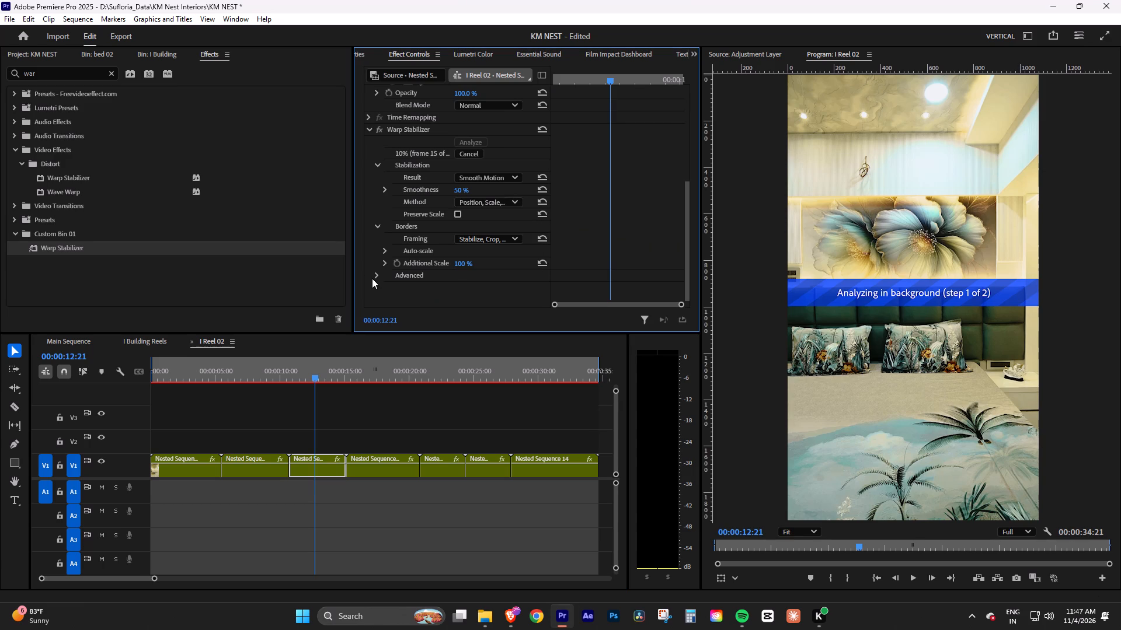
left_click(375, 274)
left_click(457, 288)
left_click(457, 295)
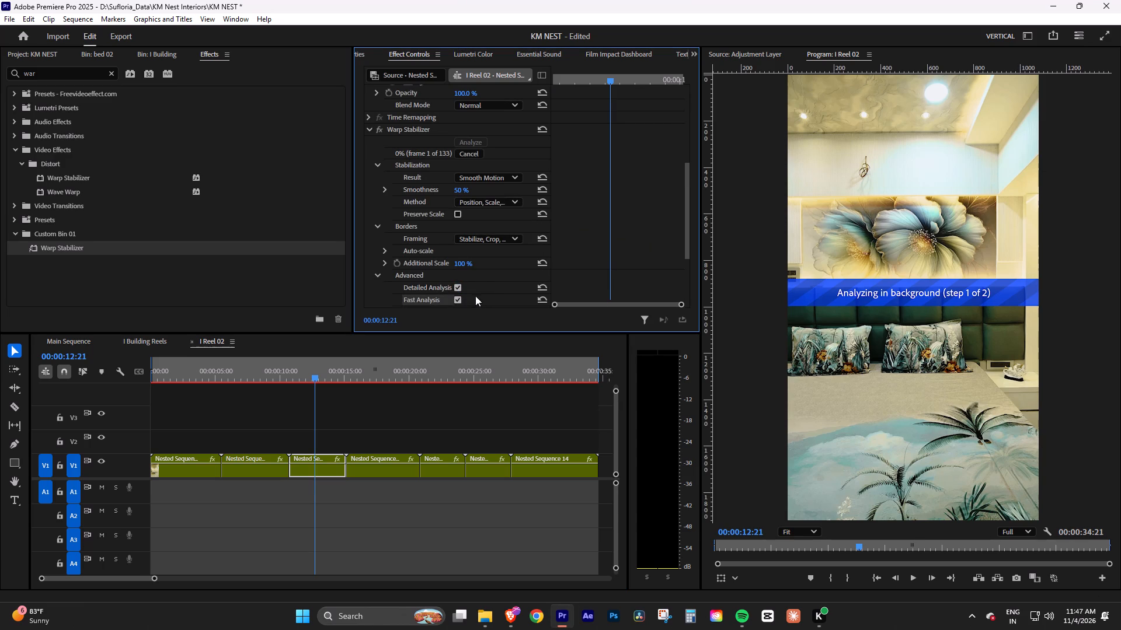
left_click(457, 301)
left_click(491, 293)
Set the fourth nest's Warp Stabilizer method to Position, Scale, Rotation, enable Detailed Analysis and disable Fast Analysis.
left_click(385, 377)
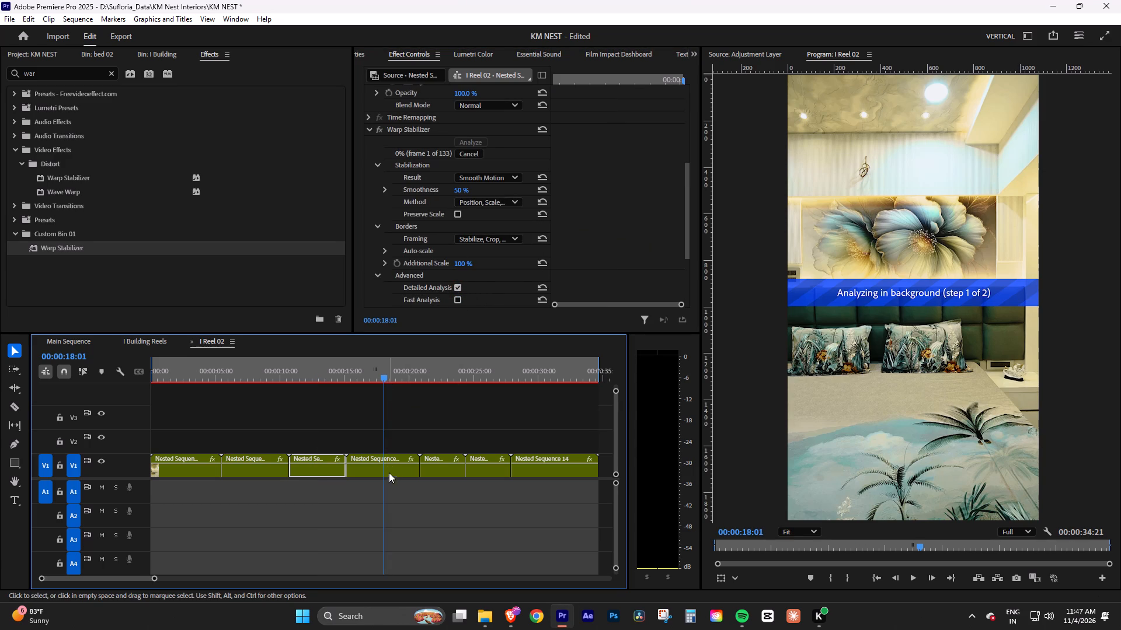
left_click(391, 473)
left_click_drag(688, 161, 684, 283)
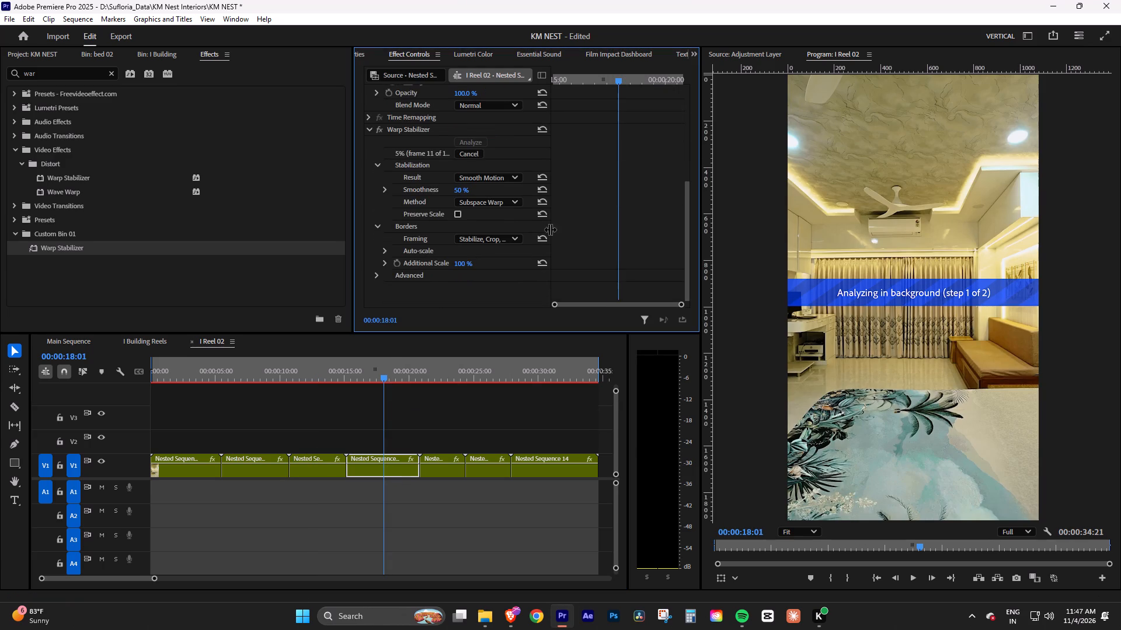
left_click(508, 201)
left_click(500, 234)
left_click(375, 274)
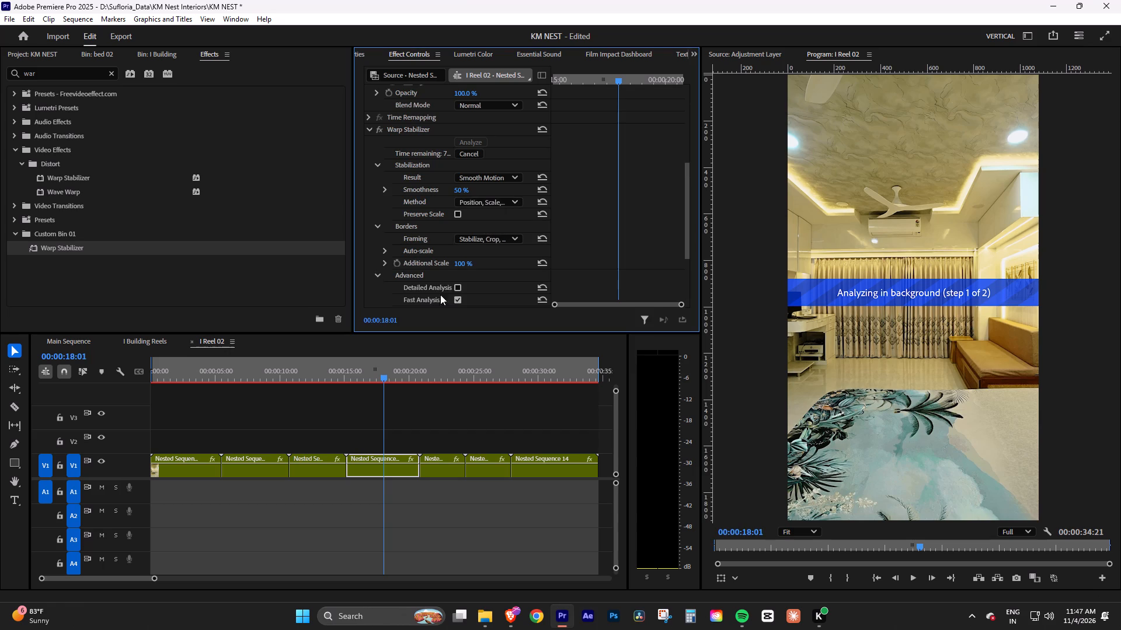
left_click(458, 288)
double_click(462, 303)
left_click(512, 288)
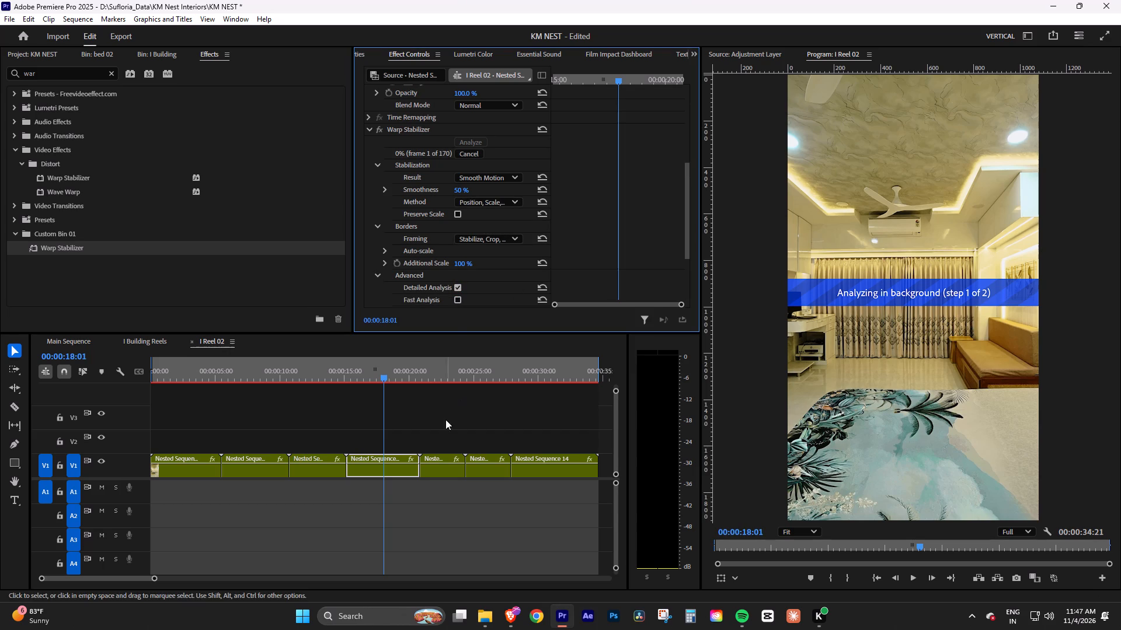
Set the fifth nest's (wardrobe shot) Warp Stabilizer method to Position, Scale, Rotation, enable Detailed Analysis and disable Fast Analysis.
left_click(442, 371)
left_click(442, 470)
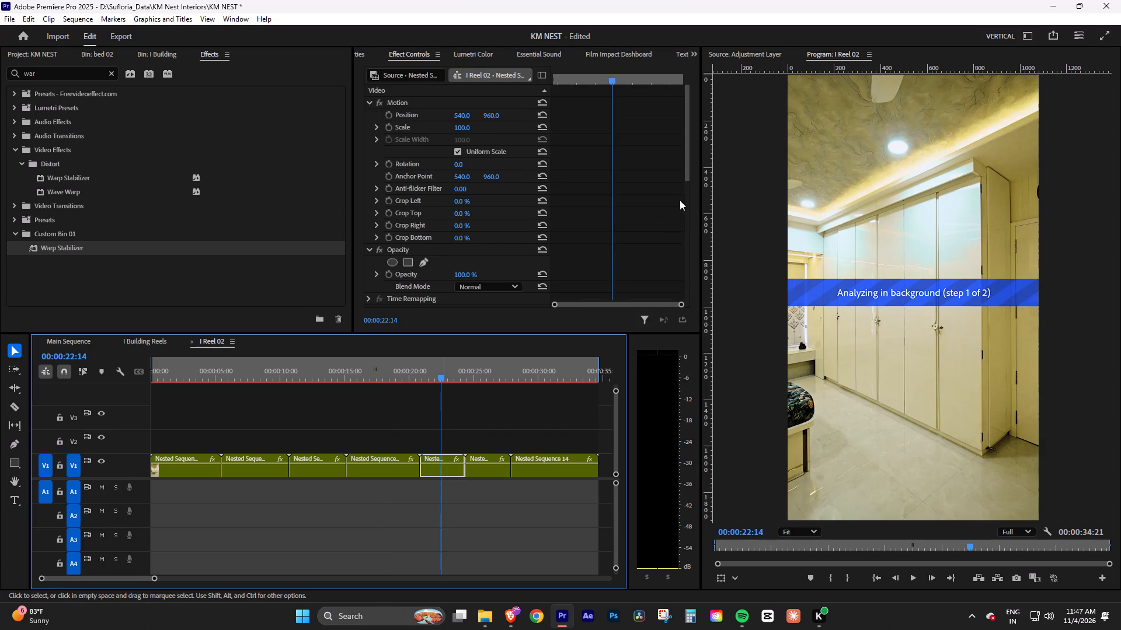
left_click_drag(688, 157, 679, 295)
left_click(516, 198)
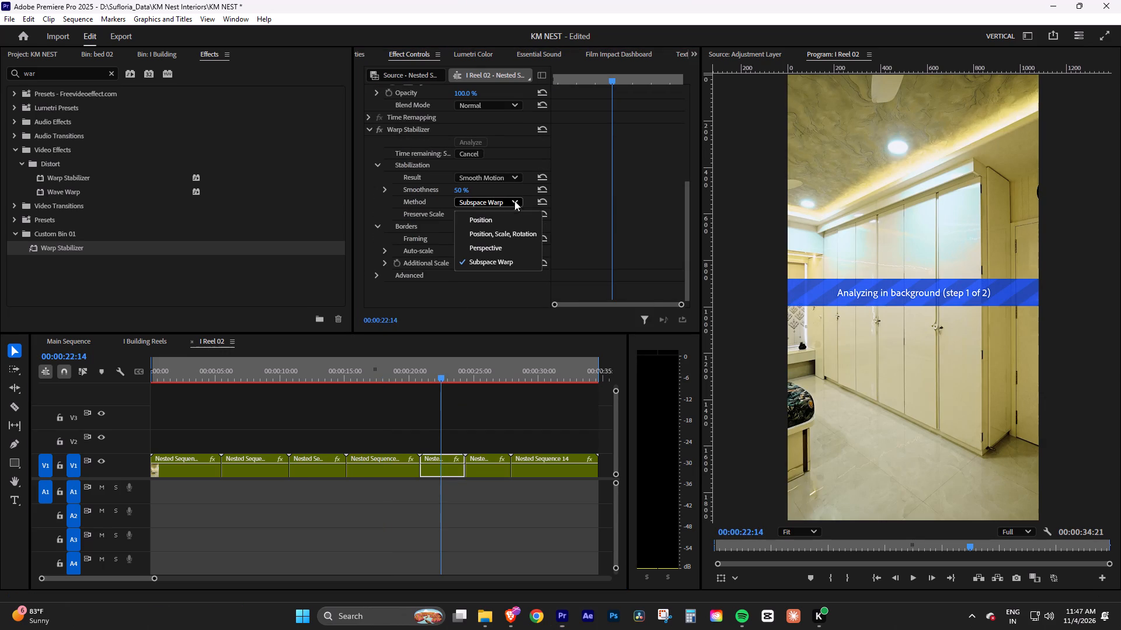
left_click(504, 233)
left_click(375, 275)
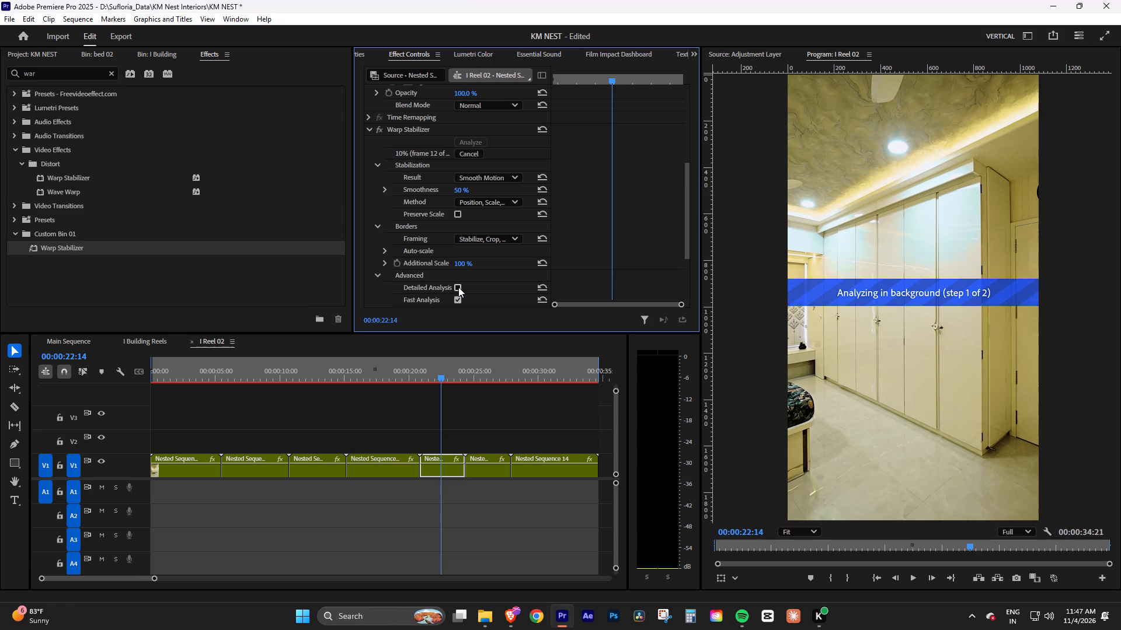
left_click(458, 287)
left_click(458, 302)
left_click(514, 286)
Set the sixth nest's (desk and curtain shot) Warp Stabilizer method to Position, Scale, Rotation, enable Detailed Analysis and disable Fast Analysis.
left_click(488, 369)
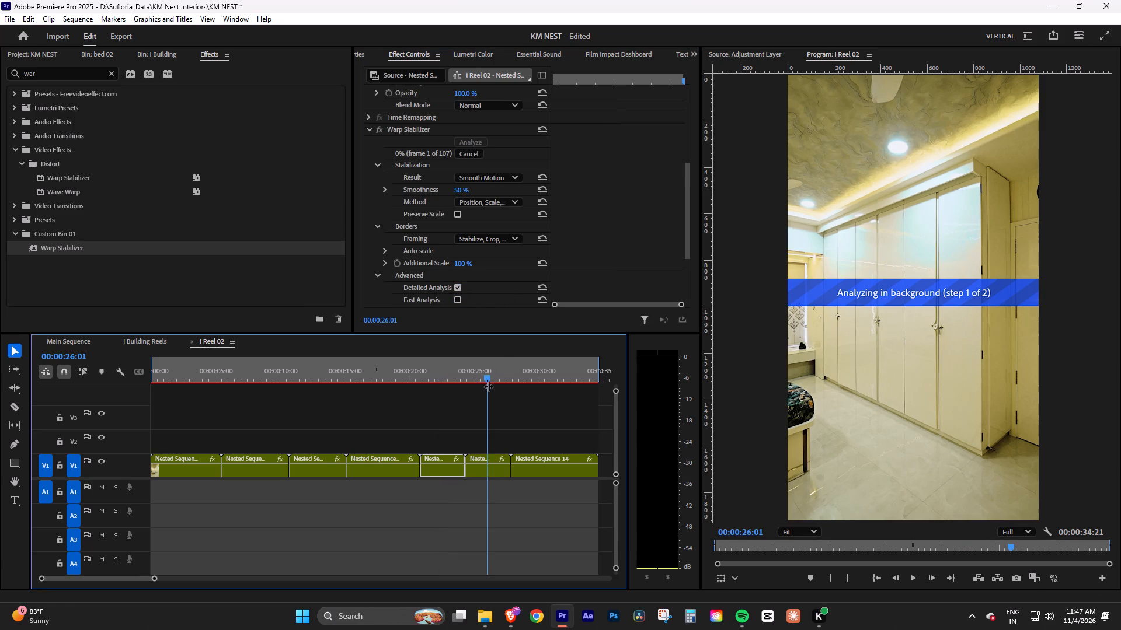
left_click(496, 473)
left_click_drag(685, 126, 687, 260)
left_click(518, 202)
left_click(511, 233)
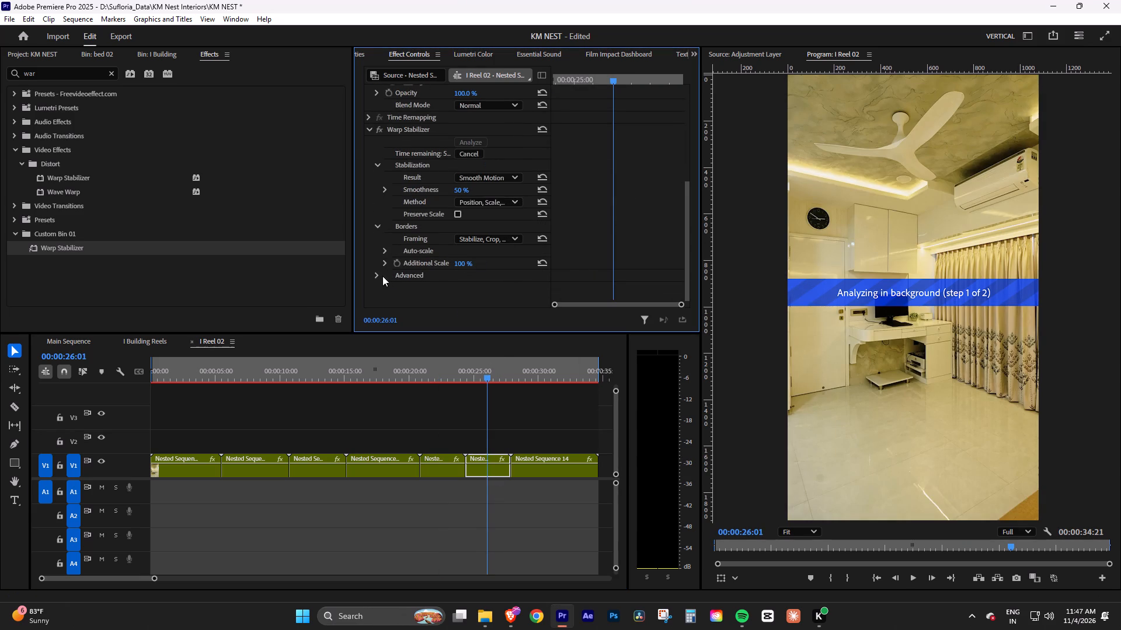
left_click(378, 276)
left_click(454, 288)
left_click(455, 301)
left_click(478, 290)
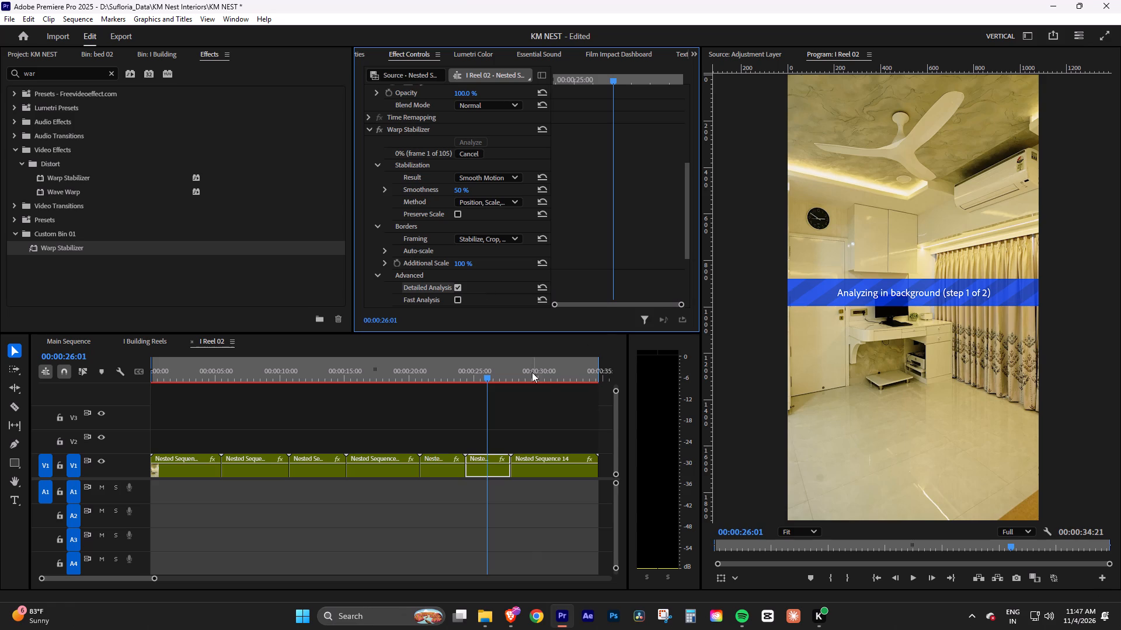
Set the last nest's Warp Stabilizer method to Position, Scale, Rotation, enable Detailed Analysis and disable Fast Analysis.
left_click(532, 367)
left_click(552, 475)
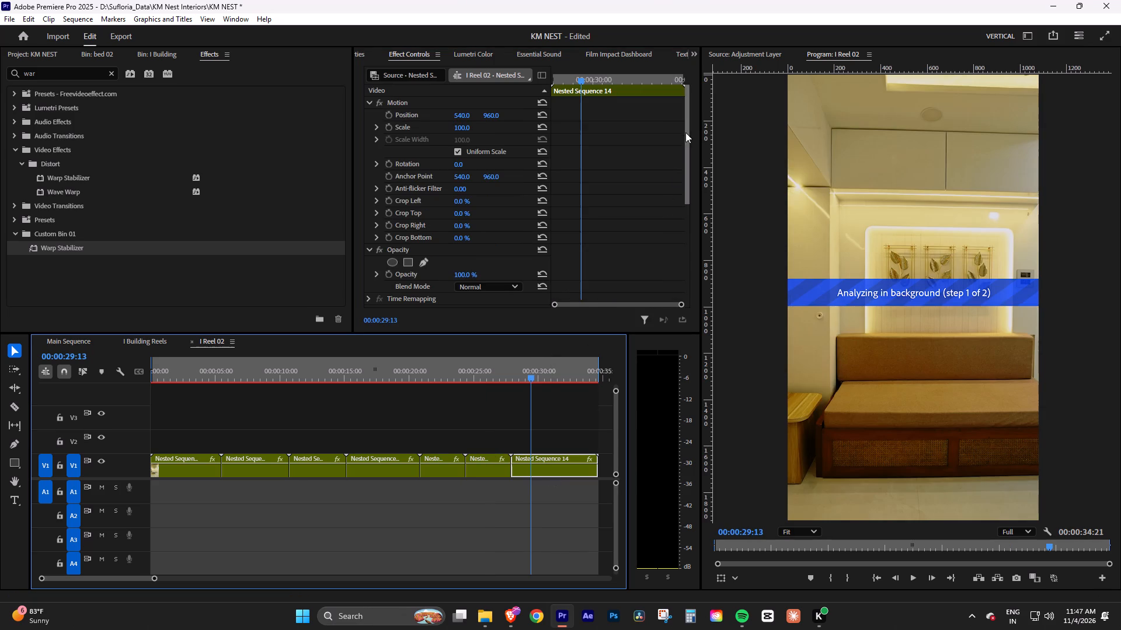
left_click_drag(685, 132, 678, 275)
left_click(496, 199)
left_click(495, 233)
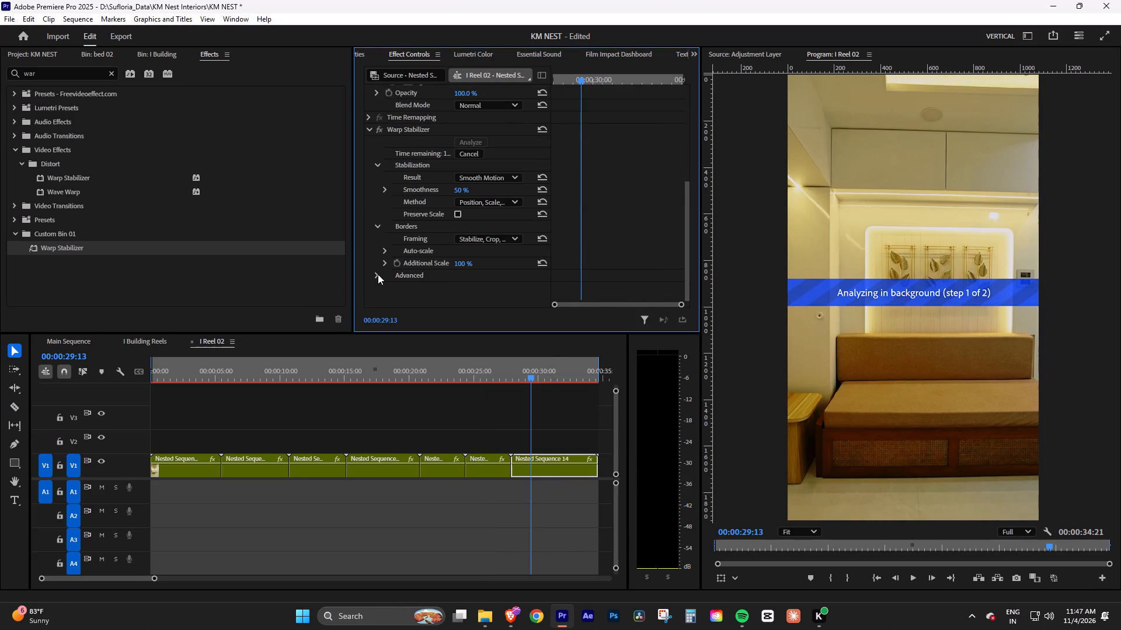
left_click(378, 274)
left_click(457, 288)
left_click(458, 297)
left_click(496, 285)
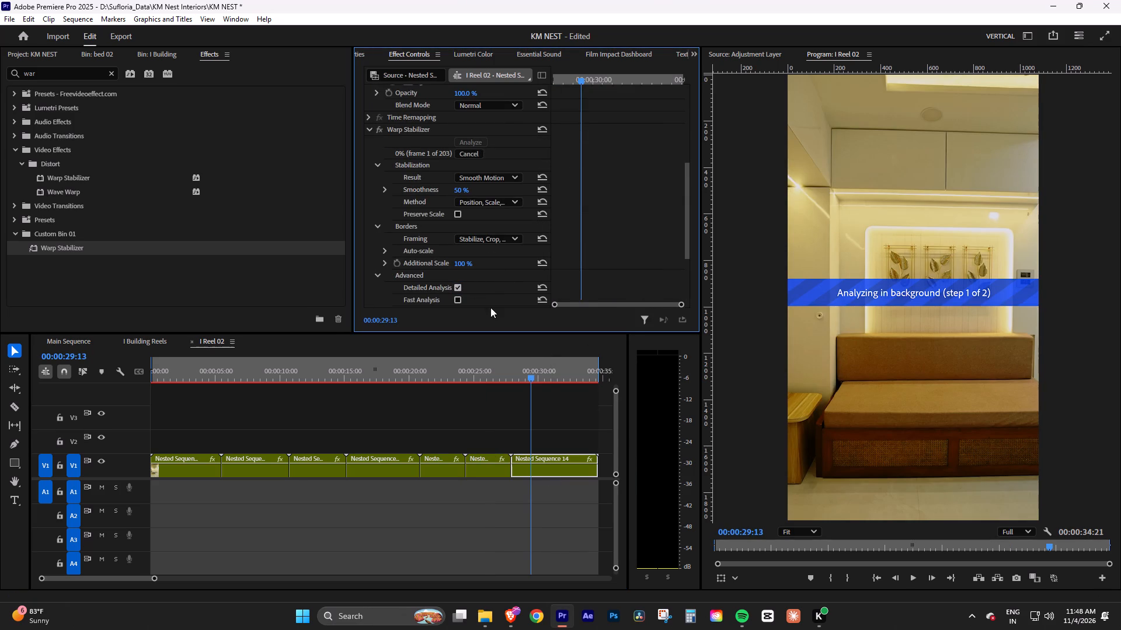
Deselect the clips in I Reel 02 and save the KM NEST project.
left_click_drag(155, 579, 174, 572)
left_click(252, 537)
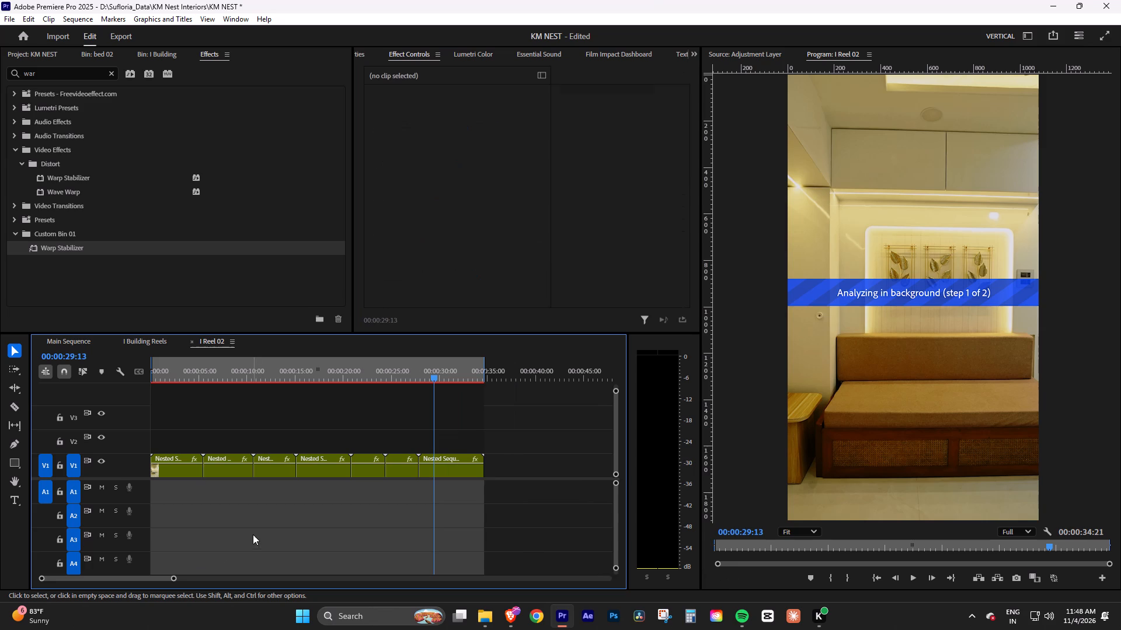
key("ctrl+s")
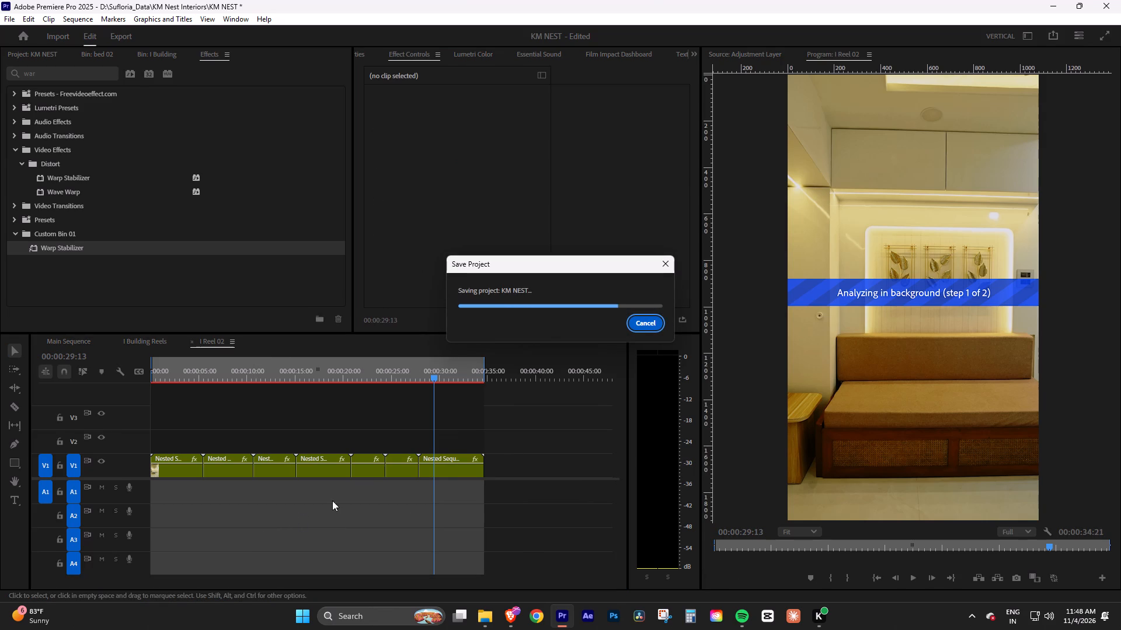
Switch to Spotify, skip ahead through Liked Songs to Laal Ishq, and return to Premiere Pro.
left_click(744, 622)
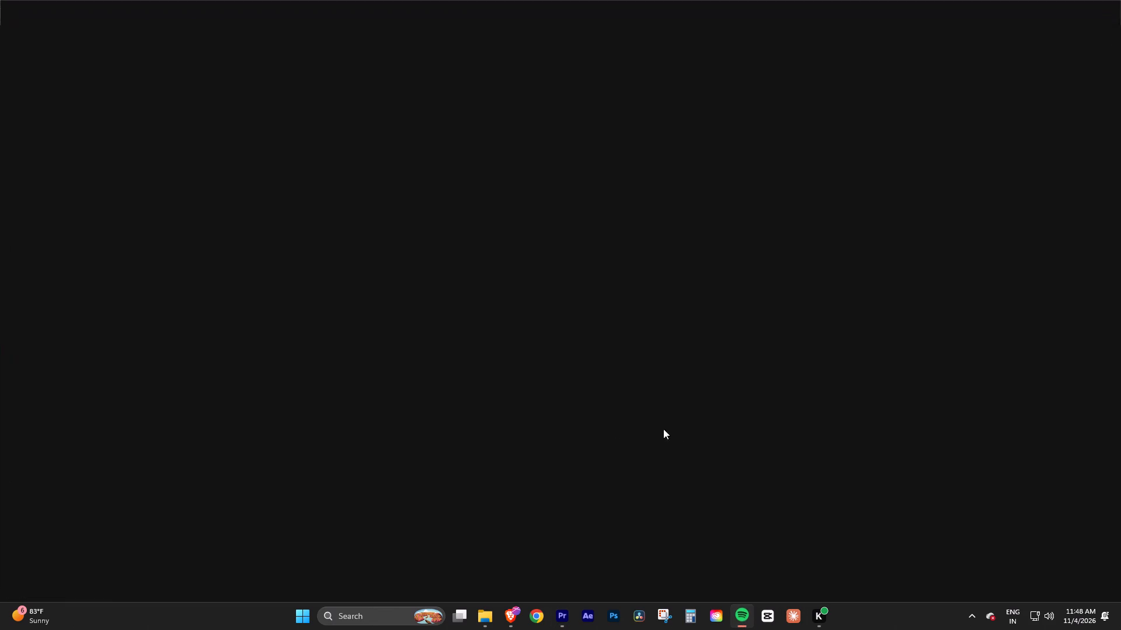
left_click(579, 578)
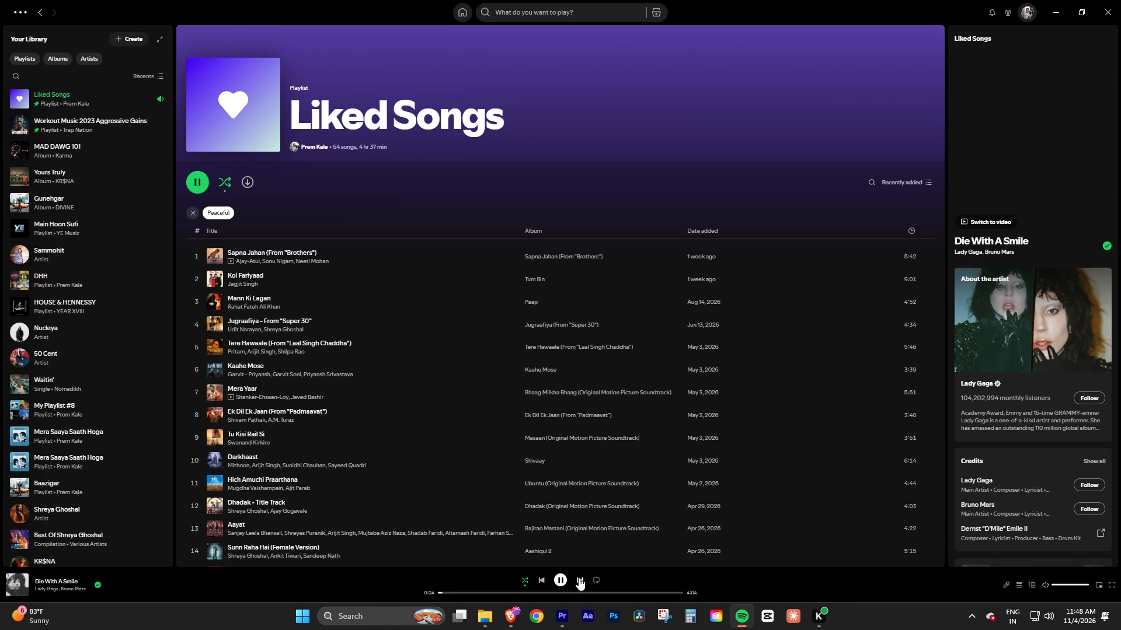
left_click(579, 577)
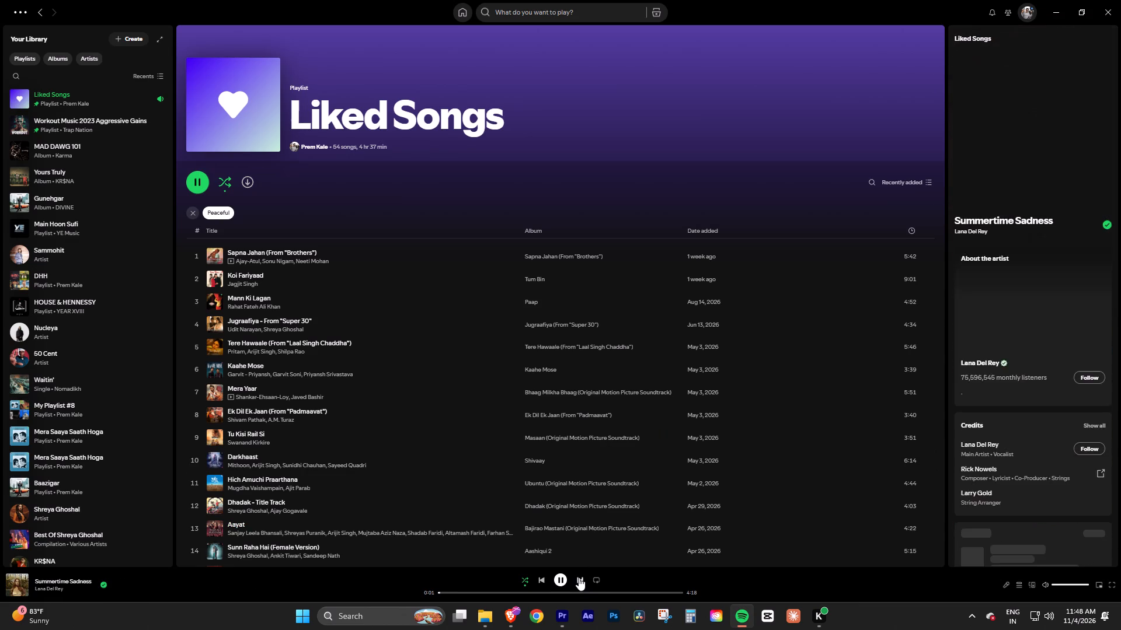
left_click(579, 577)
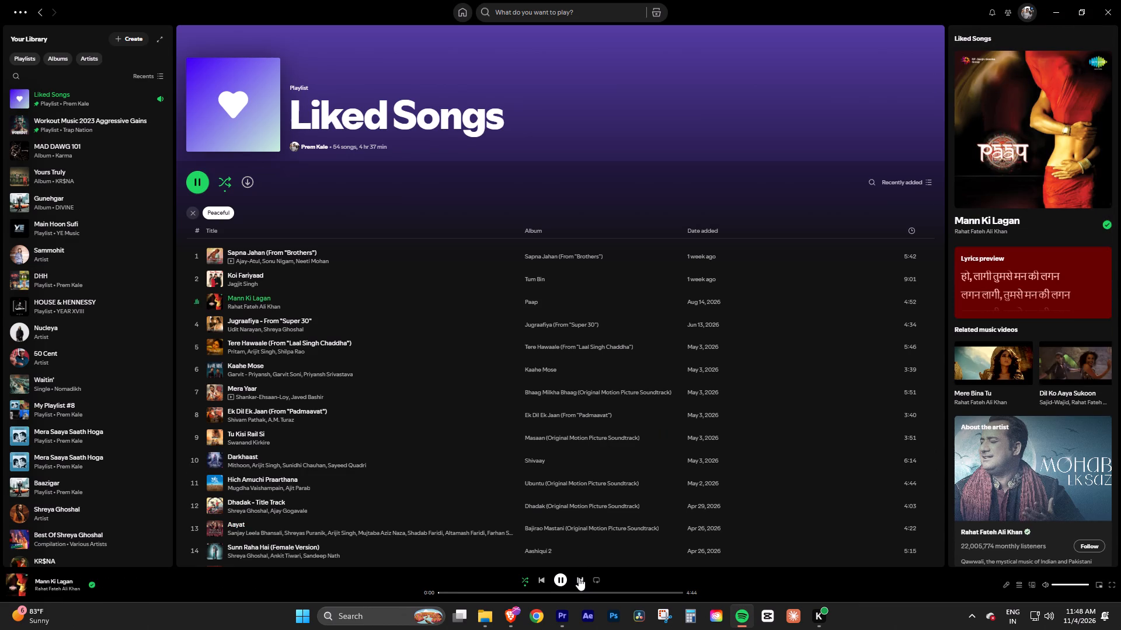
left_click(579, 577)
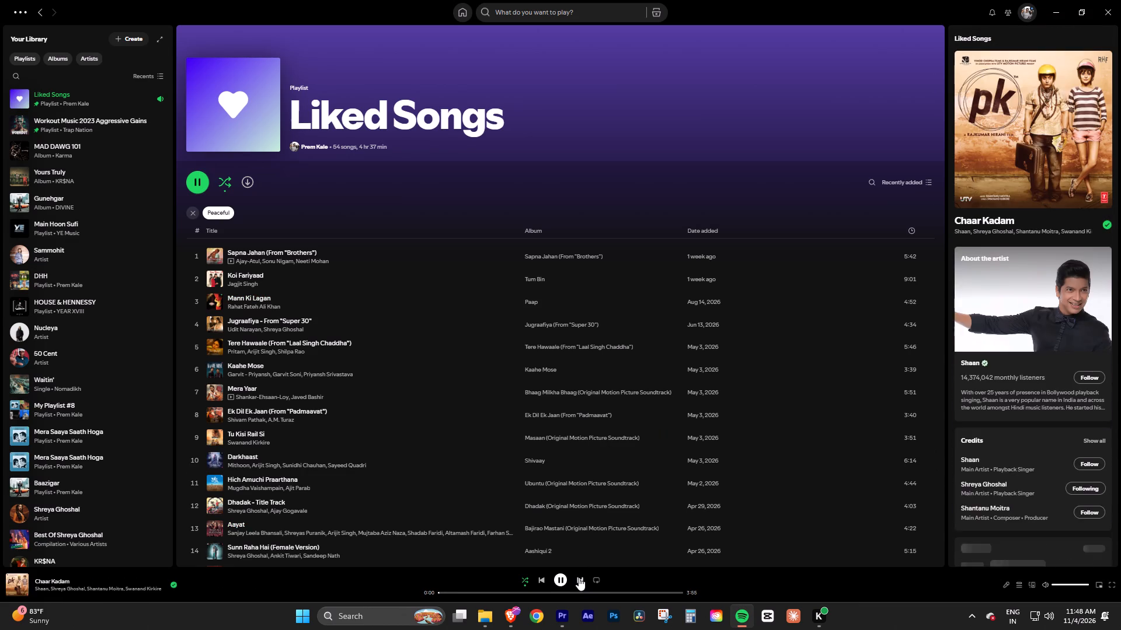
left_click(579, 577)
left_click(579, 577)
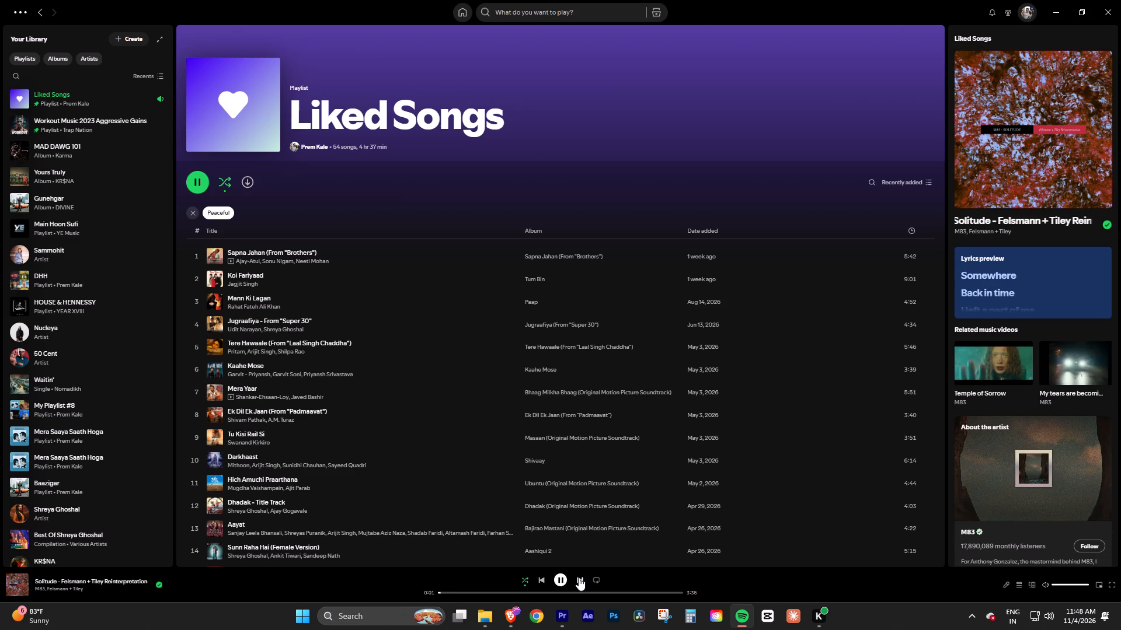
left_click(579, 577)
left_click(579, 577)
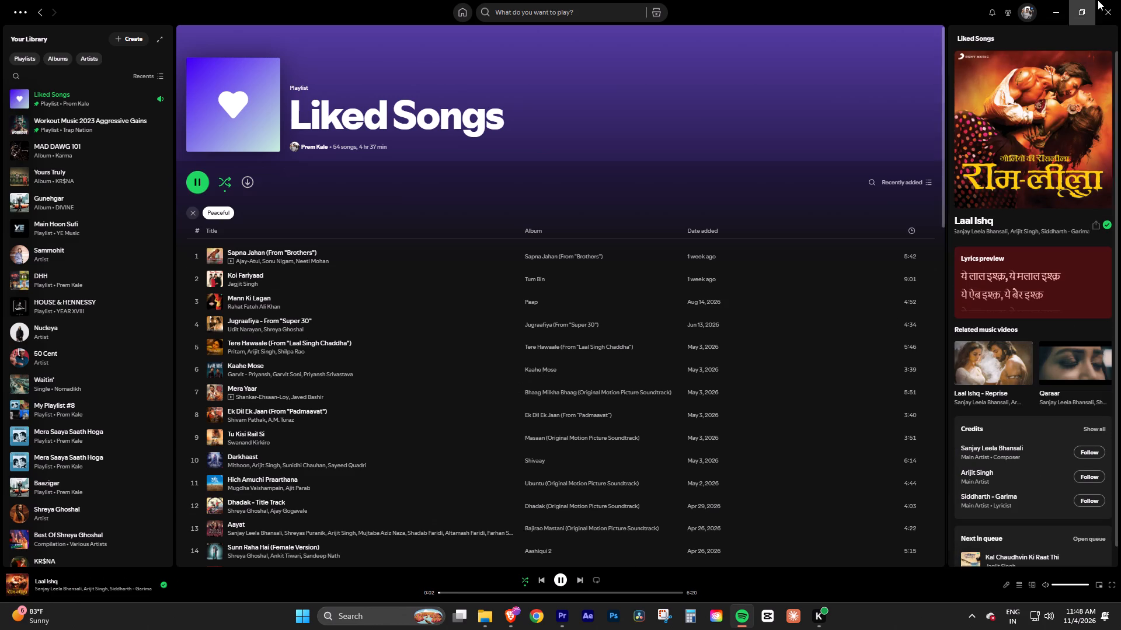
left_click(1050, 8)
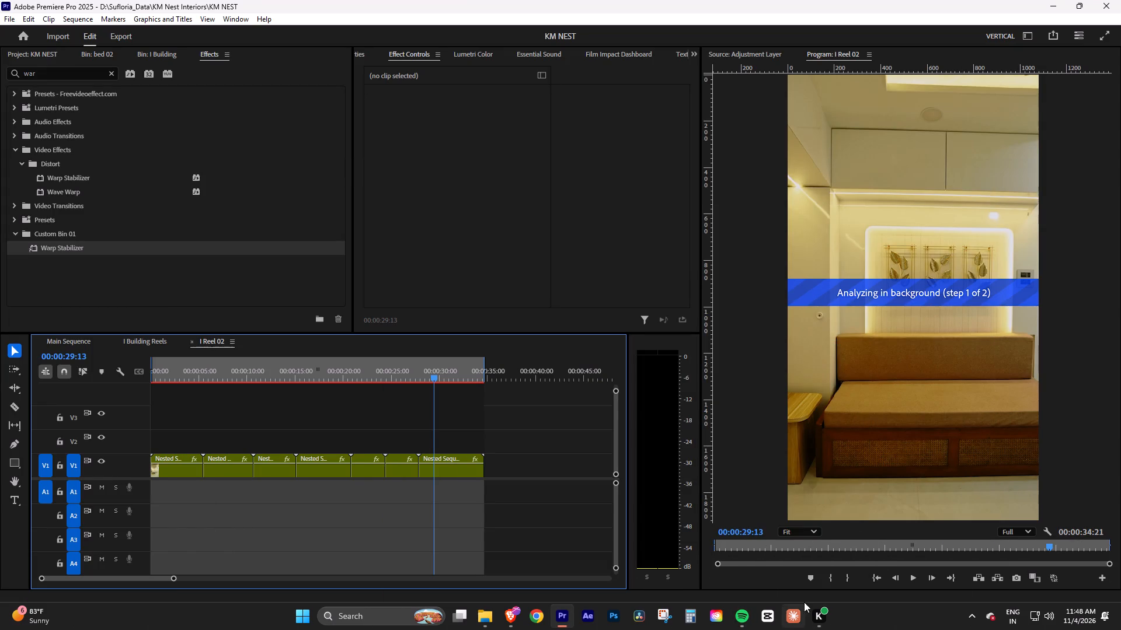
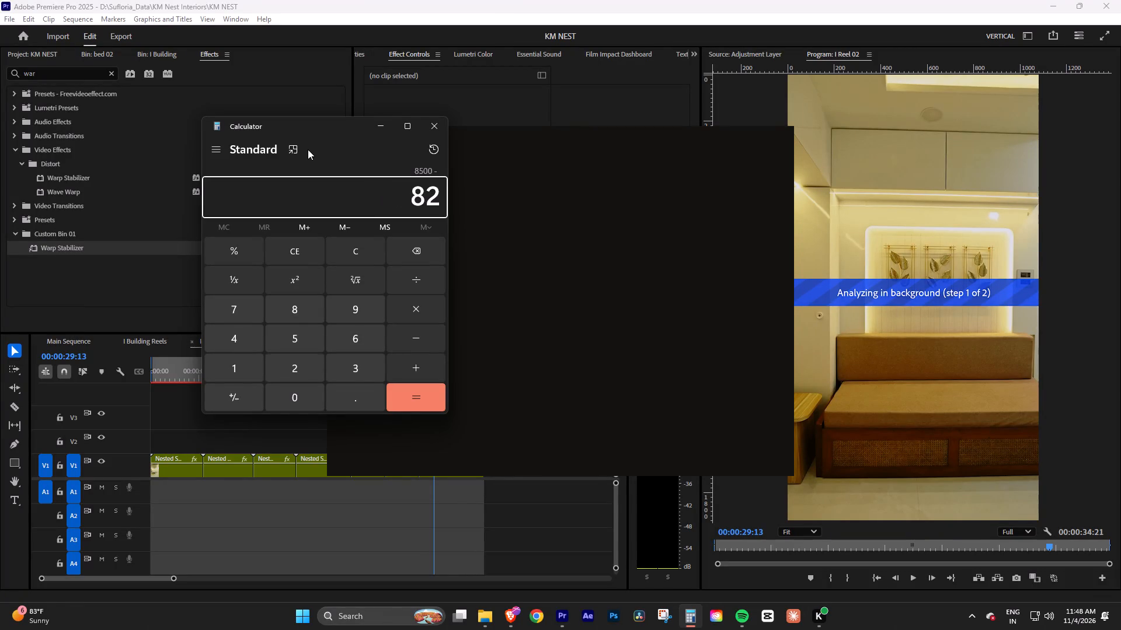
Complete the subtraction of 8271 from 8500 in Calculator.
type("71")
key("Return")
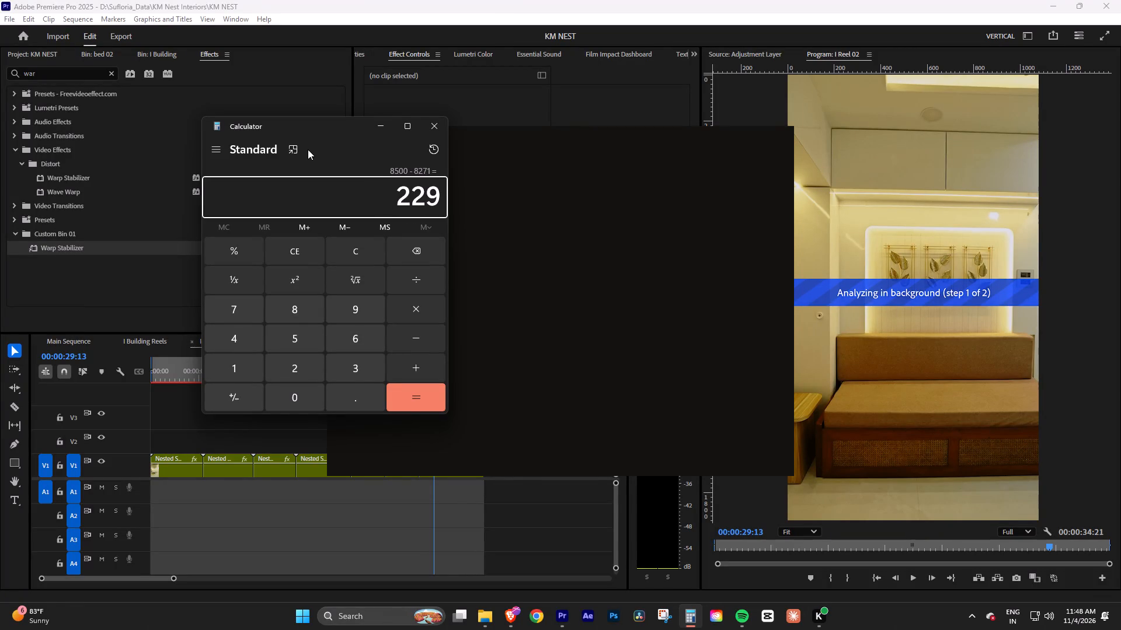
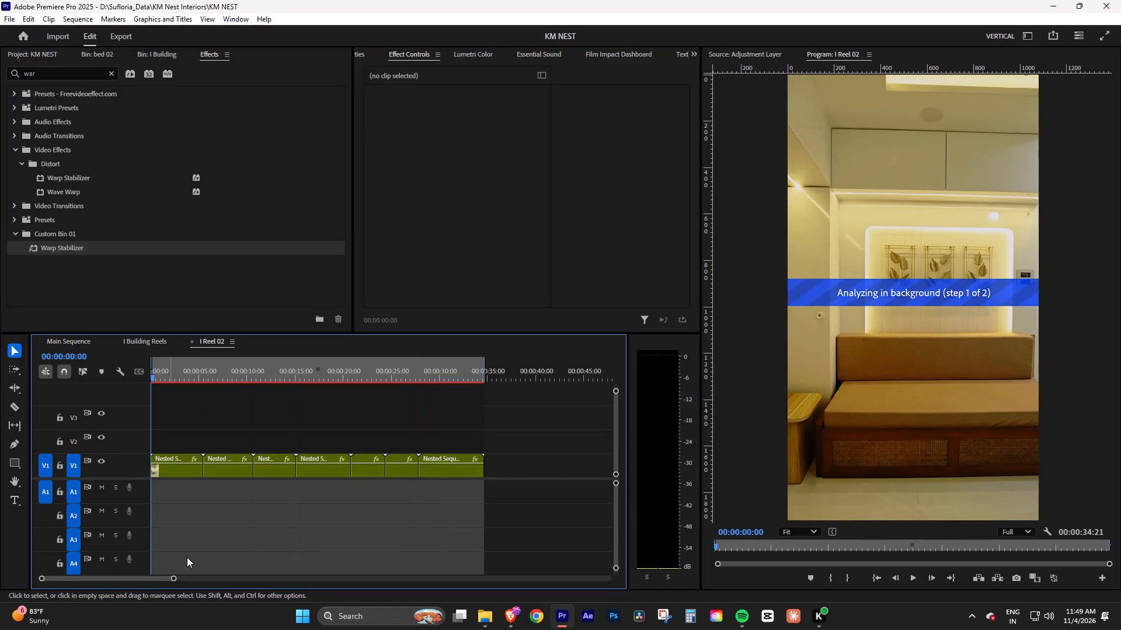
Check the Warp Stabilizer analysis progress and settings on the first nested clip of I Reel 02.
left_click(173, 577)
left_click(205, 535)
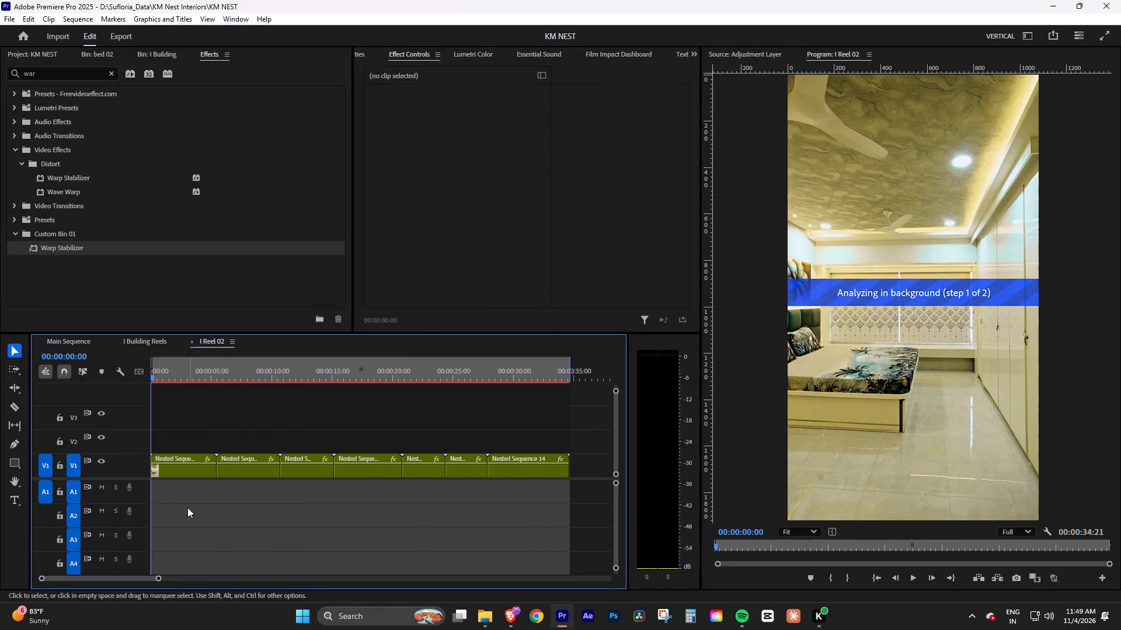
left_click(184, 469)
left_click_drag(688, 138, 695, 185)
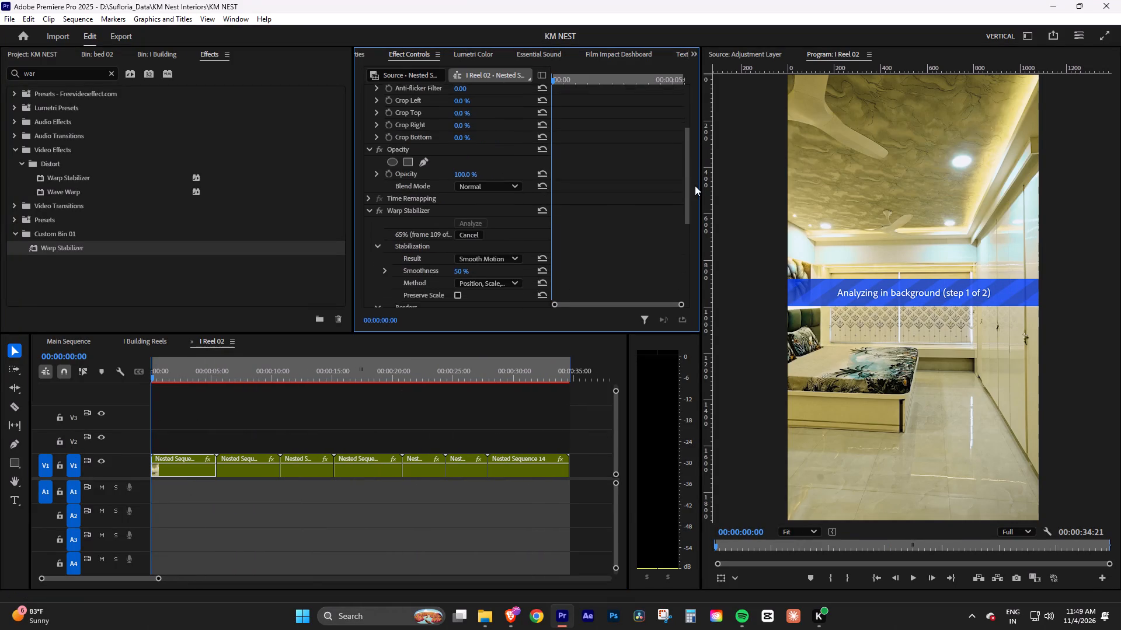
left_click_drag(695, 185, 692, 199)
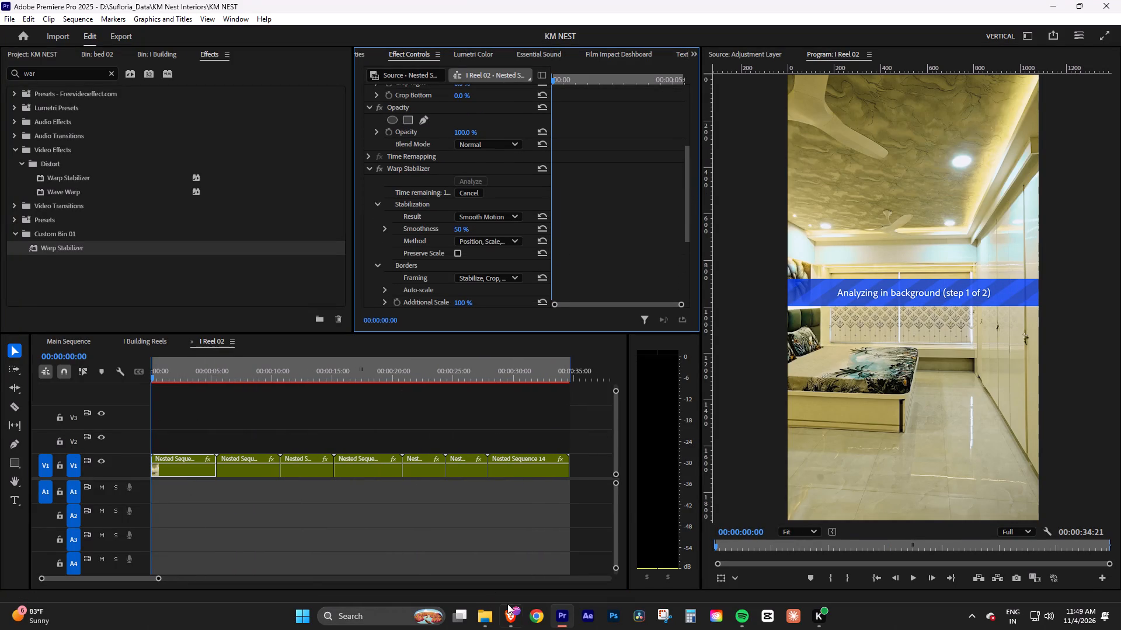
Switch to File Explorer and refresh This PC to check the free space on the drives.
left_click(488, 616)
left_click(57, 501)
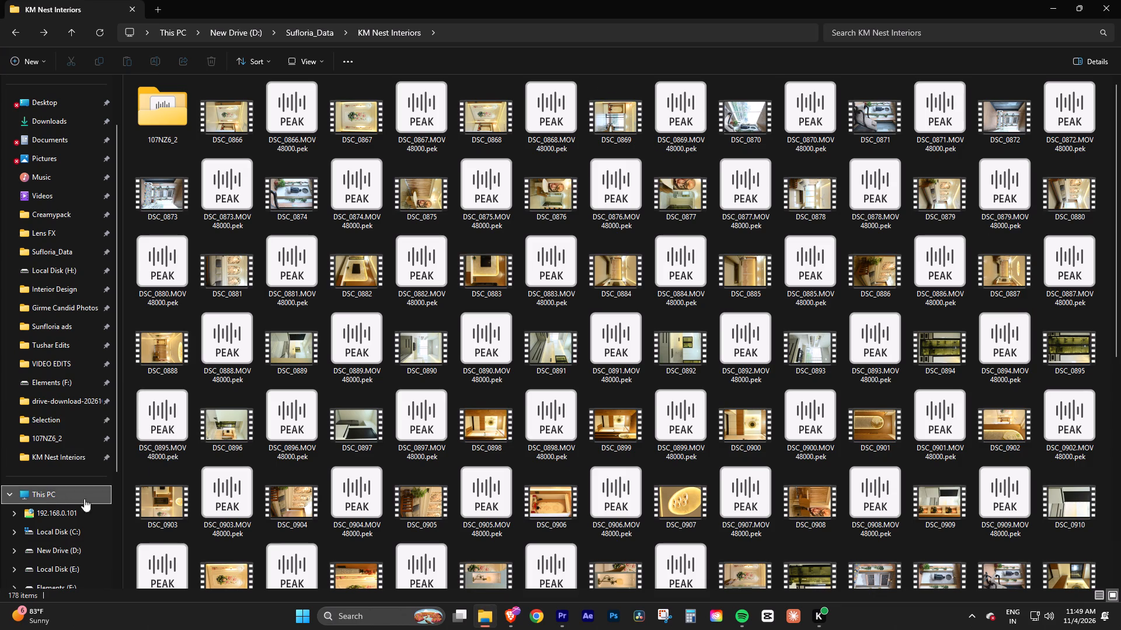
left_click(467, 376)
right_click(396, 343)
left_click(455, 457)
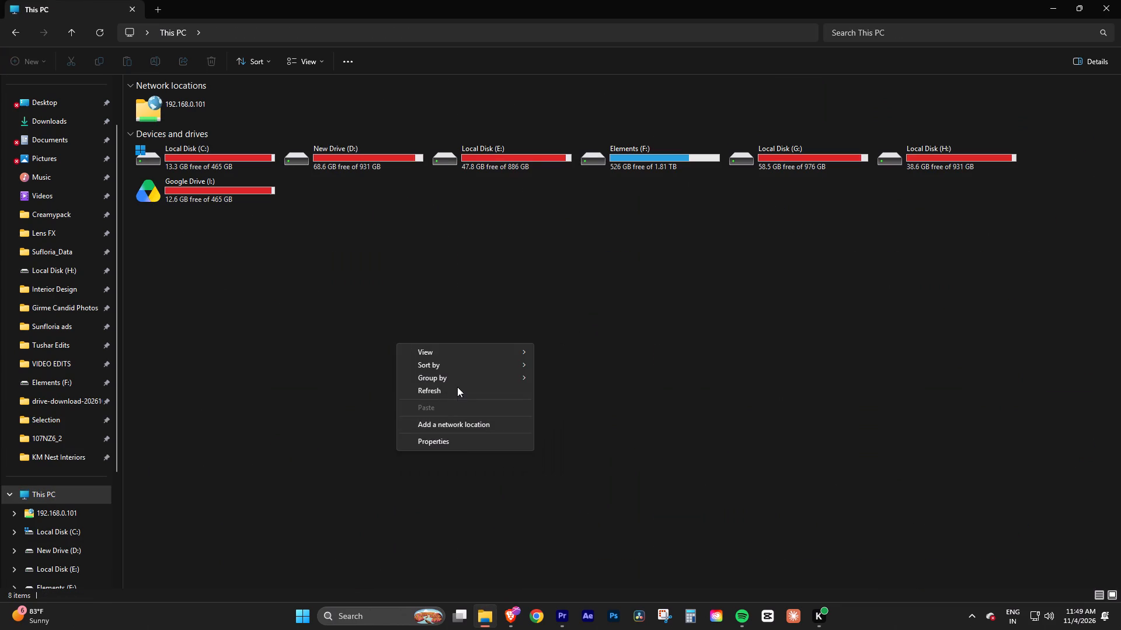
left_click(457, 387)
left_click(328, 276)
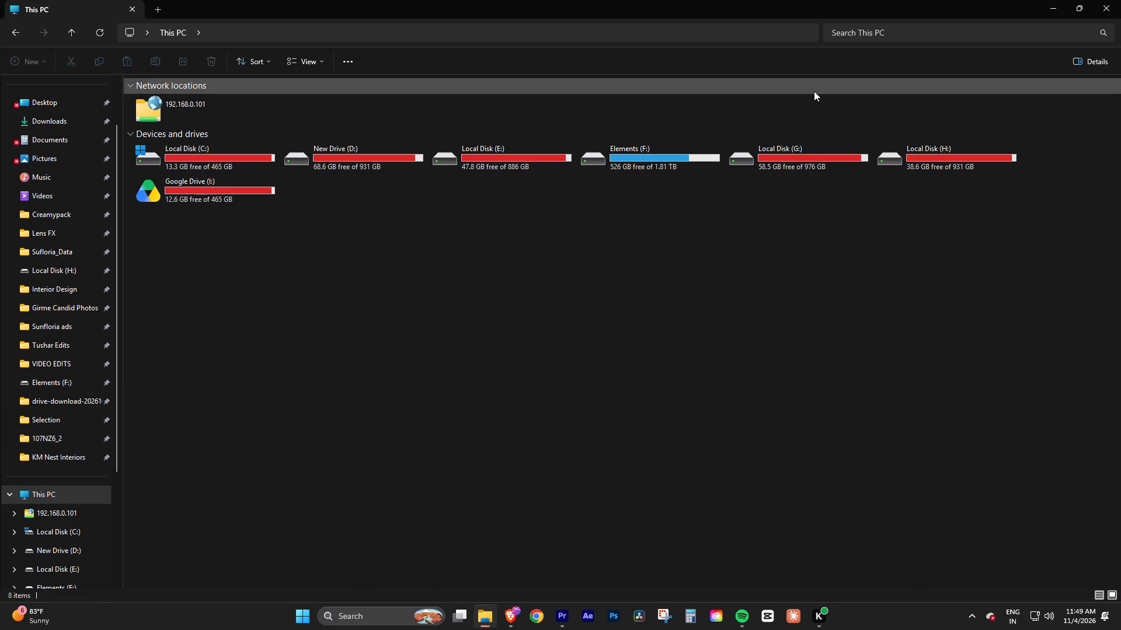
left_click(1085, 2)
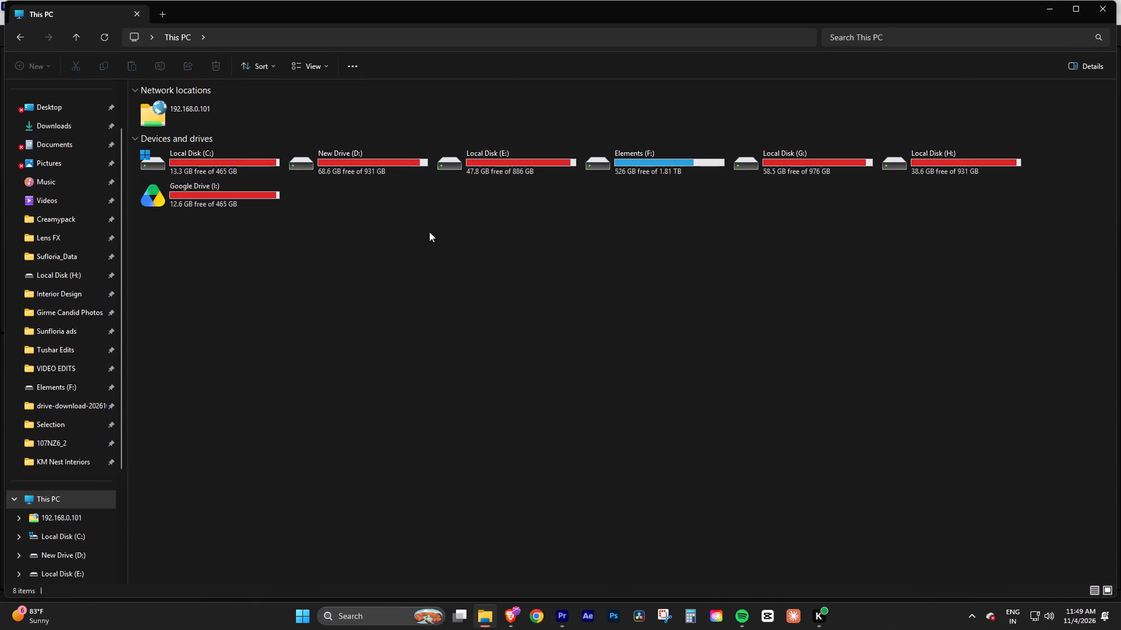
left_click_drag(374, 11, 430, 22)
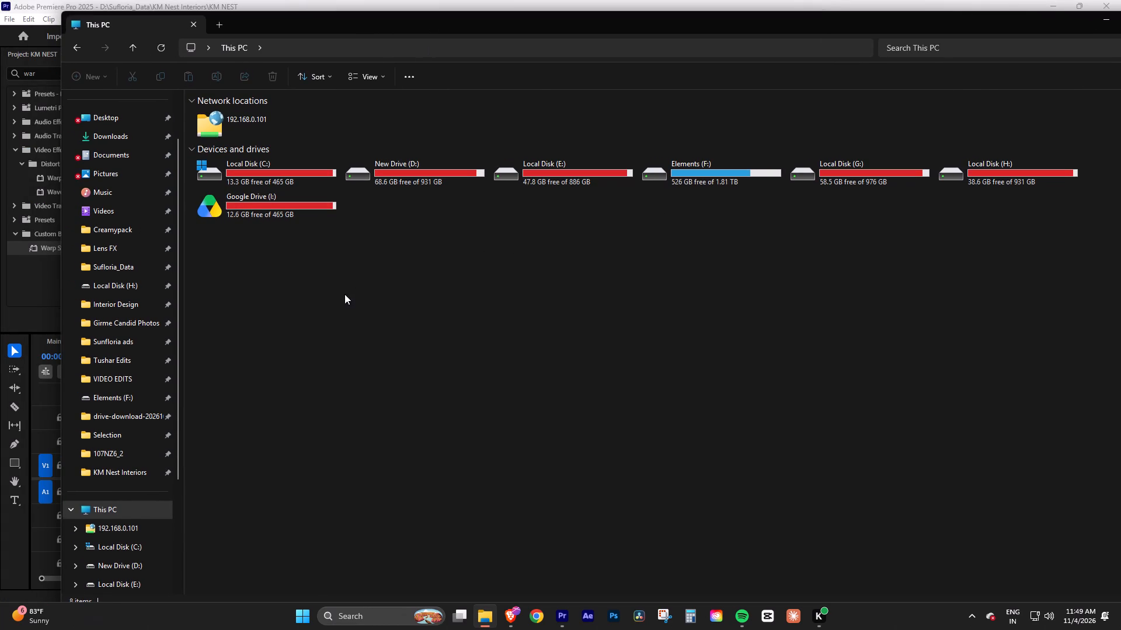
left_click(344, 294)
Look through the top-level folders of Local Disk (C:) and return to This PC.
left_click(280, 167)
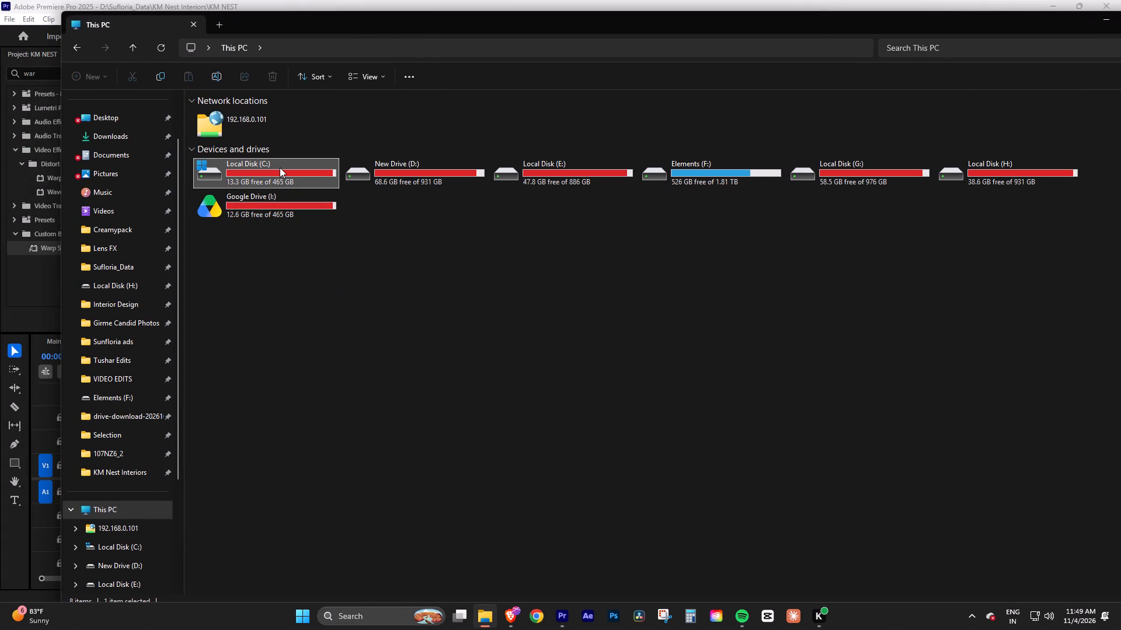
left_click(280, 167)
left_click(394, 166)
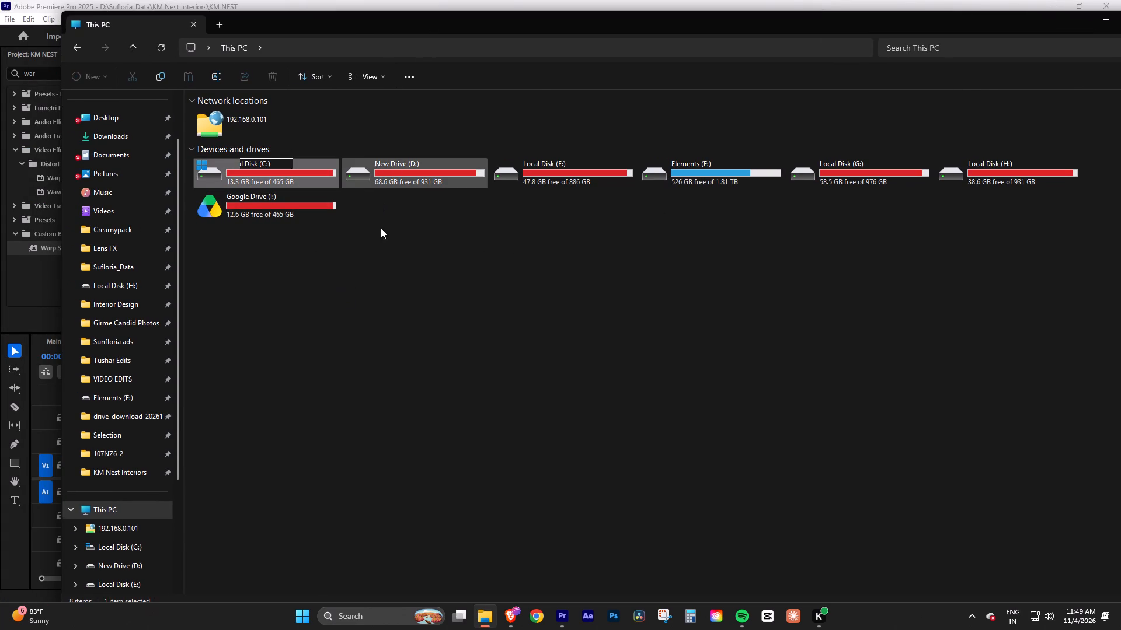
left_click(381, 239)
double_click(248, 171)
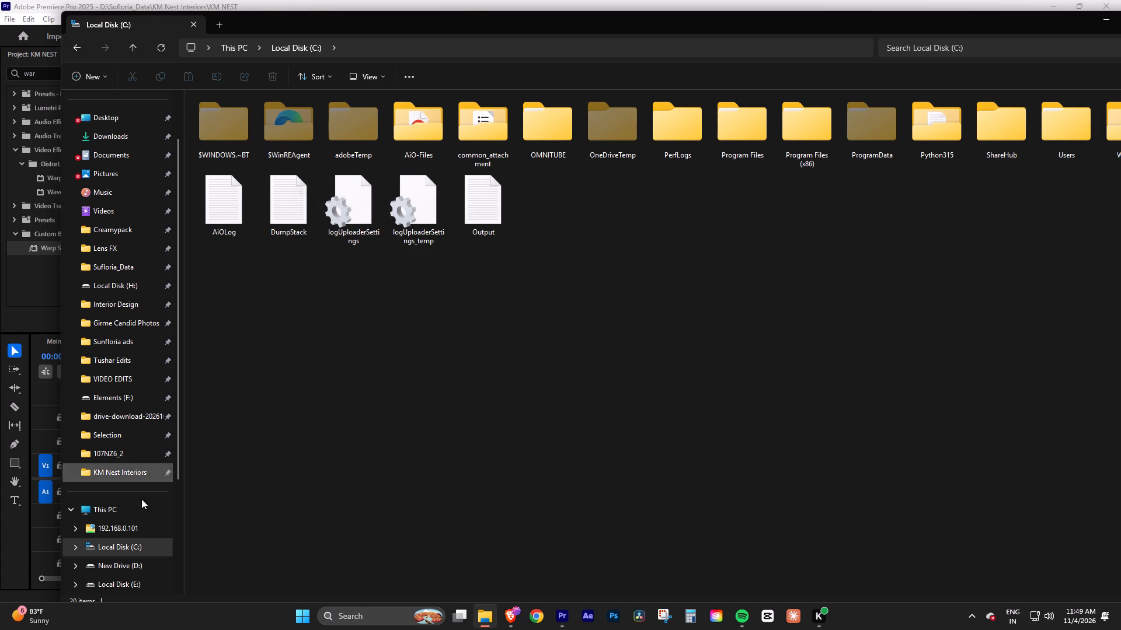
left_click(127, 510)
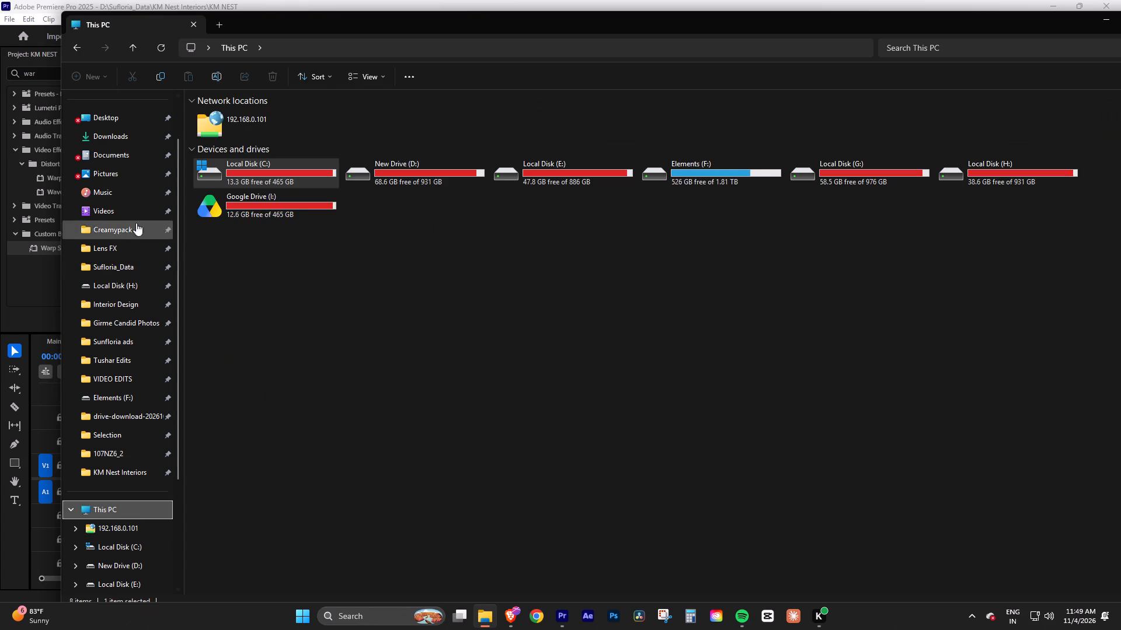
Open the Adobe Premiere Pro Video Previews folder inside Documents, Adobe, Premiere Pro, 25.0.
left_click(122, 160)
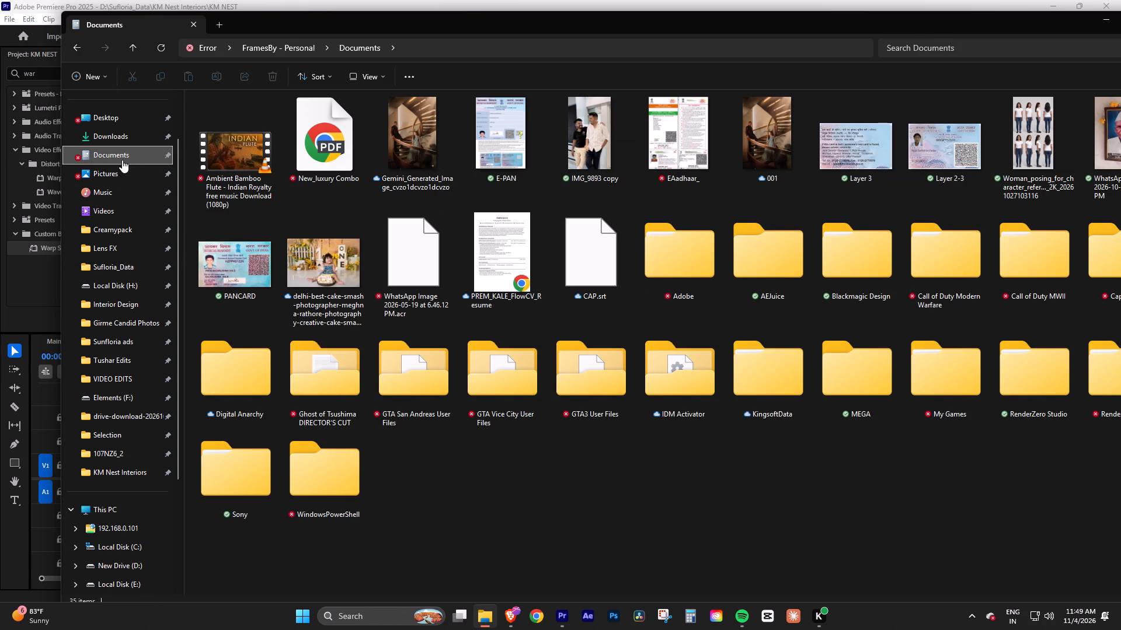
double_click(676, 258)
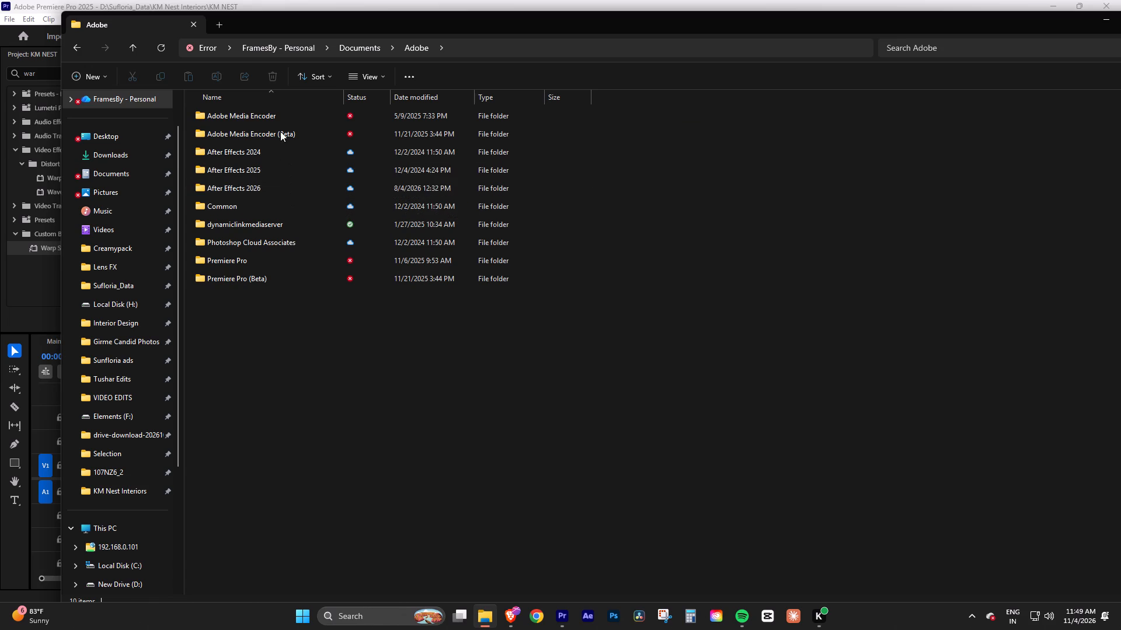
double_click(259, 261)
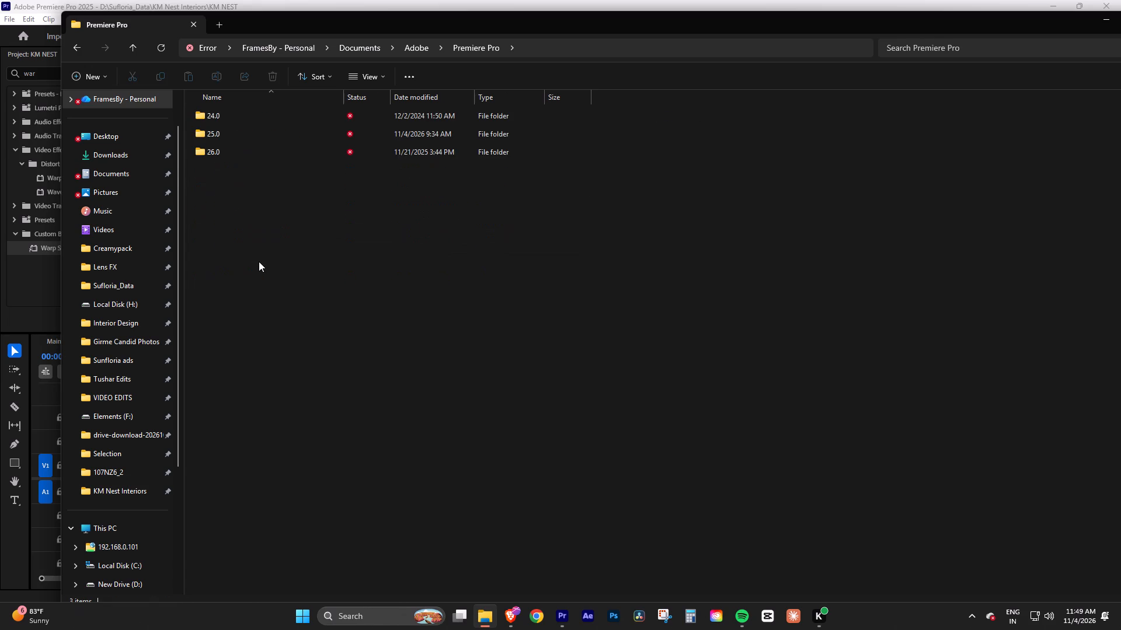
double_click(239, 153)
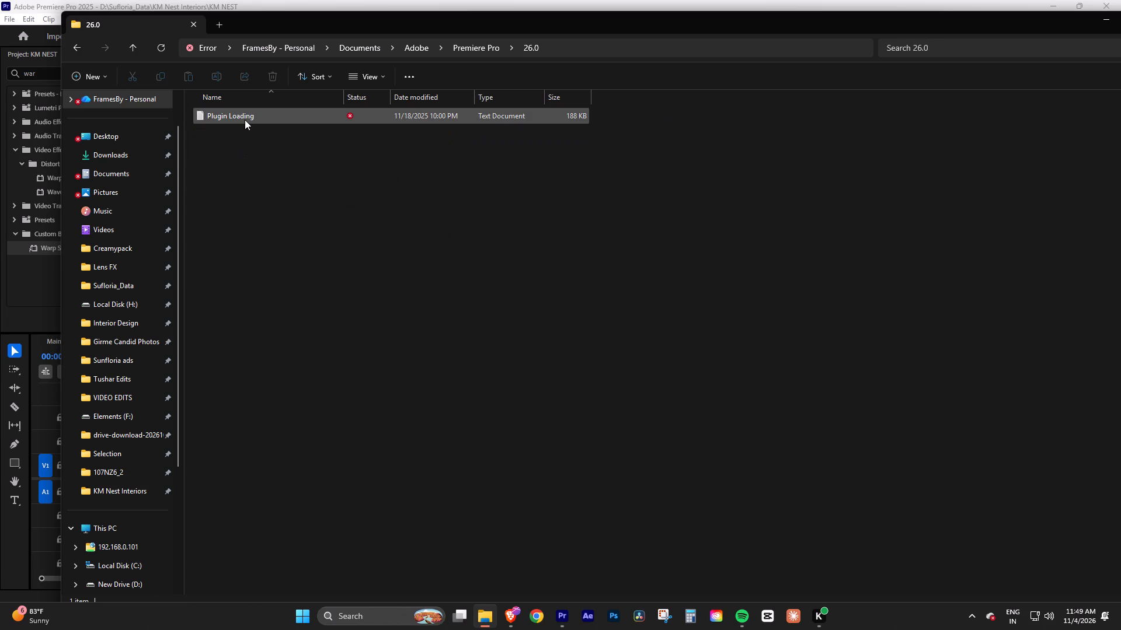
left_click(245, 120)
double_click(225, 142)
double_click(228, 127)
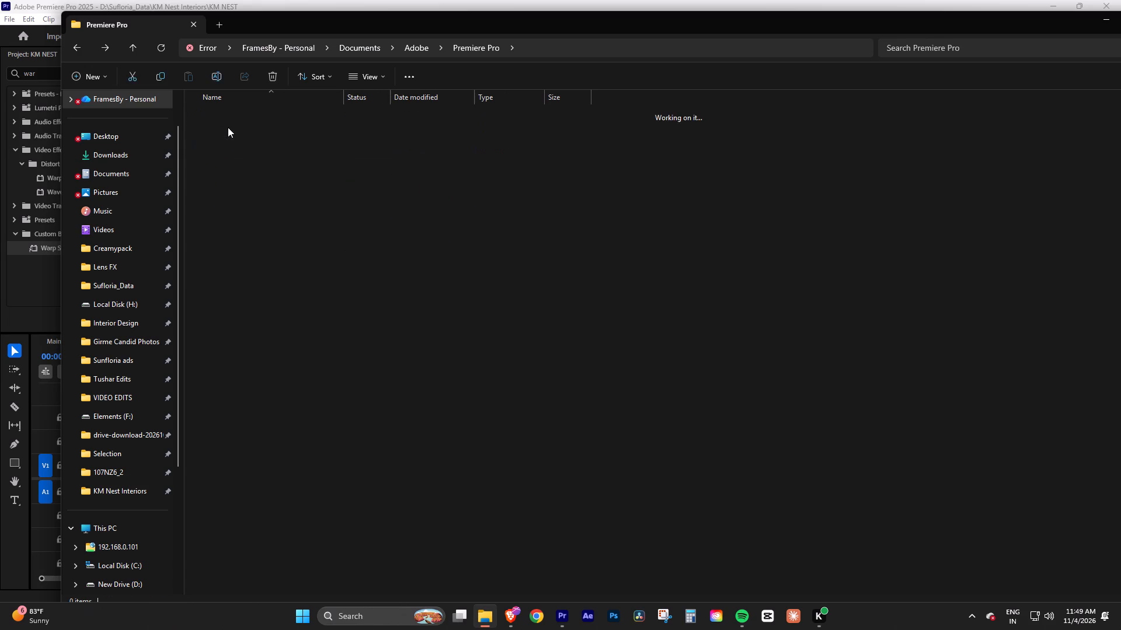
double_click(256, 185)
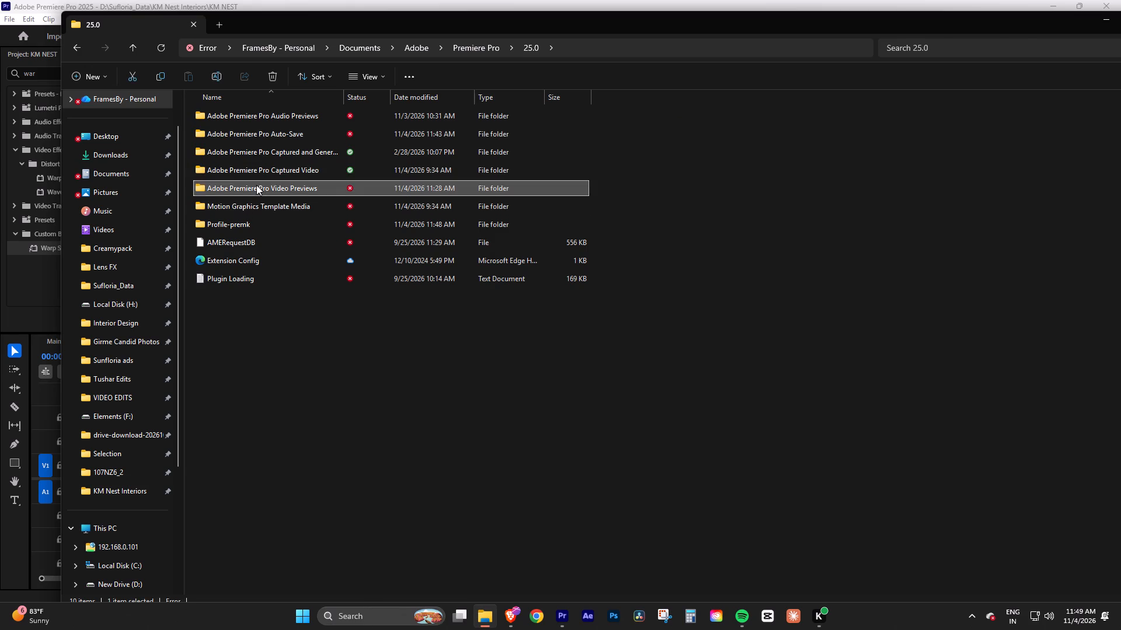
Maximize the Video Previews folder window and show its .PRV folders as large icons.
left_click_drag(851, 26, 777, 38)
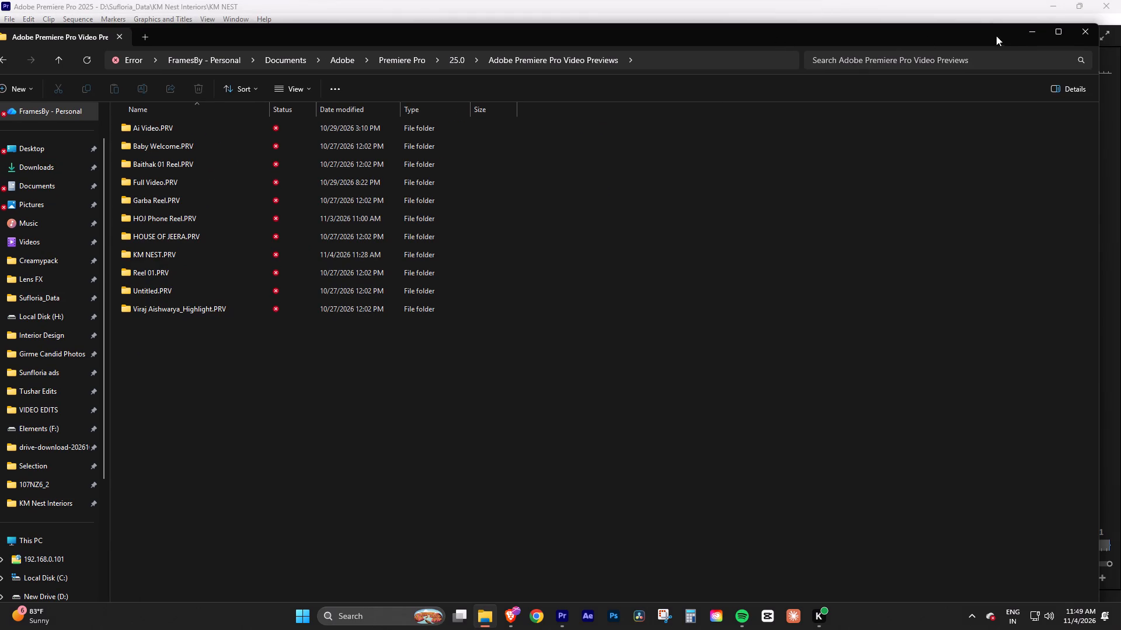
left_click(1049, 26)
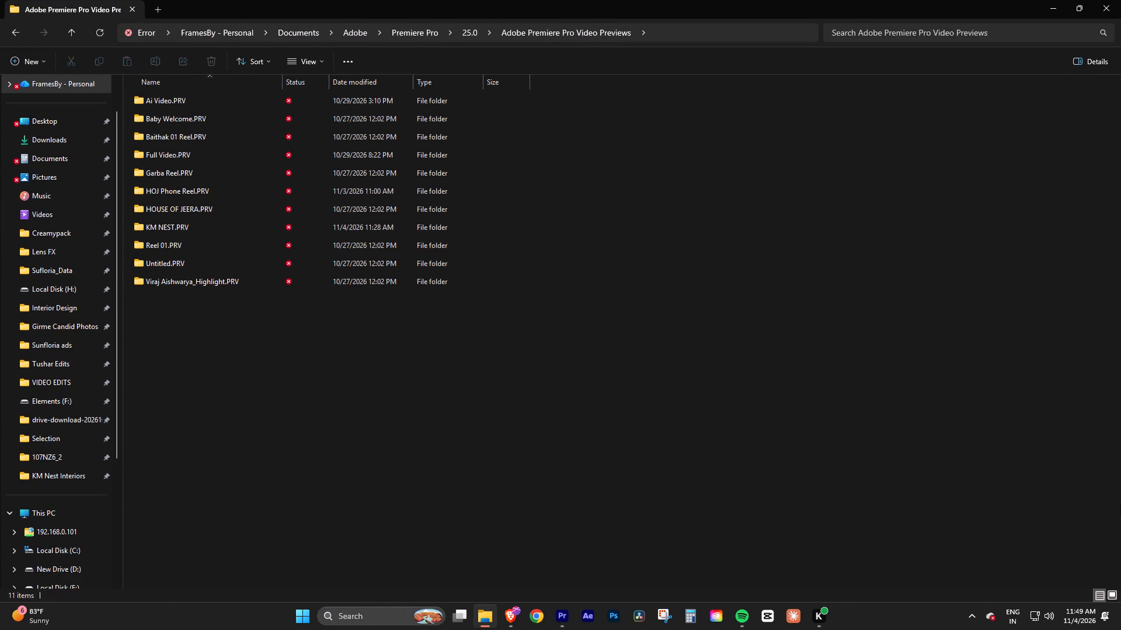
left_click(1111, 595)
scroll(260, 234, "up", 9, "ctrl")
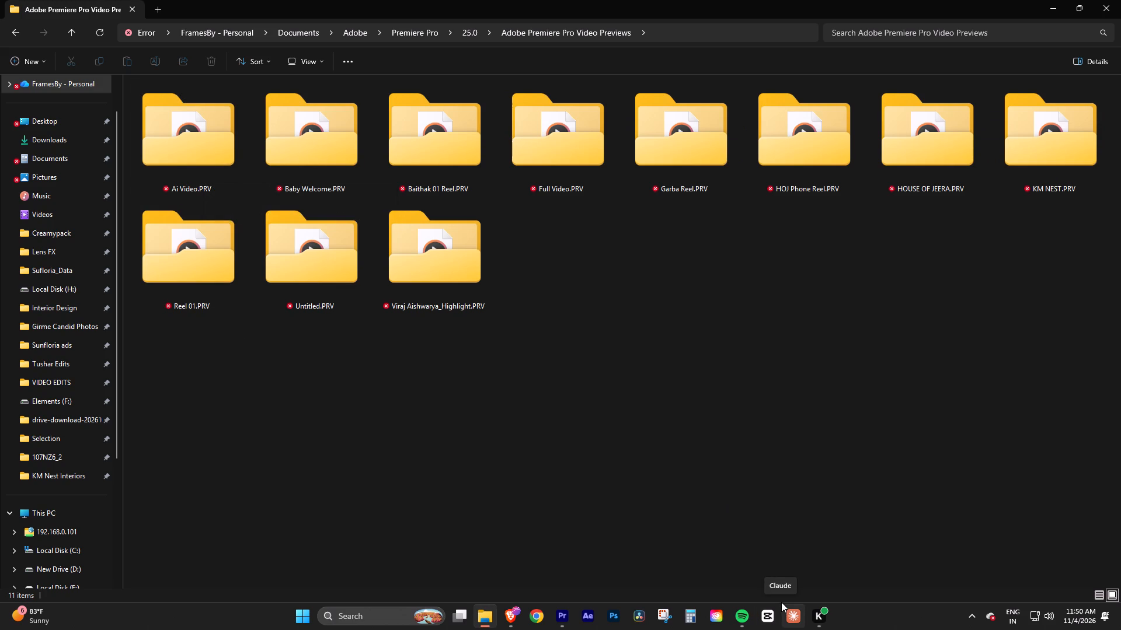
Switch to Spotify, toggle playback of Laal Ishq, and return to the Video Previews folder.
left_click(740, 612)
key("space")
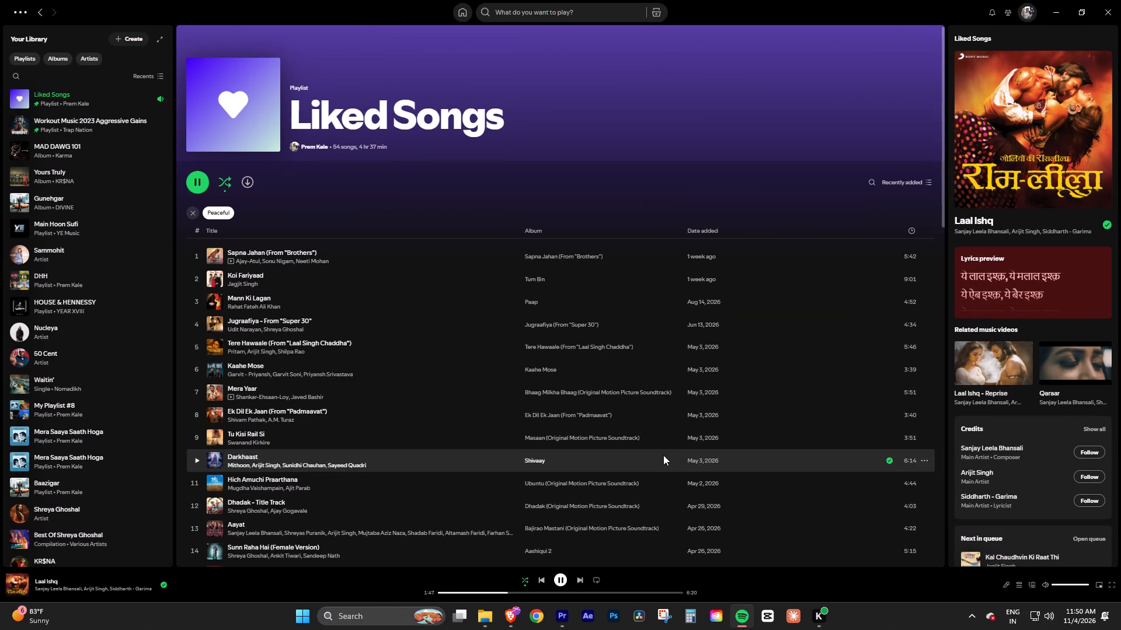
left_click(1060, 0)
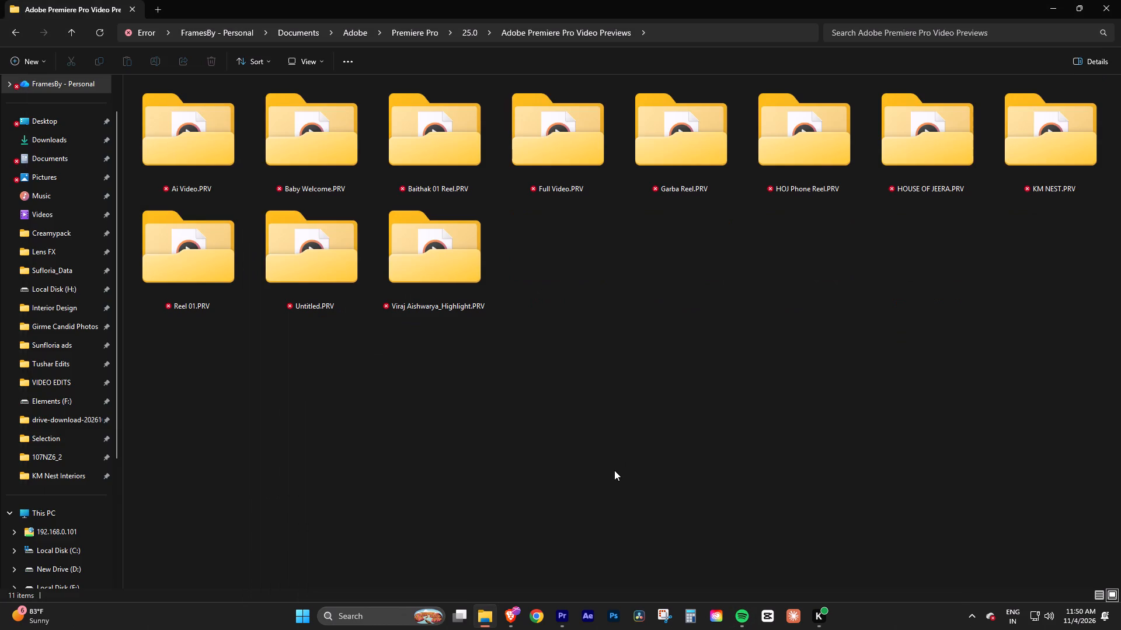
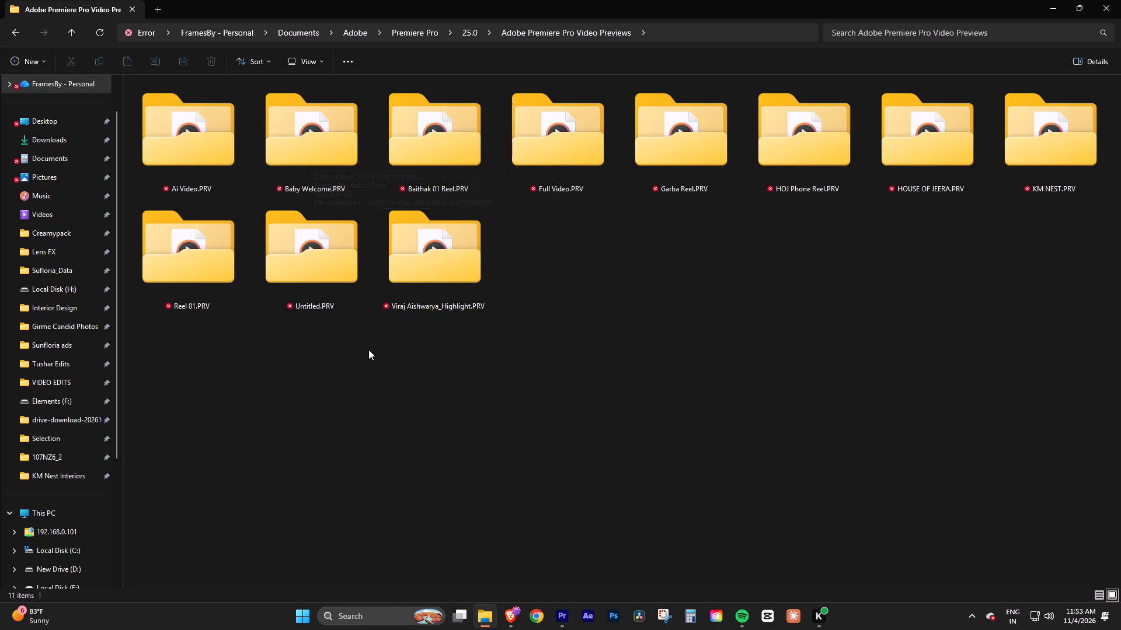
Permanently delete the Baby Welcome.PRV folder from the Adobe Premiere Pro Video Previews folder.
left_click(314, 154)
key("shift+Delete")
key("Return")
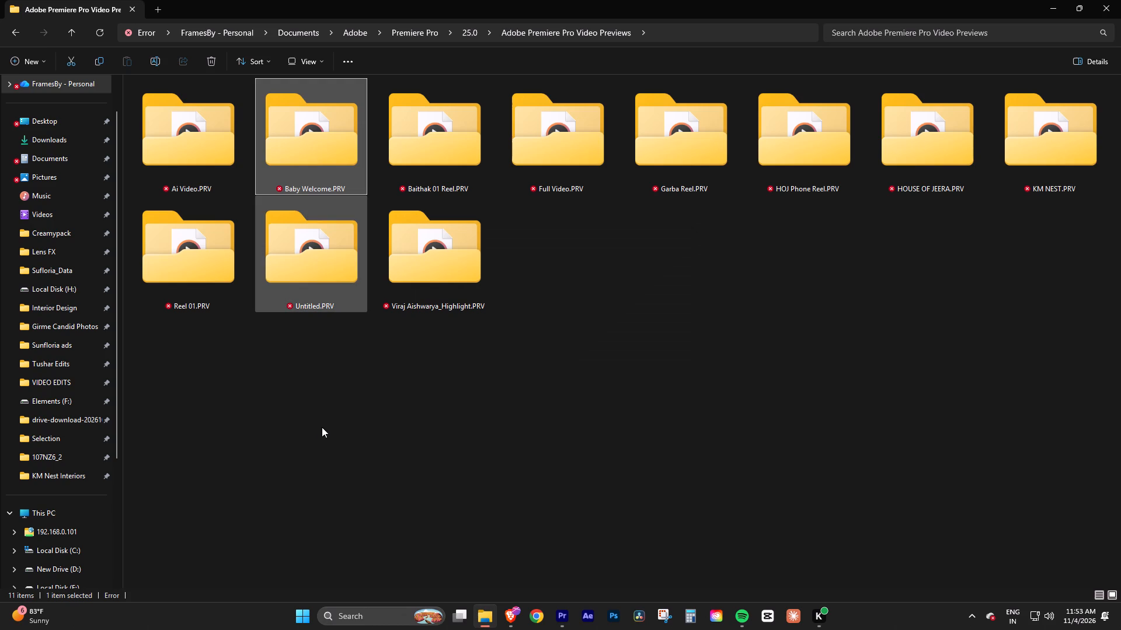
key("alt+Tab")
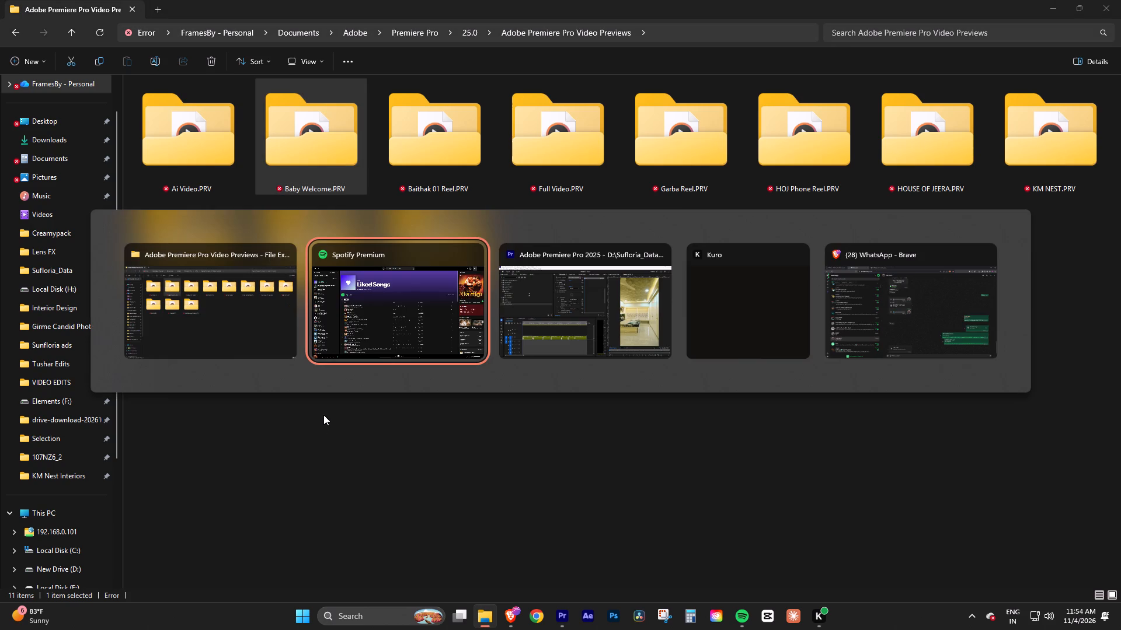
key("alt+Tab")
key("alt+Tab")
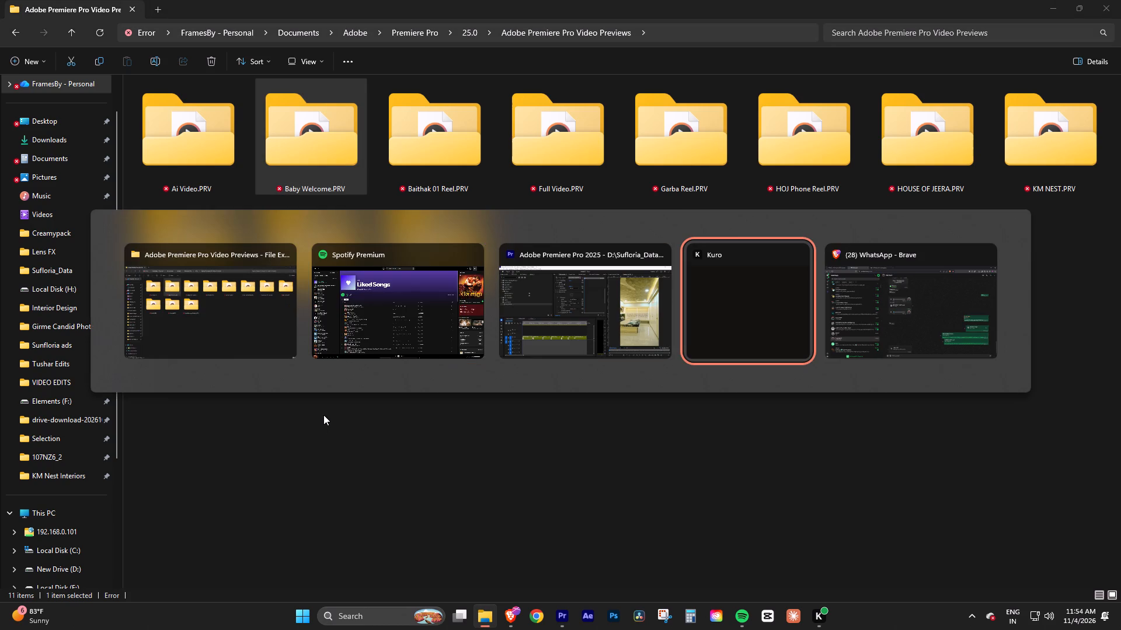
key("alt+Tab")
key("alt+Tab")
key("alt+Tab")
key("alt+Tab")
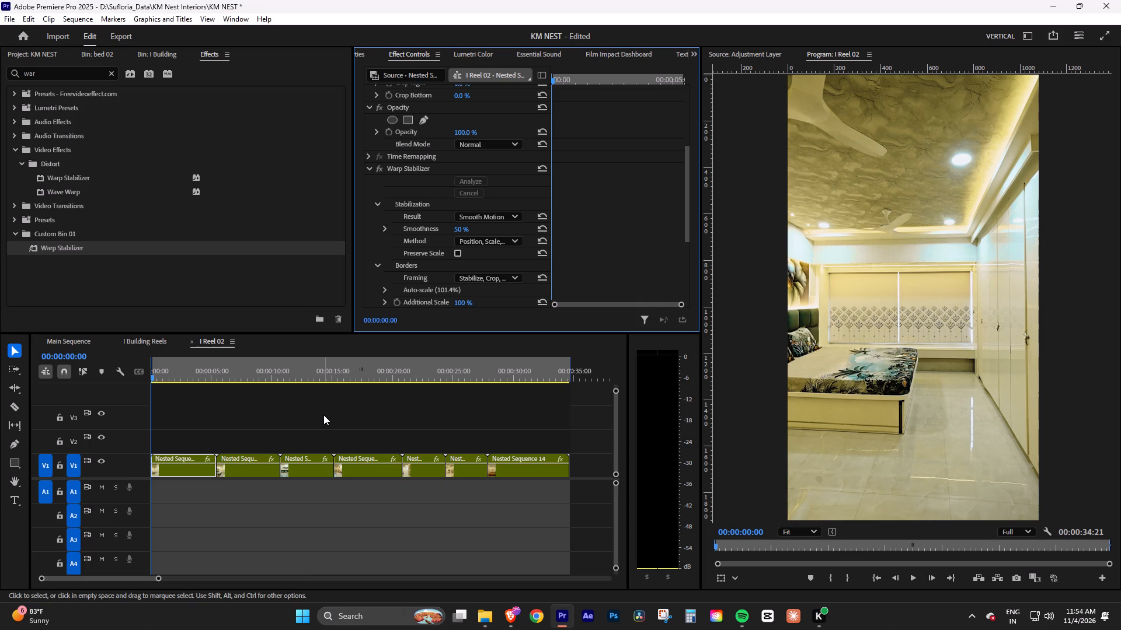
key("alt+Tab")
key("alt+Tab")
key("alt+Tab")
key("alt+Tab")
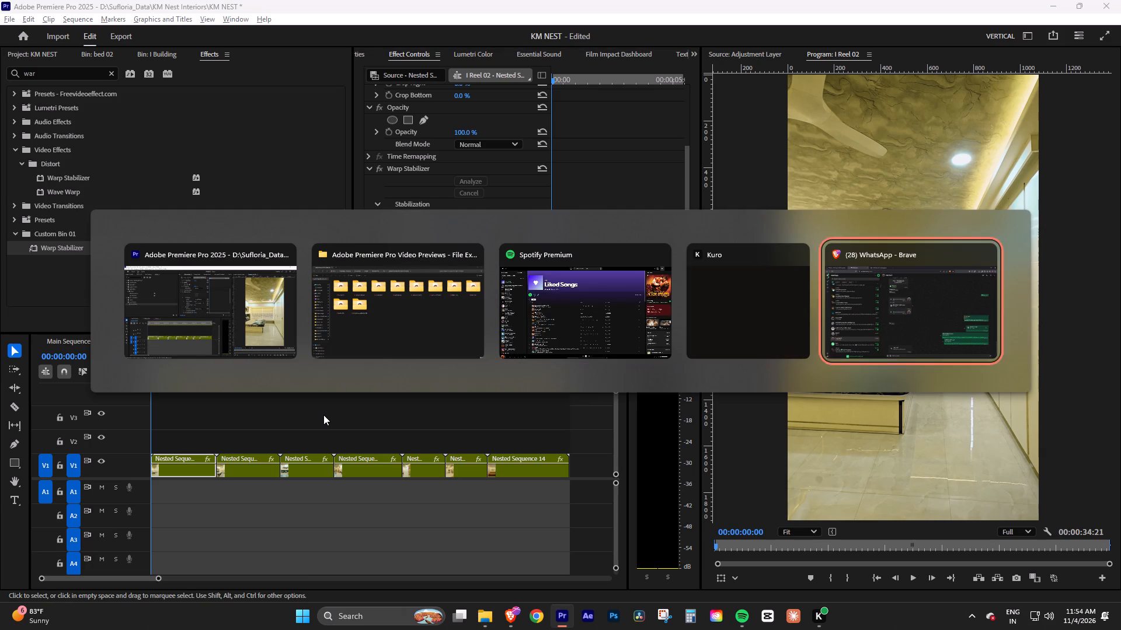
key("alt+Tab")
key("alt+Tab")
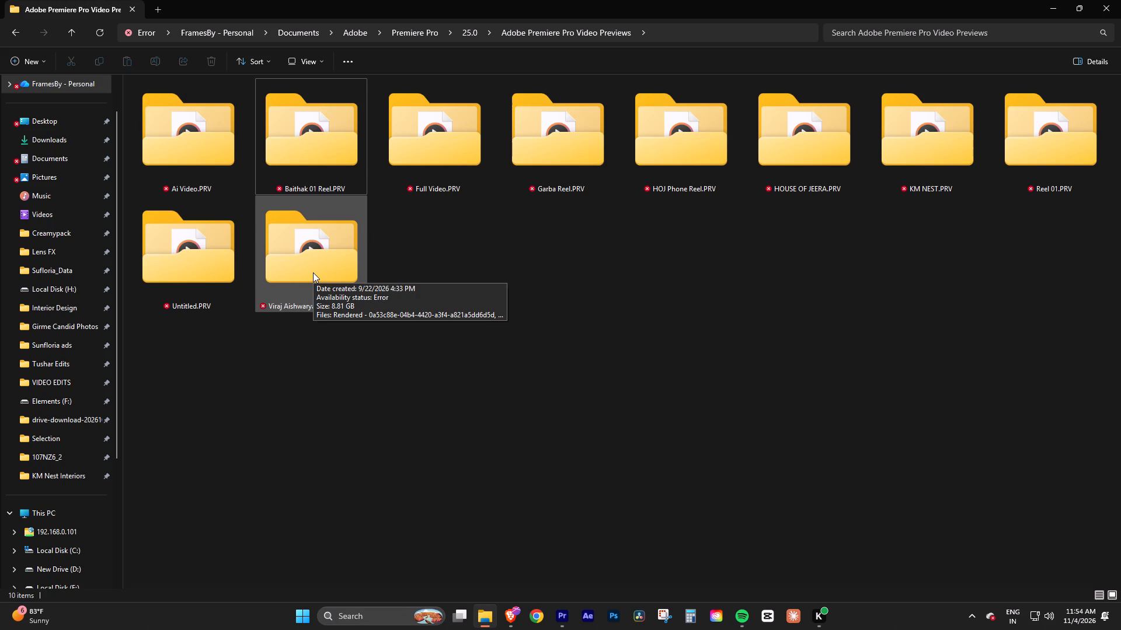
Permanently delete the Highlight .PRV folder from the Video Previews folder and close the window.
left_click(311, 245)
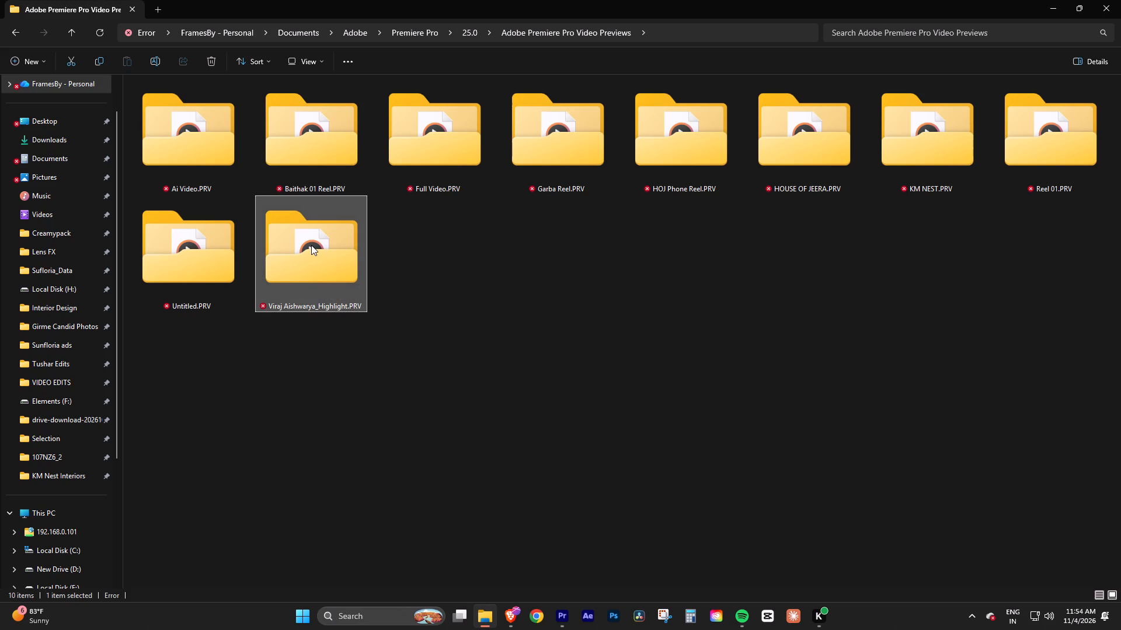
key("shift+Delete")
key("Return")
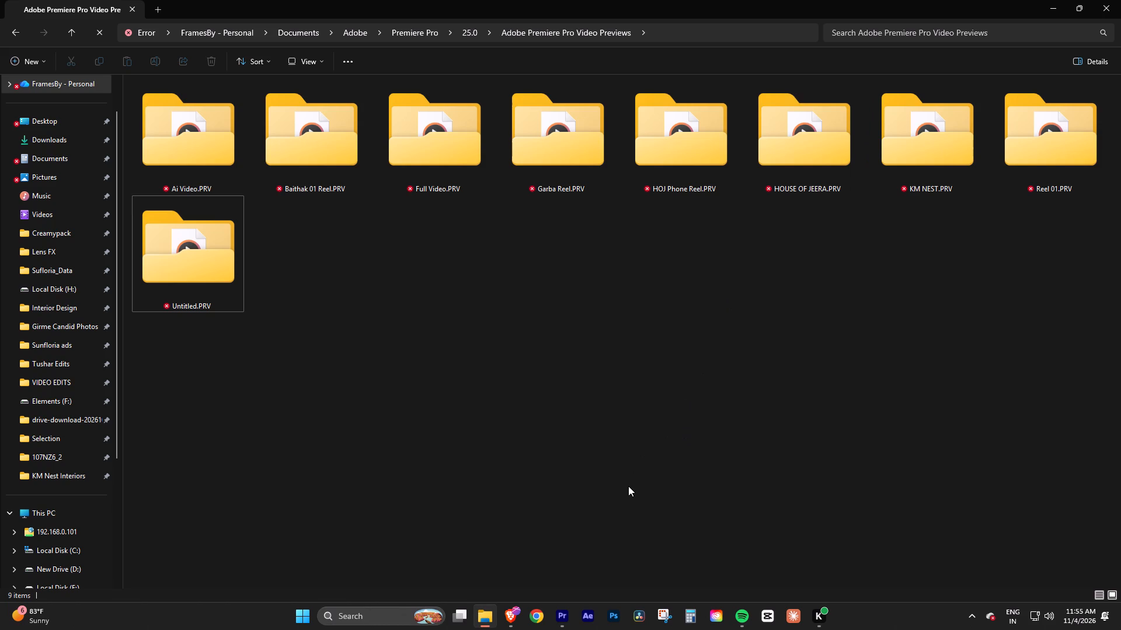
left_click(1120, 0)
Return to Premiere Pro and preview the opening seconds of I Reel 02 from its start.
key("alt+Tab")
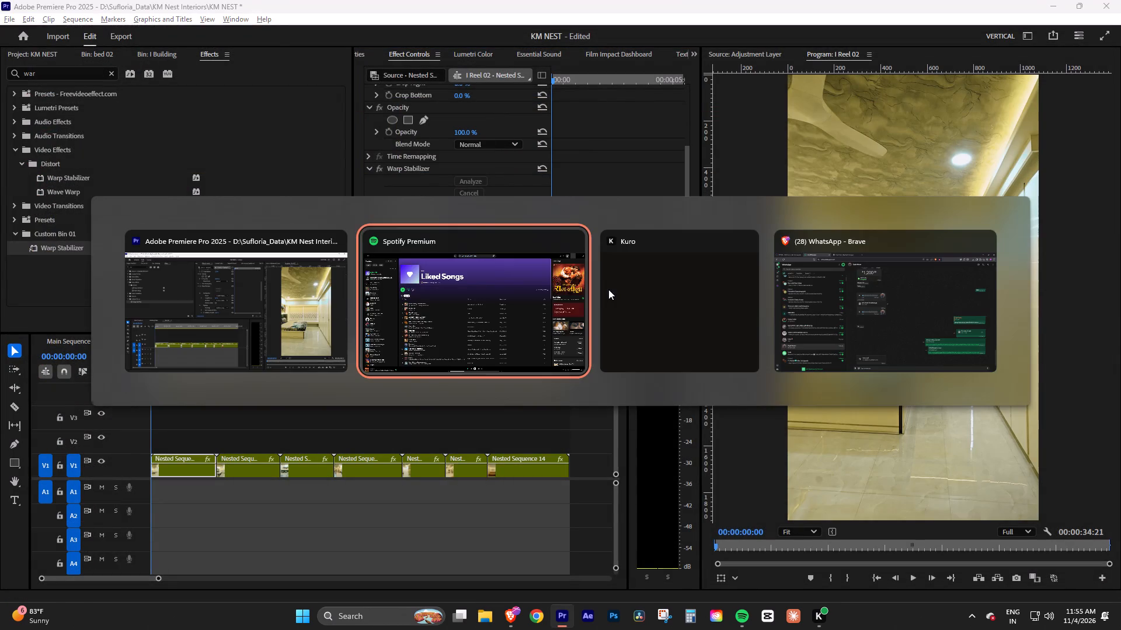
key("alt+Tab")
key("alt+Tab")
key("alt+Tab")
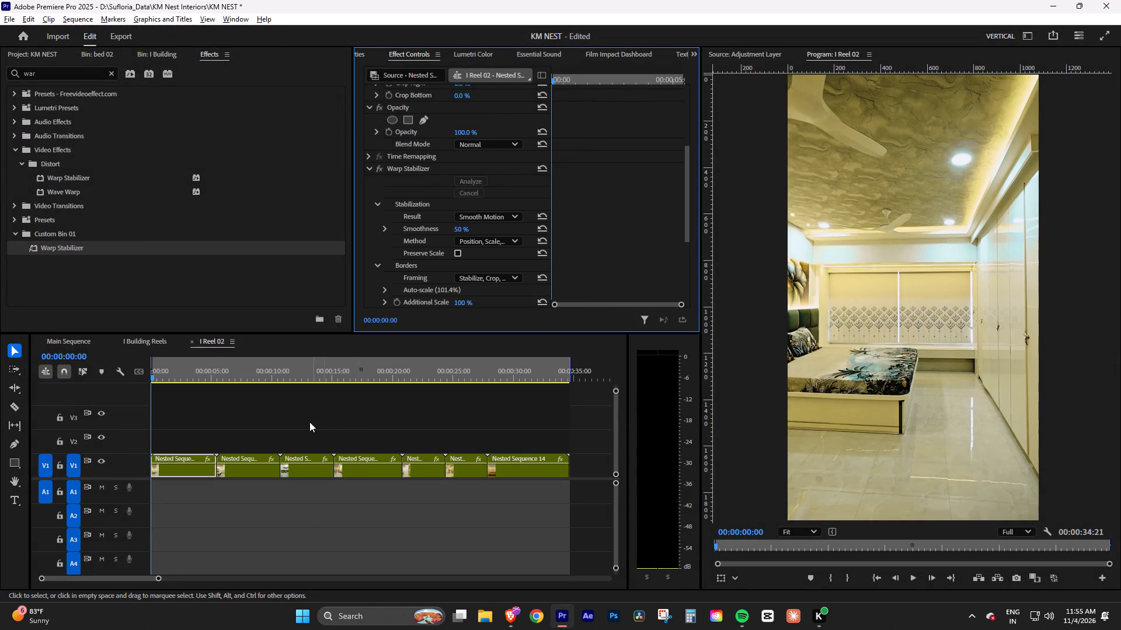
left_click(271, 415)
left_click_drag(170, 371, 118, 377)
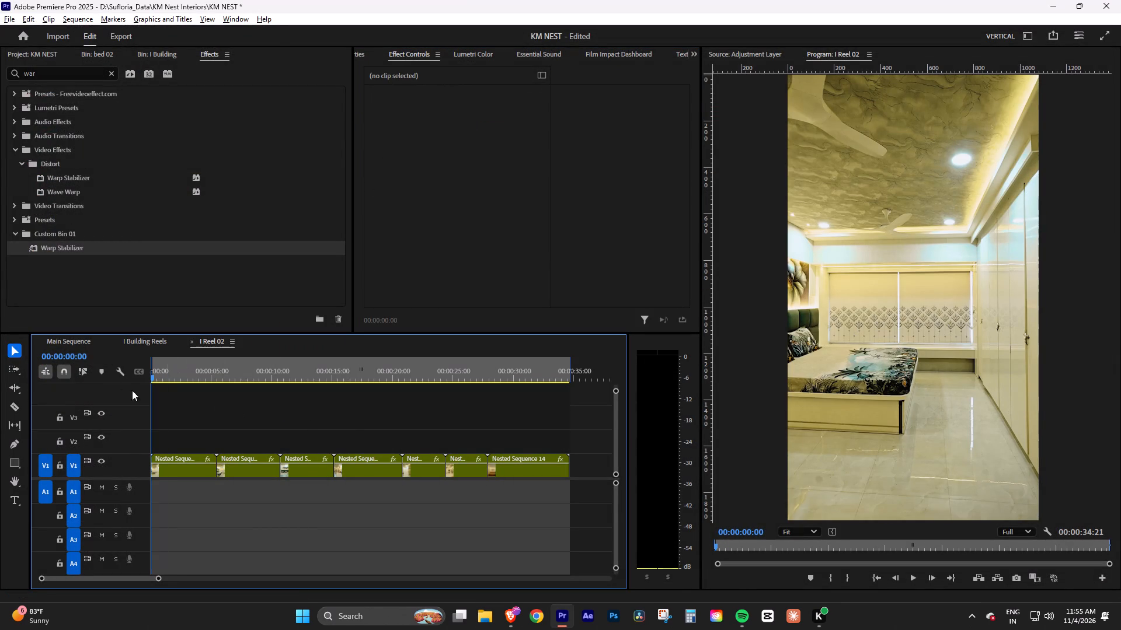
key("space")
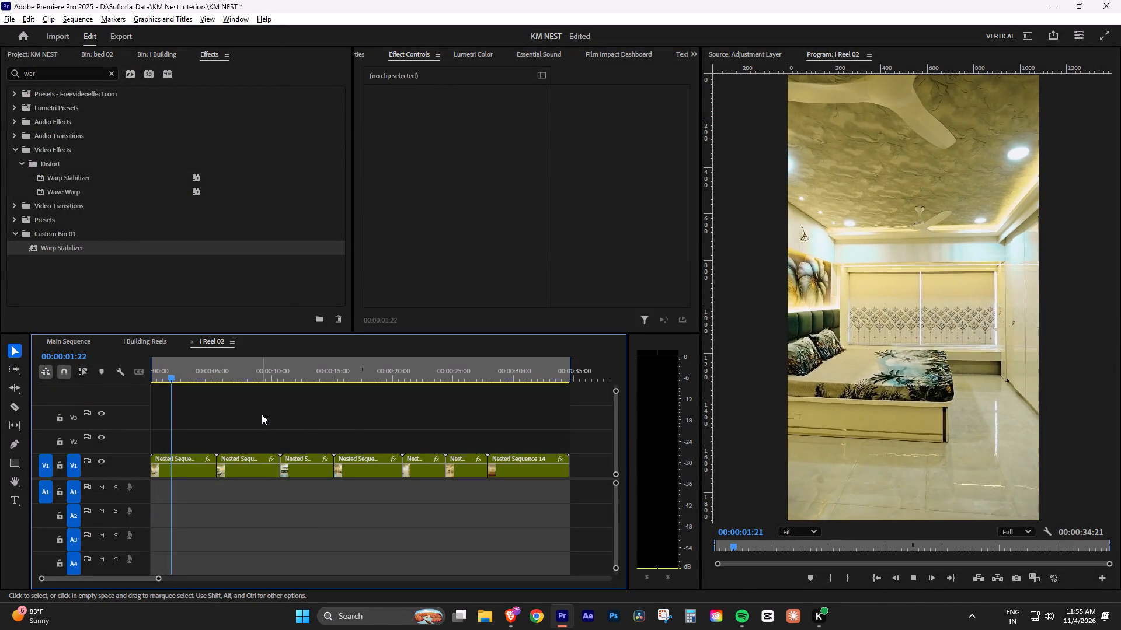
key("space")
Switch to Spotify, resume Laal Ishq, and return to Premiere Pro.
key("alt+Tab")
key("space")
key("alt+Tab")
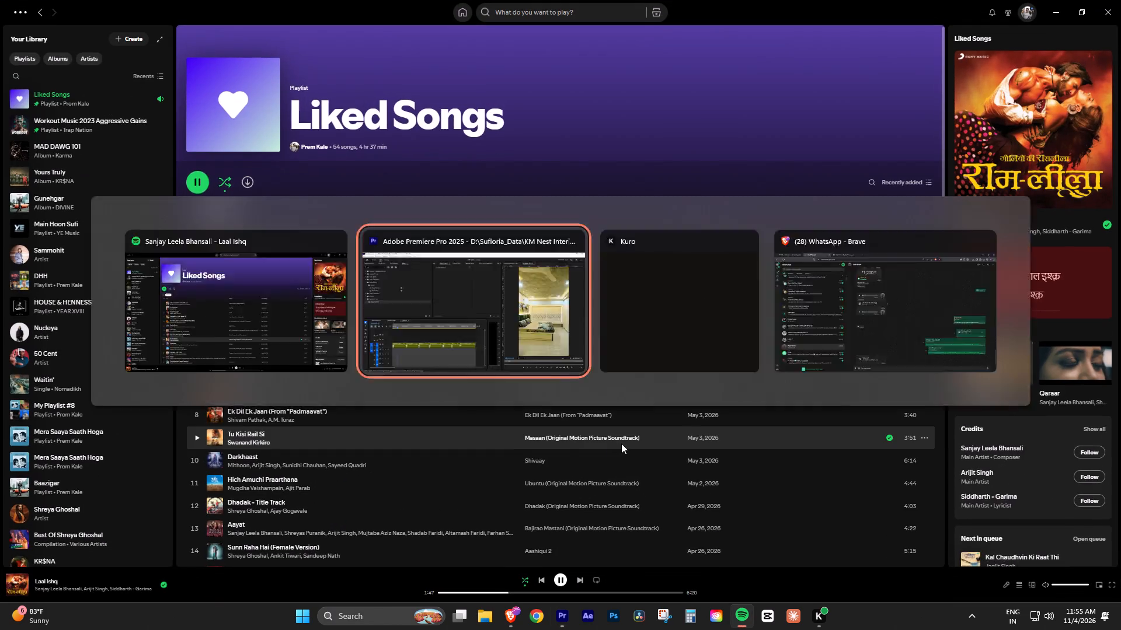
Continue playing I Reel 02 and adjust the system volume.
key("space")
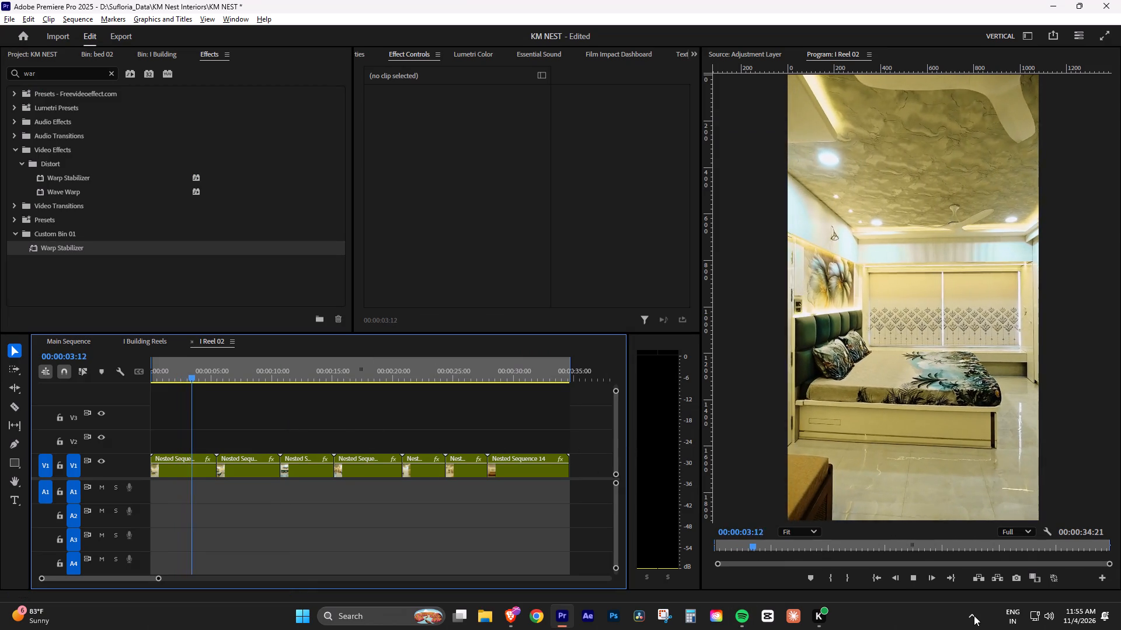
left_click(1047, 615)
left_click(1019, 544)
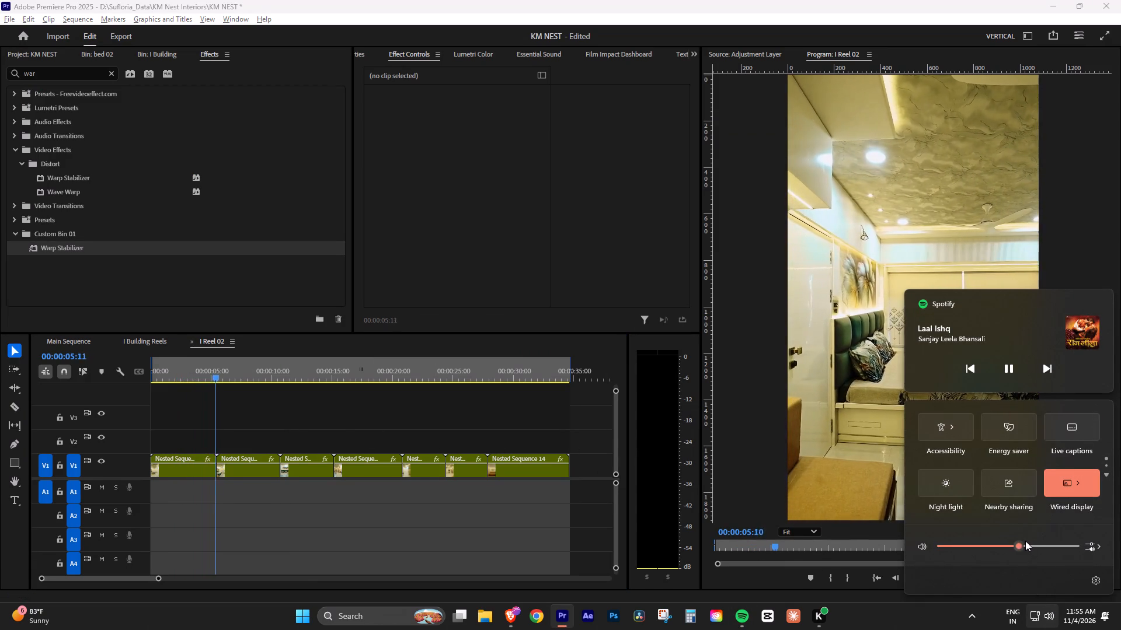
left_click(1026, 545)
left_click(895, 619)
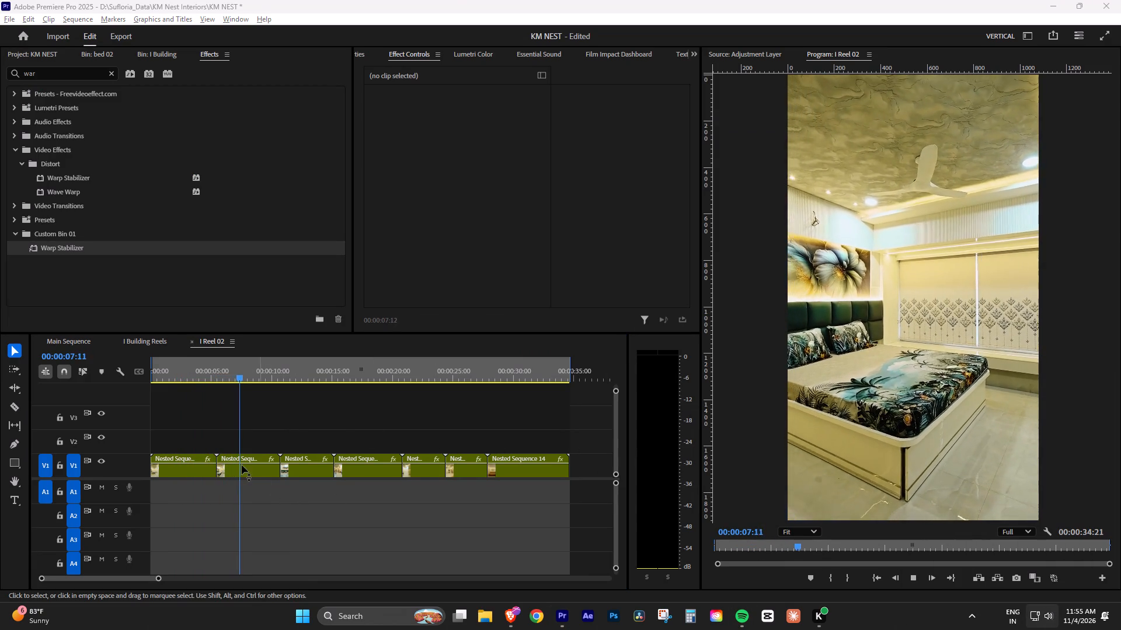
Review the stabilized nested clips of I Reel 02 by playing the sequence through to its end.
left_click(189, 371)
key("space")
left_click(255, 430)
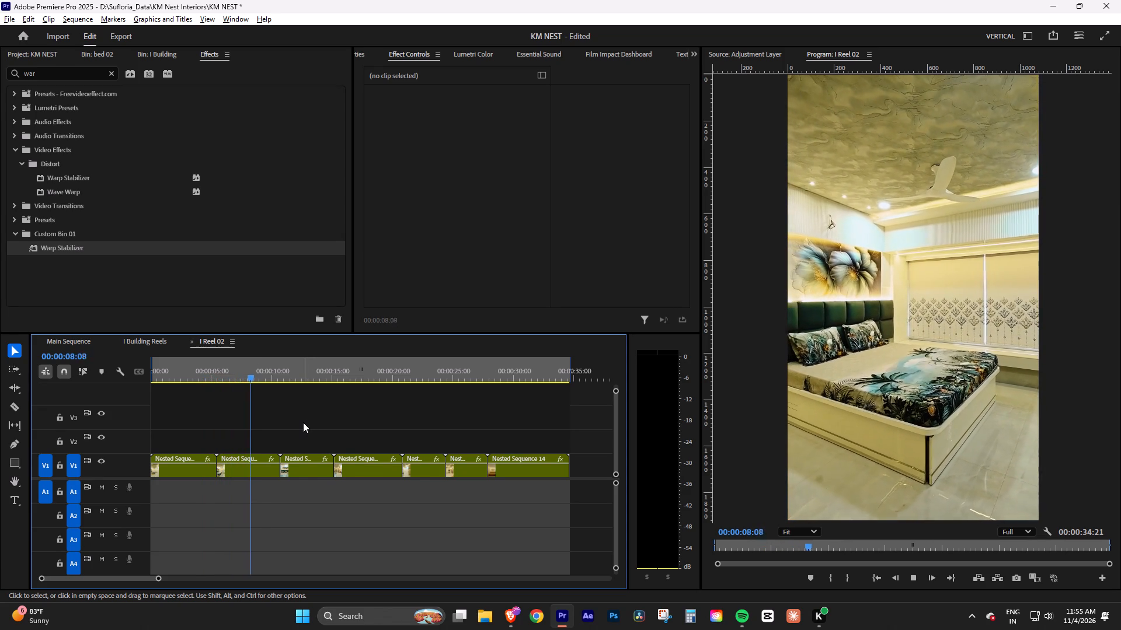
key("space")
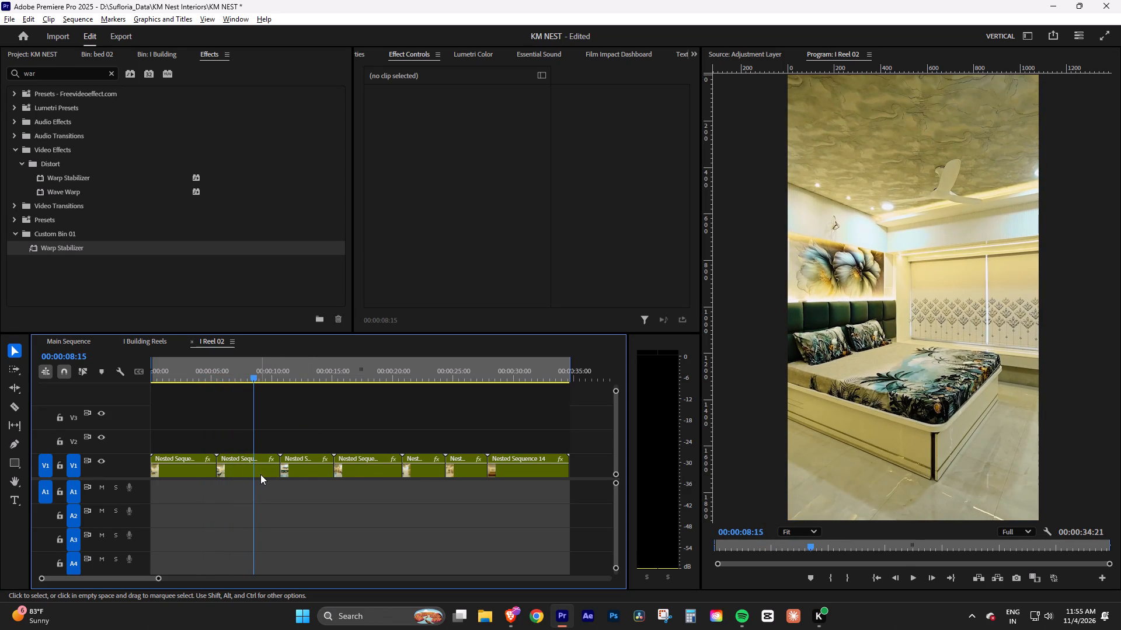
key("space")
left_click(308, 499)
key("space")
left_click(257, 466)
left_click(304, 483)
key("space")
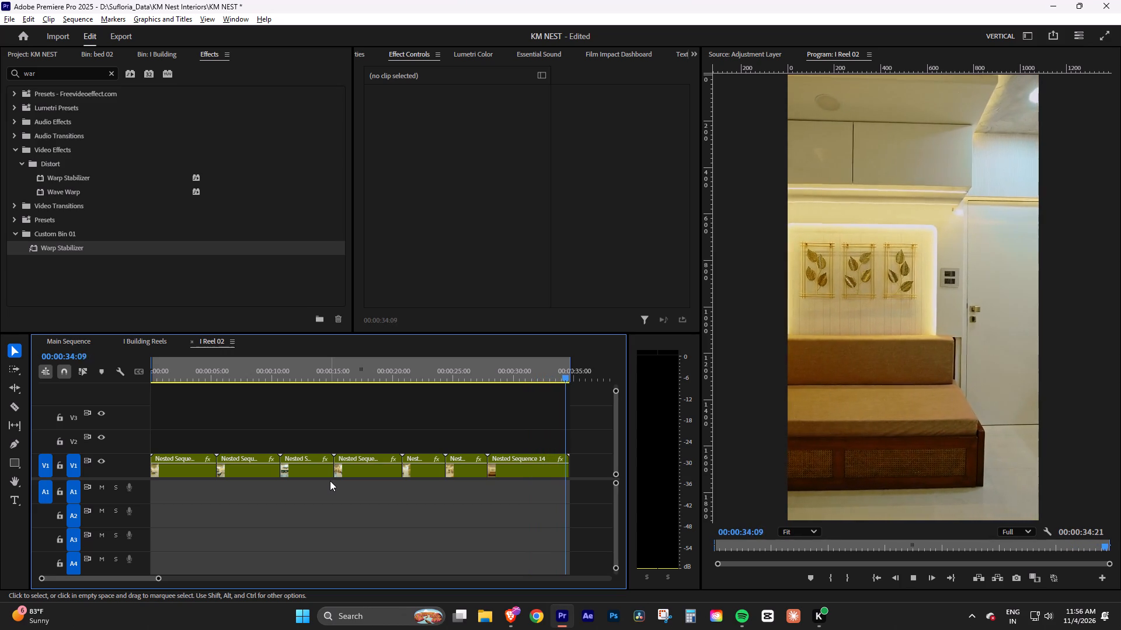
Return to the start of I Reel 02, render video previews for the whole sequence, and play it.
left_click_drag(223, 367, 115, 374)
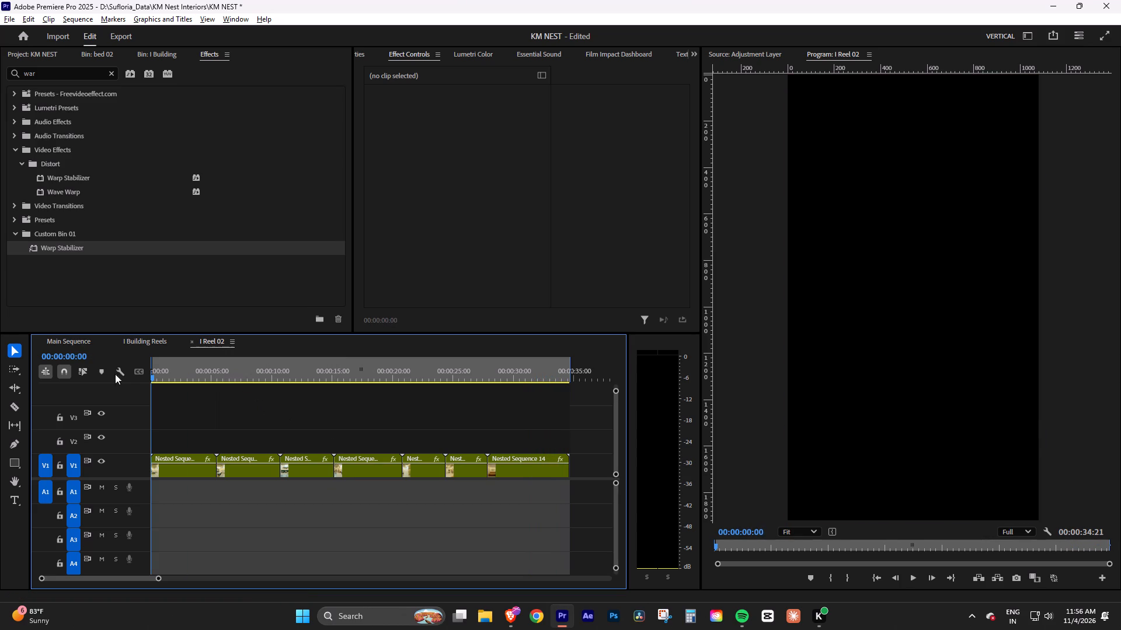
left_click_drag(115, 374, 103, 376)
left_click(69, 19)
left_click(93, 64)
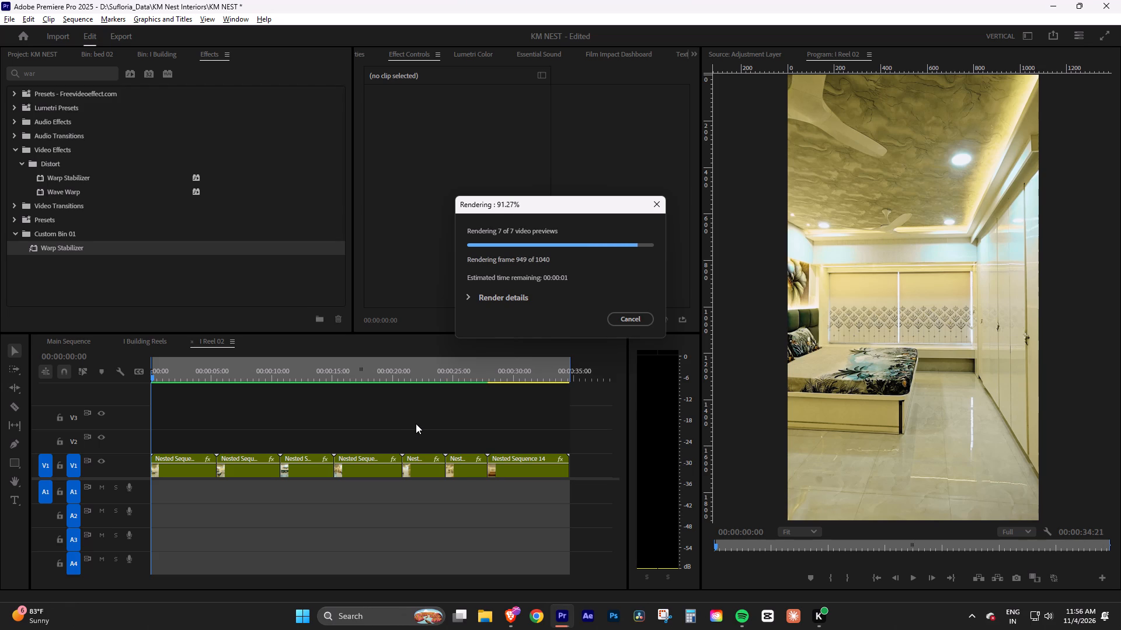
key("space")
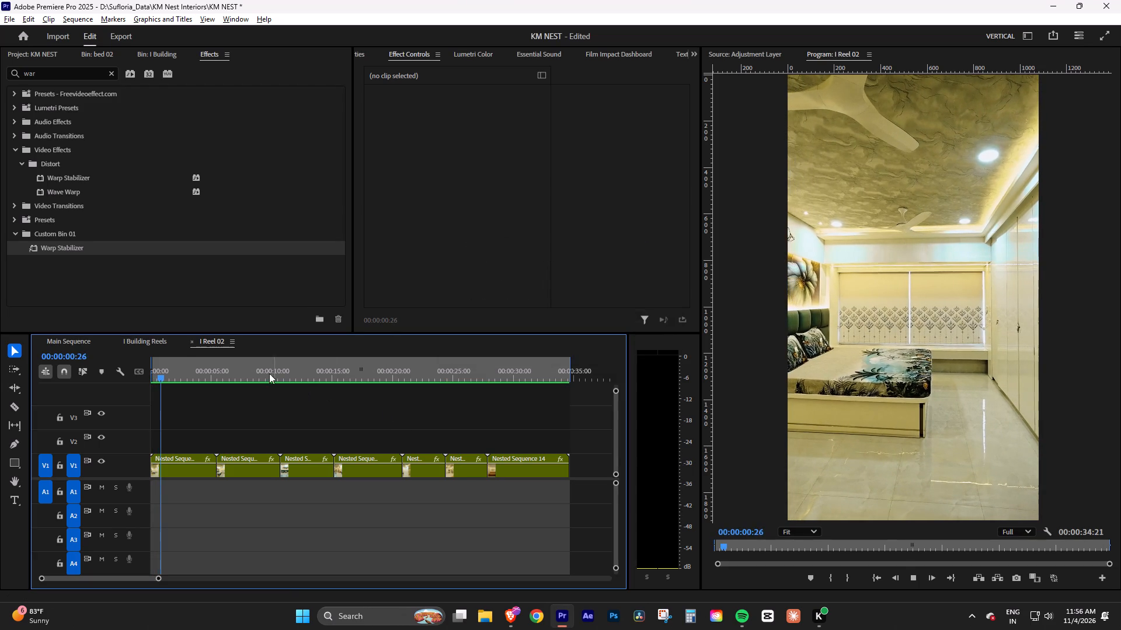
Create a new sequence named I Reel 03 in the I Building bin with the Social Media Portrait 9x16 30 fps preset.
left_click(149, 338)
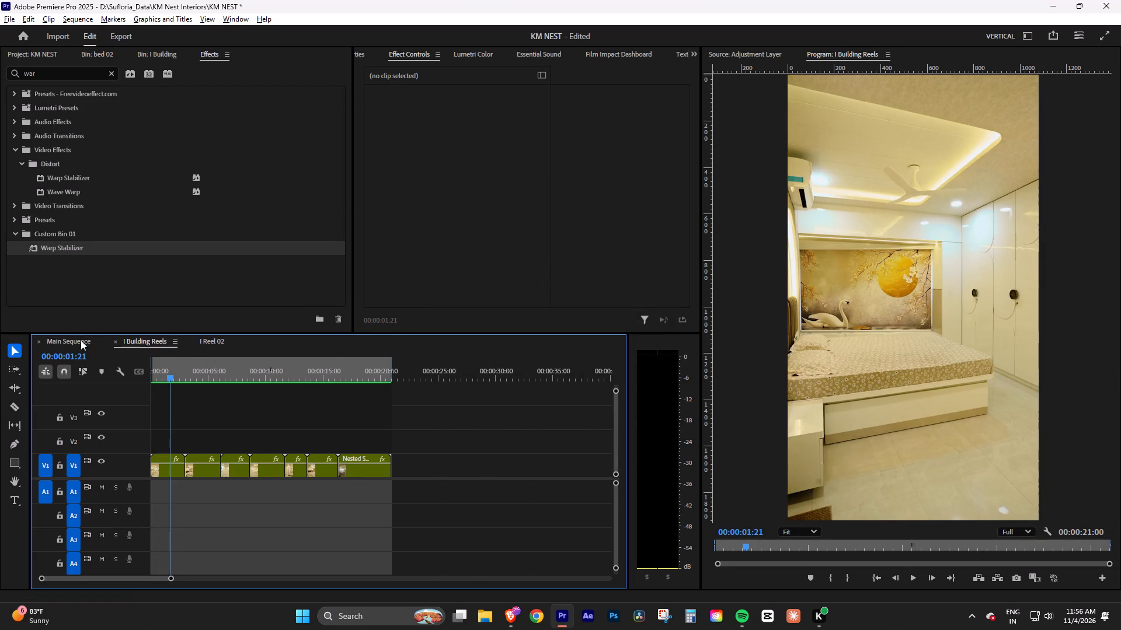
left_click(69, 337)
left_click(156, 58)
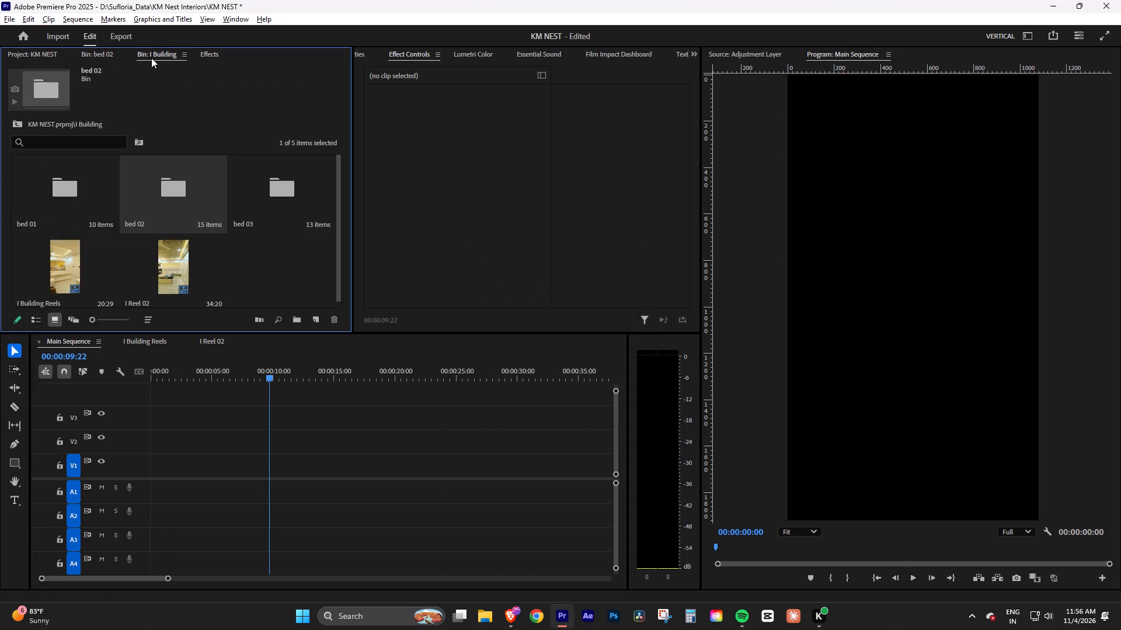
left_click(184, 96)
key("grave")
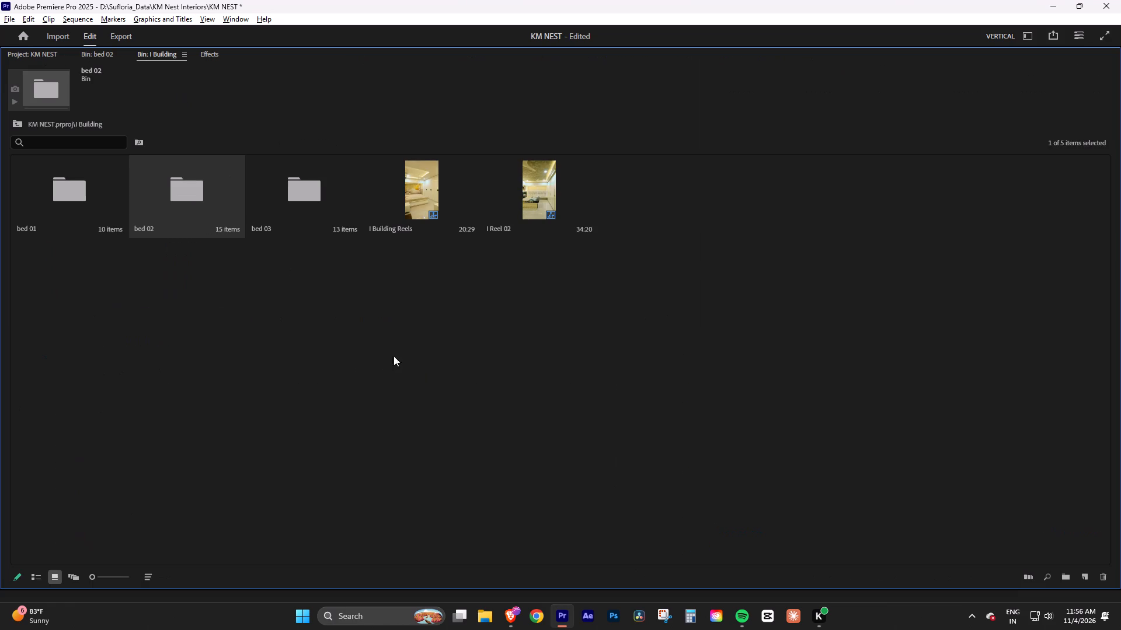
left_click(452, 387)
right_click(398, 321)
left_click(443, 368)
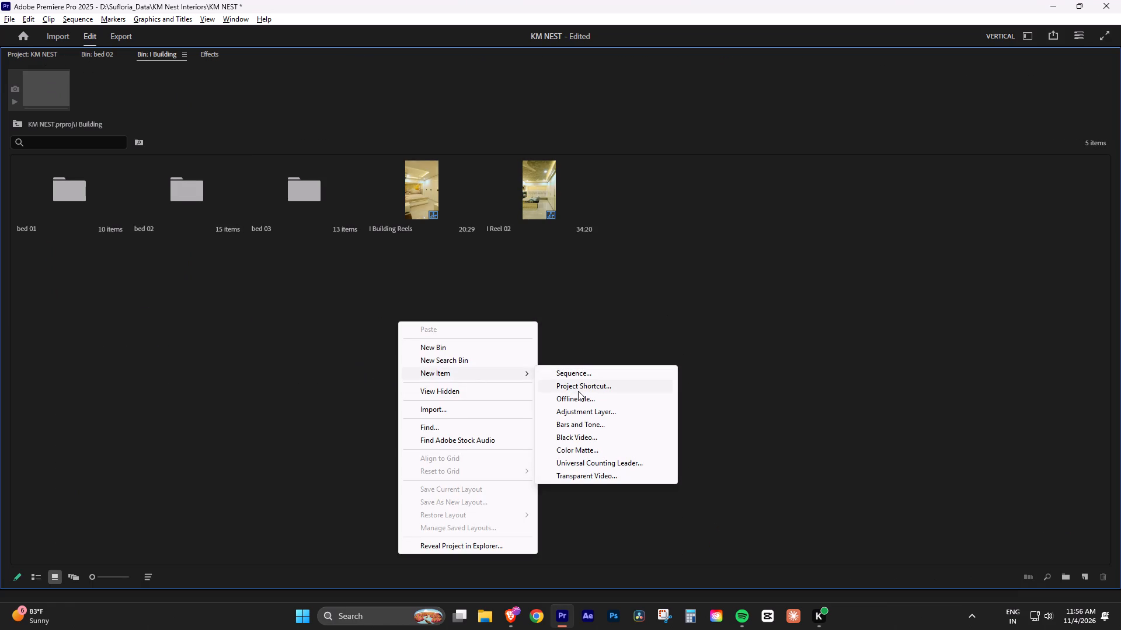
left_click(474, 375)
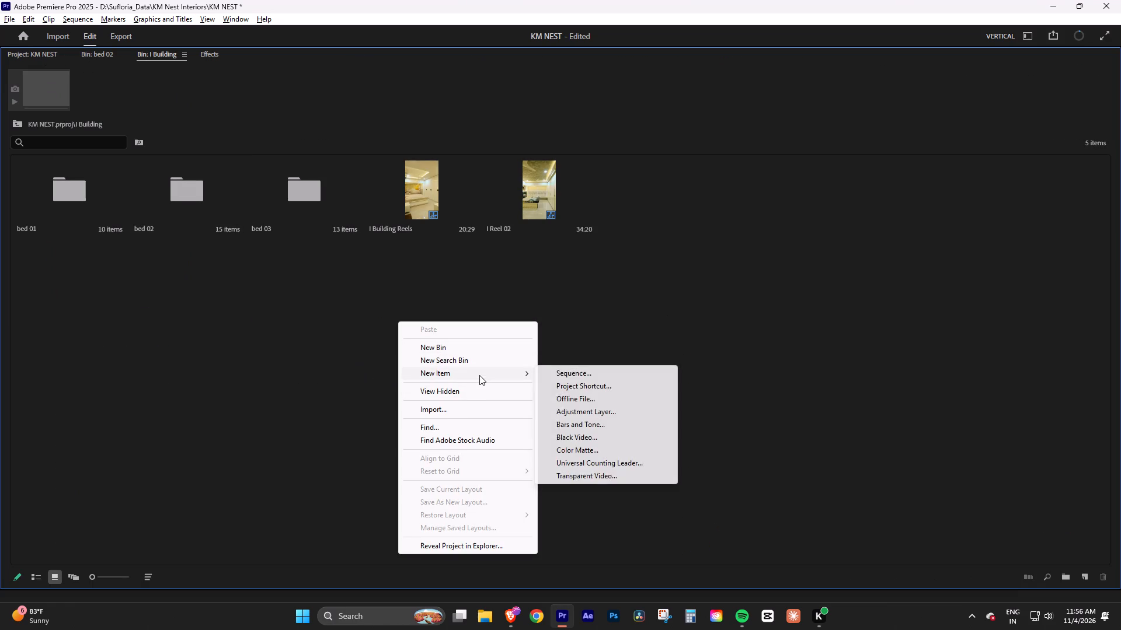
left_click(597, 375)
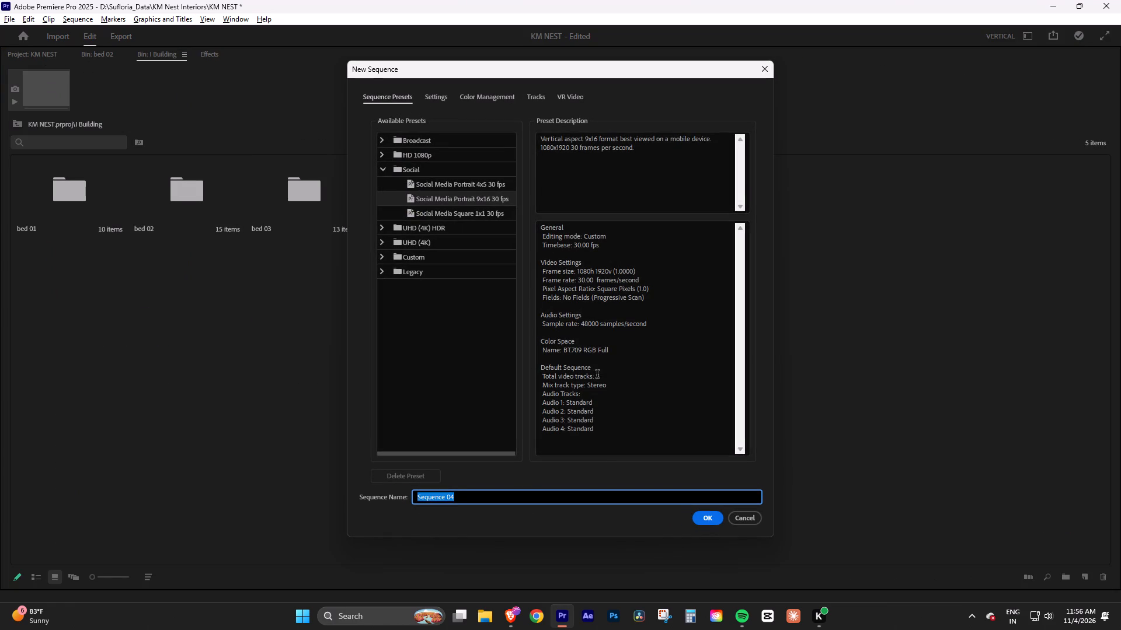
type("I Reel")
key("space")
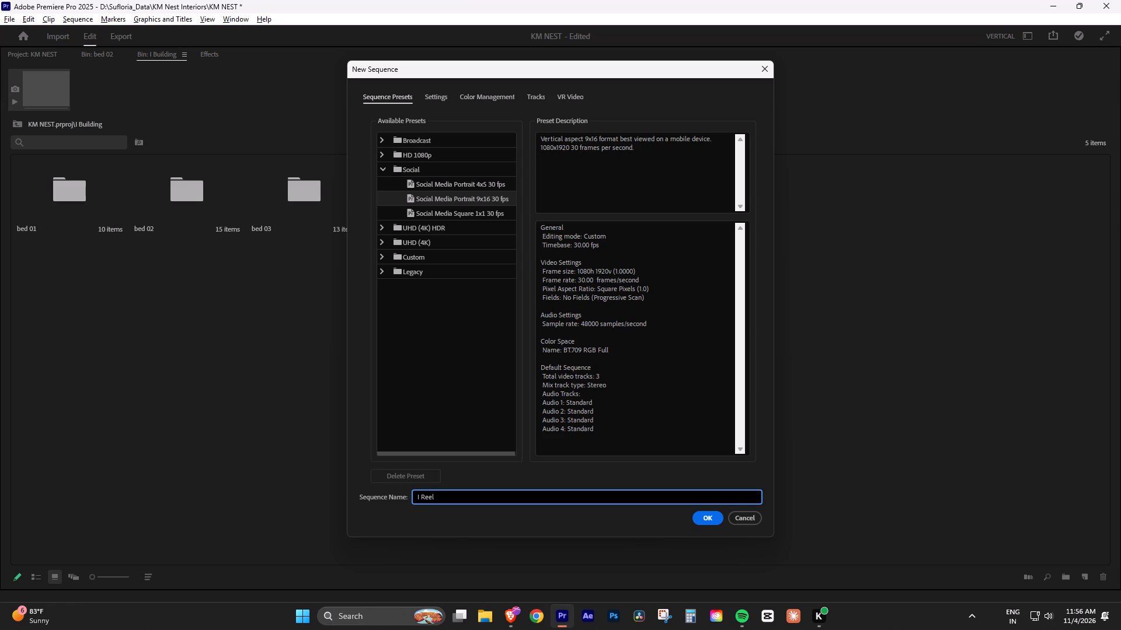
type("03")
left_click(704, 515)
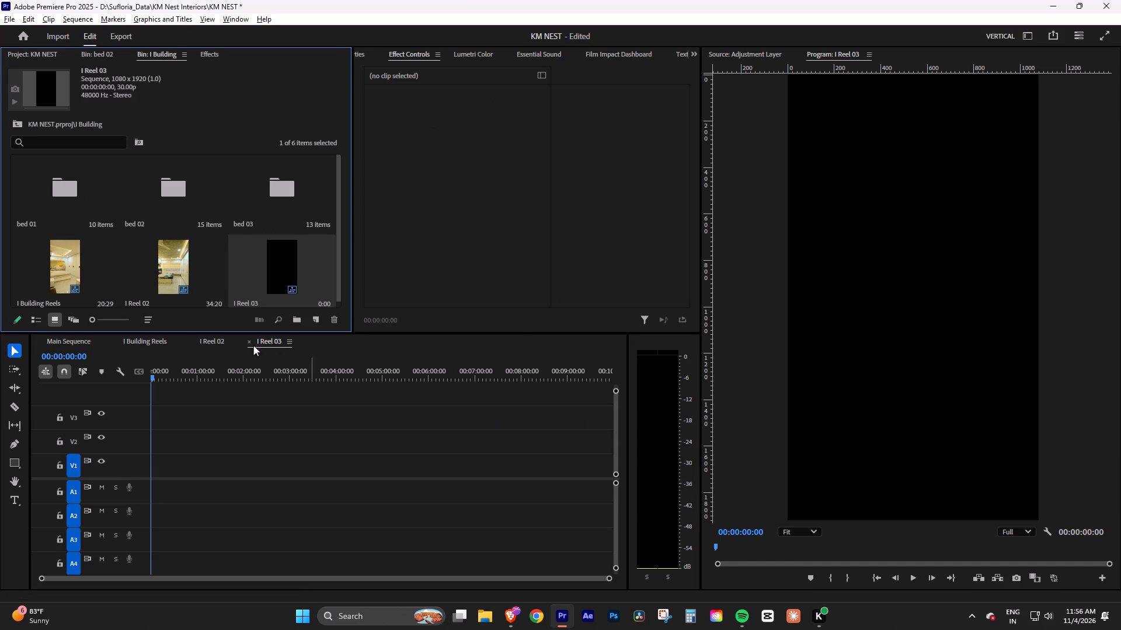
Open the bed 03 bin and place DSC_0990.MOV on V1 at the start of I Reel 03.
double_click(263, 176)
left_click(234, 110)
key("grave")
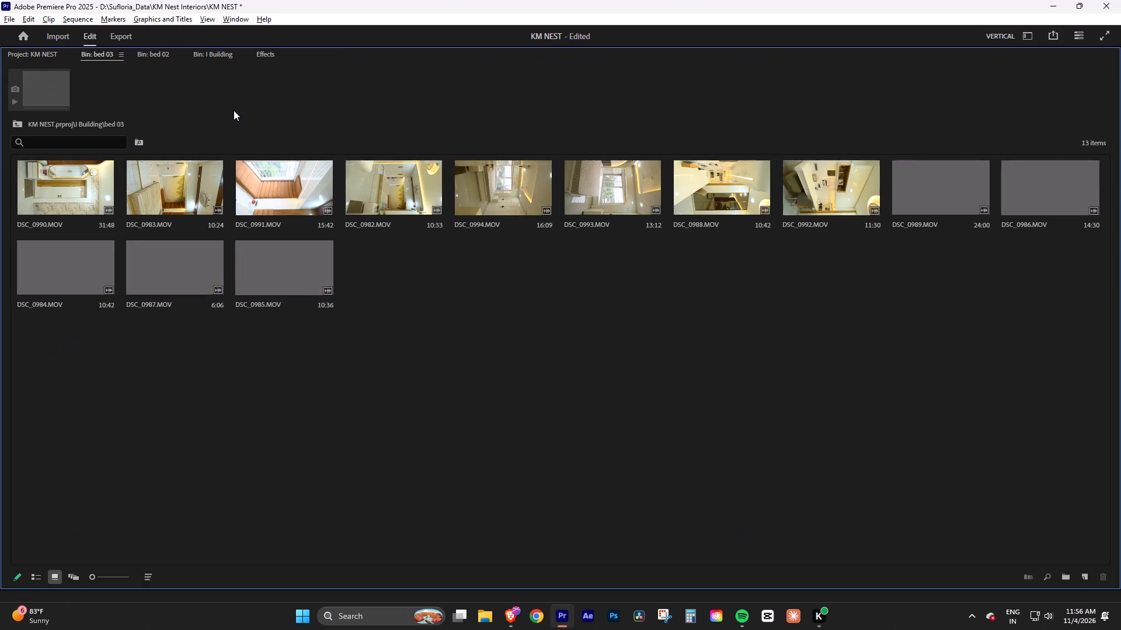
left_click(433, 322)
key("ctrl+a")
left_click(217, 346)
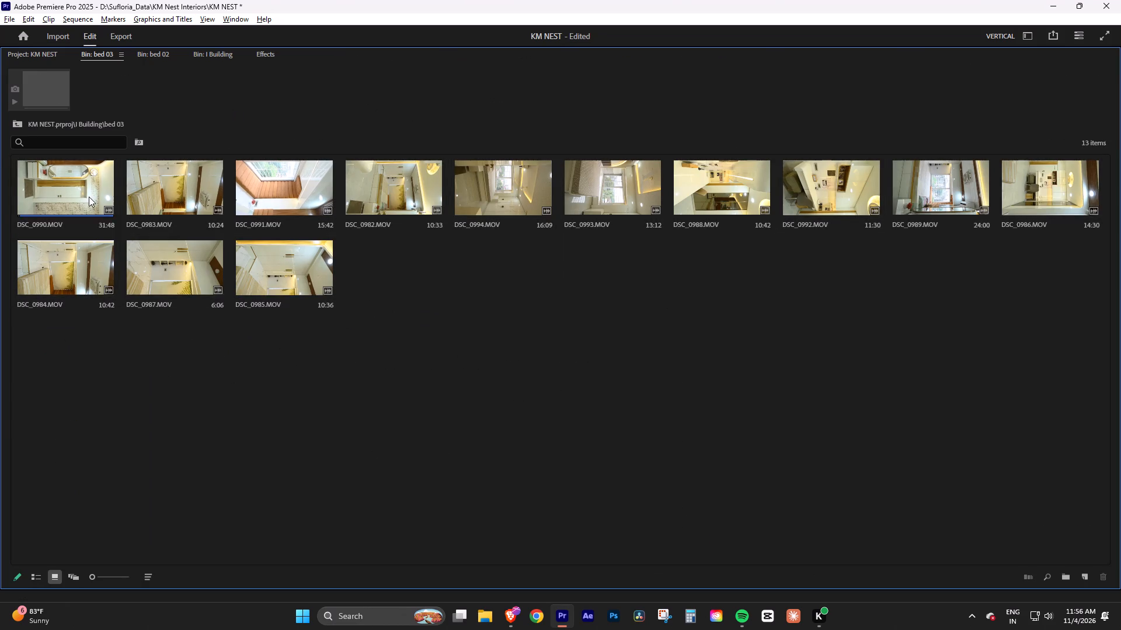
key("grave")
left_click_drag(67, 180, 148, 470)
Delete the audio of DSC_0990.MOV from track A1, keeping its video.
left_click_drag(209, 501, 163, 510)
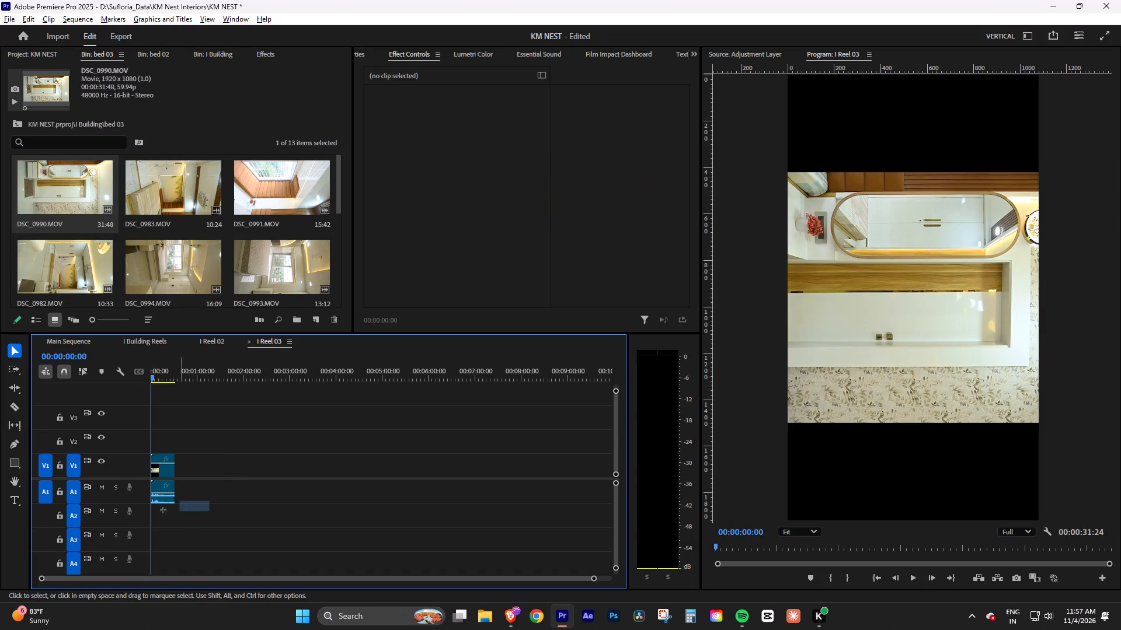
left_click_drag(163, 510, 159, 504)
key("Delete")
Clear the effects search and apply Transform from Custom Bin 01 to the DSC_0990.MOV clip.
left_click(168, 473)
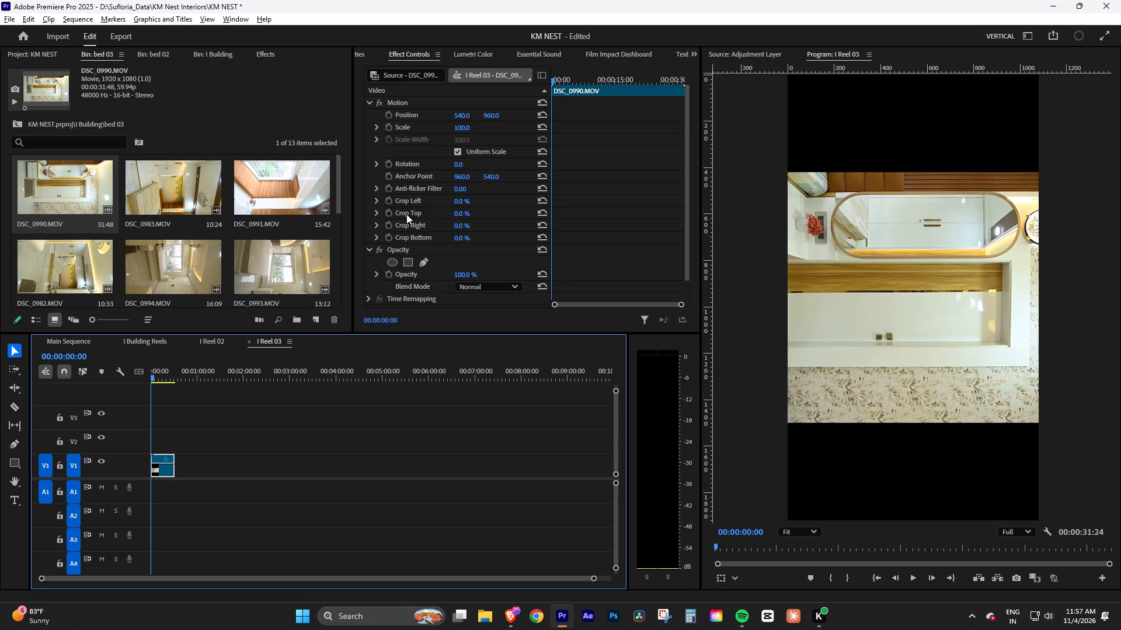
left_click(267, 50)
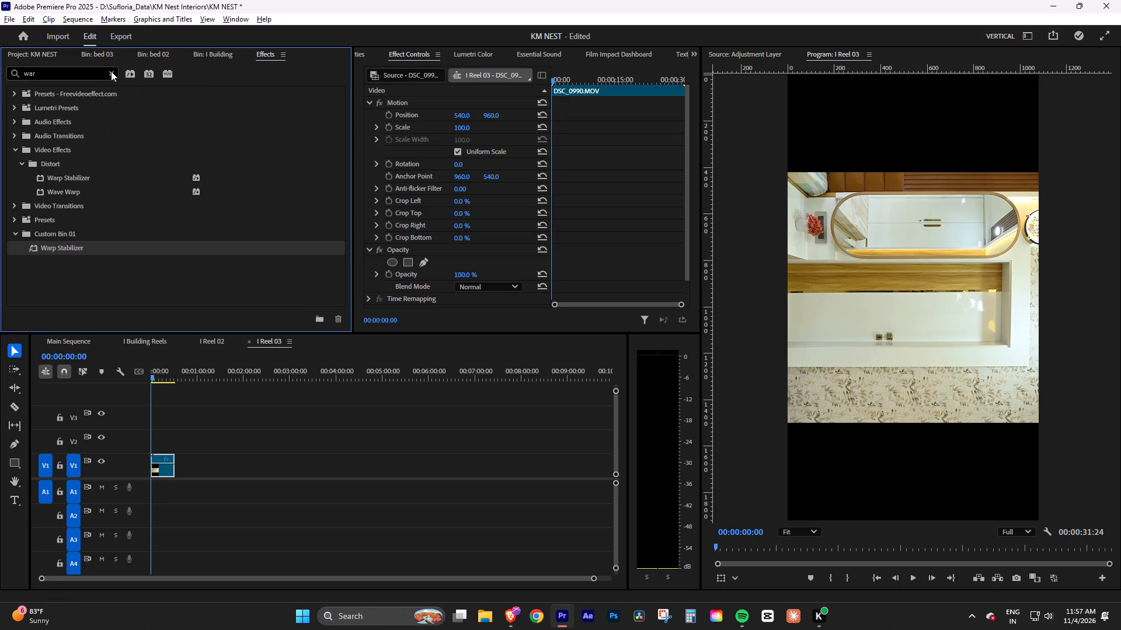
left_click(112, 70)
left_click(73, 75)
left_click(12, 188)
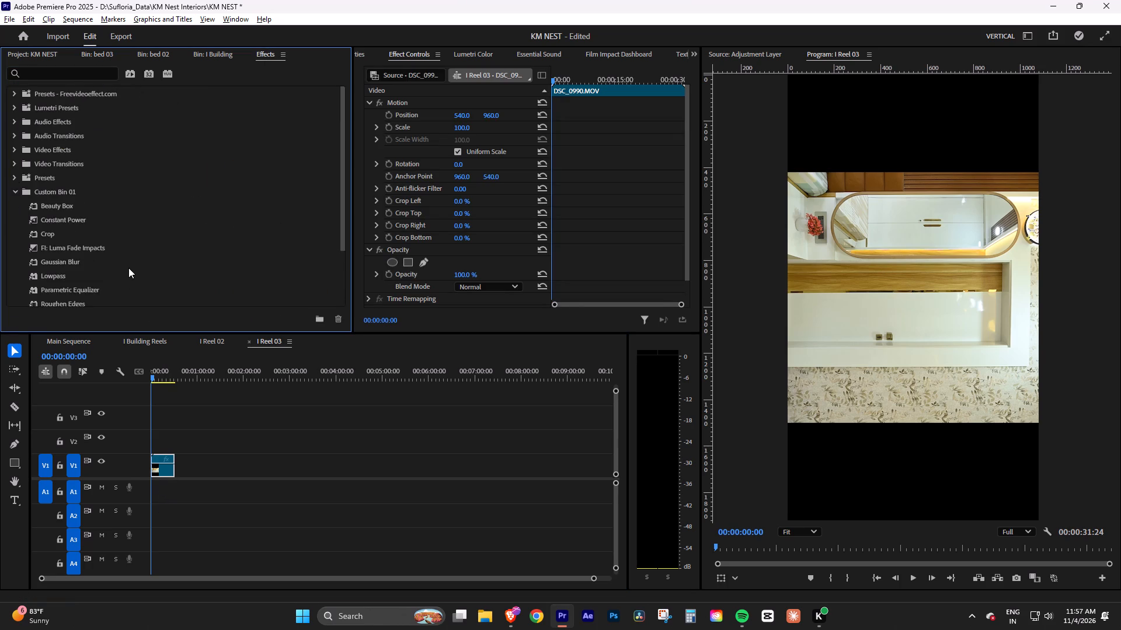
scroll(128, 268, "down", 14)
left_click(64, 288)
left_click_drag(49, 285, 160, 475)
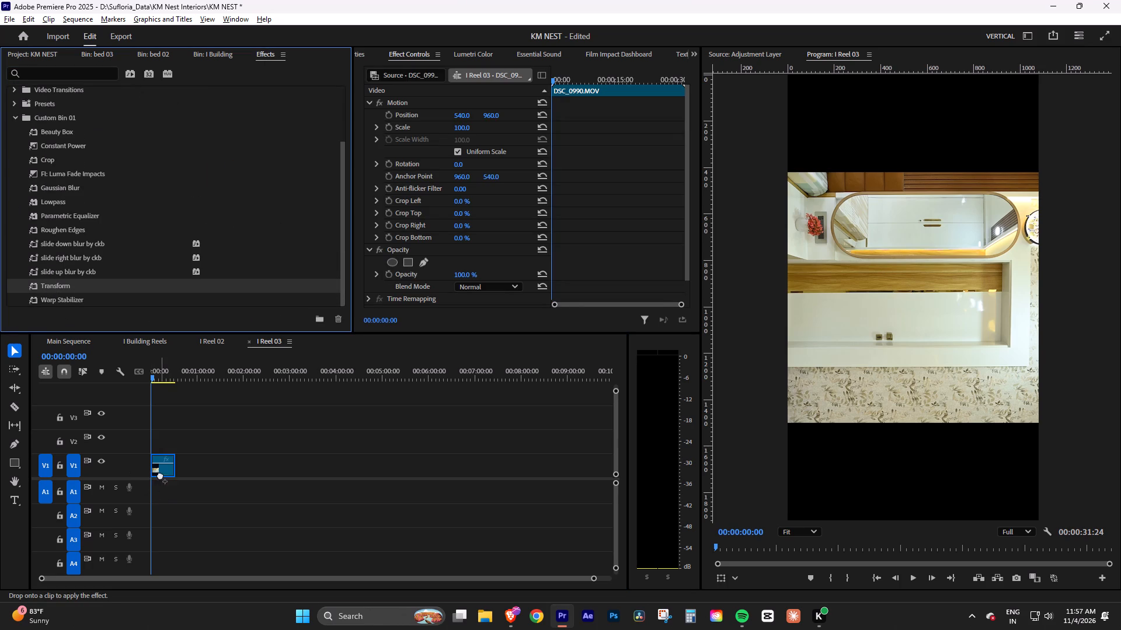
left_click_drag(160, 475, 161, 471)
Set the clip's Transform Rotation to -90°.
left_click_drag(688, 116, 690, 202)
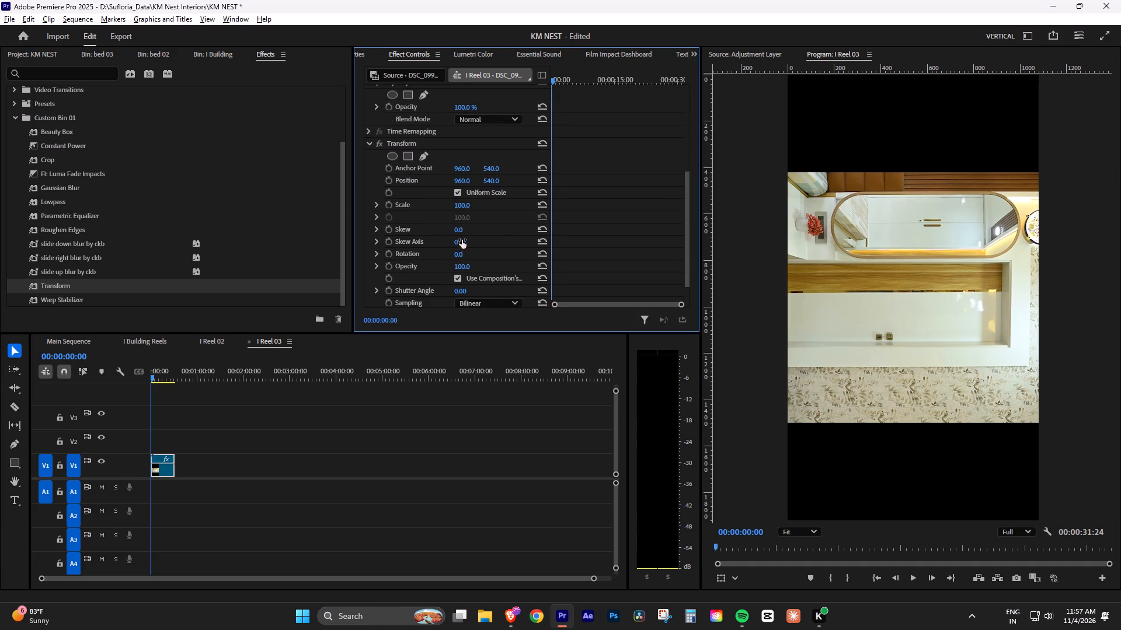
left_click(455, 252)
type("-90")
key("Return")
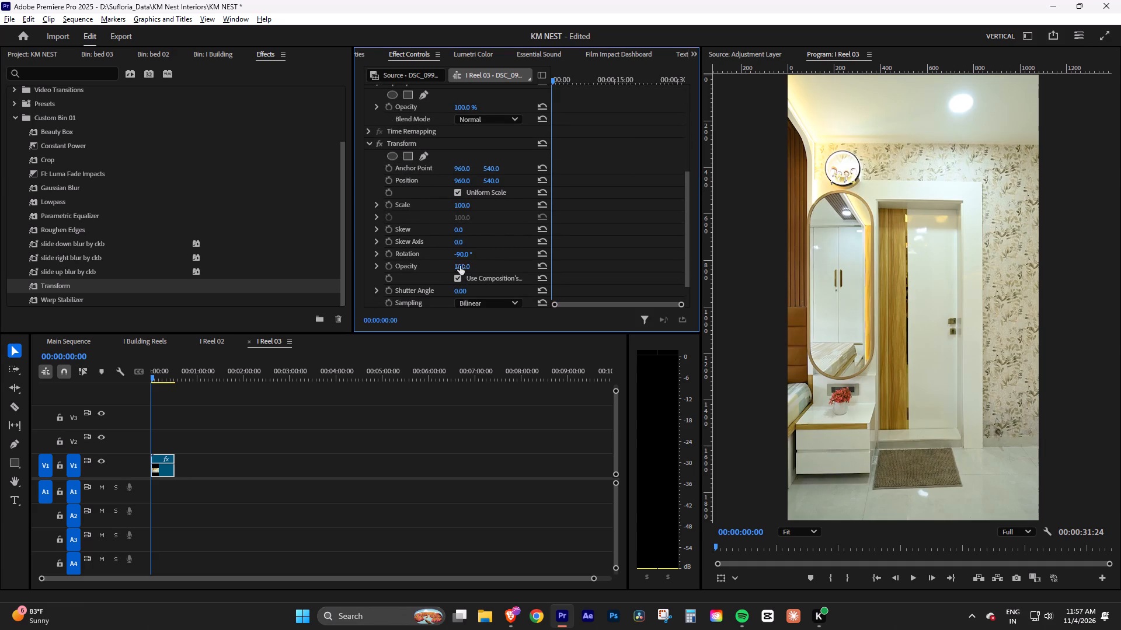
Copy the Transform effect from the DSC_0990.MOV timeline clip and paste it onto all 13 source clips in the bed 03 bin.
left_click(396, 141)
right_click(396, 141)
left_click(434, 212)
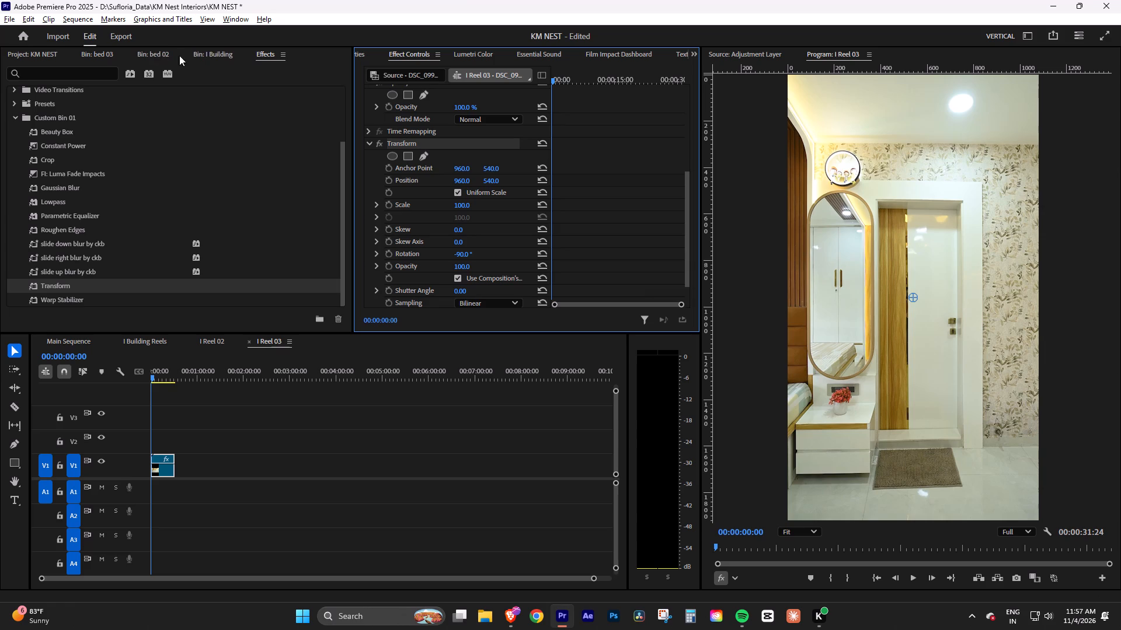
left_click(107, 53)
key("ctrl+a")
right_click(157, 187)
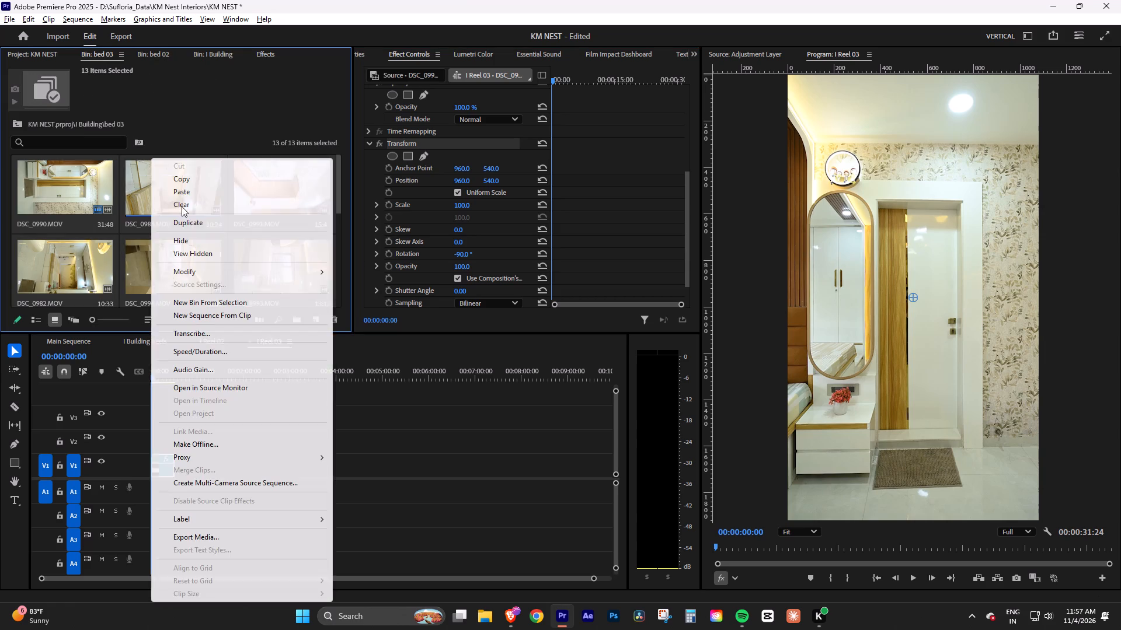
left_click(193, 190)
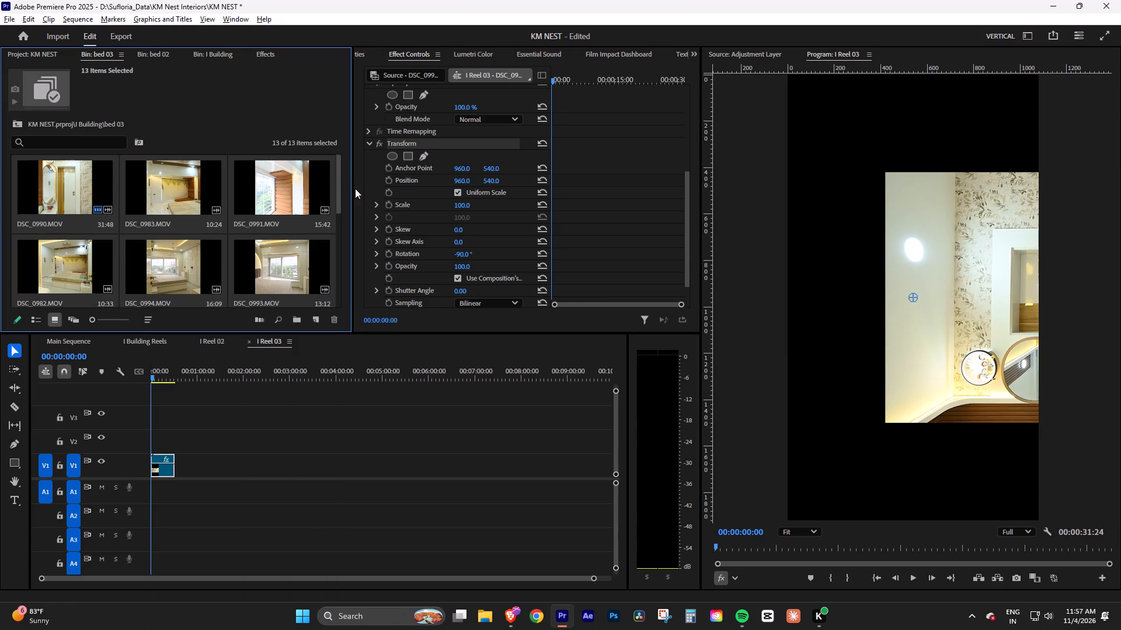
Delete the Transform effect from the DSC_0990.MOV clip on the timeline.
left_click(424, 143)
key("Delete")
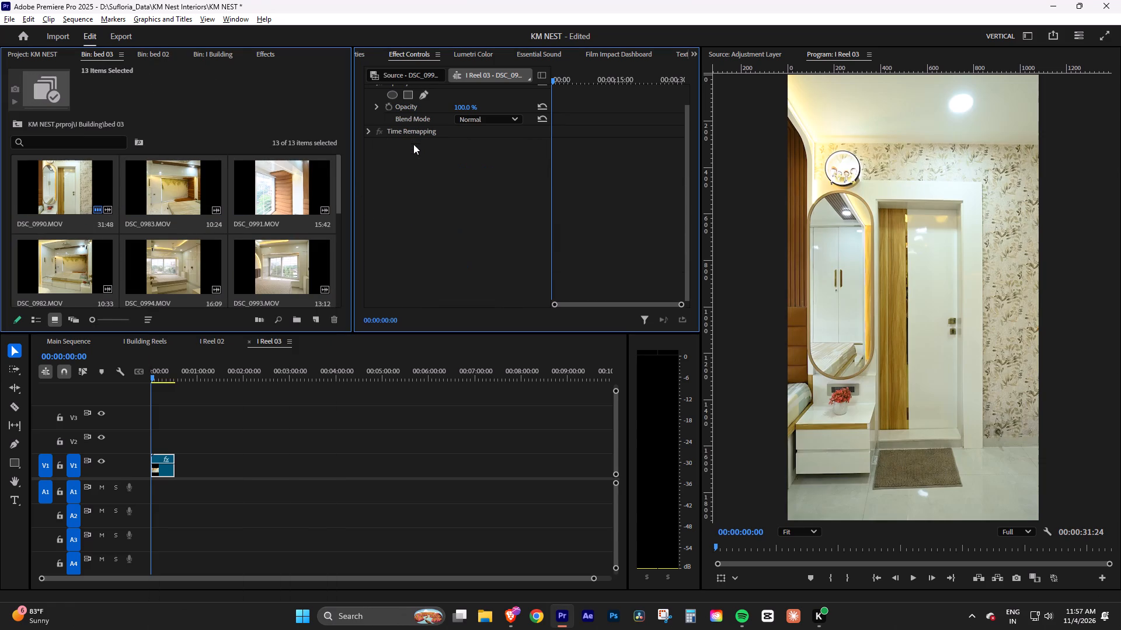
Place the other 12 bed 03 clips on V1 after DSC_0990.MOV and close the gap between them.
left_click(232, 442)
left_click_drag(184, 367, 146, 378)
left_click(183, 193)
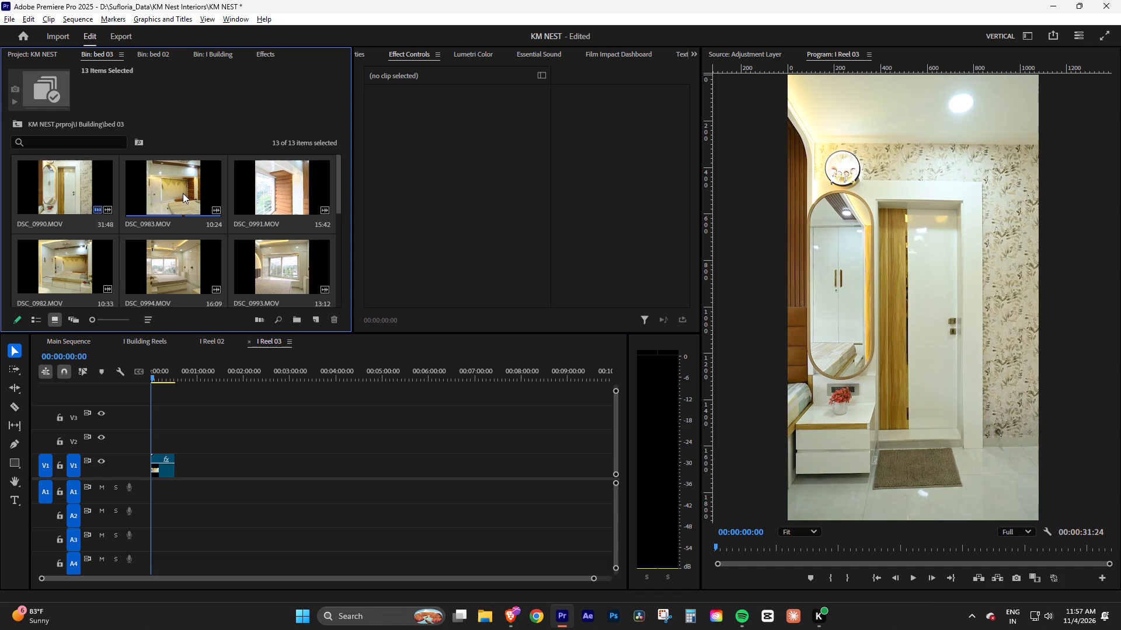
left_click(75, 192)
left_click(159, 192)
key("ctrl+a")
left_click(72, 181, "ctrl")
left_click_drag(165, 189, 209, 284)
left_click_drag(209, 284, 286, 491)
left_click(208, 466)
right_click(208, 464)
left_click(220, 474)
Delete the audio of all the added clips from track A1, keeping their video.
left_click_drag(384, 513, 346, 526)
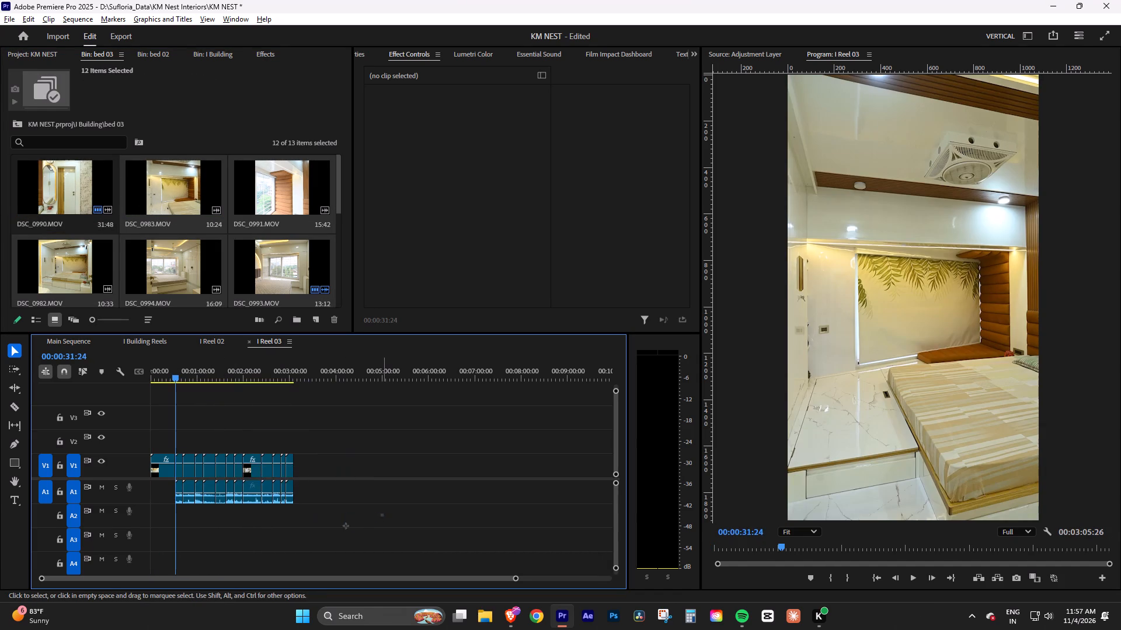
left_click_drag(346, 526, 173, 499)
key("Delete")
left_click(225, 415)
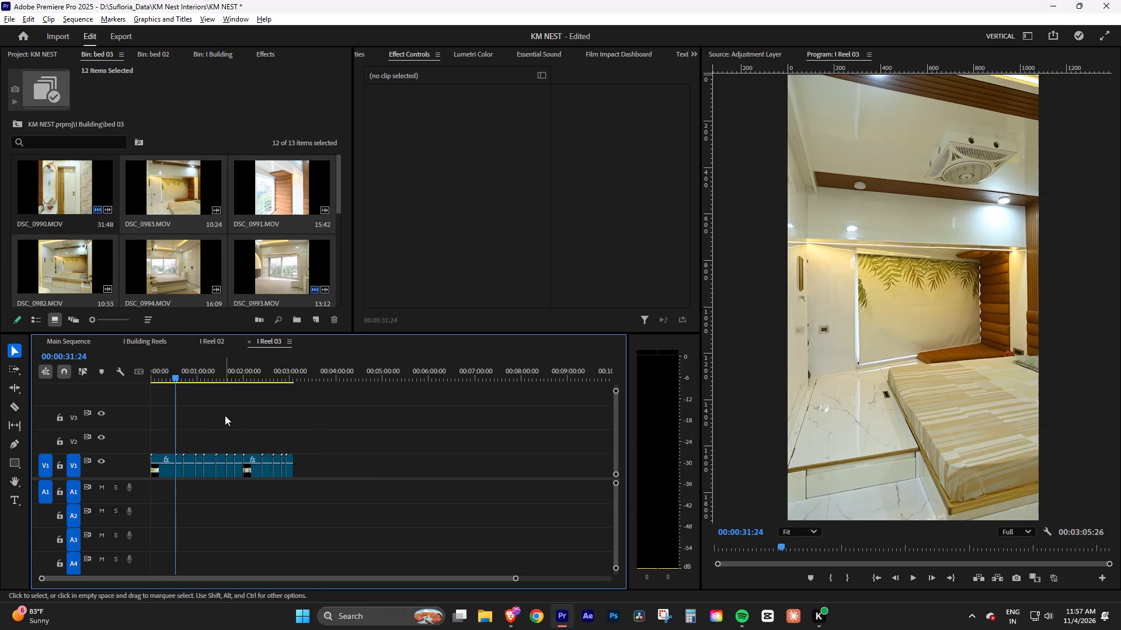
Save the project.
left_click_drag(324, 373, 293, 372)
key("ctrl+s")
left_click(372, 405)
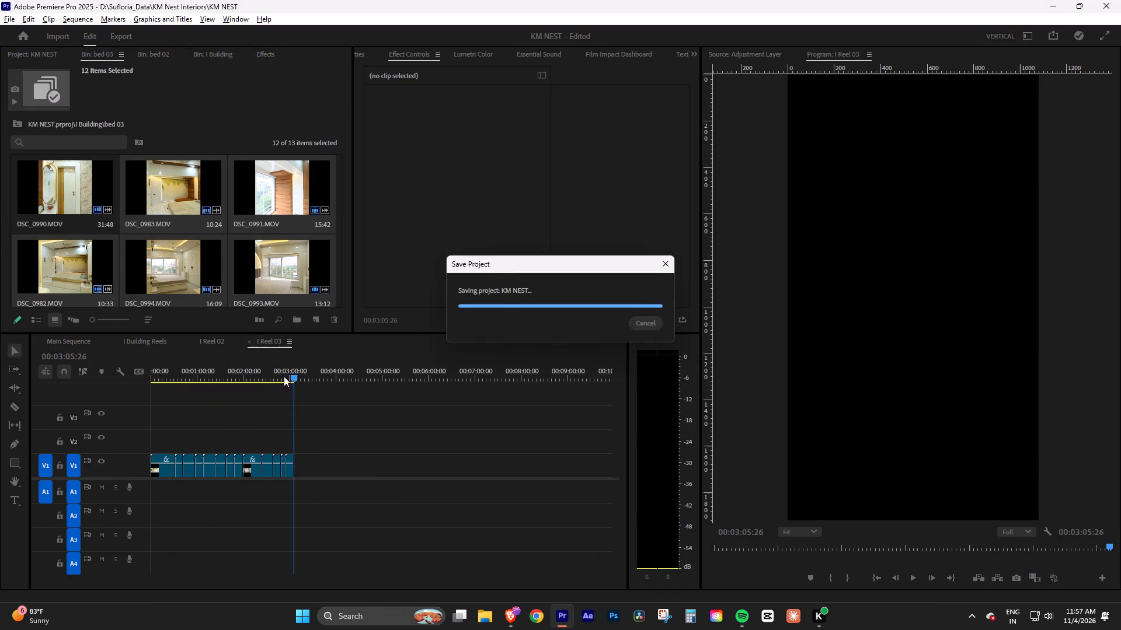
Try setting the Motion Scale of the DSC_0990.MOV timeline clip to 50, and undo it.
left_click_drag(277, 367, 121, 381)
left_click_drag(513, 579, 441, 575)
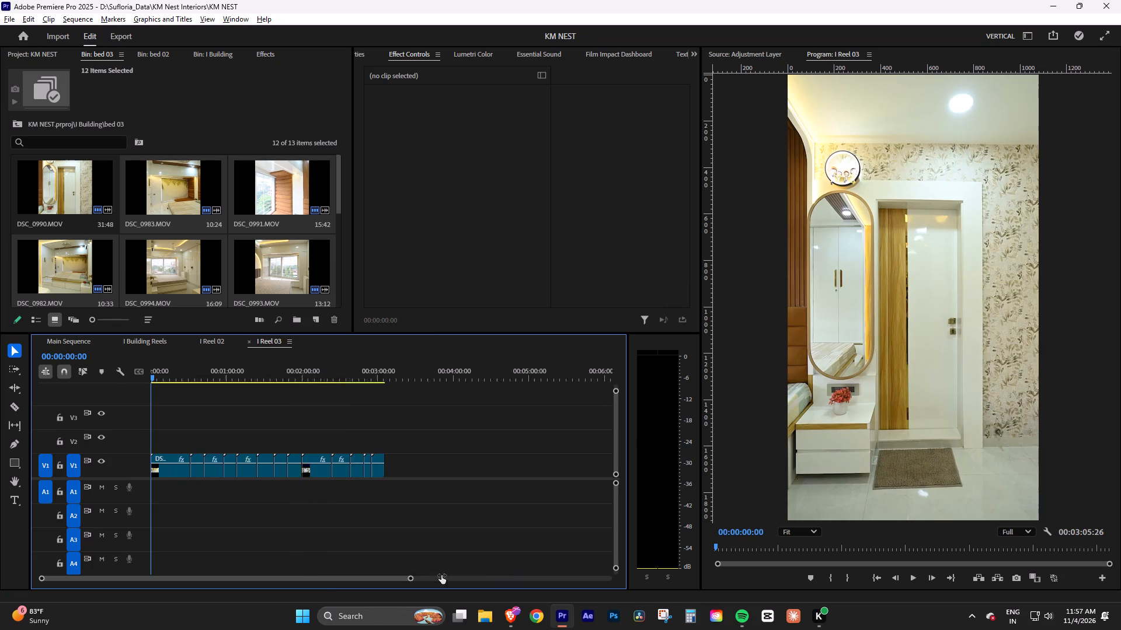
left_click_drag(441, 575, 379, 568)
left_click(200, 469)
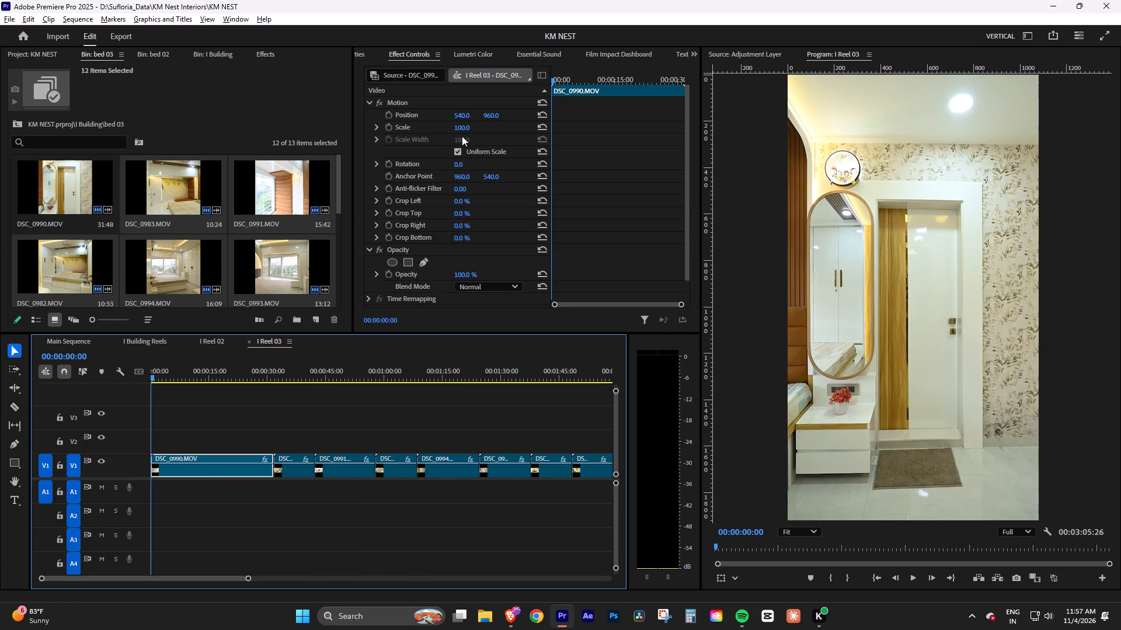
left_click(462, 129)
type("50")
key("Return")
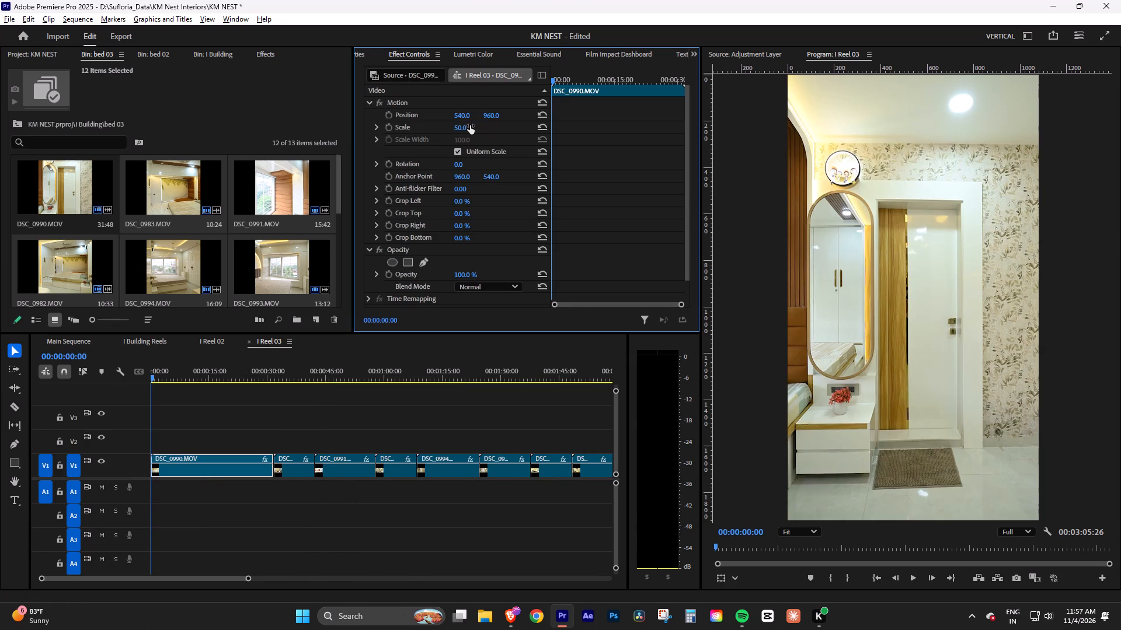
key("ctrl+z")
Preview the opening seconds of DSC_0990.MOV in I Reel 03 for a suitable starting point.
left_click(314, 409)
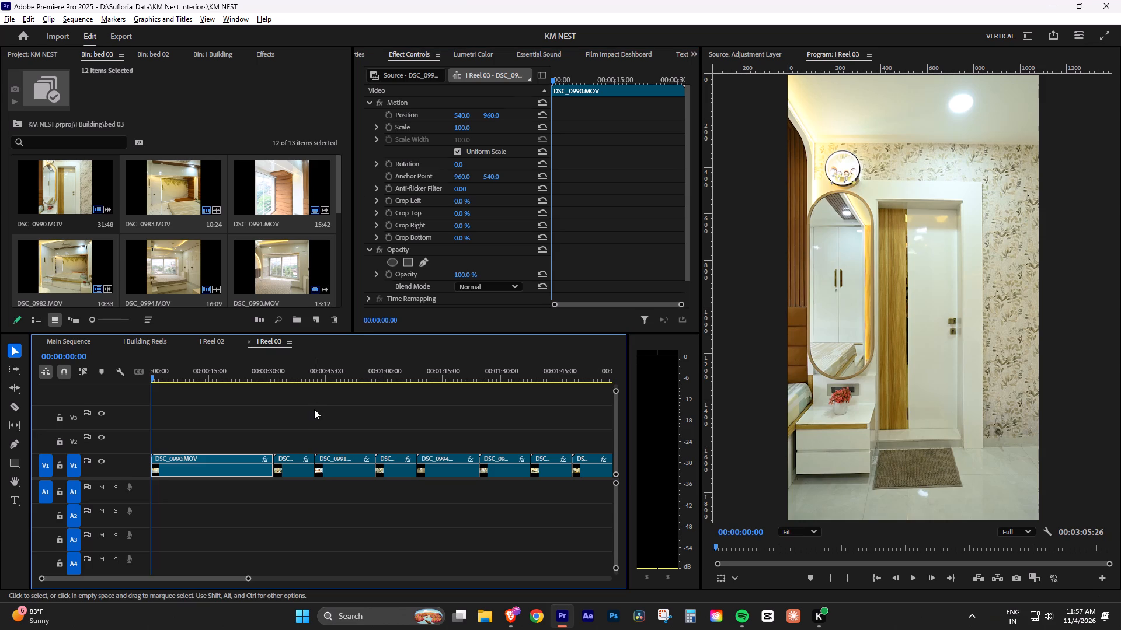
key("space")
key("space")
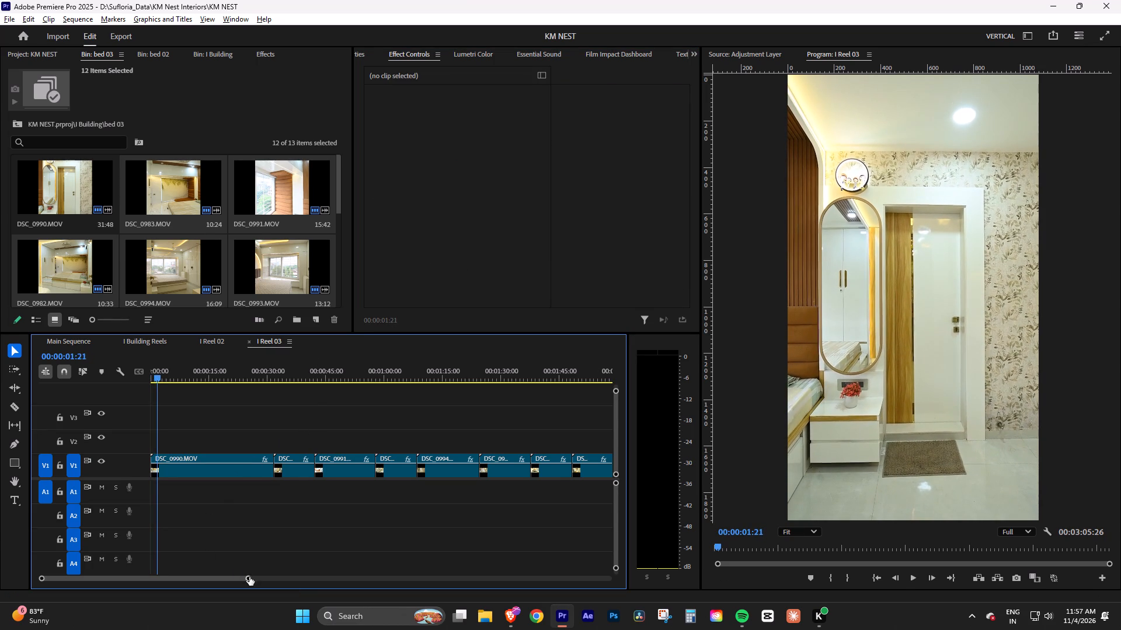
left_click_drag(249, 577, 243, 578)
left_click(238, 527)
key("ctrl+s")
left_click(221, 484)
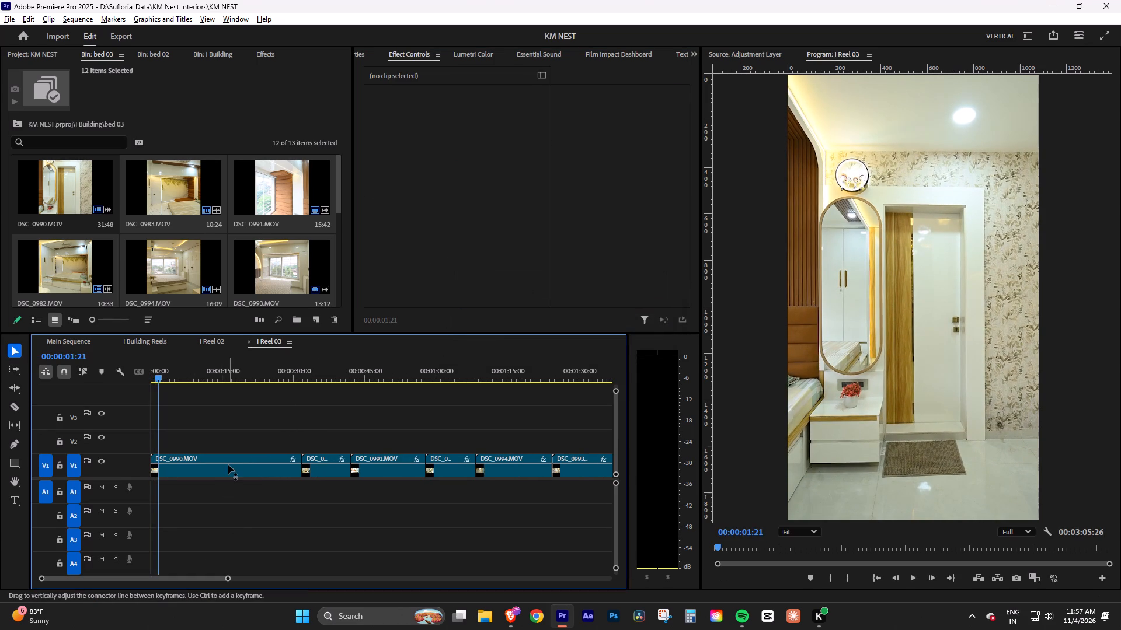
left_click(228, 465)
key("space")
key("space")
left_click_drag(169, 373, 109, 384)
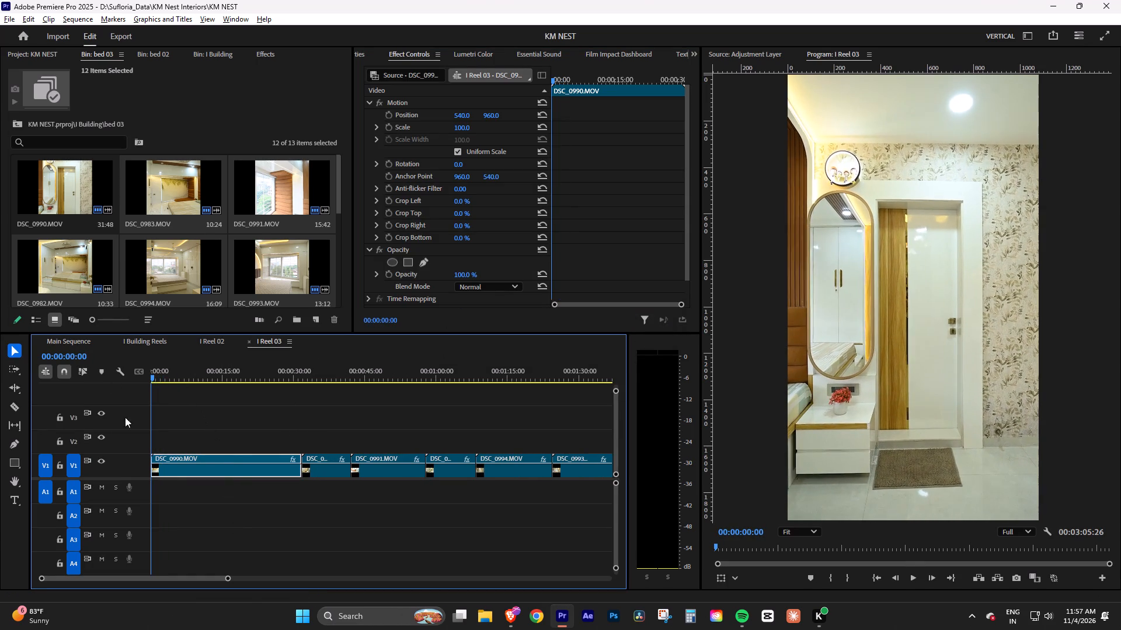
Split DSC_0990.MOV at 00:00:02:09, delete the opening part, and move the rest to the start of the sequence.
key("space")
scroll(175, 474, "up", 7, "alt")
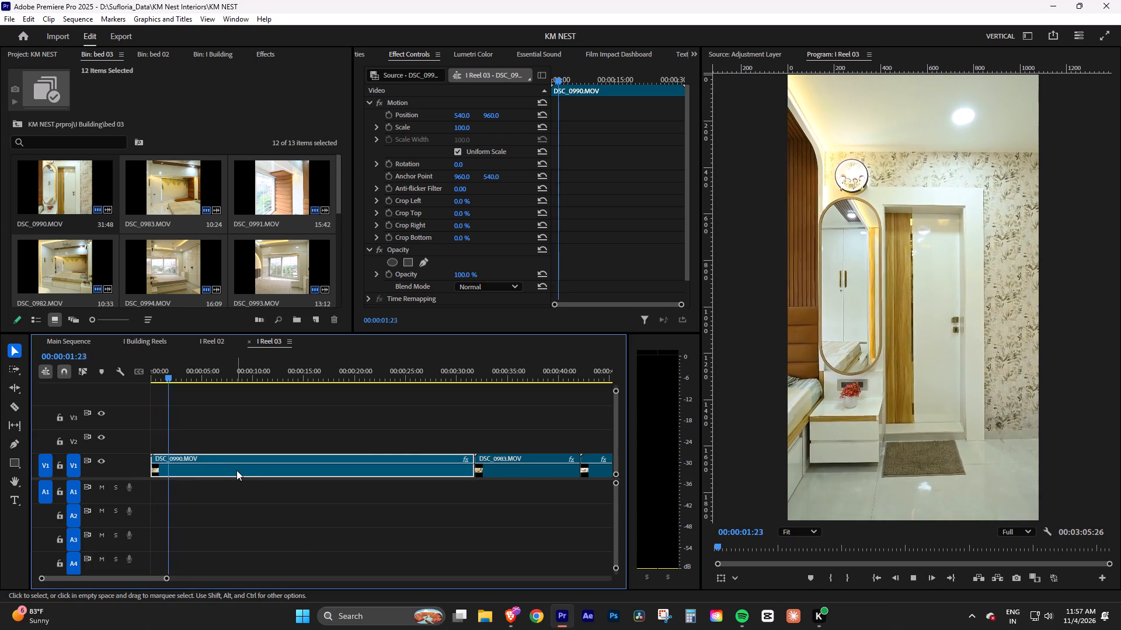
key("space")
left_click(236, 470)
key("ctrl+k")
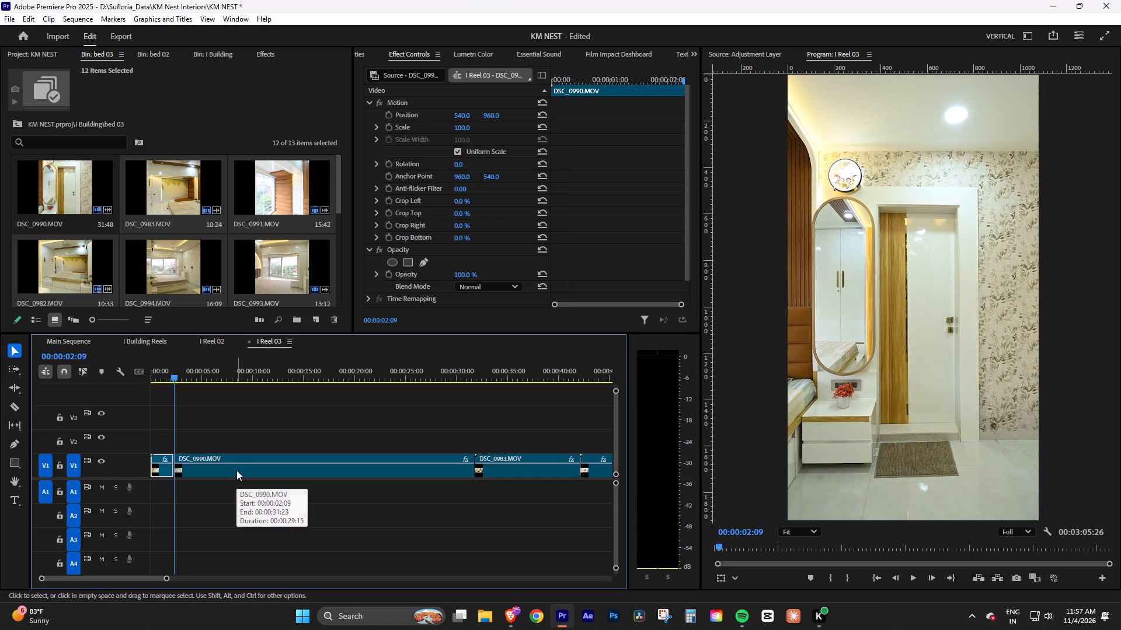
key("Delete")
left_click_drag(219, 475, 173, 482)
left_click(235, 437)
Play the trimmed DSC_0990.MOV from the start and split it at 00:00:05:27.
left_click_drag(192, 377, 114, 388)
key("space")
left_click(282, 421)
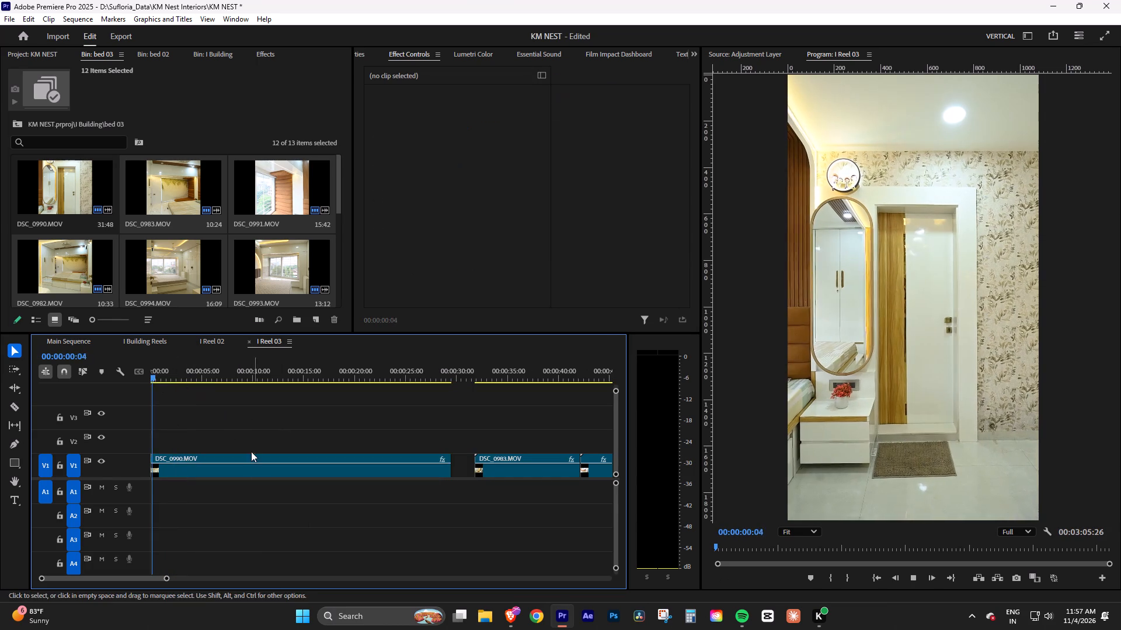
left_click(247, 463)
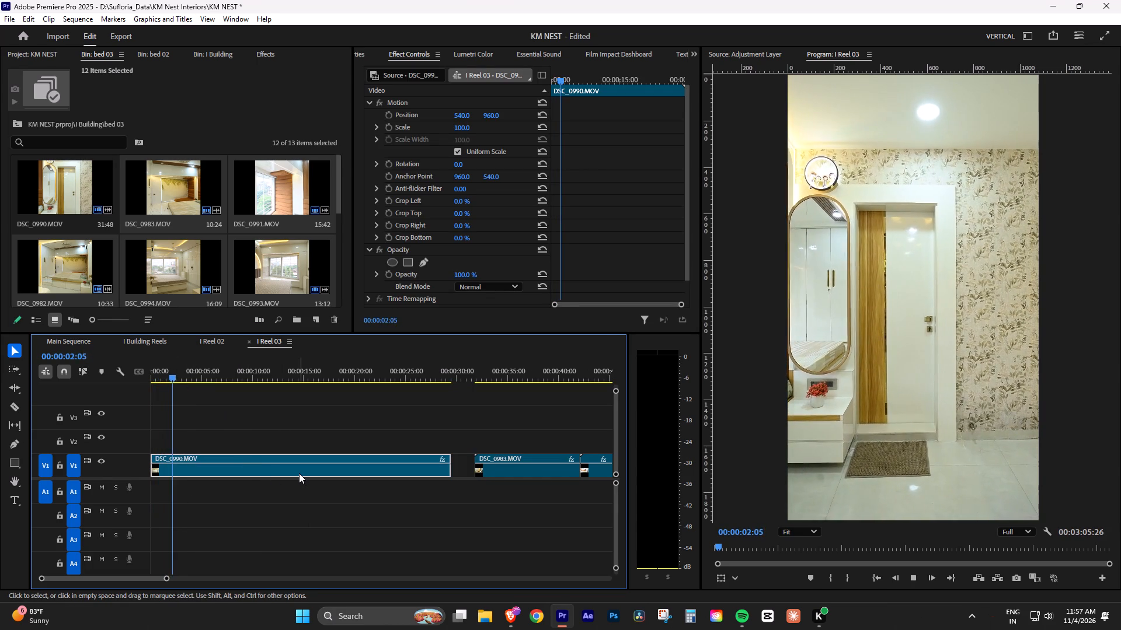
key("space")
key("space")
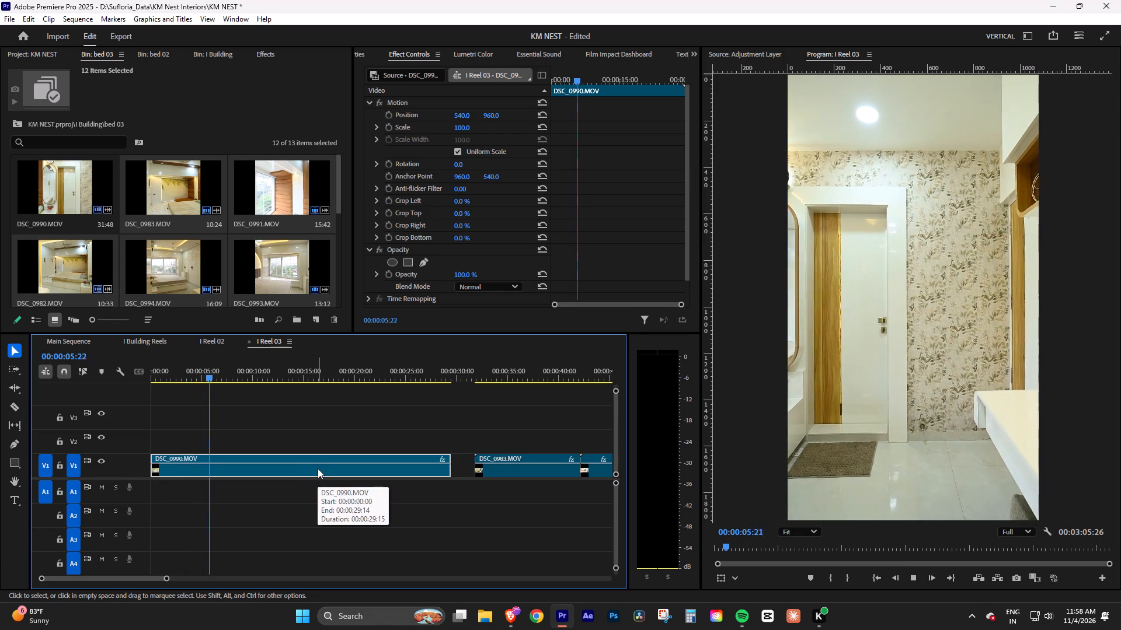
key("space")
left_click(318, 468)
key("ctrl+k")
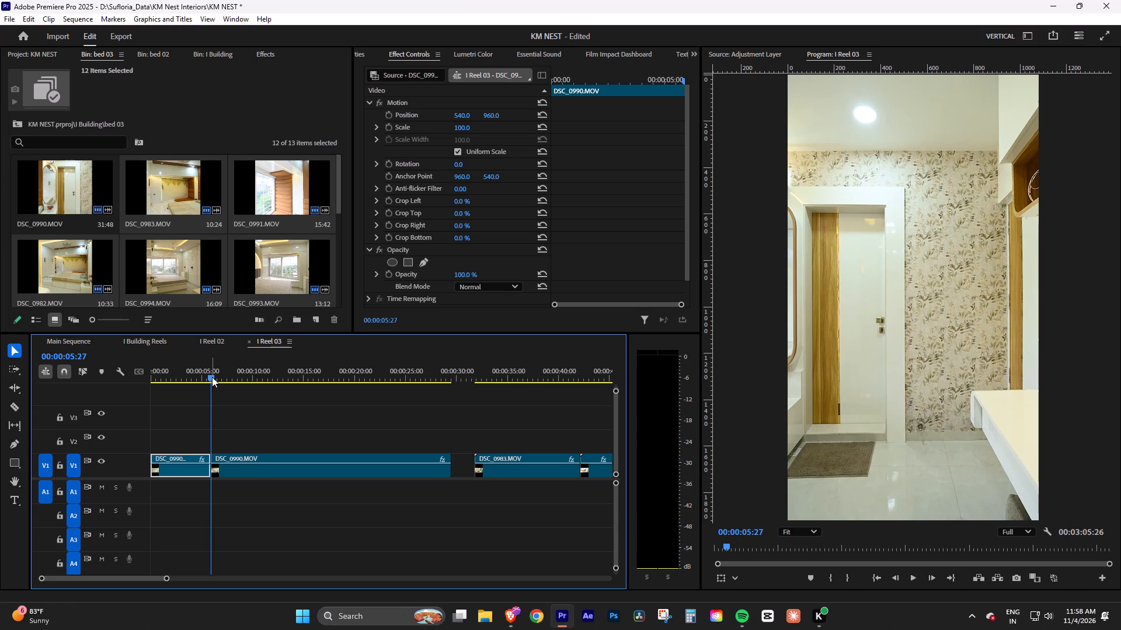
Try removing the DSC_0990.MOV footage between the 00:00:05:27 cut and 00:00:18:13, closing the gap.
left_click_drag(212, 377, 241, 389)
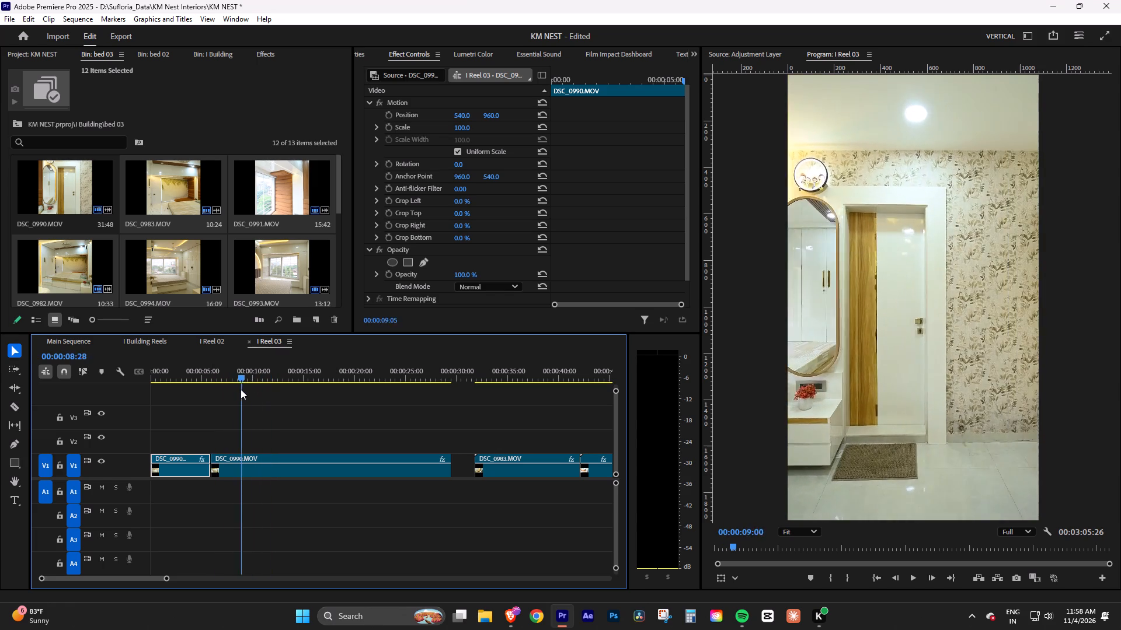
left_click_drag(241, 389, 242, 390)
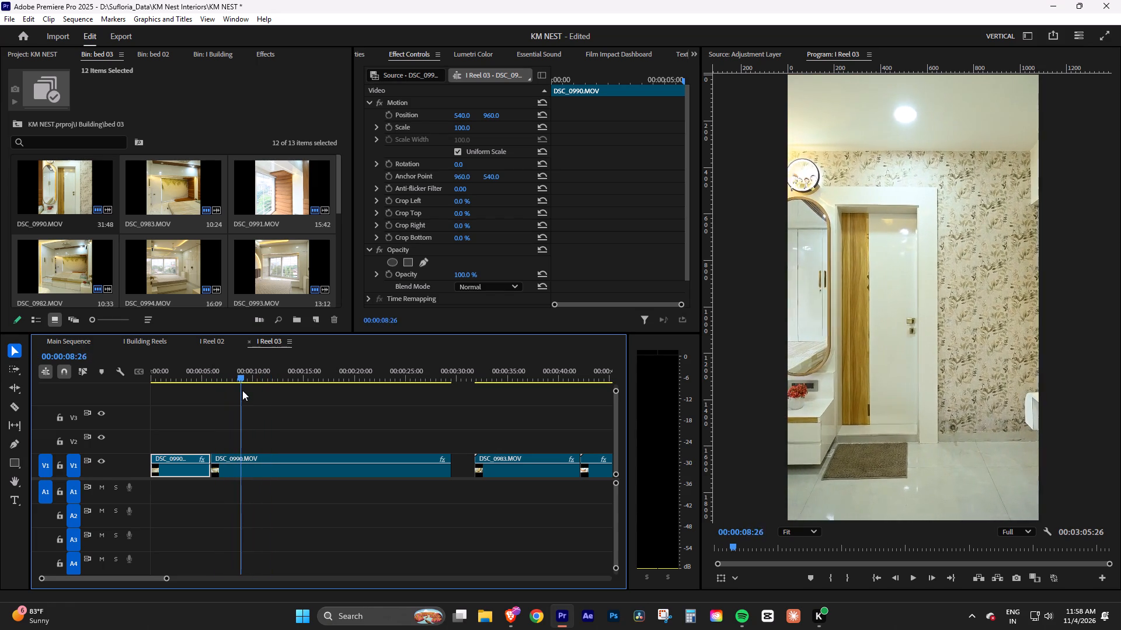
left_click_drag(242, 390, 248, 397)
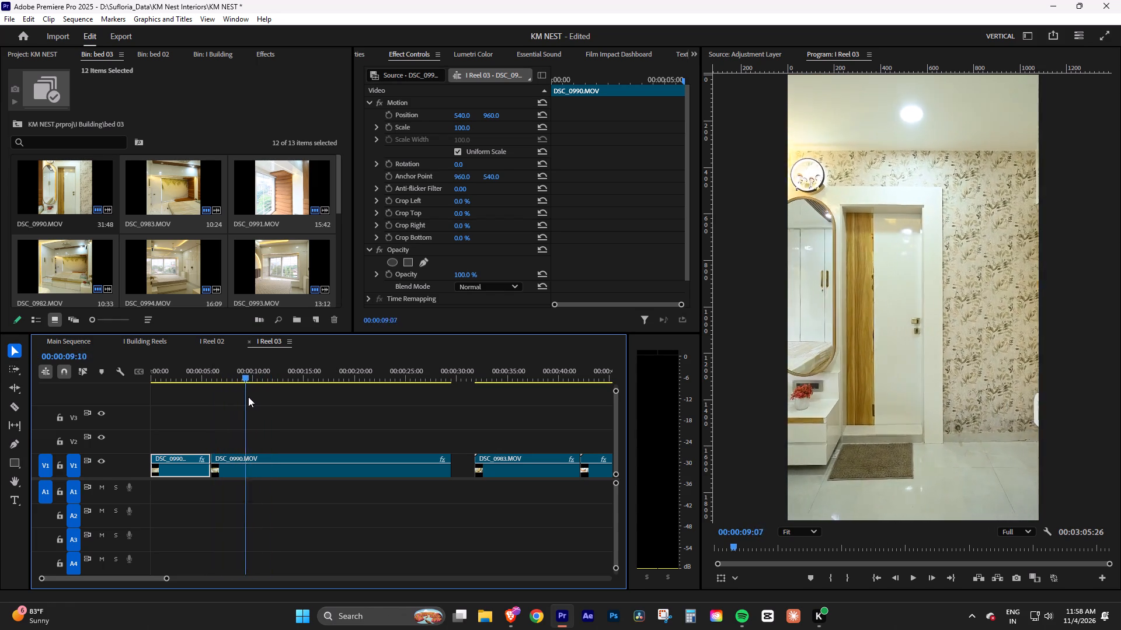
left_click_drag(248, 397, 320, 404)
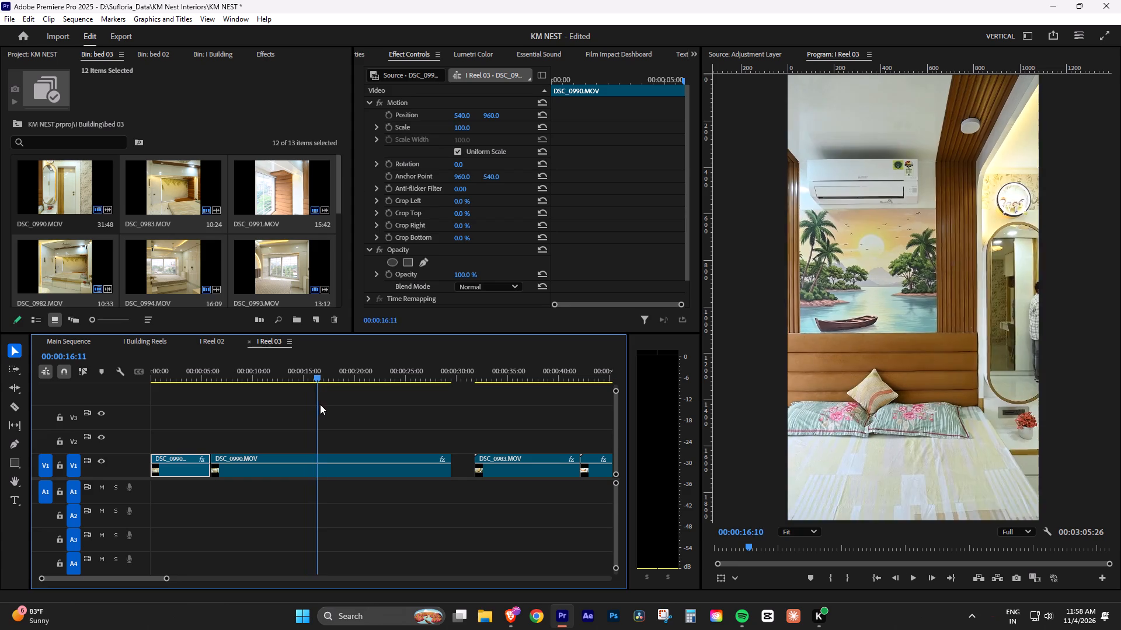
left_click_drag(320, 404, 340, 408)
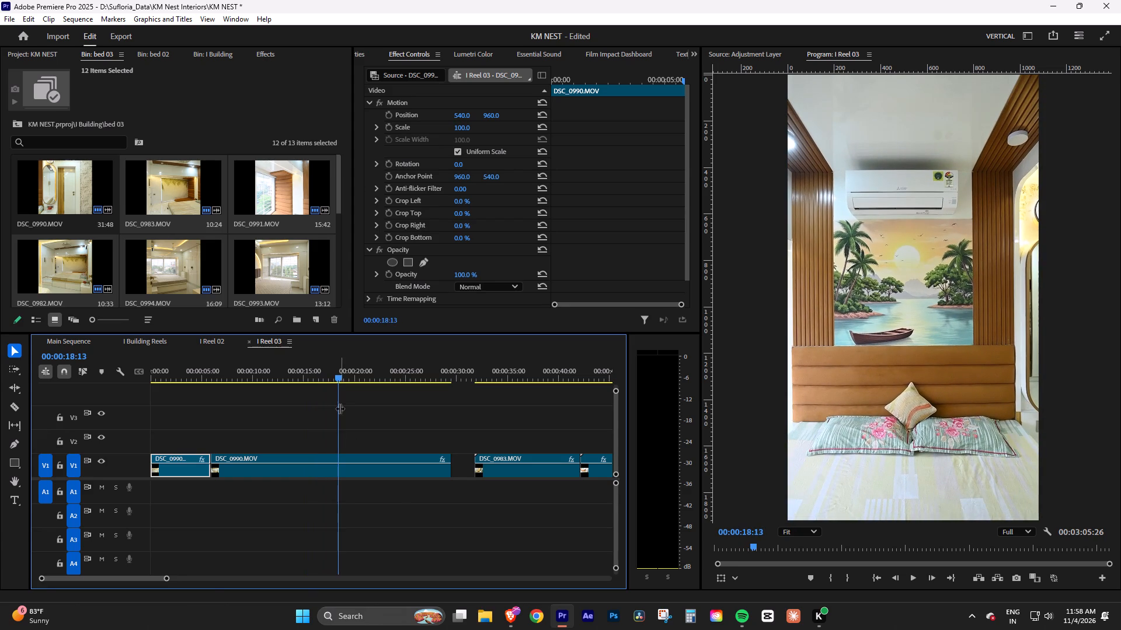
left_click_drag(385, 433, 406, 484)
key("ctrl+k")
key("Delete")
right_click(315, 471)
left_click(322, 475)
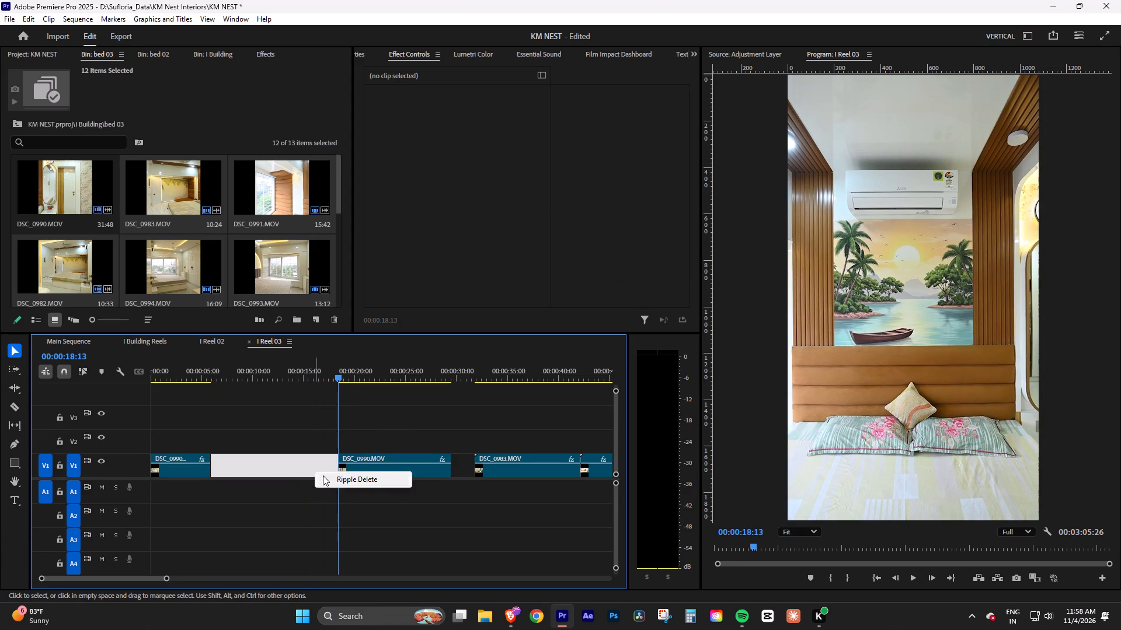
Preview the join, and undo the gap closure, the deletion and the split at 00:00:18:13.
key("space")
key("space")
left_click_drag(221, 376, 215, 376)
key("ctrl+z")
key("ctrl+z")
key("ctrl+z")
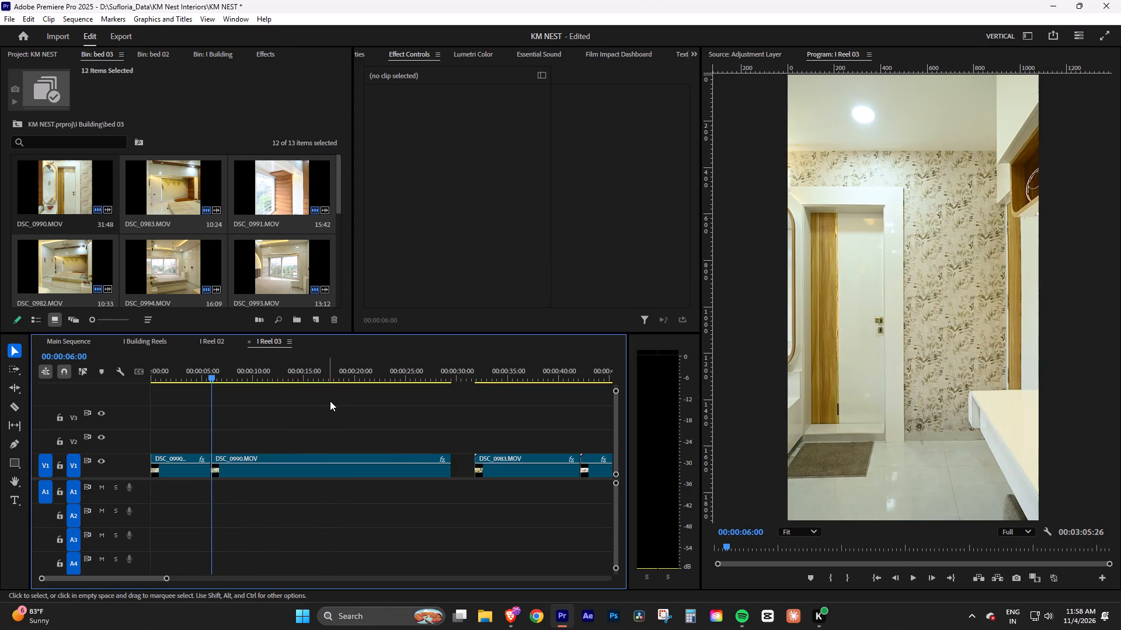
Split DSC_0990.MOV at 00:00:17:07, delete the section between the two cuts, and ripple delete the gap.
left_click_drag(316, 373, 327, 373)
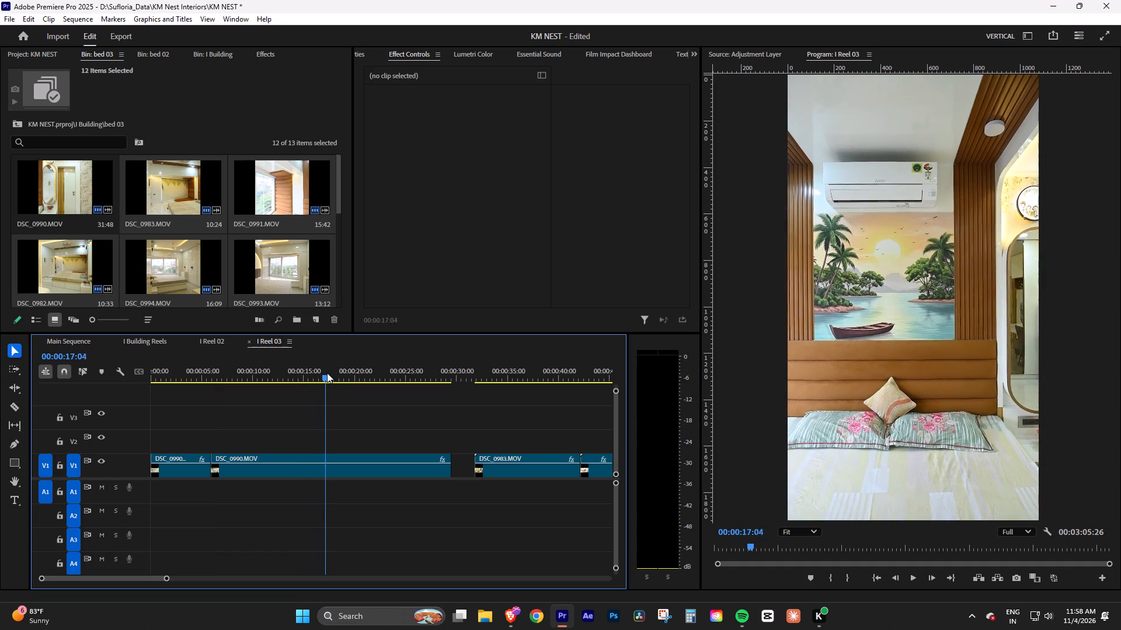
left_click_drag(327, 373, 328, 373)
left_click_drag(363, 426, 393, 478)
key("ctrl+k")
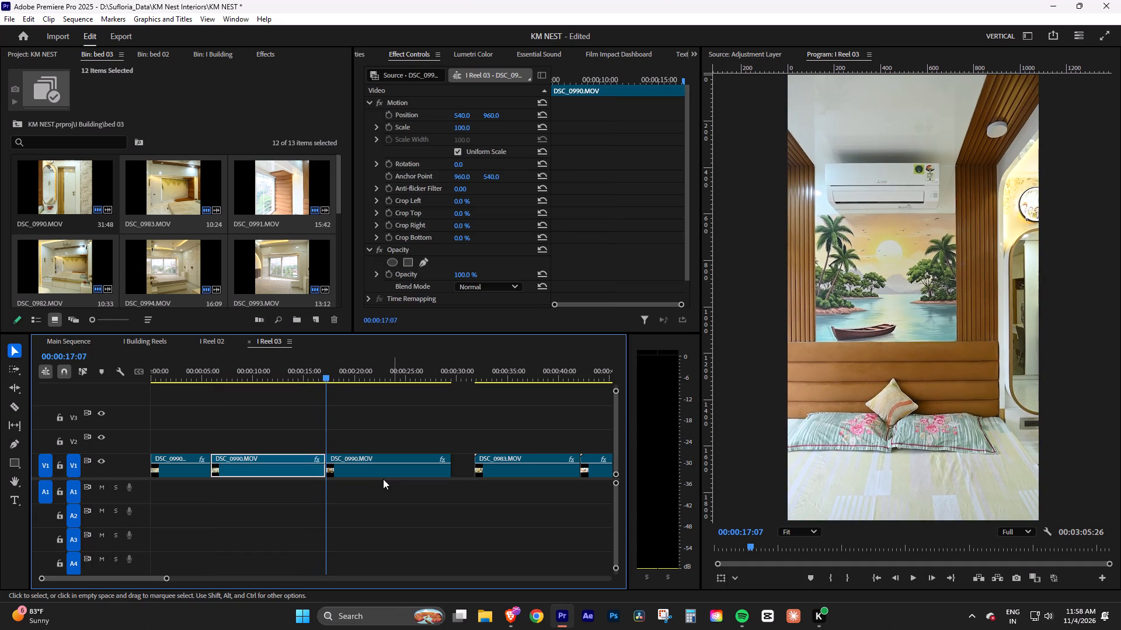
key("Delete")
right_click(284, 465)
left_click(312, 473)
Split the second DSC_0990.MOV segment at 00:00:14:23, delete the part after the cut, and ripple delete the gap.
left_click(273, 466)
key("space")
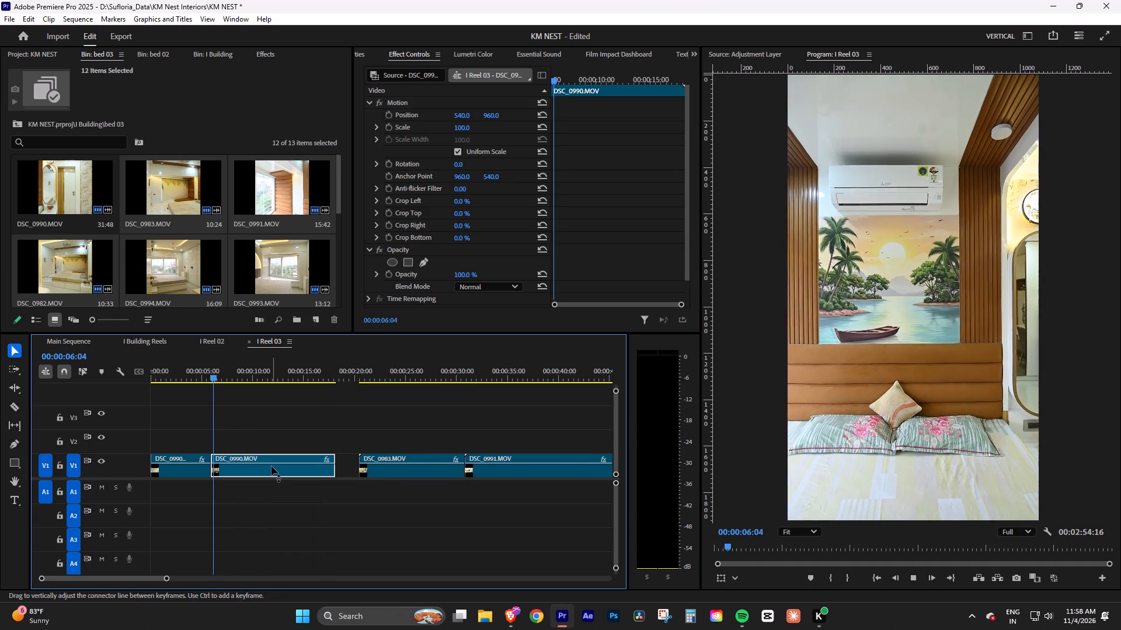
key("space")
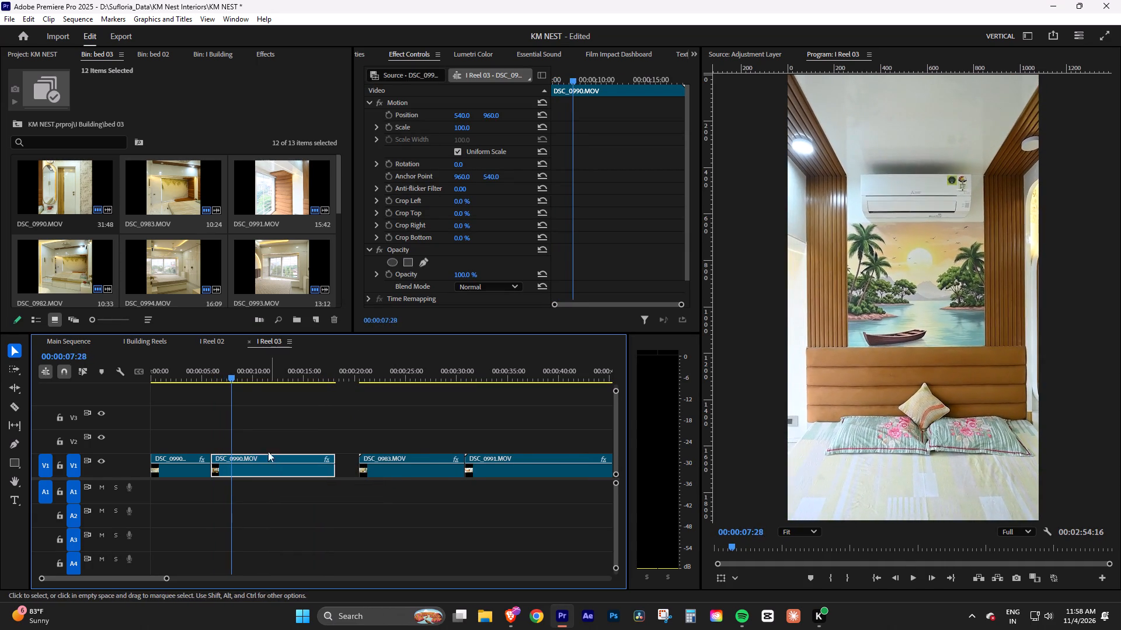
key("space")
key("space")
left_click_drag(236, 374, 276, 384)
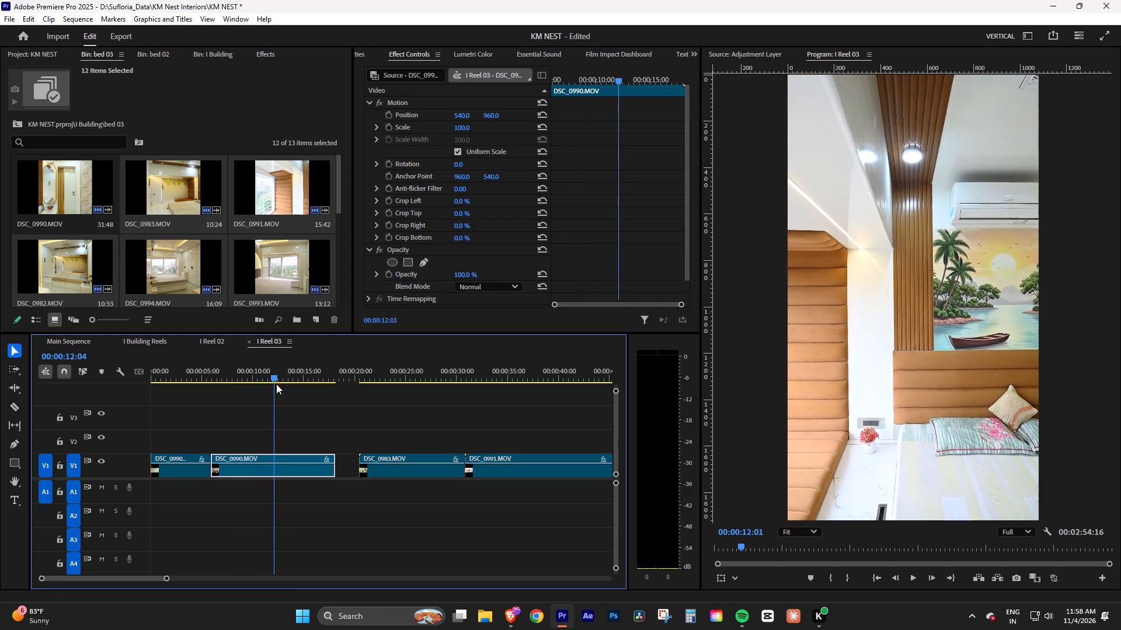
left_click_drag(276, 384, 305, 386)
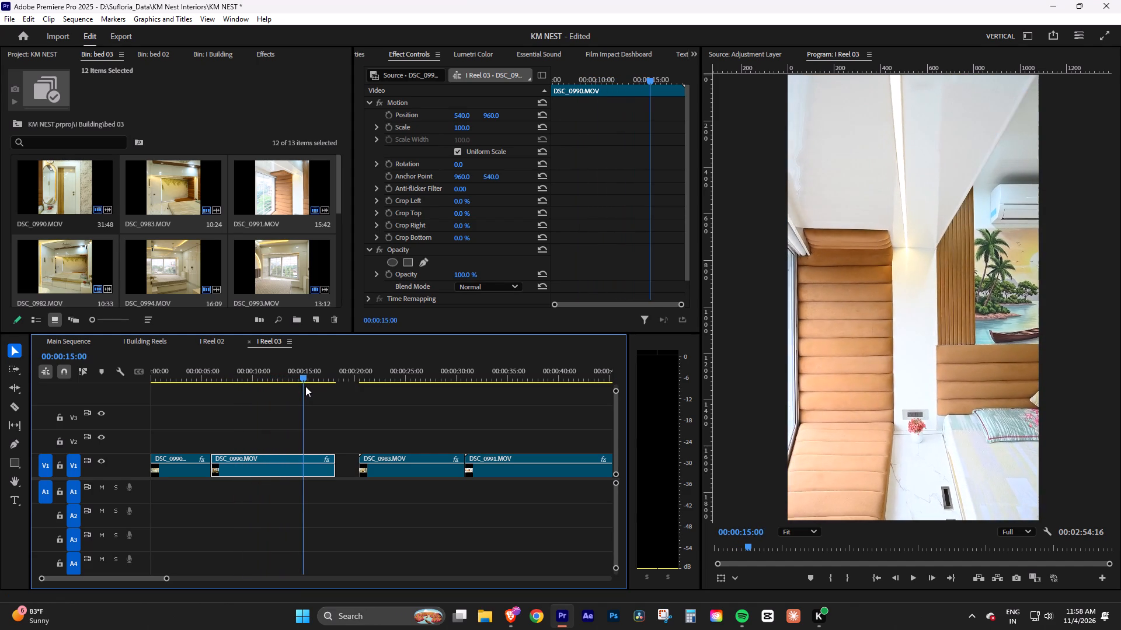
left_click_drag(305, 386, 303, 387)
left_click_drag(327, 436, 340, 481)
key("ctrl+k")
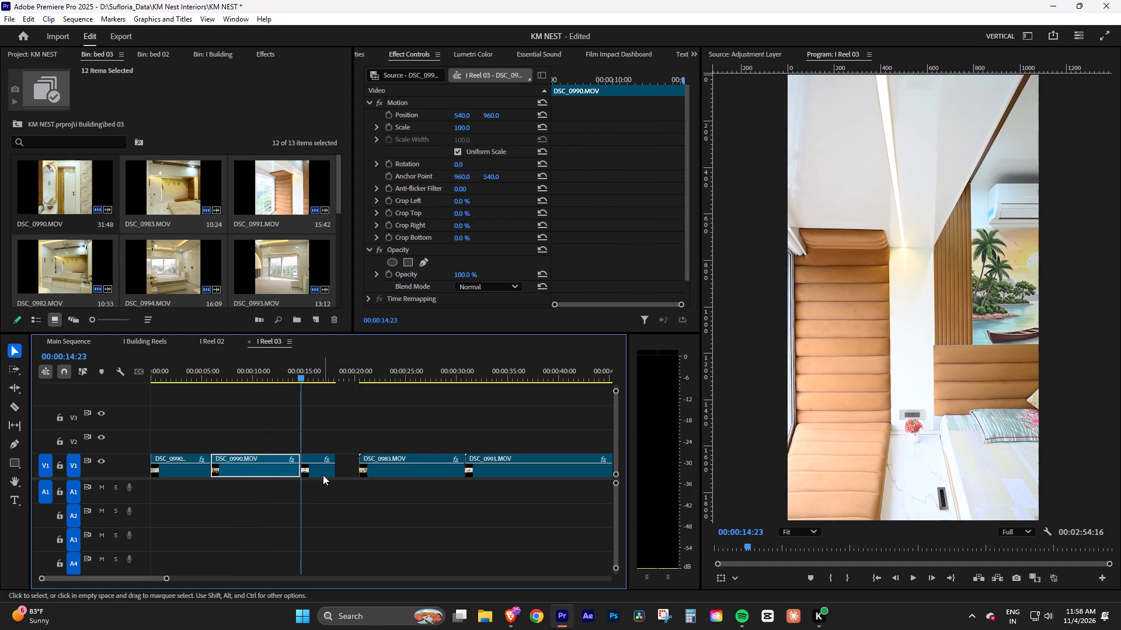
left_click(318, 470)
key("Delete")
right_click(315, 466)
left_click(333, 473)
Split DSC_0983.MOV at 00:00:16:22, delete its opening part, and ripple delete the gap.
key("space")
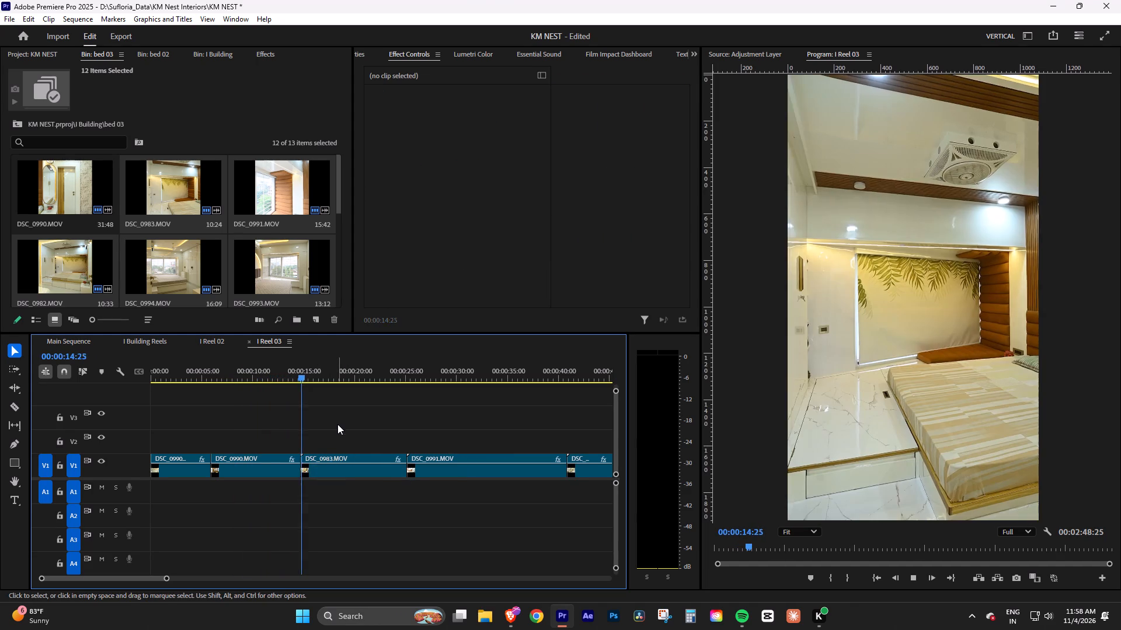
key("space")
left_click(309, 376)
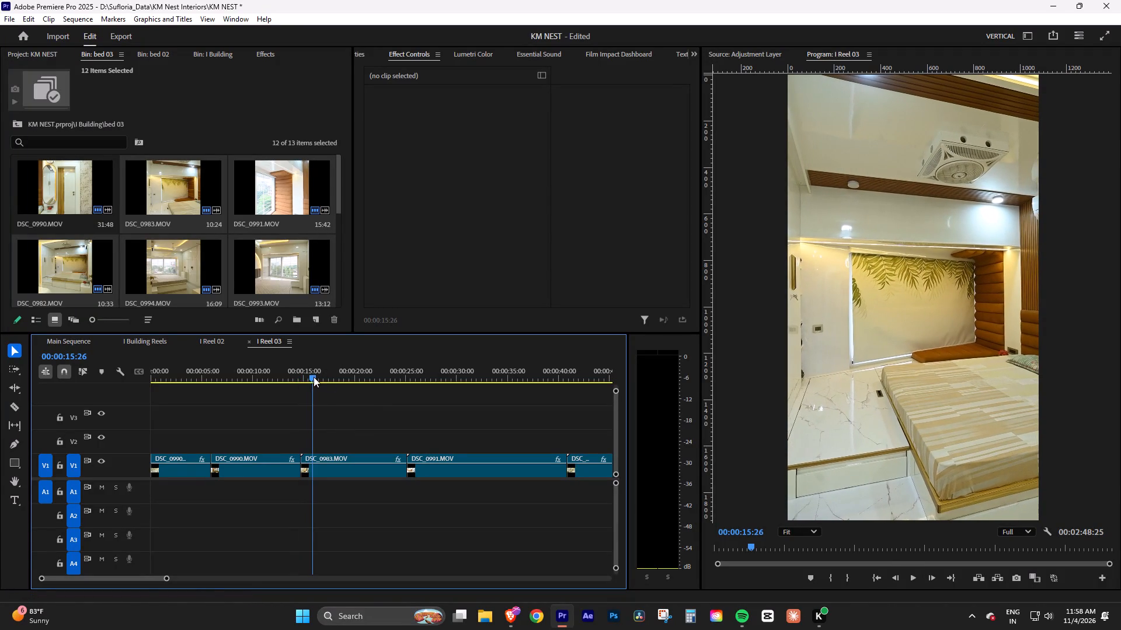
key("space")
key("space")
left_click_drag(350, 422, 375, 475)
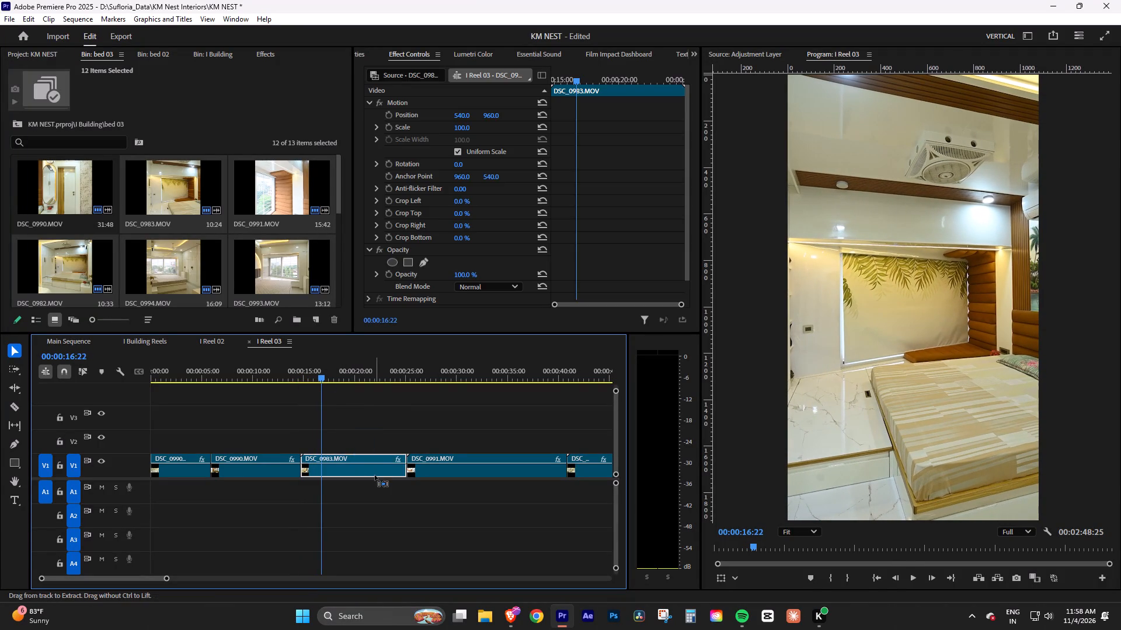
key("ctrl+k")
key("Delete")
left_click(313, 463)
right_click(313, 463)
left_click(324, 465)
left_click(347, 416)
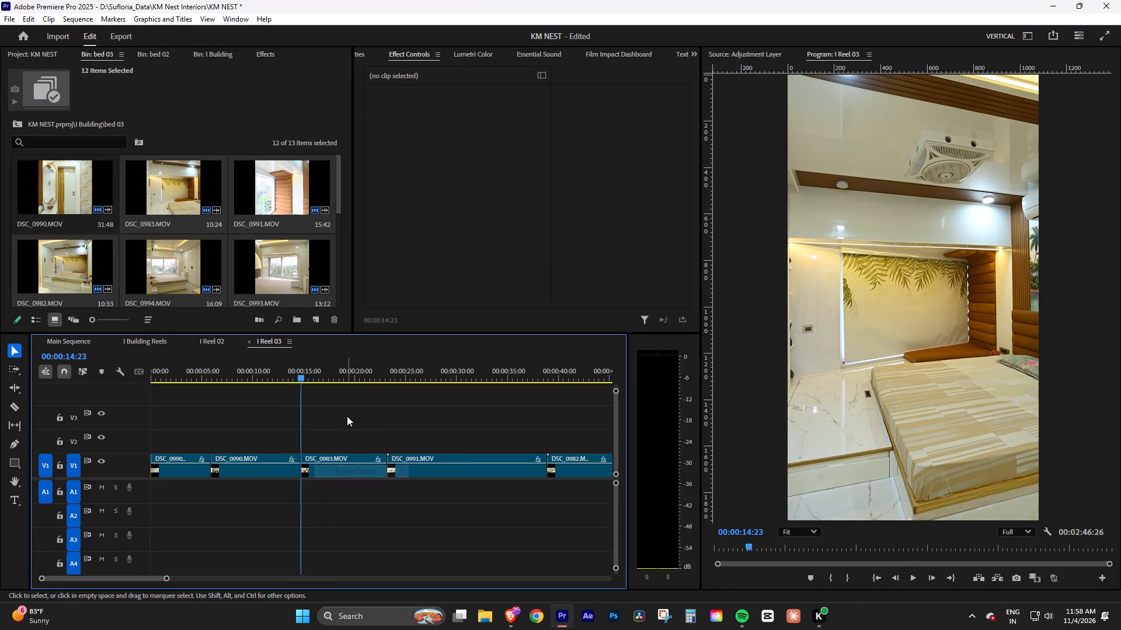
Play the shortened DSC_0983.MOV, split it at 00:00:19:20, delete the remainder, and ripple delete the gap.
key("space")
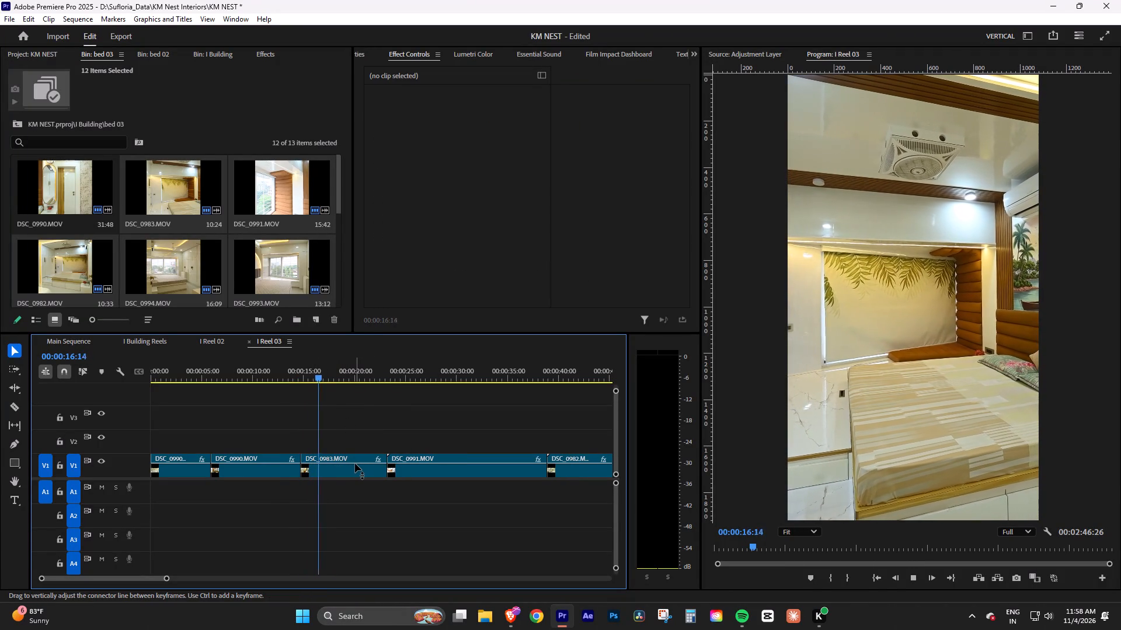
key("space")
key("space")
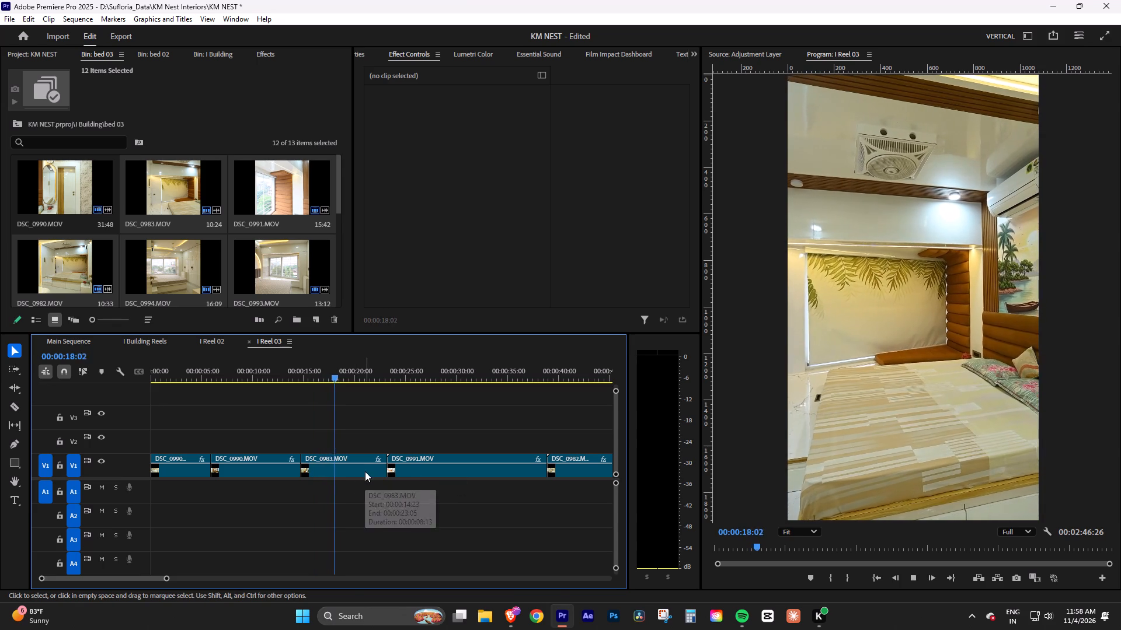
key("space")
left_click(365, 471)
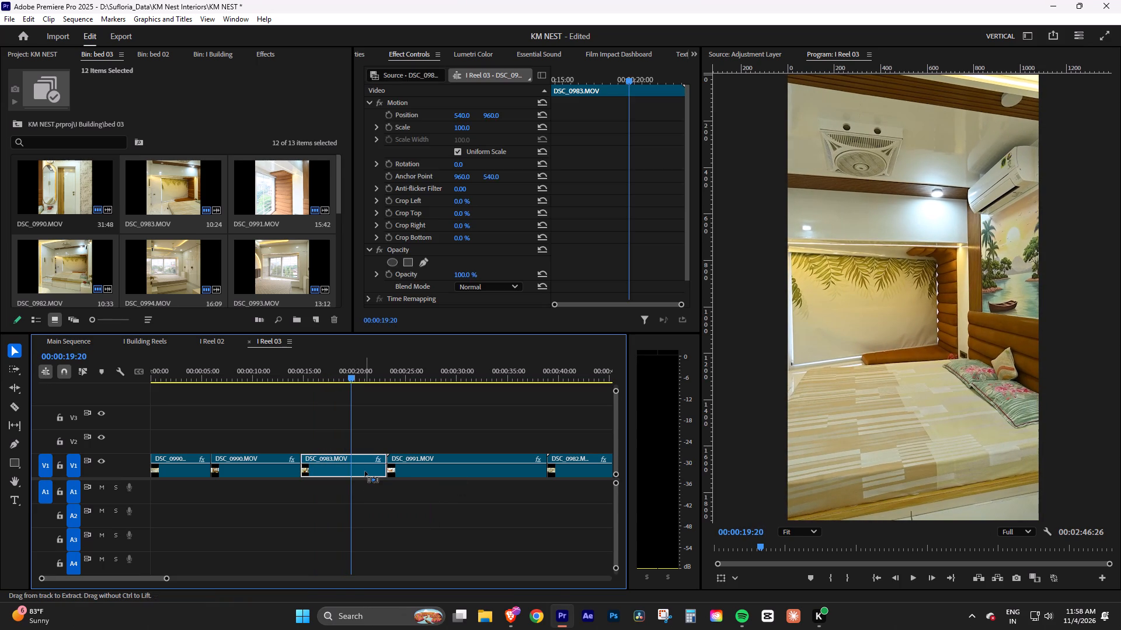
key("ctrl+k")
left_click(365, 471)
key("Delete")
right_click(376, 467)
left_click(379, 468)
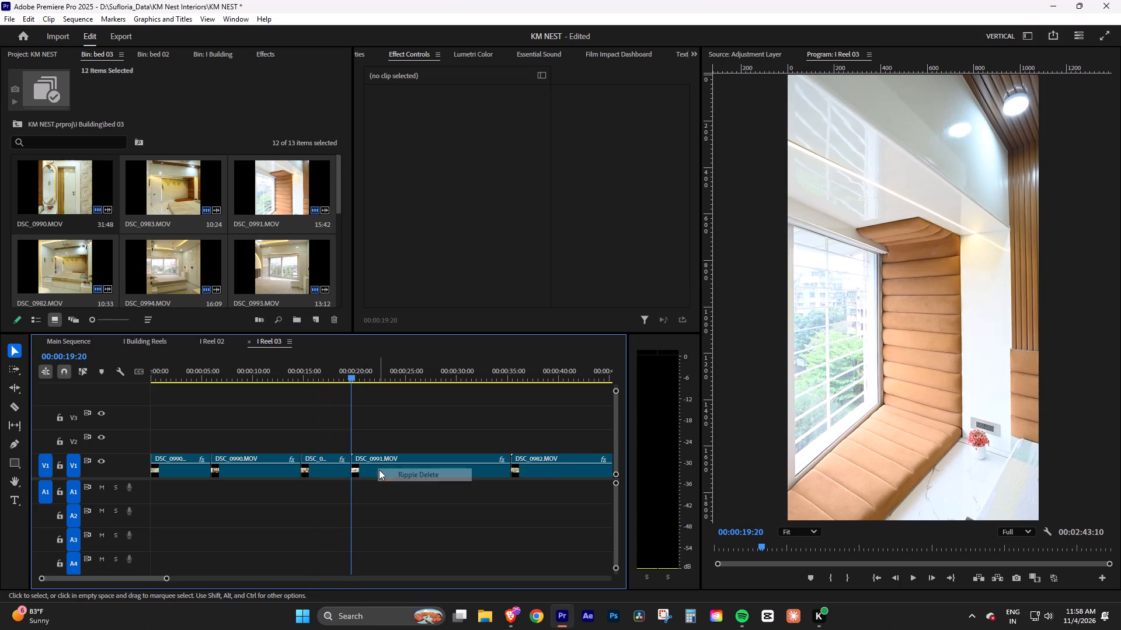
Split DSC_0991.MOV at 00:00:26:02, delete the part before the cut, and ripple delete the gap.
left_click(385, 475)
key("space")
left_click_drag(360, 373, 394, 380)
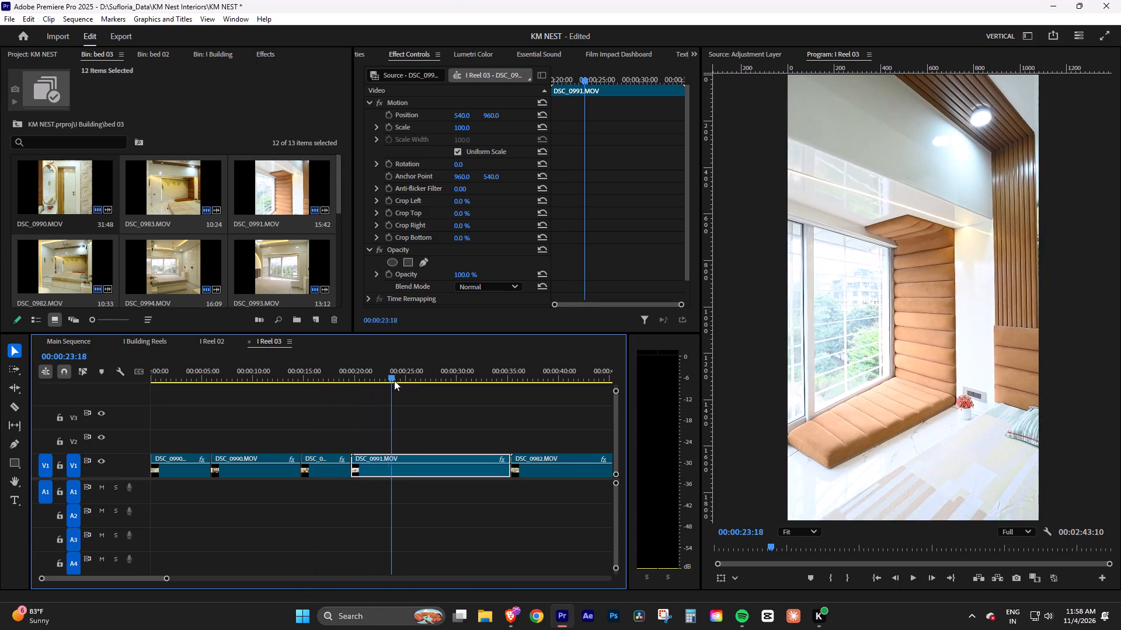
left_click_drag(394, 380, 405, 381)
key("space")
key("space")
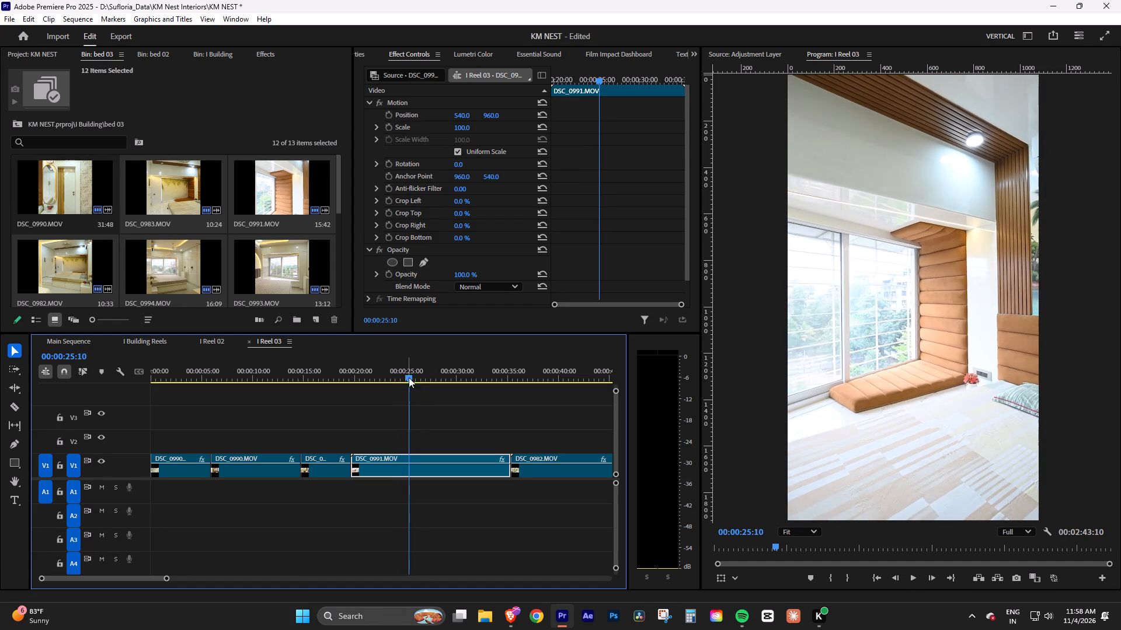
left_click_drag(409, 377, 416, 377)
left_click_drag(450, 420, 469, 474)
key("ctrl+k")
key("Delete")
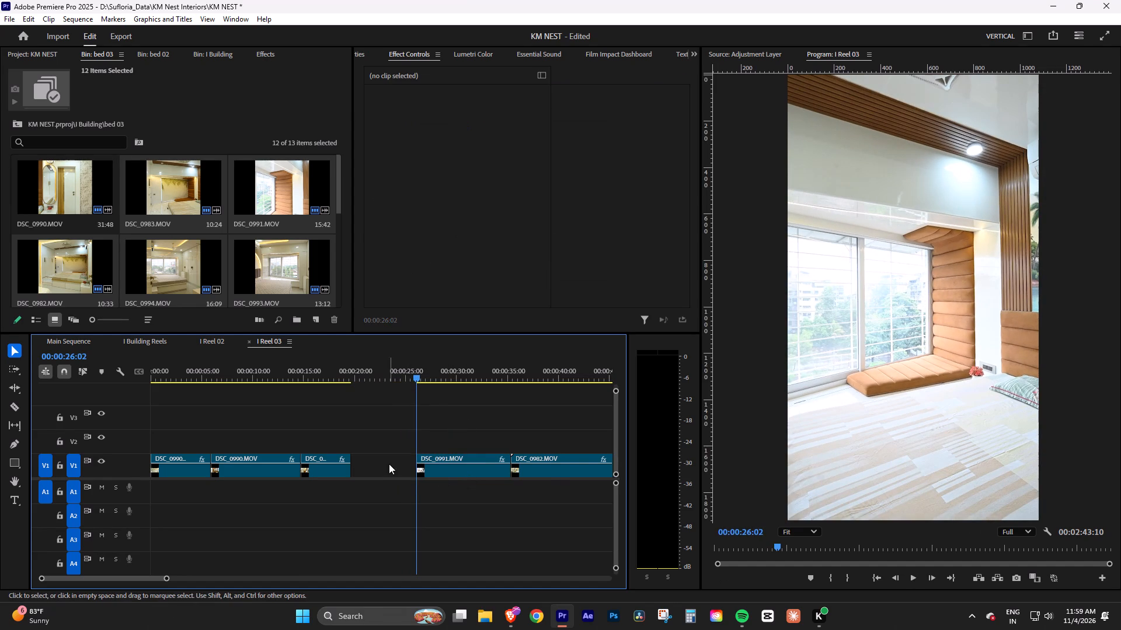
right_click(389, 464)
double_click(395, 470)
Split the shortened DSC_0991.MOV at 00:00:22:24, delete the part before the cut, and ripple delete the gap.
key("space")
left_click_drag(368, 380, 382, 383)
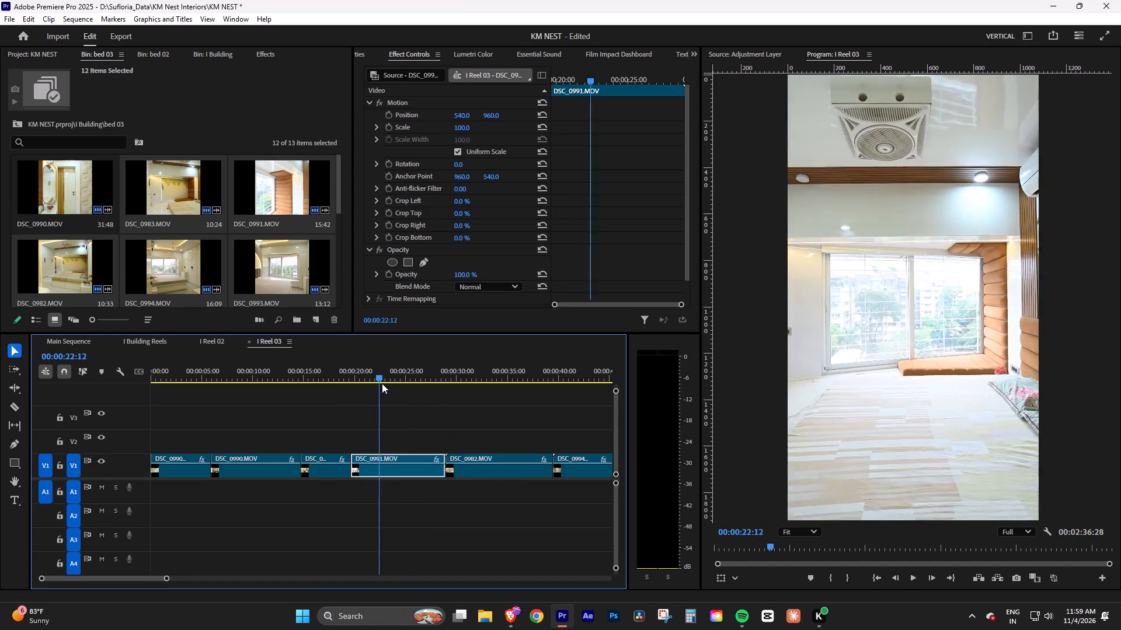
left_click_drag(382, 383, 385, 386)
left_click_drag(408, 421, 423, 485)
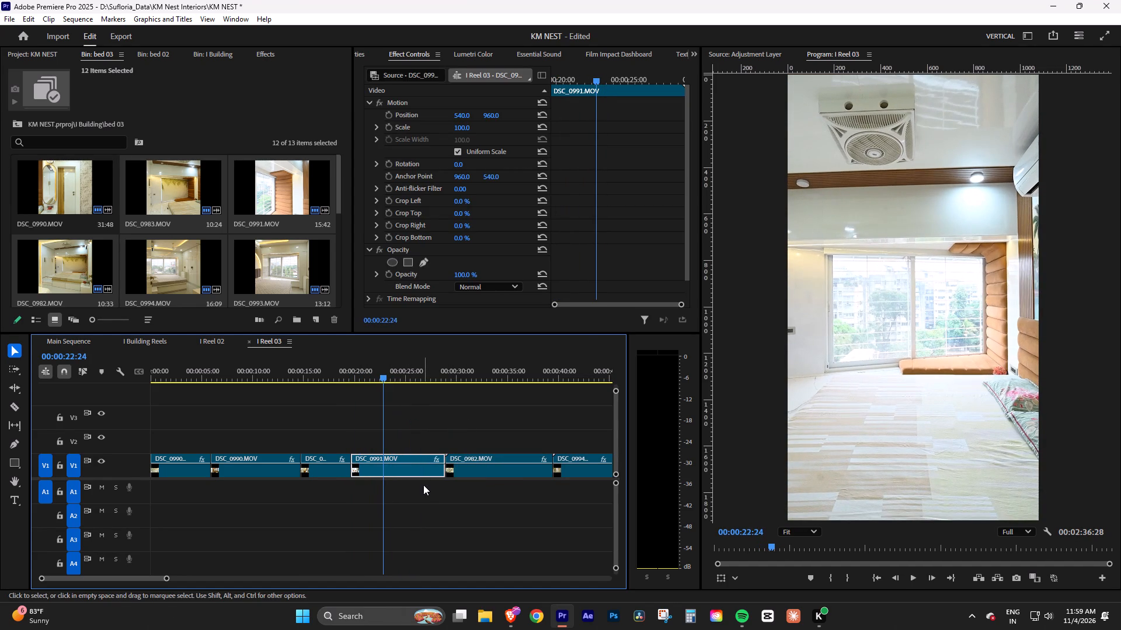
key("ctrl+k")
key("Delete")
right_click(368, 467)
left_click(385, 475)
Play the trimmed DSC_0991.MOV briefly and check its clip speed and duration settings.
left_click(385, 469)
key("space")
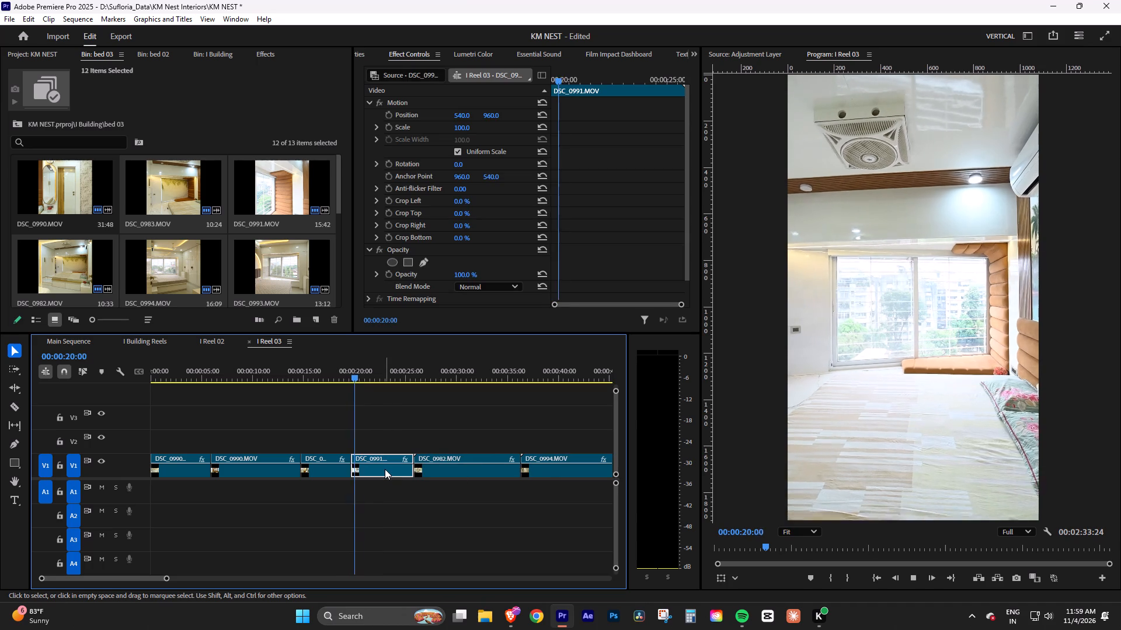
key("space")
key("ctrl+r")
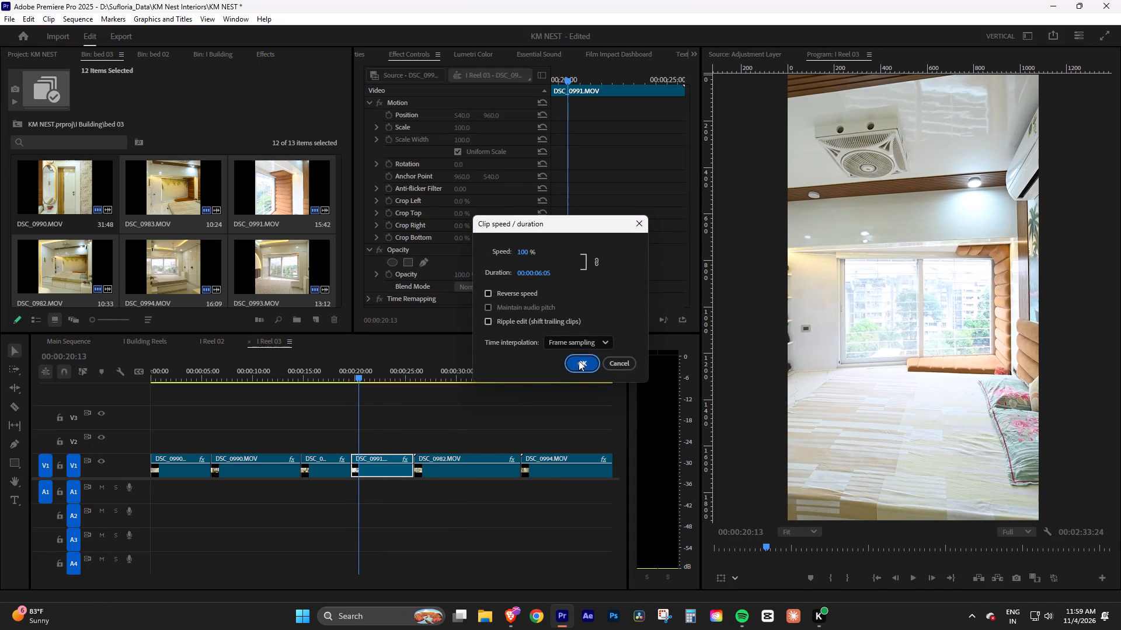
left_click(579, 360)
Play through DSC_0991.MOV, split it at 00:00:24:13, delete the remainder, and ripple delete the gap before DSC_0982.MOV.
key("space")
left_click(454, 412)
key("space")
key("space")
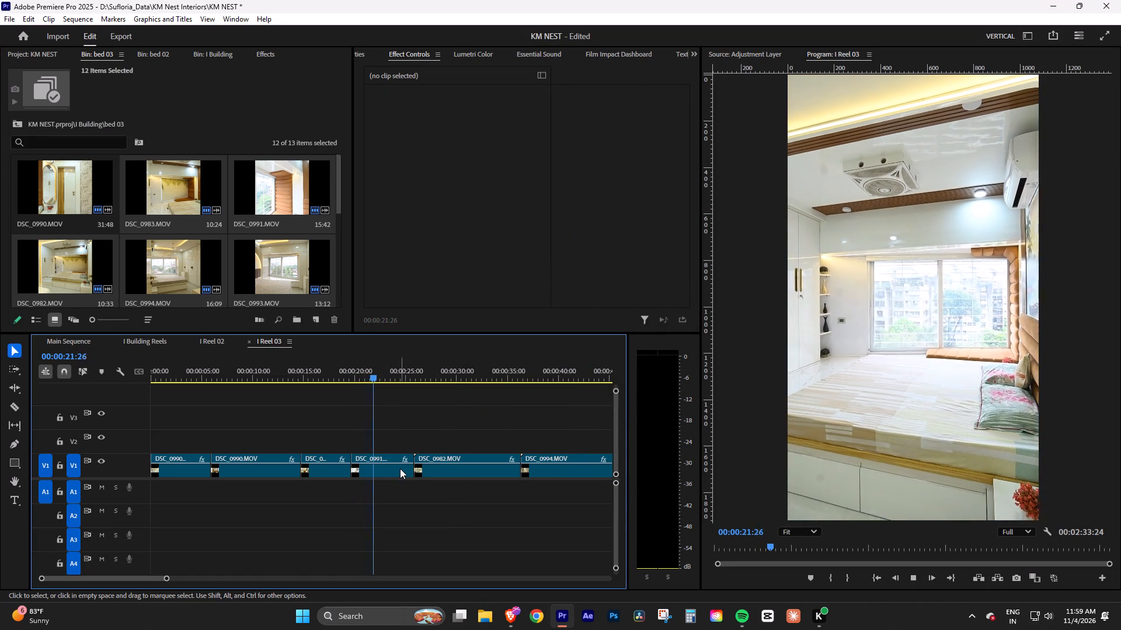
key("space")
key("space")
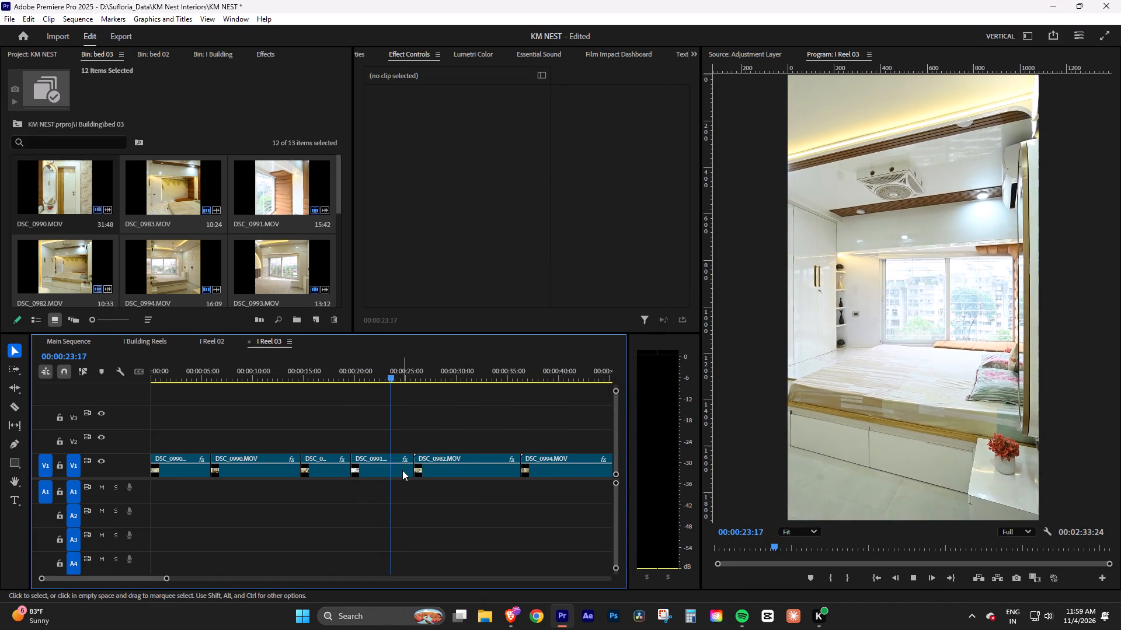
key("space")
key("space")
key("space")
left_click(384, 470)
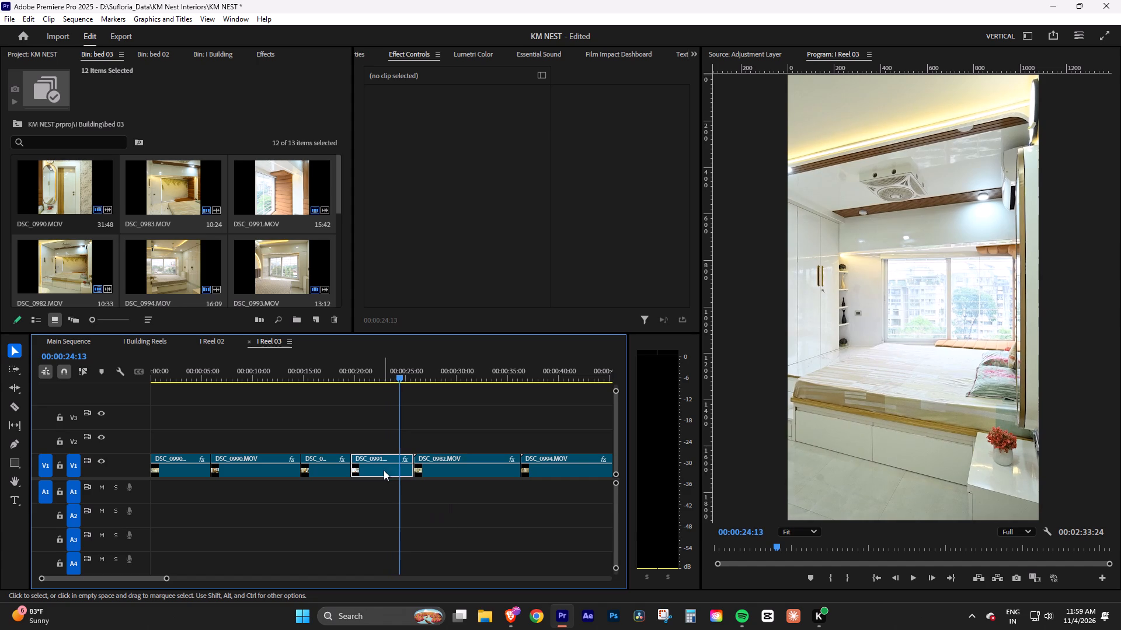
key("ctrl+k")
left_click(407, 470)
key("Delete")
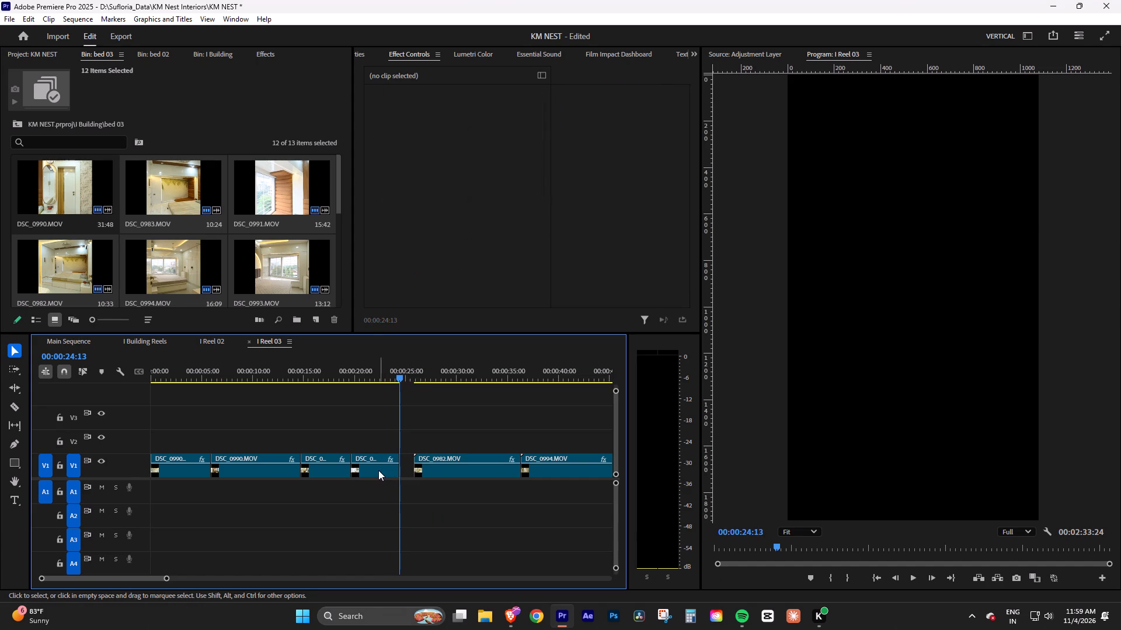
key("grave")
left_click(379, 323)
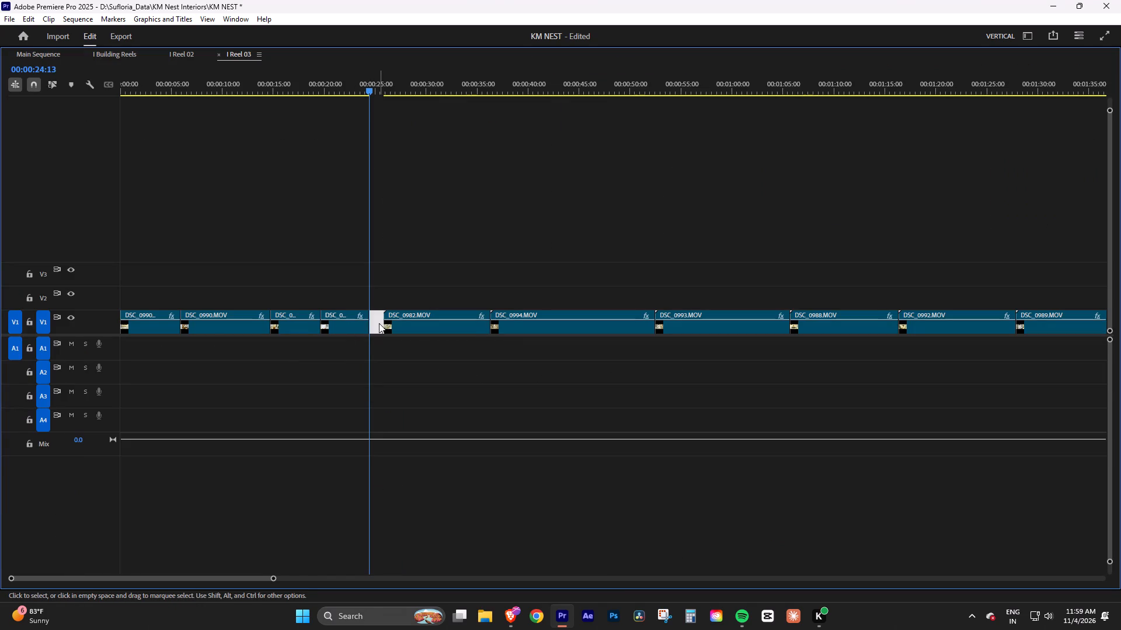
right_click(379, 323)
left_click(392, 334)
Move the trimmed DSC_0991.MOV to the end of the sequence after DSC_0985.MOV, and ripple delete the gap it leaves.
left_click_drag(274, 579, 331, 572)
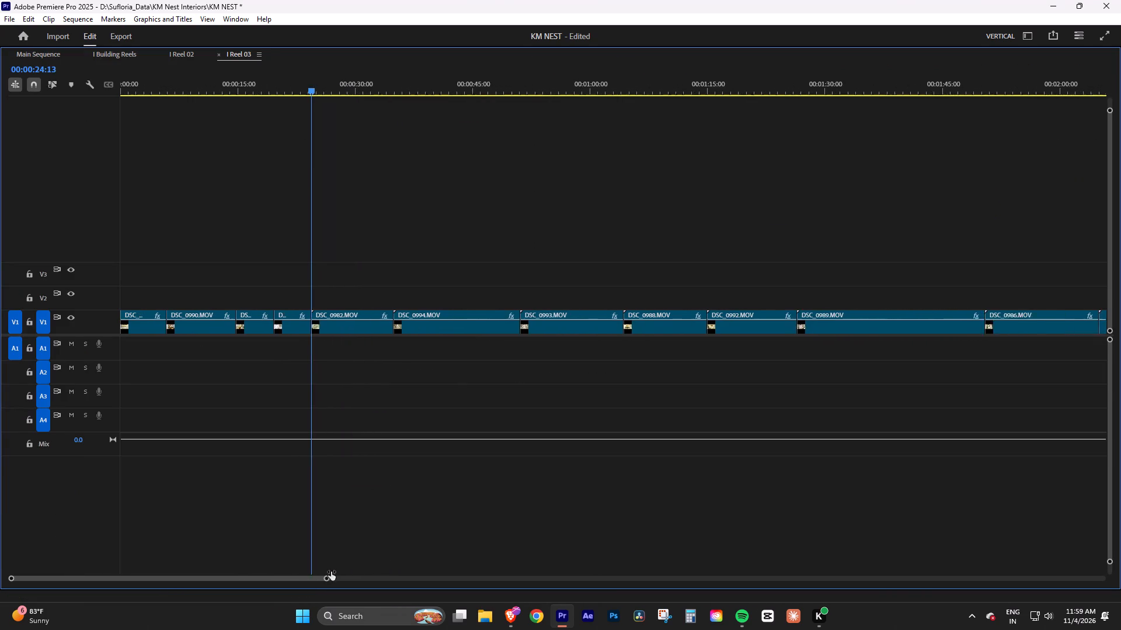
left_click_drag(331, 572, 383, 559)
left_click_drag(260, 327, 1010, 327)
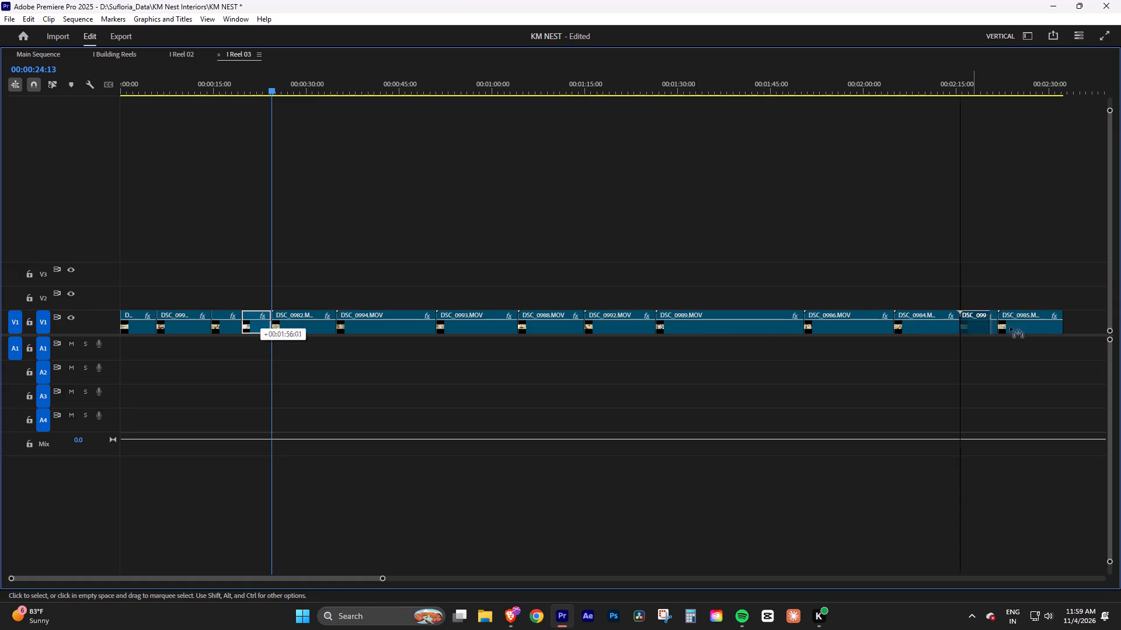
left_click_drag(1010, 327, 1081, 323)
left_click(244, 321)
left_click(255, 321)
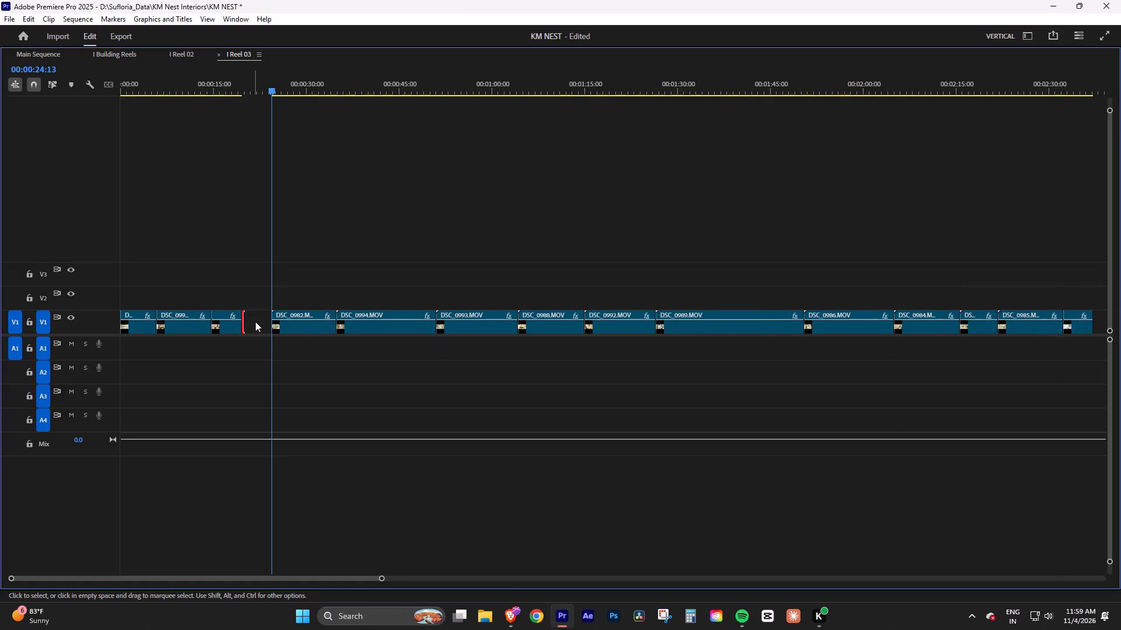
right_click(255, 321)
left_click(269, 330)
left_click(289, 283)
key("grave")
Play DSC_0982.MOV, split it at 00:00:21:21, delete its opening part, and ripple delete the gap.
key("space")
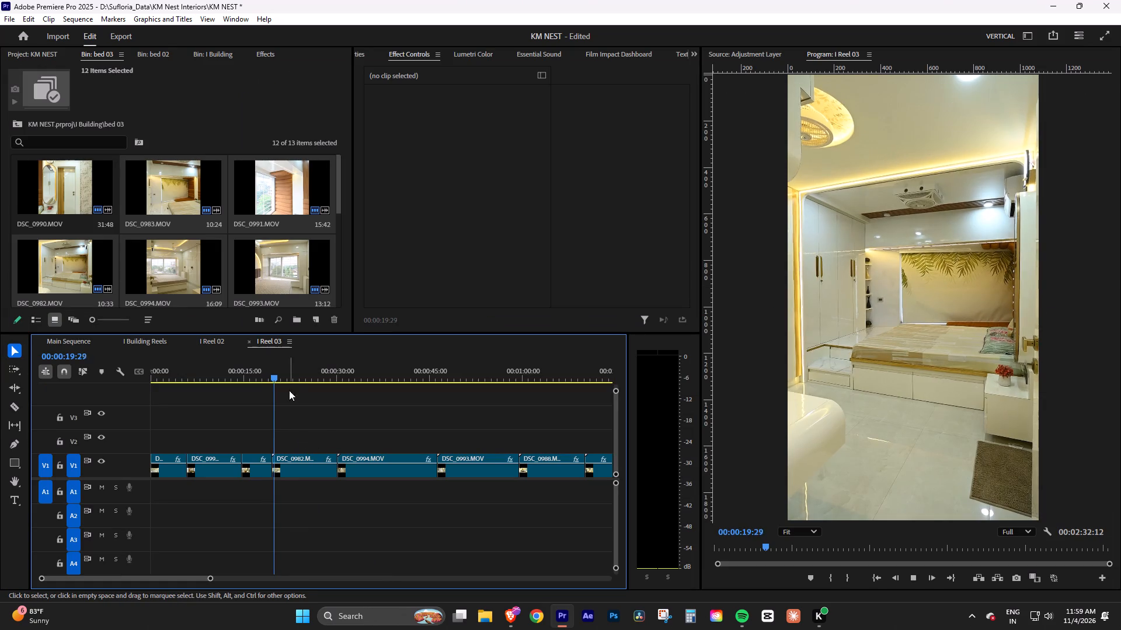
left_click_drag(291, 378, 281, 379, "shift")
key("space")
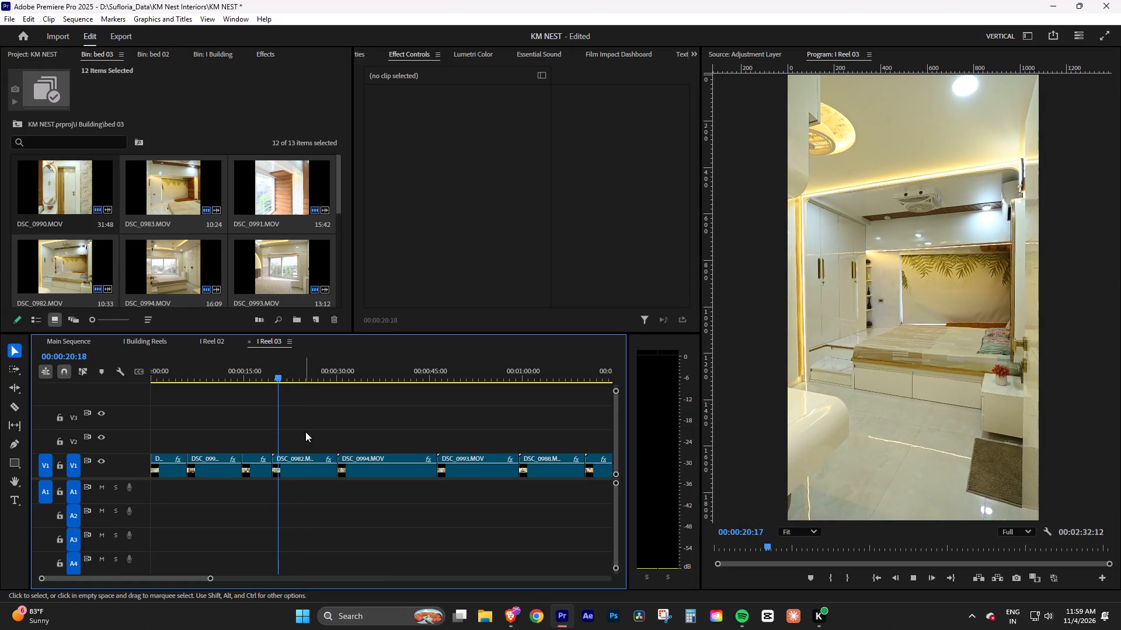
key("space")
left_click(318, 471)
key("ctrl+k")
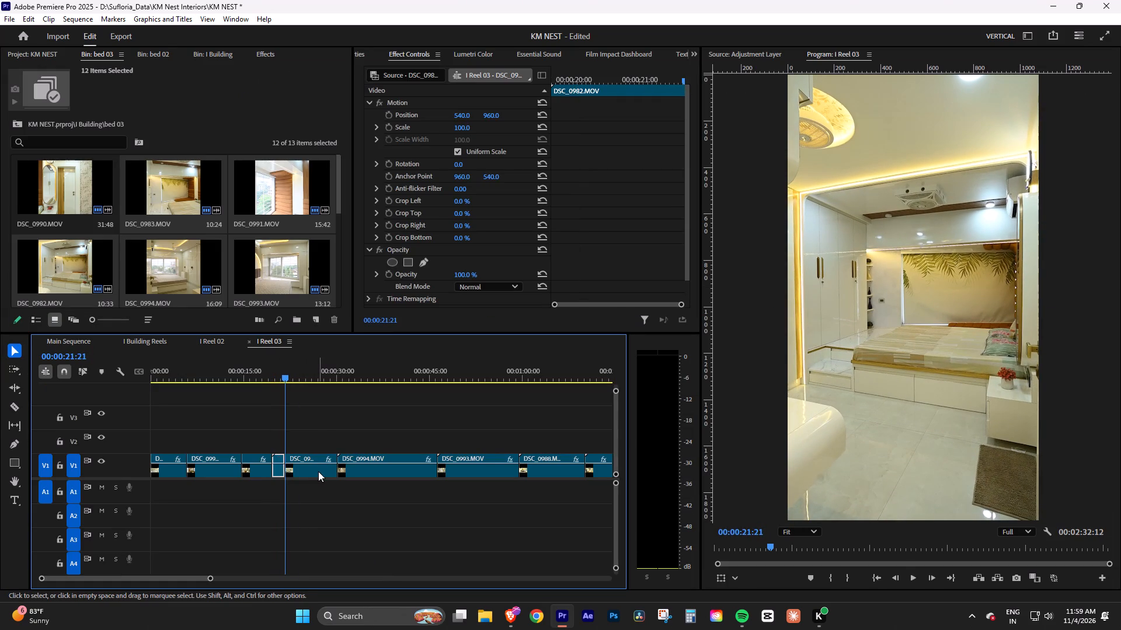
key("Delete")
left_click(279, 471)
right_click(279, 471)
left_click(307, 476)
Preview the trimmed DSC_0982.MOV and set its clip speed to 50%.
left_click(302, 470)
key("space")
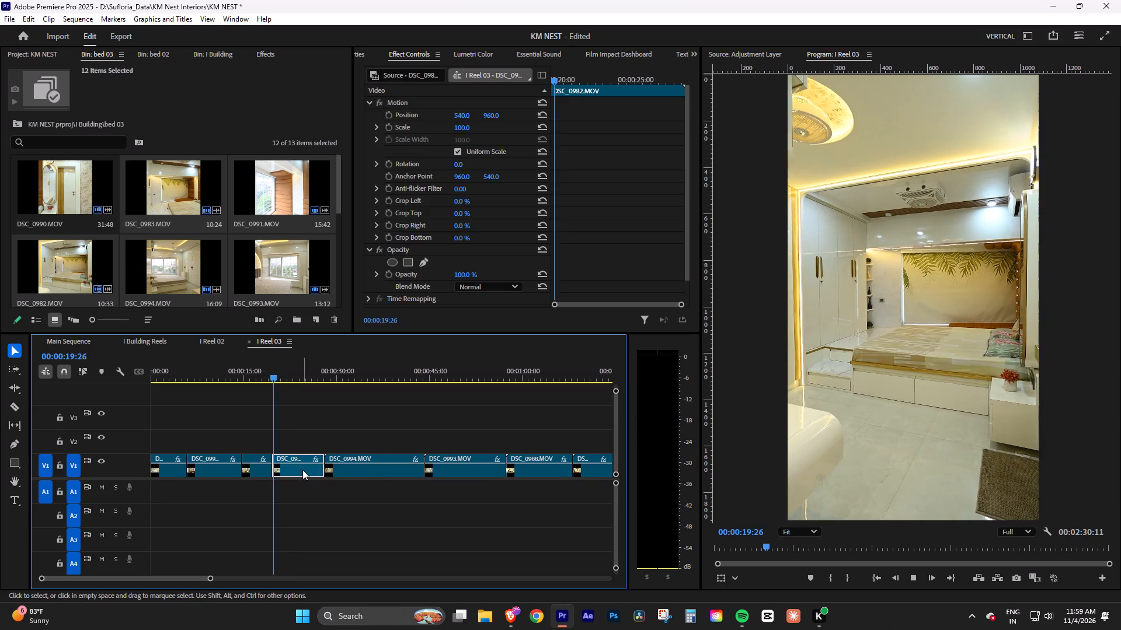
key("space")
key("ctrl+r")
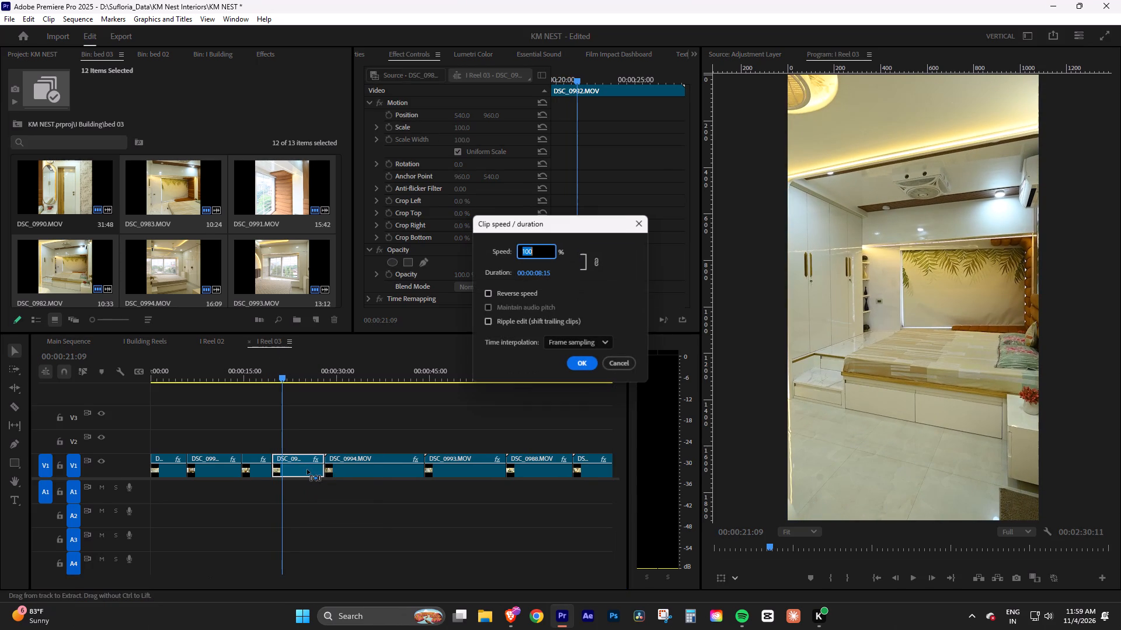
type("50")
key("Return")
Play the slowed DSC_0982.MOV and move DSC_0994.MOV earlier to the stopping point, overwriting the tail of DSC_0982.MOV.
key("space")
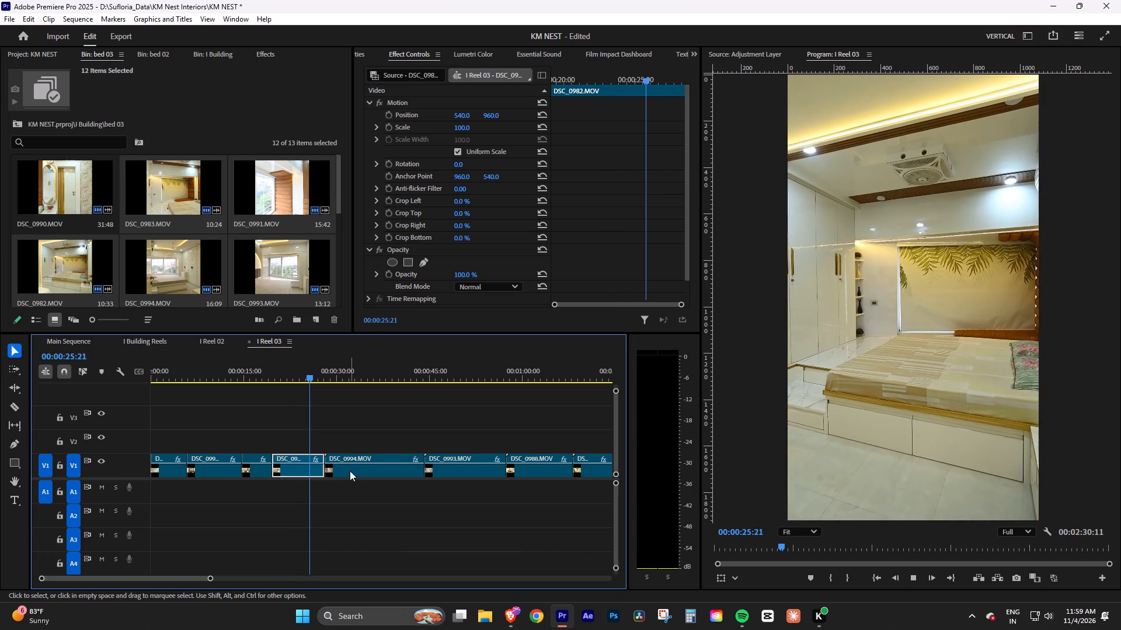
key("space")
left_click_drag(350, 471, 343, 474)
Move DSC_0982.MOV onto track V2 at the sequence start and ripple delete the gap it leaves on V1.
left_click_drag(298, 471, 170, 440)
left_click(287, 460)
right_click(287, 460)
left_click(307, 463)
left_click(329, 443)
Play the start of DSC_0994.MOV, delete the clip from V1 and ripple delete the gap it leaves.
key("space")
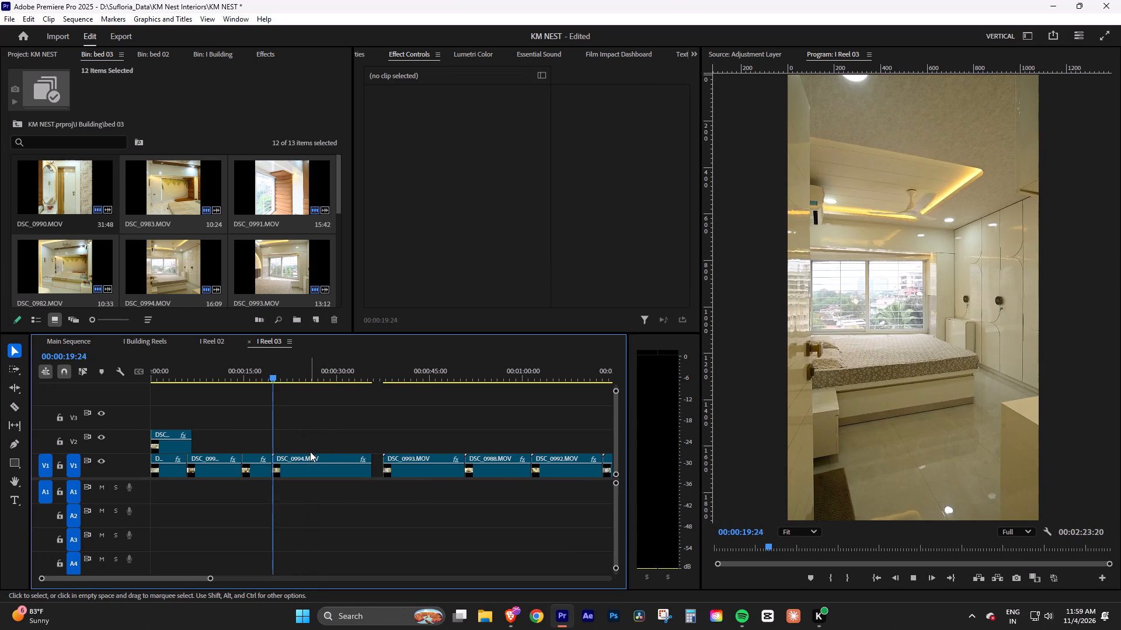
key("space")
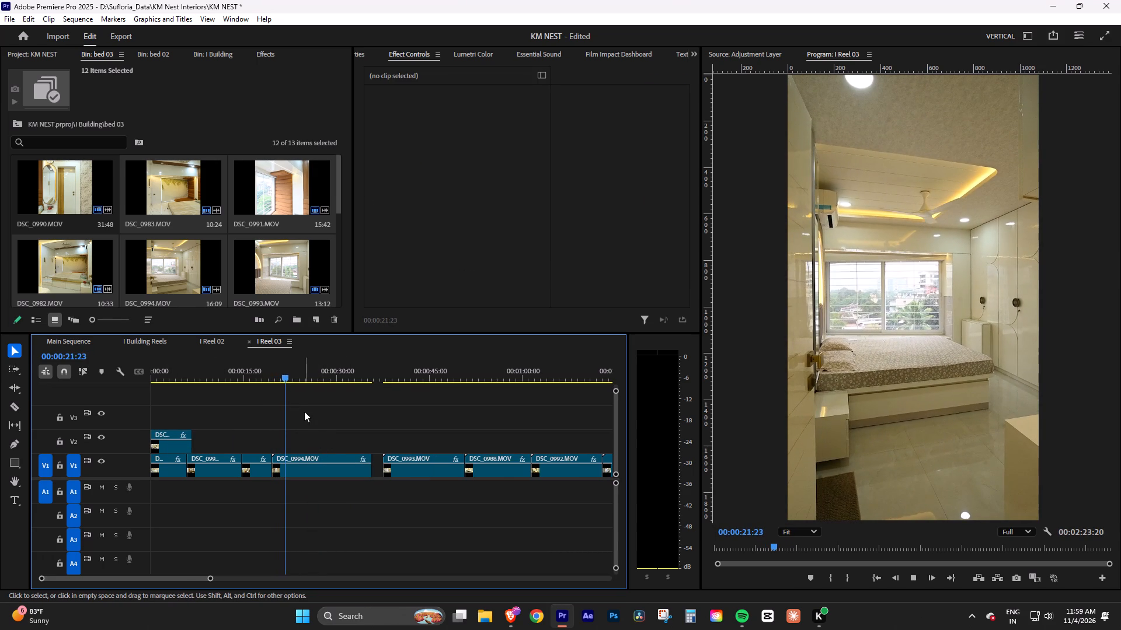
key("space")
left_click_drag(325, 415, 347, 485)
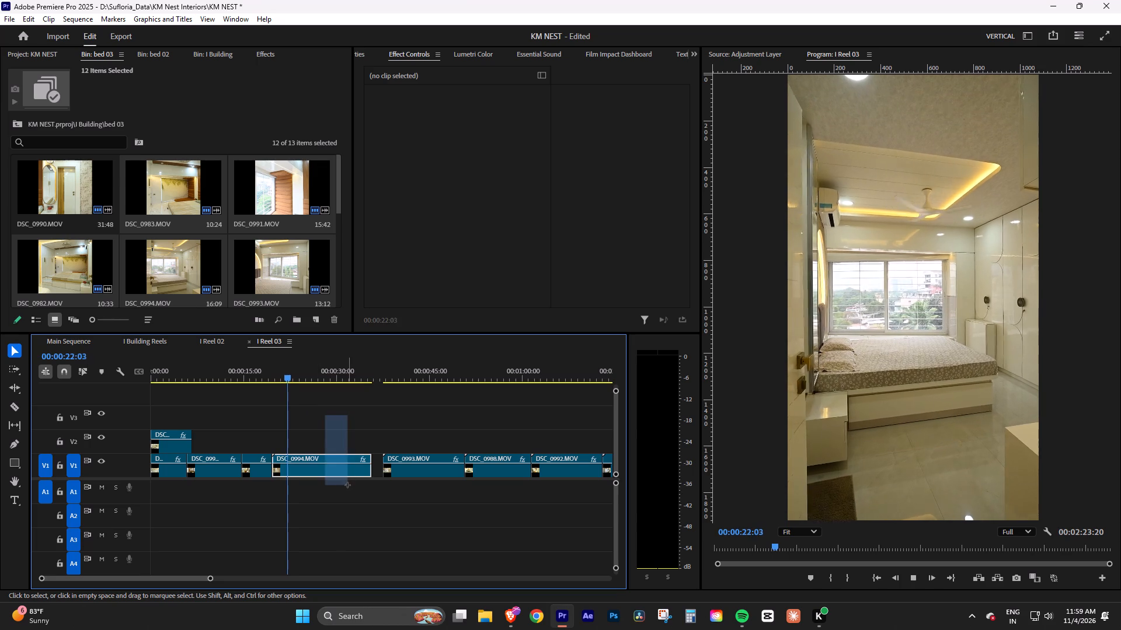
left_click_drag(347, 485, 348, 484)
key("Delete")
right_click(323, 460)
left_click(350, 477)
left_click(328, 468)
right_click(328, 468)
left_click(340, 471)
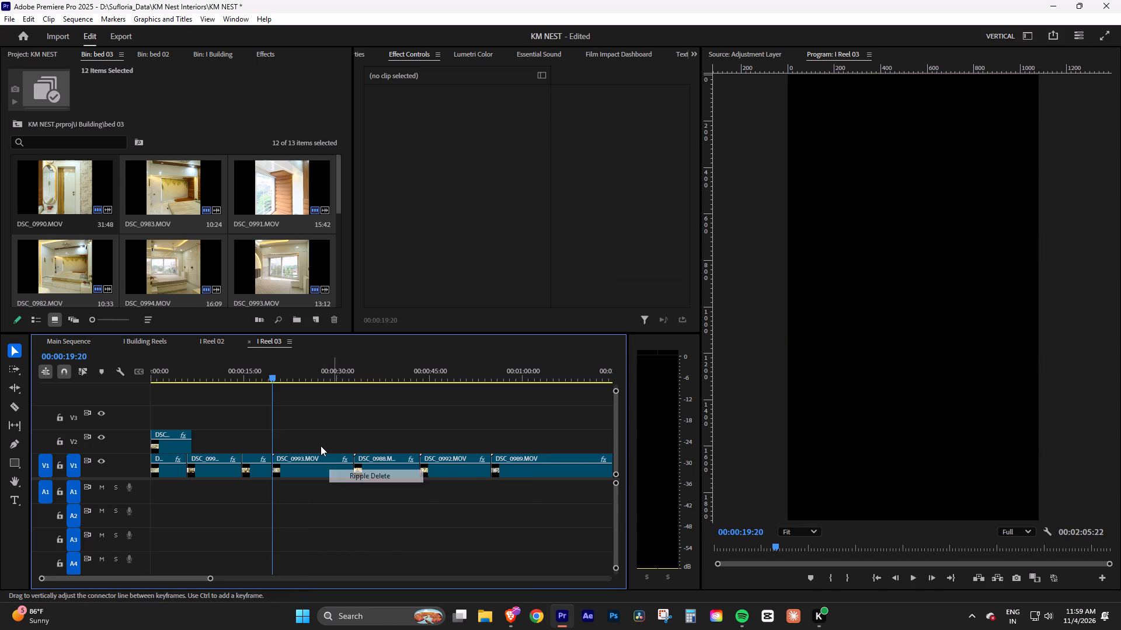
Delete DSC_0993.MOV from V1 and ripple delete the gap it leaves.
key("space")
left_click_drag(302, 440, 323, 483)
key("Delete")
right_click(314, 461)
left_click(322, 468)
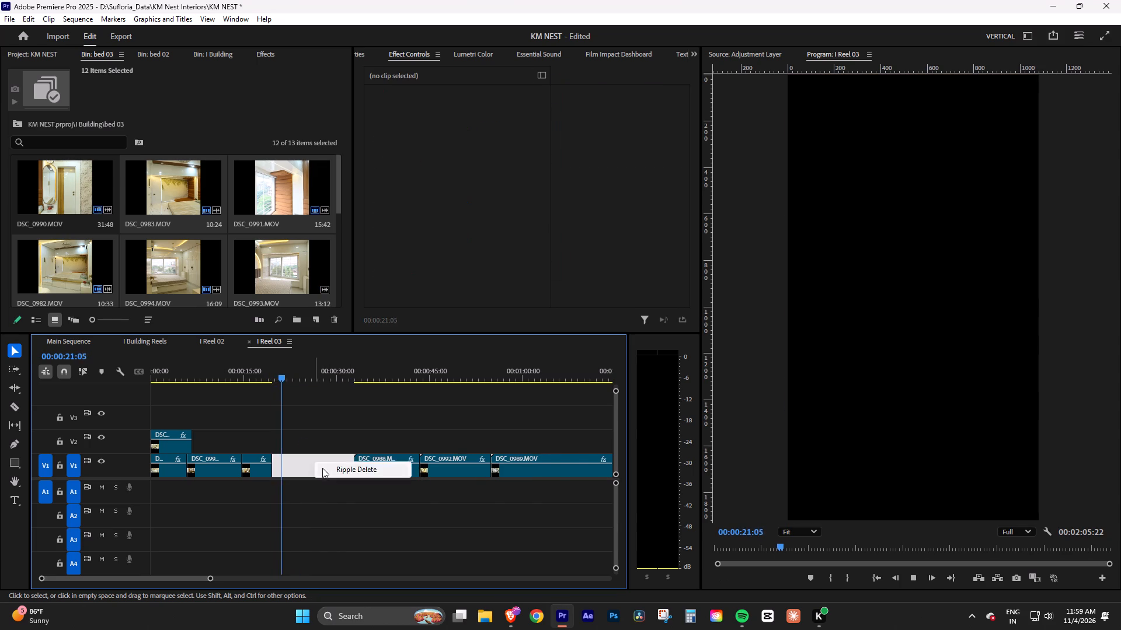
Preview the start of DSC_0988.MOV, return to its beginning and save the project.
key("space")
key("space")
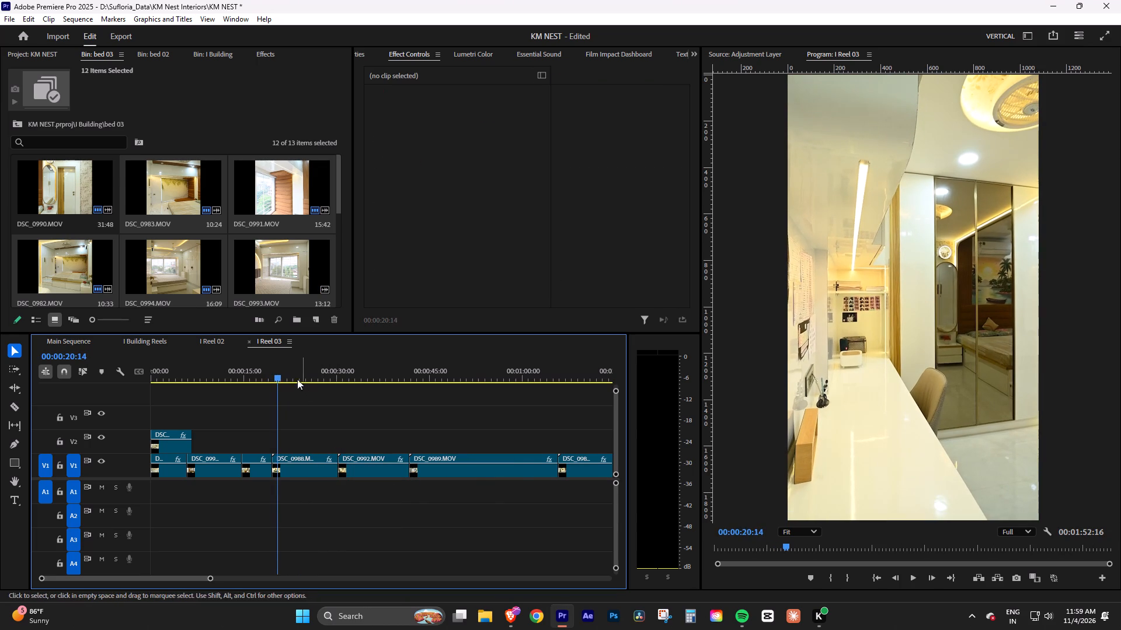
left_click_drag(286, 369, 274, 370)
key("ctrl+s")
Play DSC_0988.MOV, split it at 00:00:21:07, delete its opening part and ripple delete the gap.
left_click(309, 422)
left_click(310, 469)
key("space")
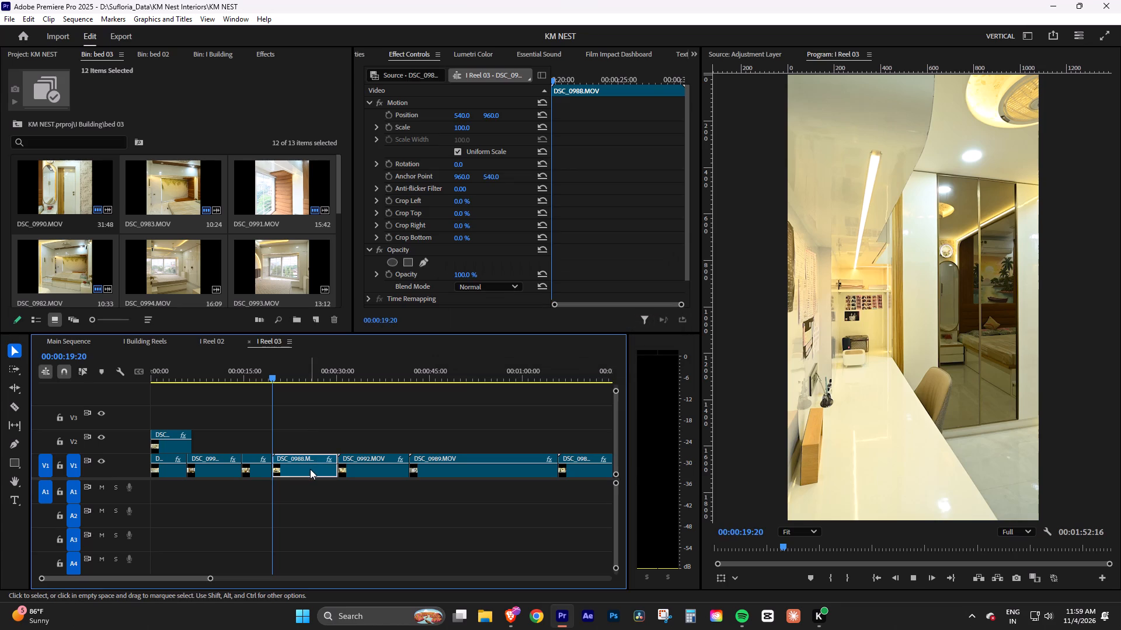
key("space")
left_click(310, 469)
key("space")
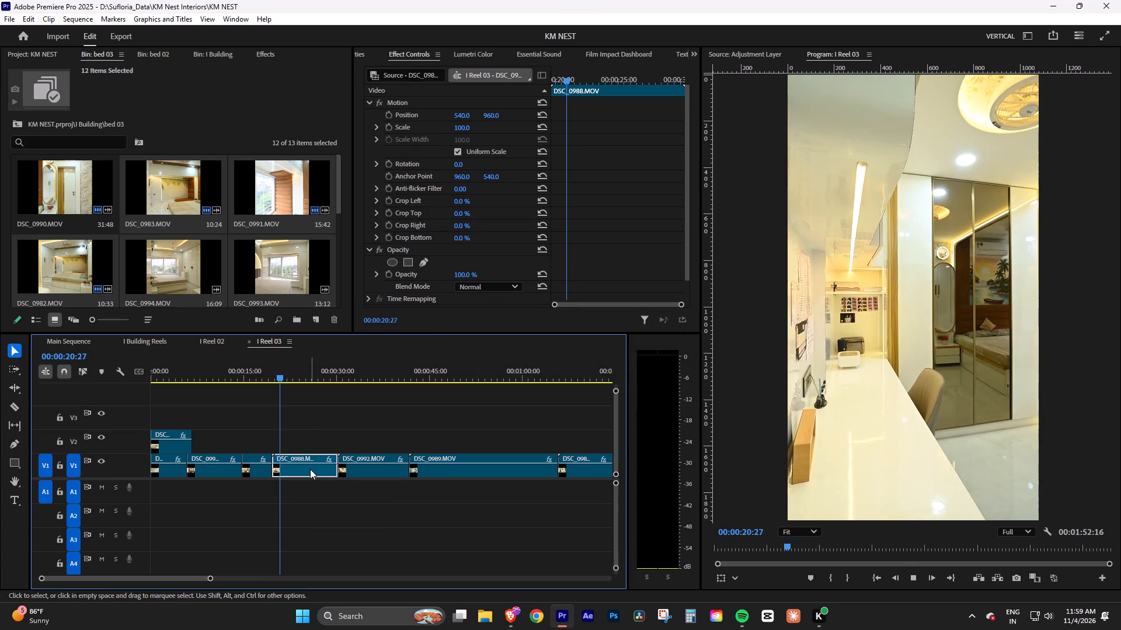
key("space")
left_click(310, 469)
key("ctrl+k")
key("Delete")
key("space")
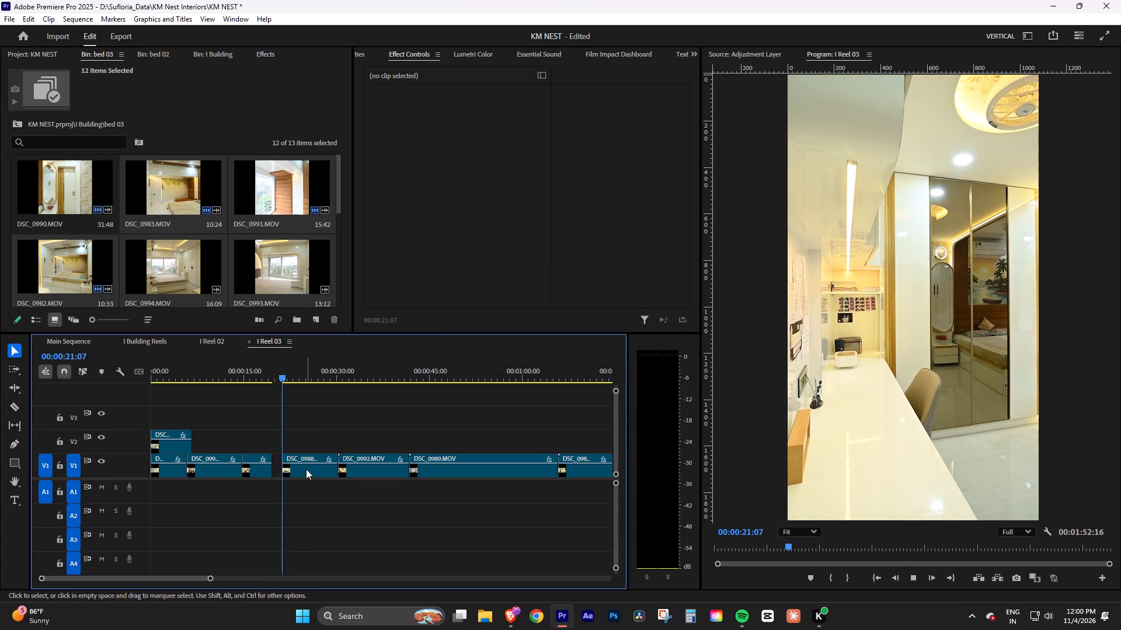
left_click(277, 473)
right_click(277, 473)
left_click(296, 481)
Play the trimmed DSC_0988.MOV, split it at 00:00:24:06 and delete the part after the cut.
left_click(301, 474)
key("space")
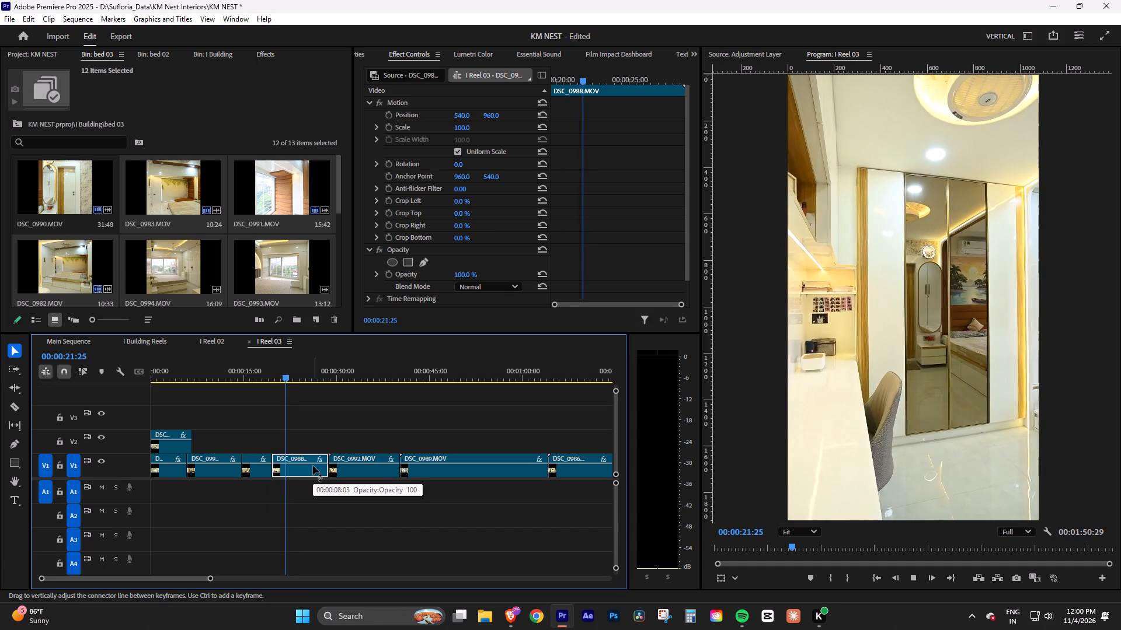
key("space")
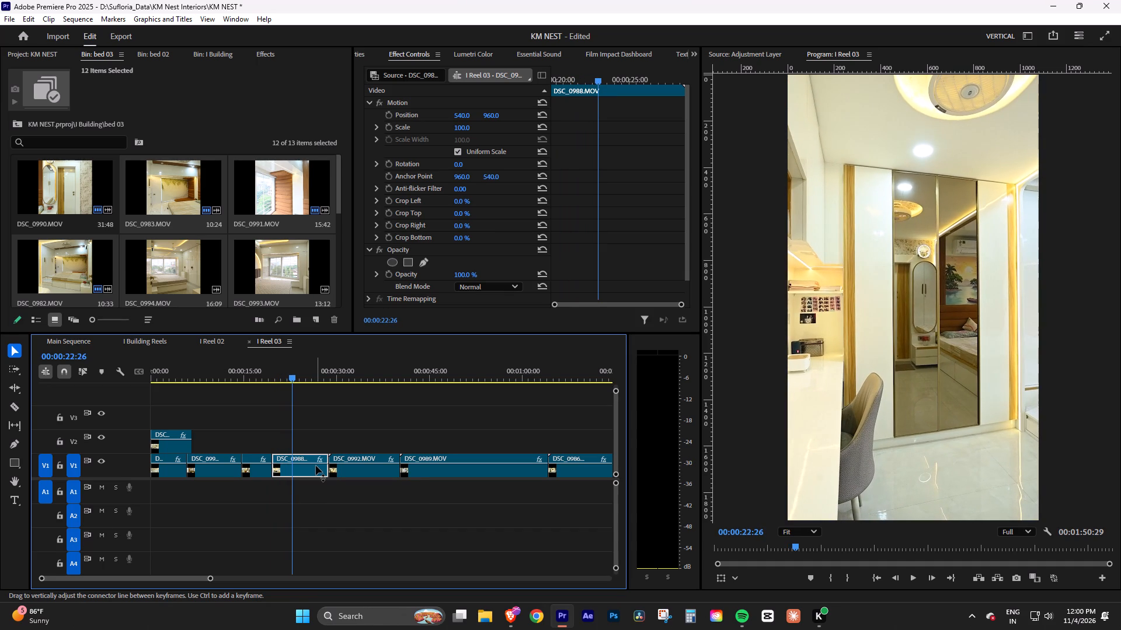
key("space")
key("space")
left_click(318, 473)
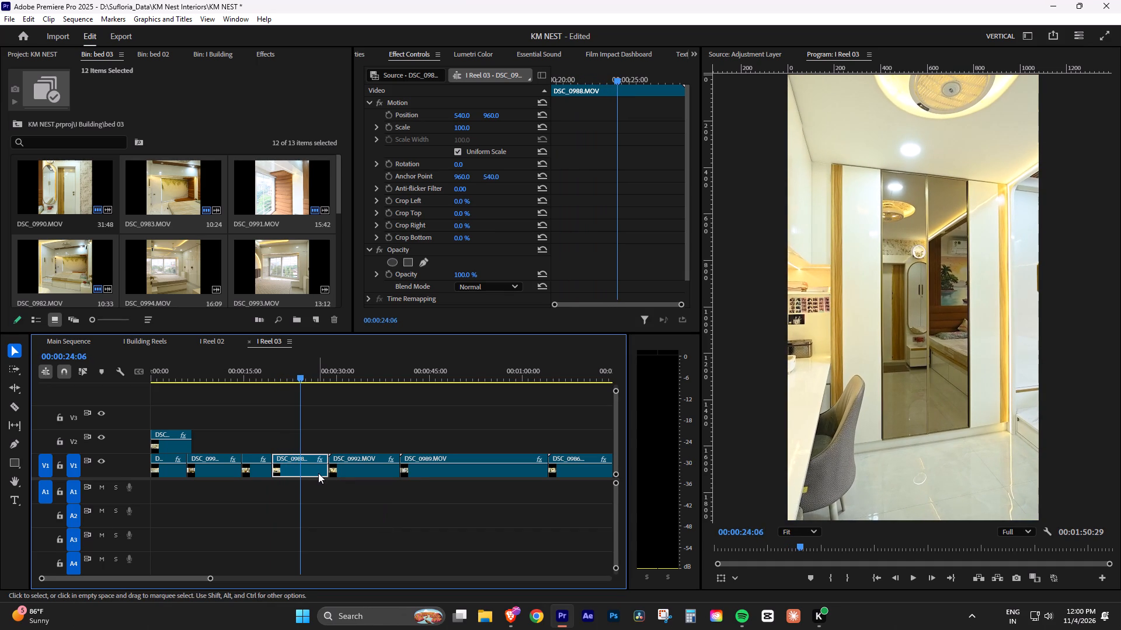
key("ctrl+k")
left_click(318, 473)
key("Delete")
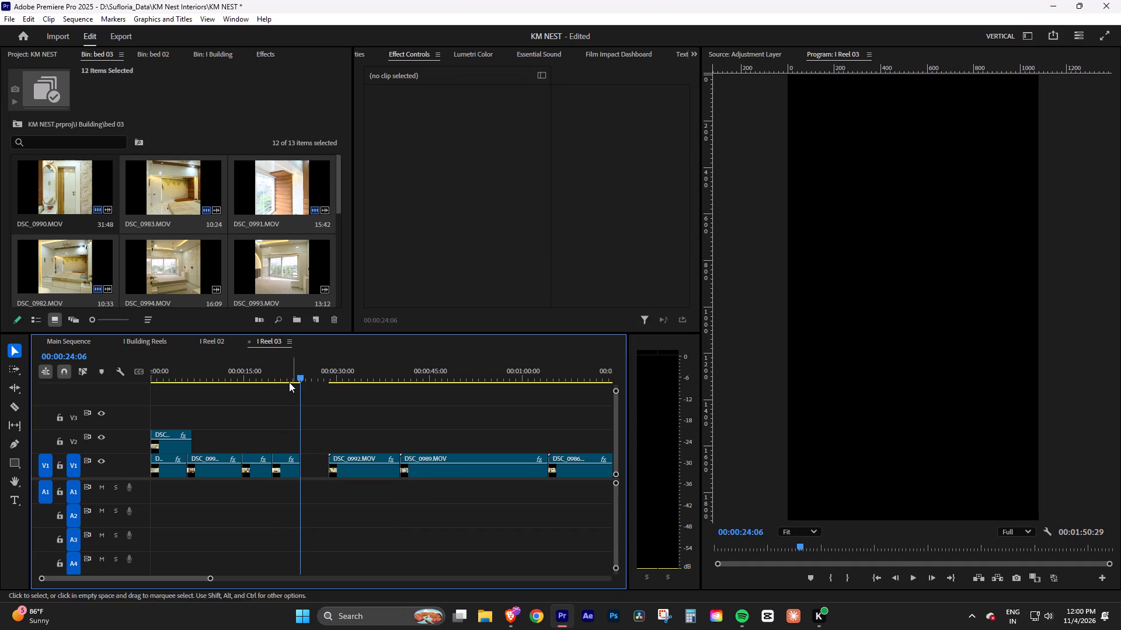
Replay DSC_0988.MOV, trim its end to 00:00:23:18 and ripple delete the gap before DSC_0992.MOV.
left_click(274, 379)
left_click_drag(287, 377, 279, 377)
key("space")
scroll(297, 476, "up", 12, "alt")
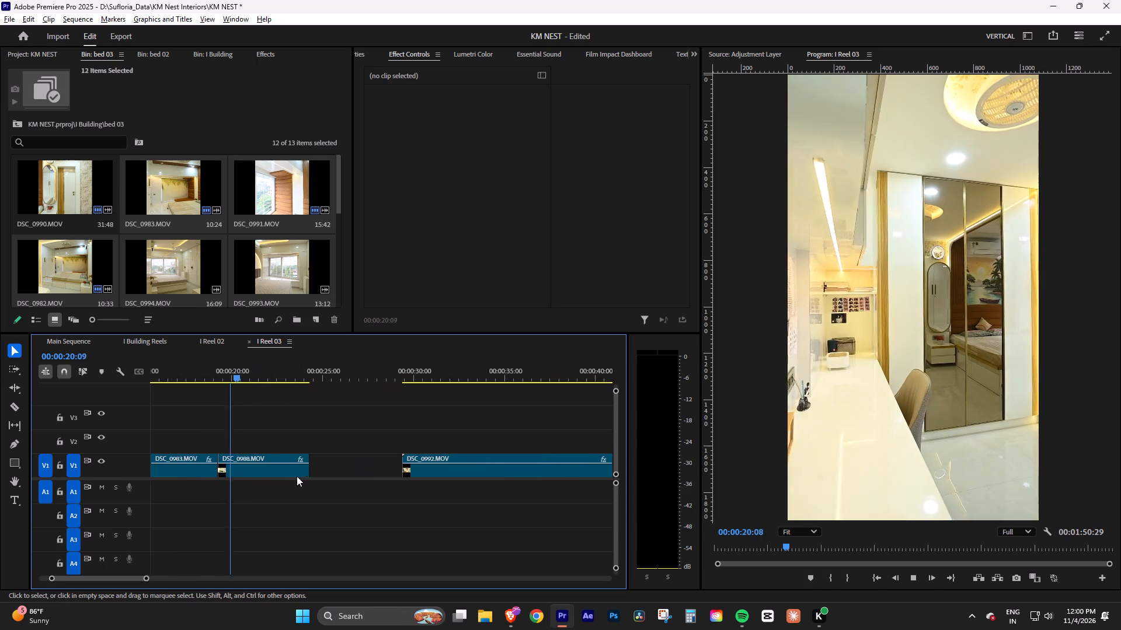
left_click(277, 471)
left_click(303, 467)
left_click(295, 468)
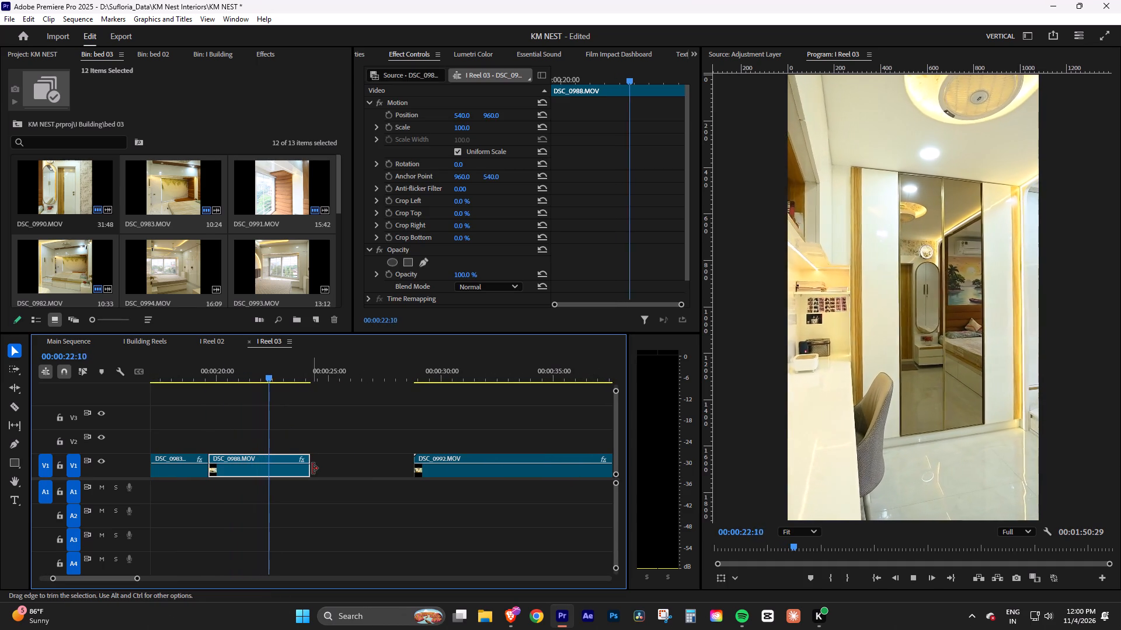
key("space")
left_click_drag(312, 468, 299, 468)
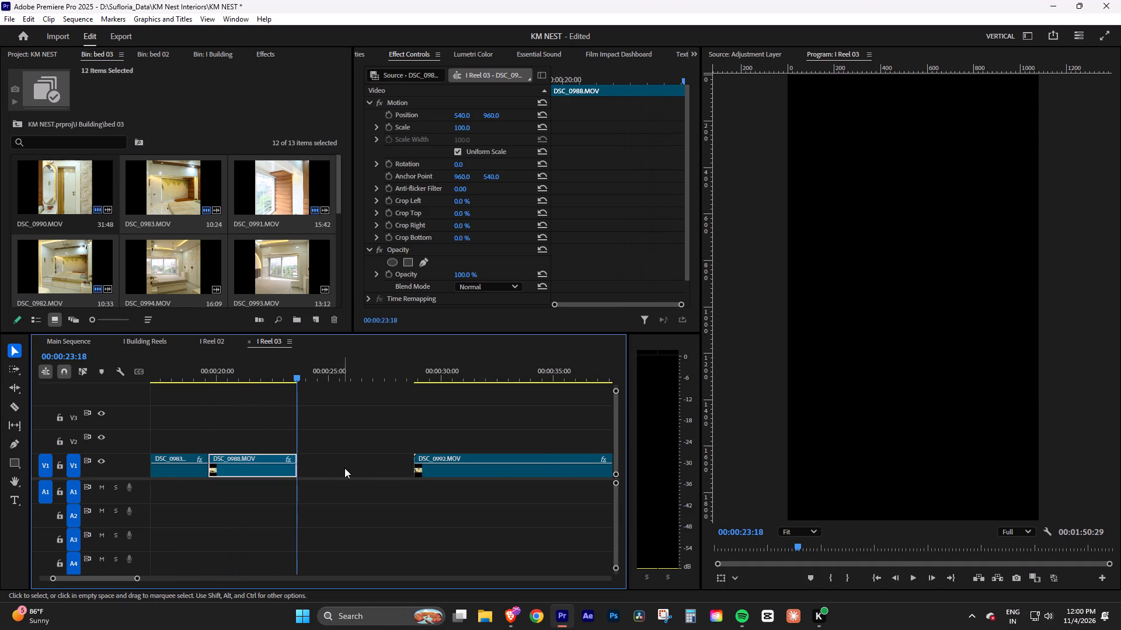
right_click(346, 468)
left_click(361, 474)
Review the start of DSC_0992.MOV, split it at 00:00:26:06, delete the opening part and ripple delete the gap.
left_click(358, 431)
key("space")
left_click(360, 471)
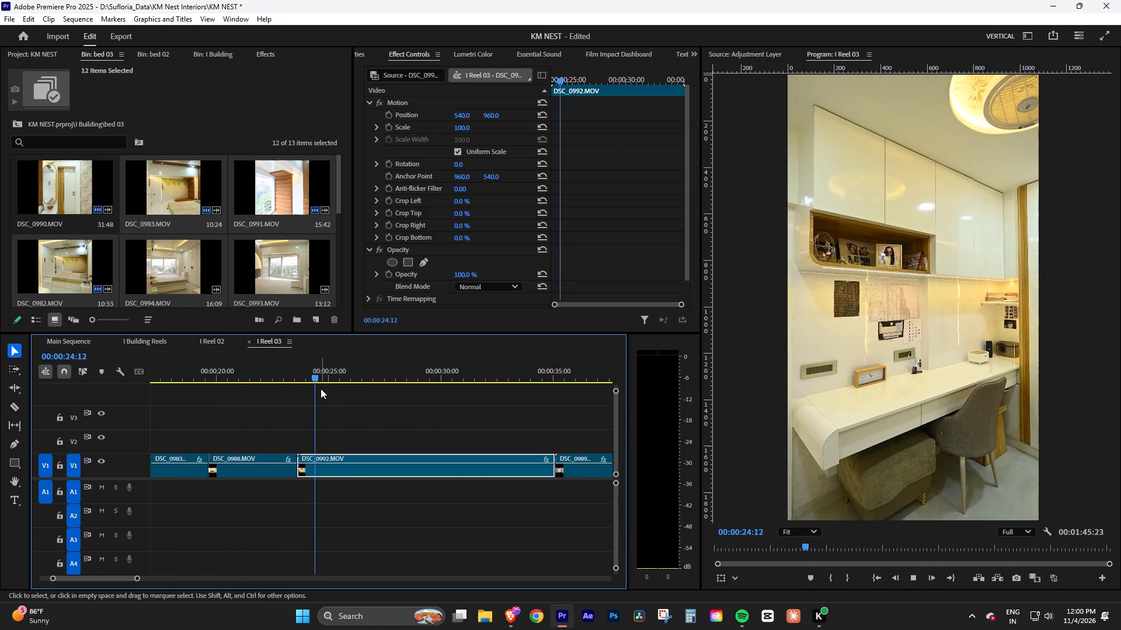
key("space")
left_click_drag(323, 380, 357, 384)
left_click_drag(400, 428, 444, 500)
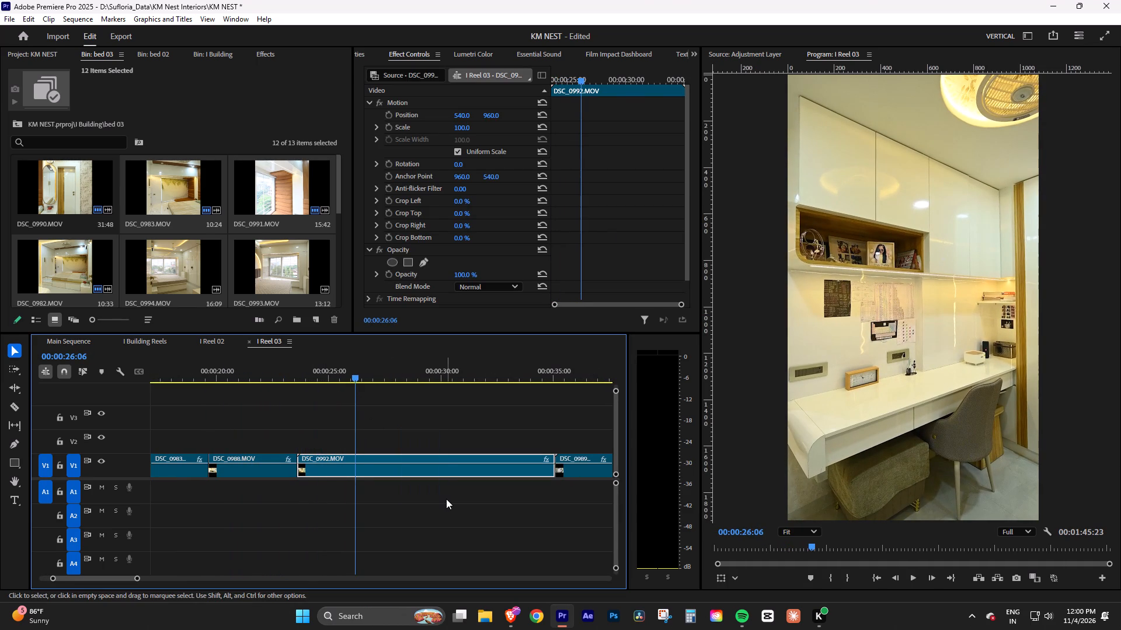
key("ctrl+k")
key("Delete")
right_click(319, 467)
left_click(336, 473)
Play the trimmed DSC_0992.MOV, split it at 00:00:27:10, delete the remainder and ripple delete the gap.
left_click(361, 473)
key("space")
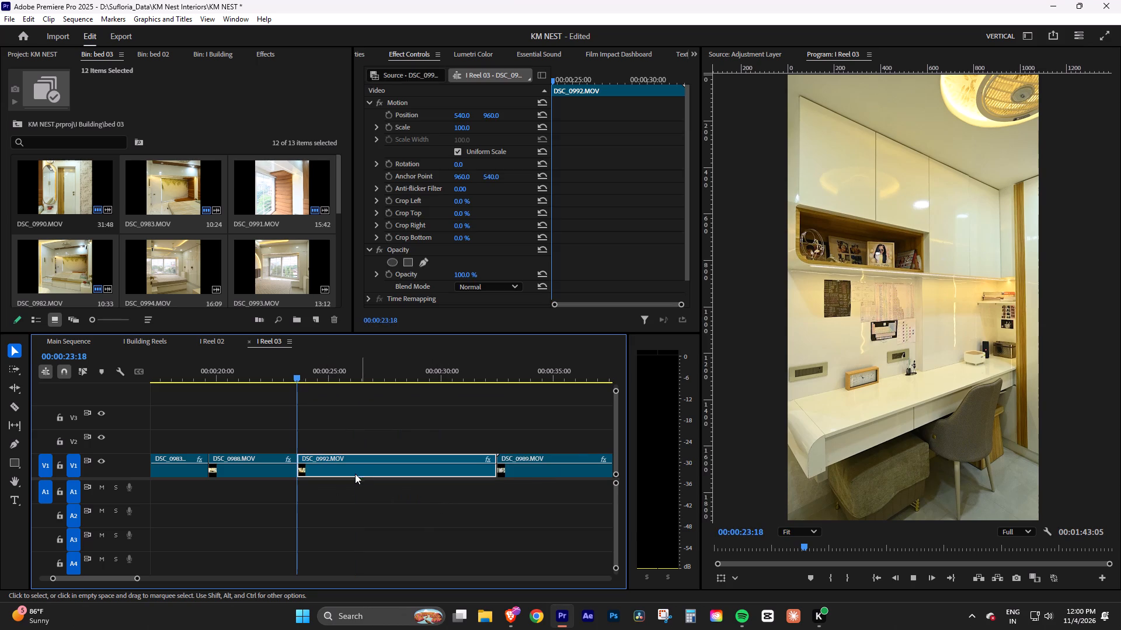
key("space")
left_click_drag(138, 576, 152, 576)
key("space")
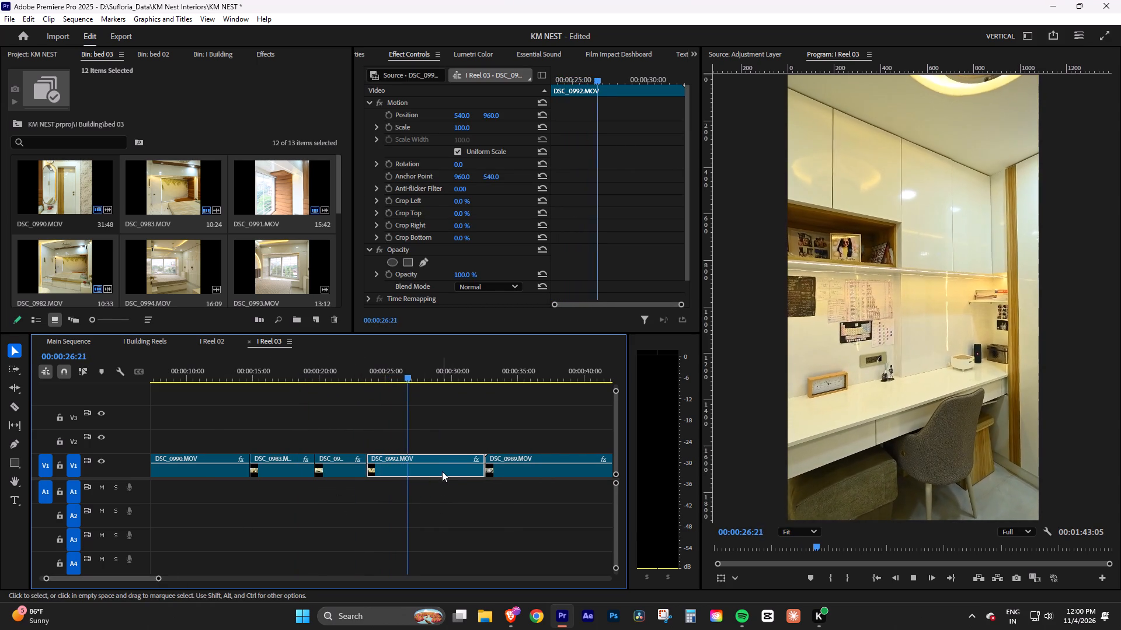
key("space")
key("space")
key("space")
left_click(442, 471)
key("ctrl+k")
left_click(442, 471)
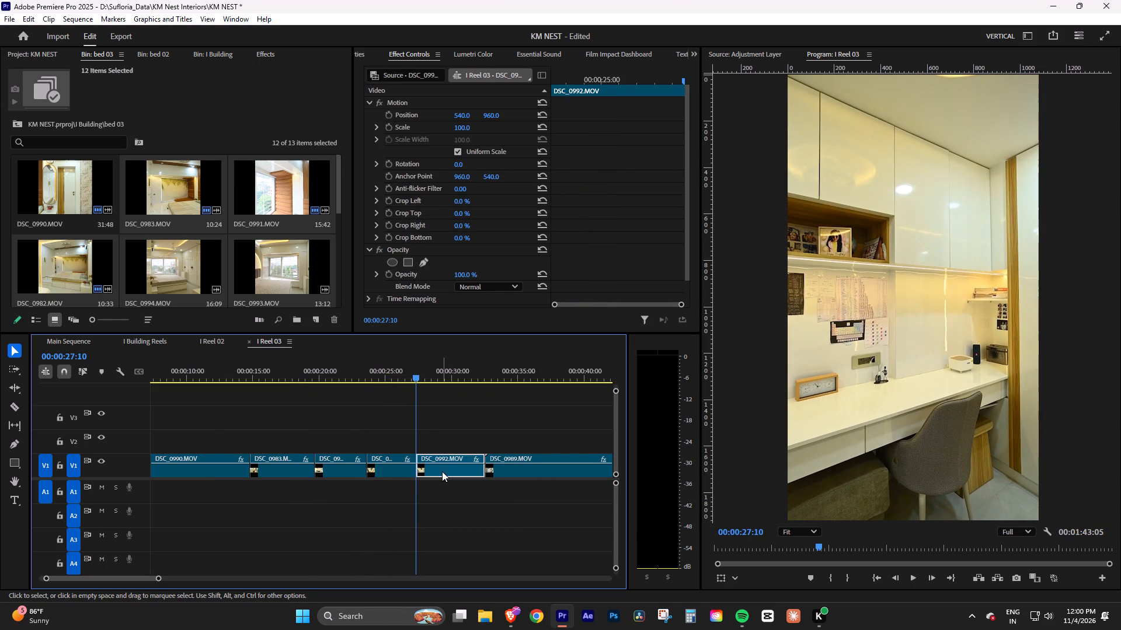
key("Delete")
right_click(442, 468)
left_click(451, 473)
Review the start of DSC_0989.MOV, split it at 00:00:29:12, delete the opening part and ripple delete the gap.
key("space")
left_click(451, 468)
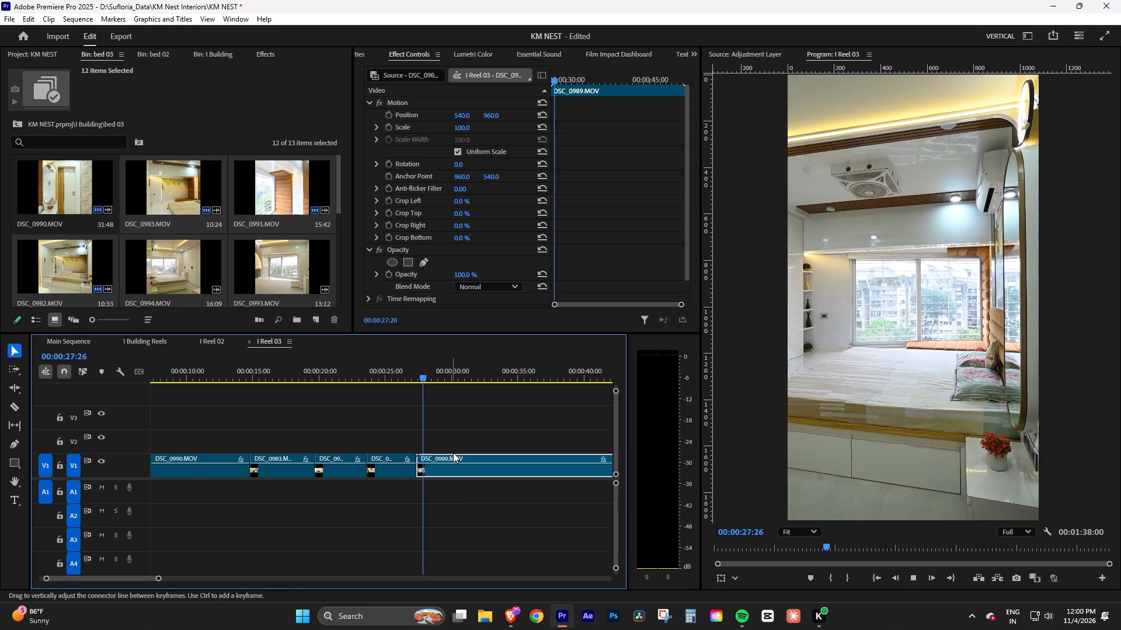
key("space")
left_click_drag(428, 377, 446, 379)
left_click_drag(489, 432, 540, 488)
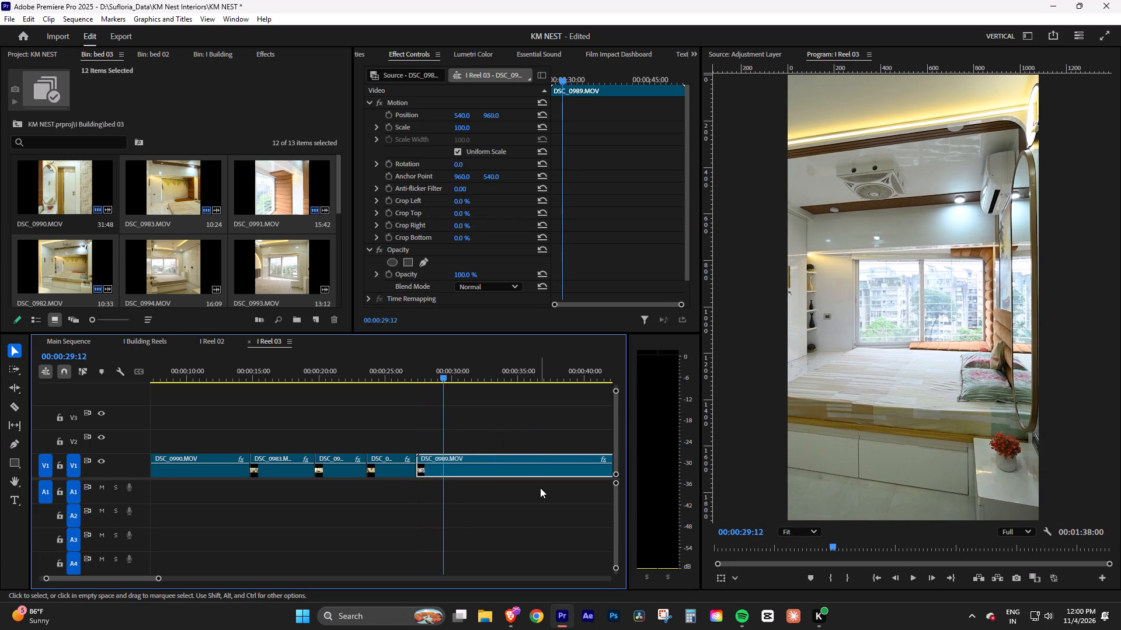
key("ctrl+k")
key("Delete")
right_click(419, 464)
left_click(426, 444)
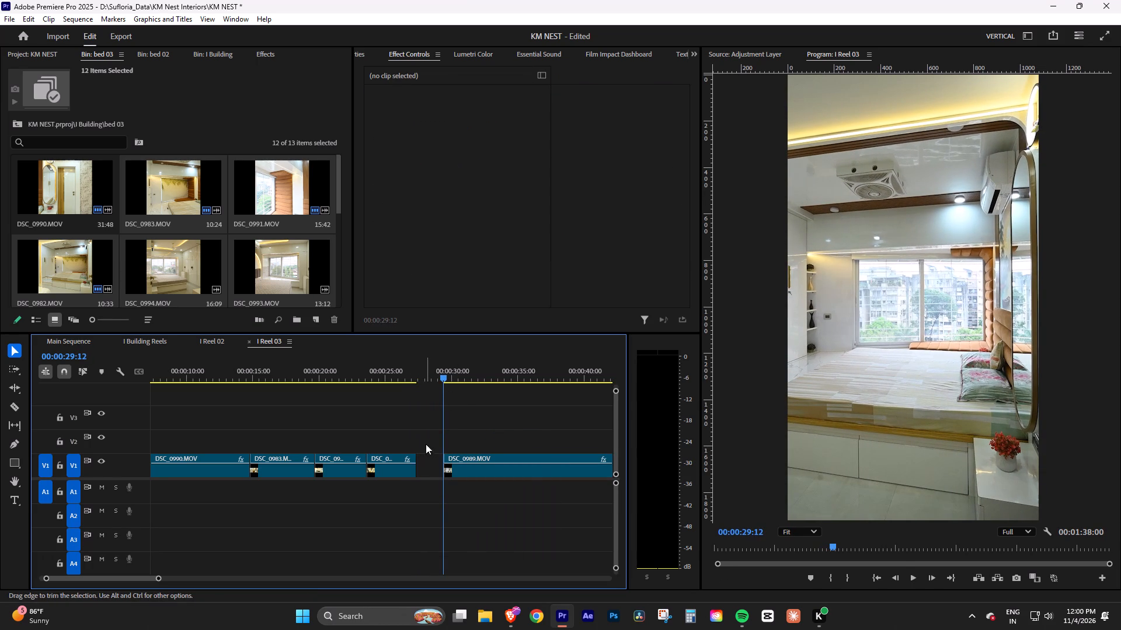
left_click(433, 466)
right_click(433, 467)
left_click(459, 480)
Preview the new start of DSC_0989.MOV and save the project.
left_click(461, 471)
key("space")
key("space")
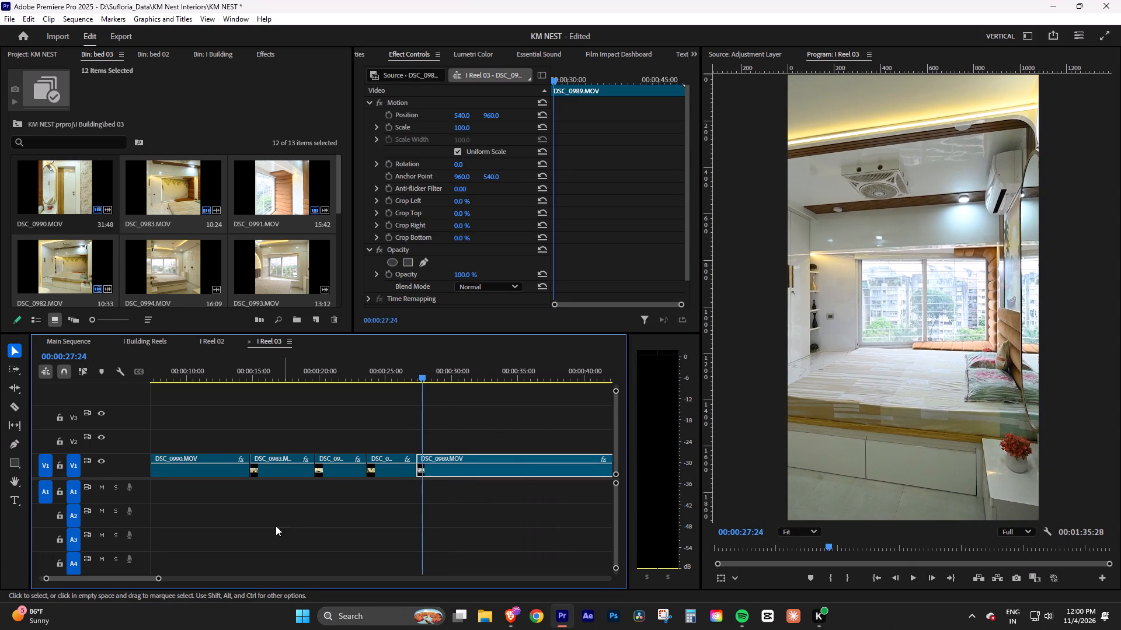
key("ctrl+s")
Play DSC_0989.MOV, split it at 00:00:32:24, delete the remainder and ripple delete the gap.
left_click_drag(159, 579, 191, 582)
key("space")
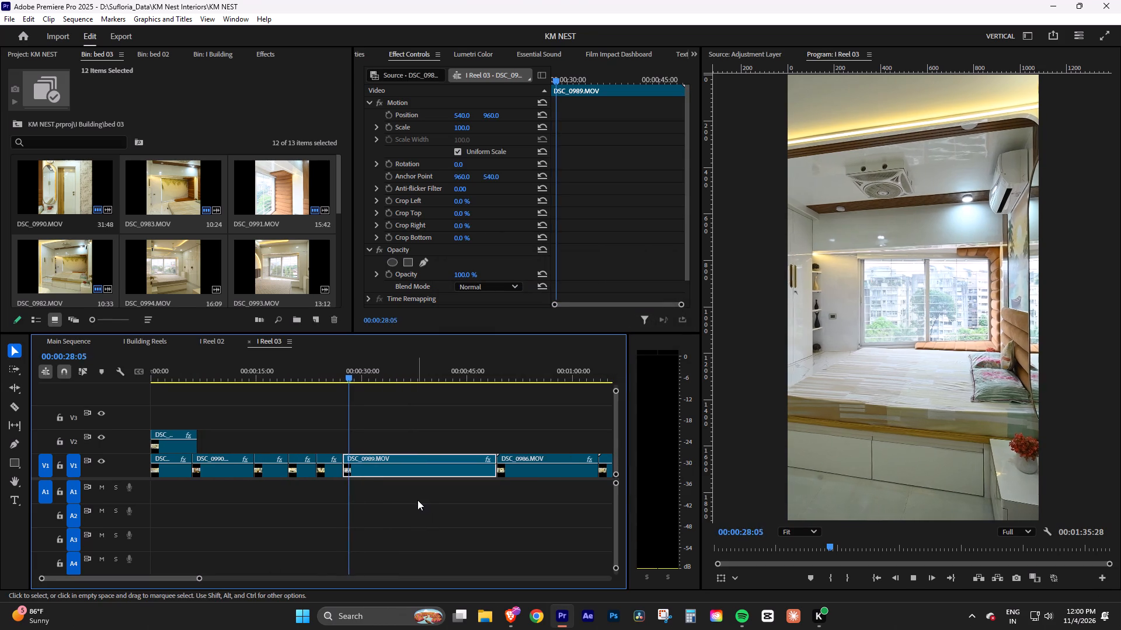
scroll(417, 499, "up", 2, "alt")
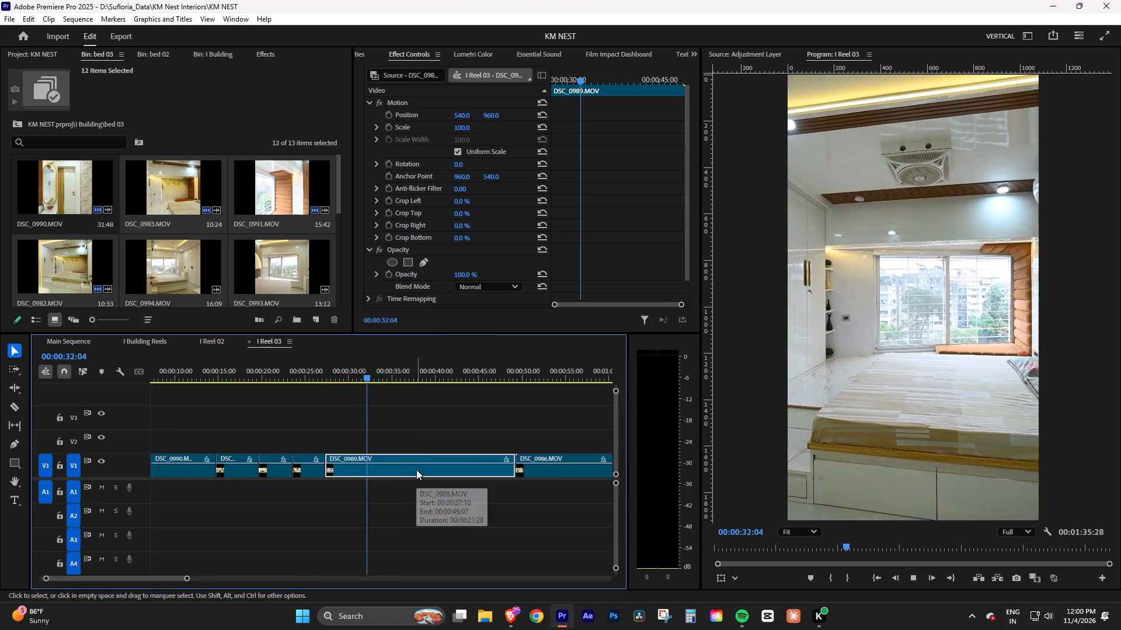
key("space")
left_click(416, 470)
key("ctrl+k")
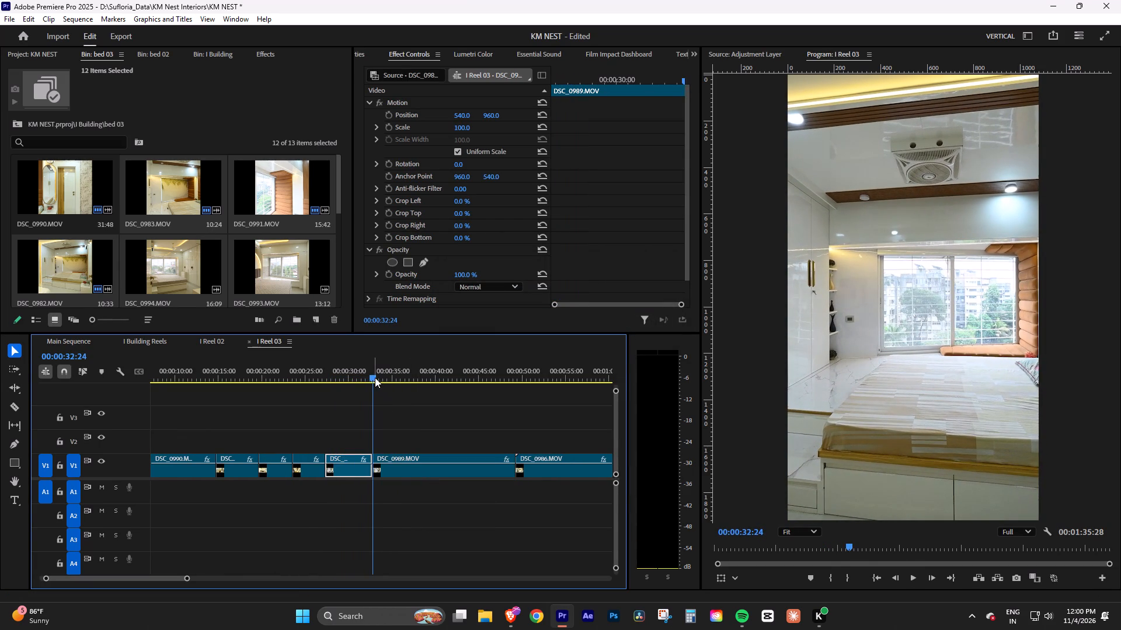
left_click_drag(374, 376, 489, 394)
left_click_drag(445, 428, 480, 487)
key("Delete")
right_click(438, 464)
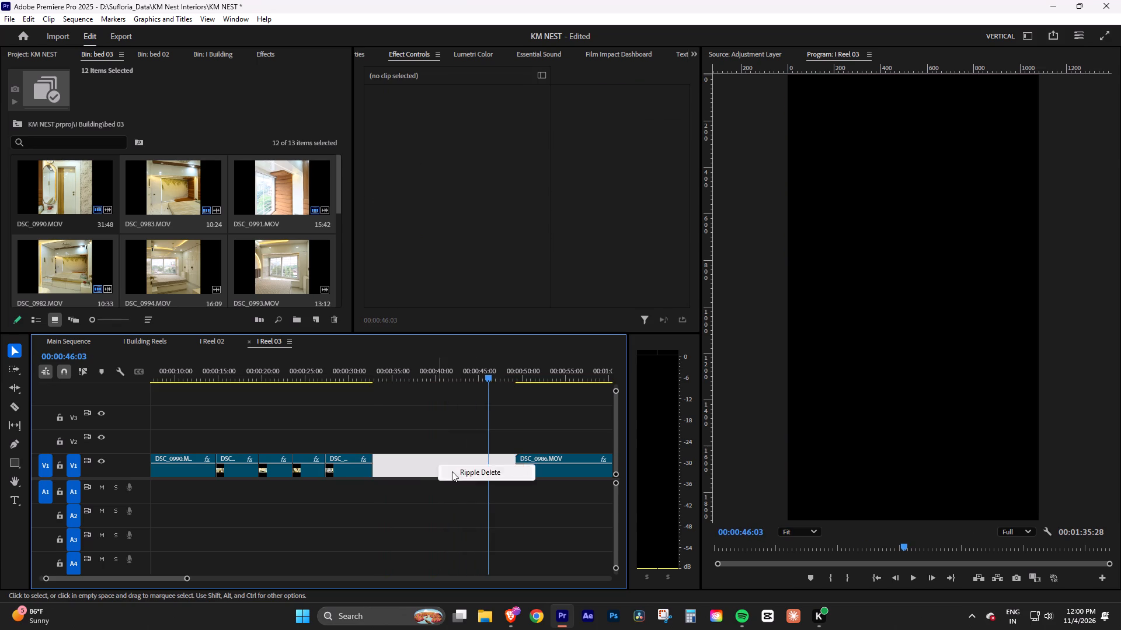
left_click(454, 472)
Review the start of DSC_0986.MOV, split it at 00:00:35:18, delete the opening part and ripple delete the gap.
left_click(423, 468)
key("space")
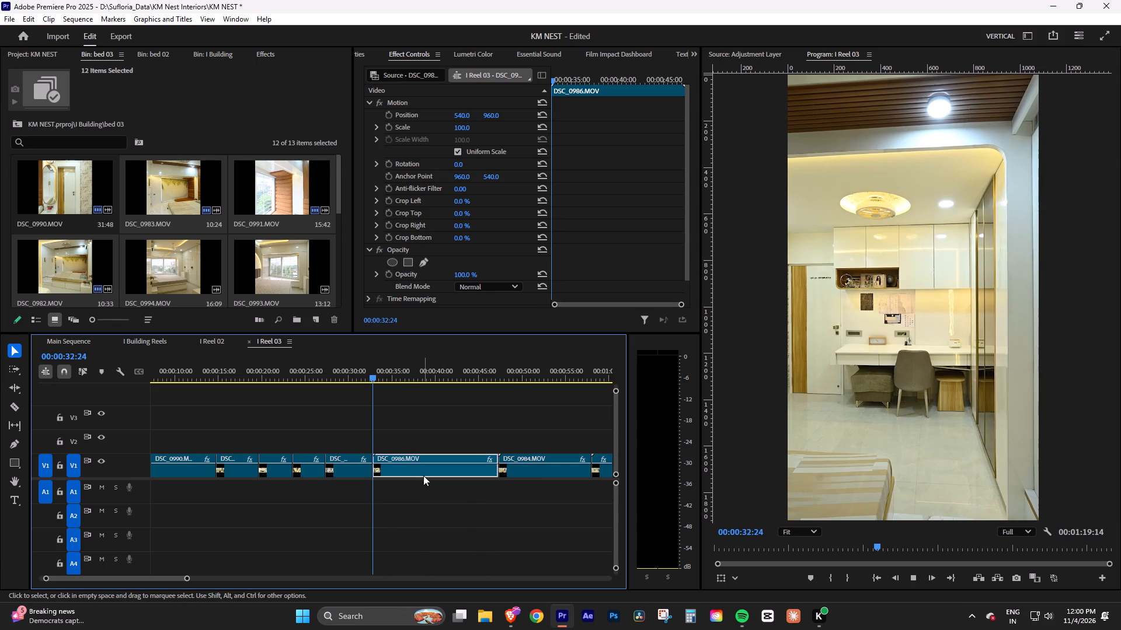
left_click_drag(379, 376, 396, 378)
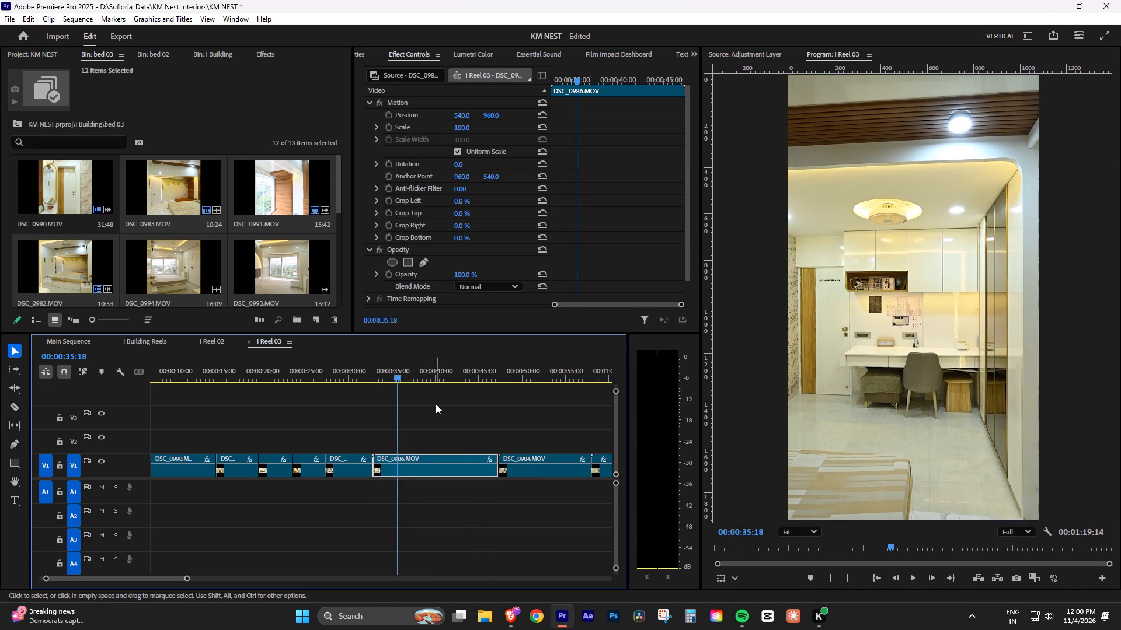
left_click_drag(438, 405, 468, 475)
key("ctrl+k")
key("Delete")
left_click(384, 467)
right_click(384, 467)
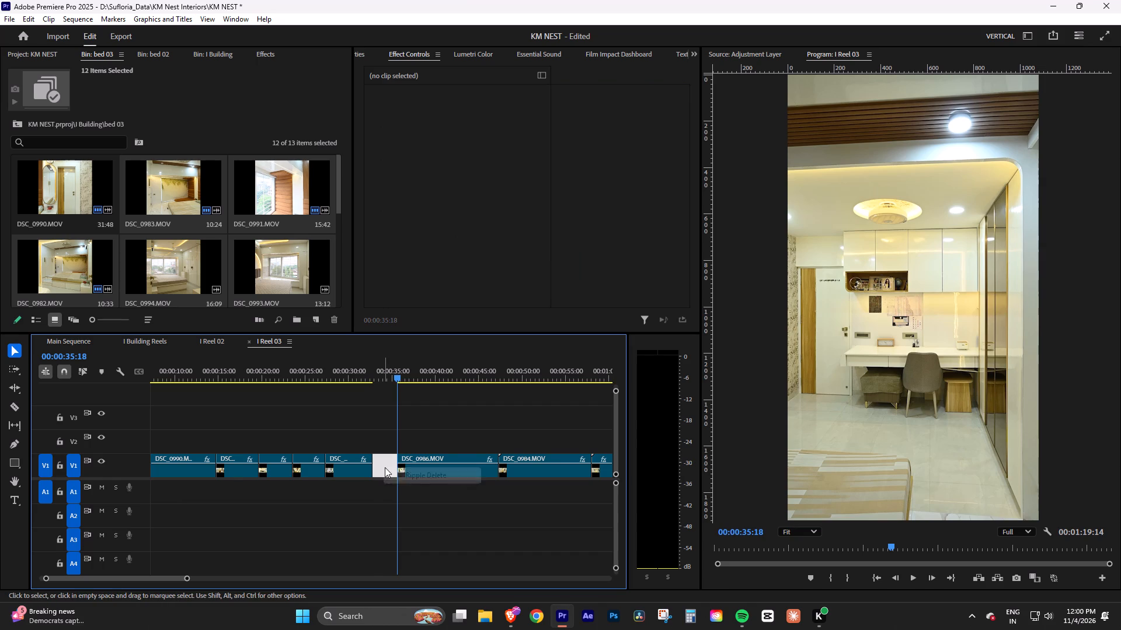
left_click(389, 467)
Play DSC_0986.MOV, split it at 00:00:38:25, delete the remainder and ripple delete the gap.
left_click(408, 470)
key("space")
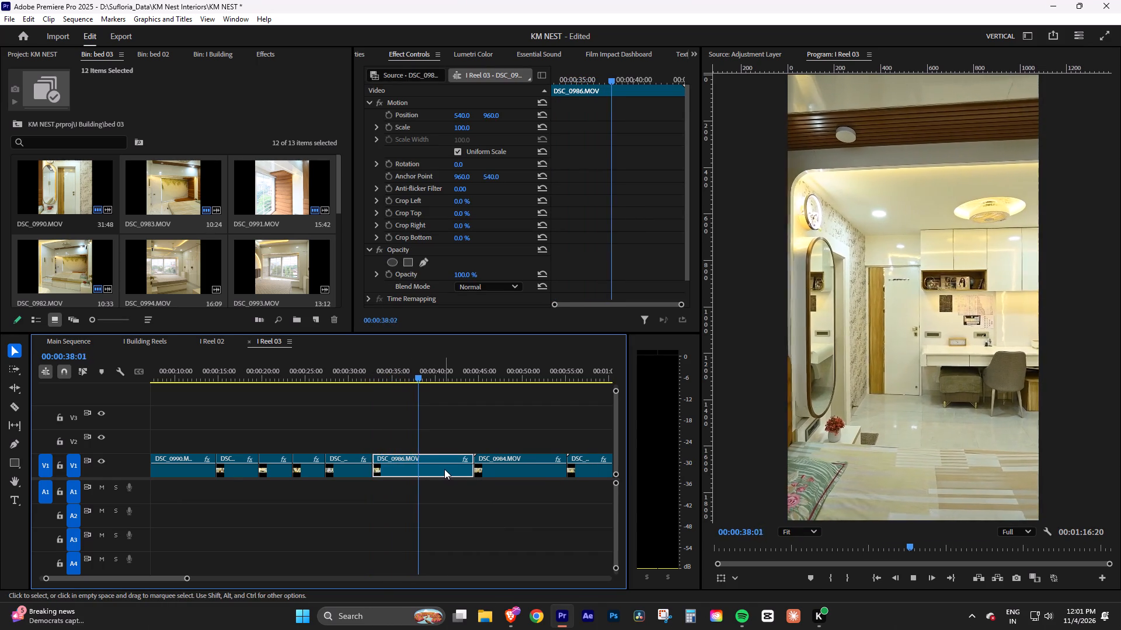
key("space")
left_click(444, 469)
key("space")
key("space")
left_click(444, 469)
key("ctrl+k")
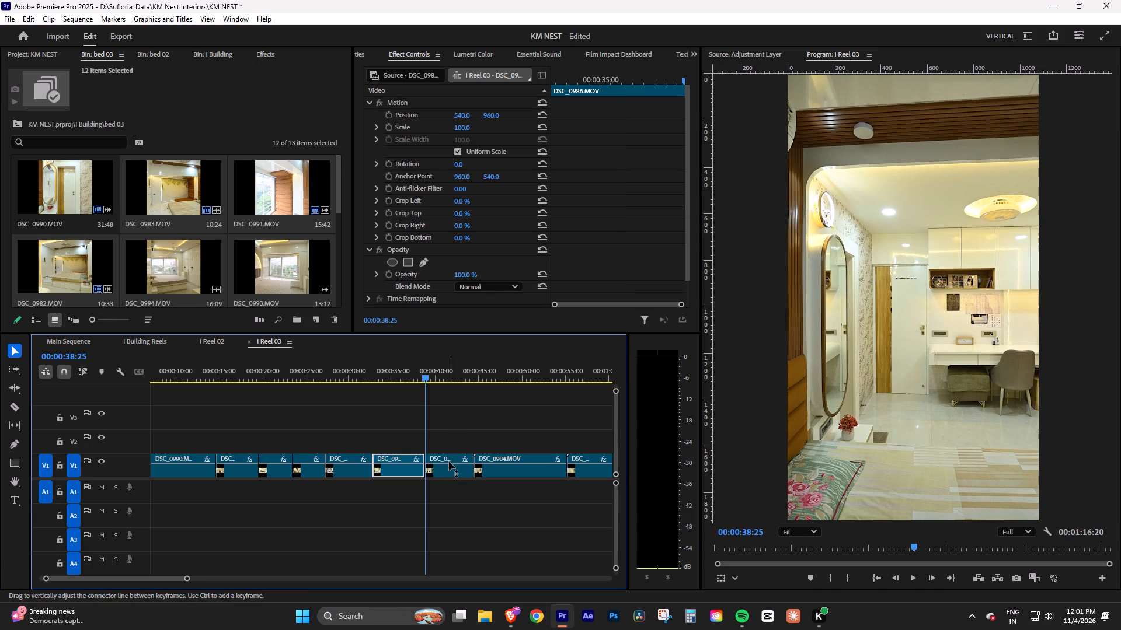
left_click(450, 377)
left_click(462, 473)
key("Delete")
right_click(454, 466)
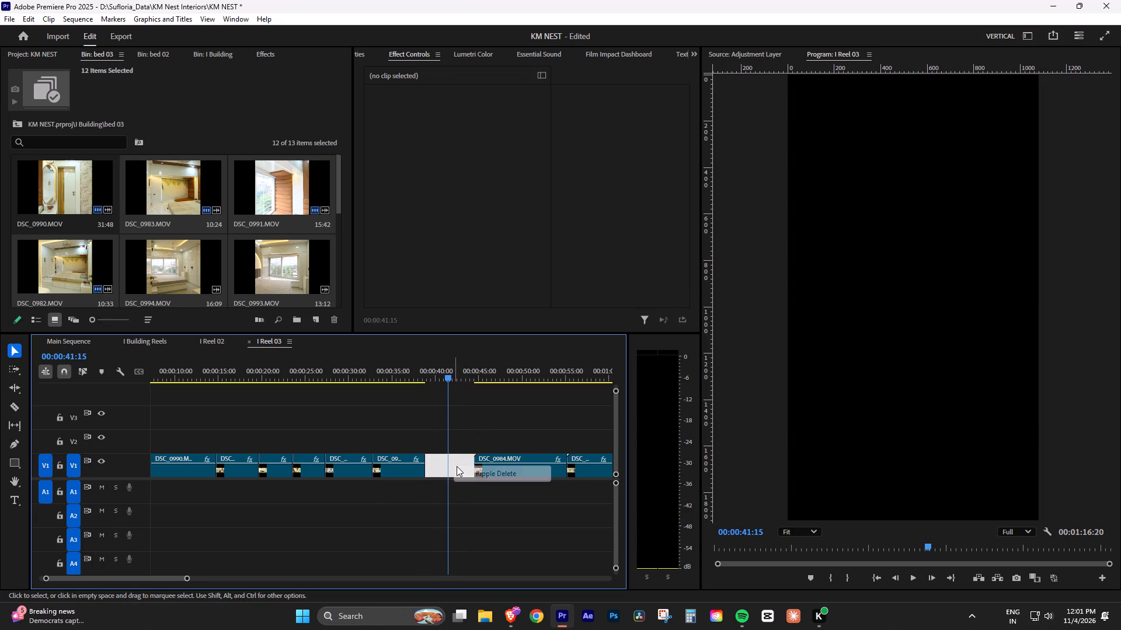
double_click(465, 472)
Review the start of DSC_0984.MOV, split it at 00:00:41:05, delete the opening part and ripple delete the gap.
key("space")
key("space")
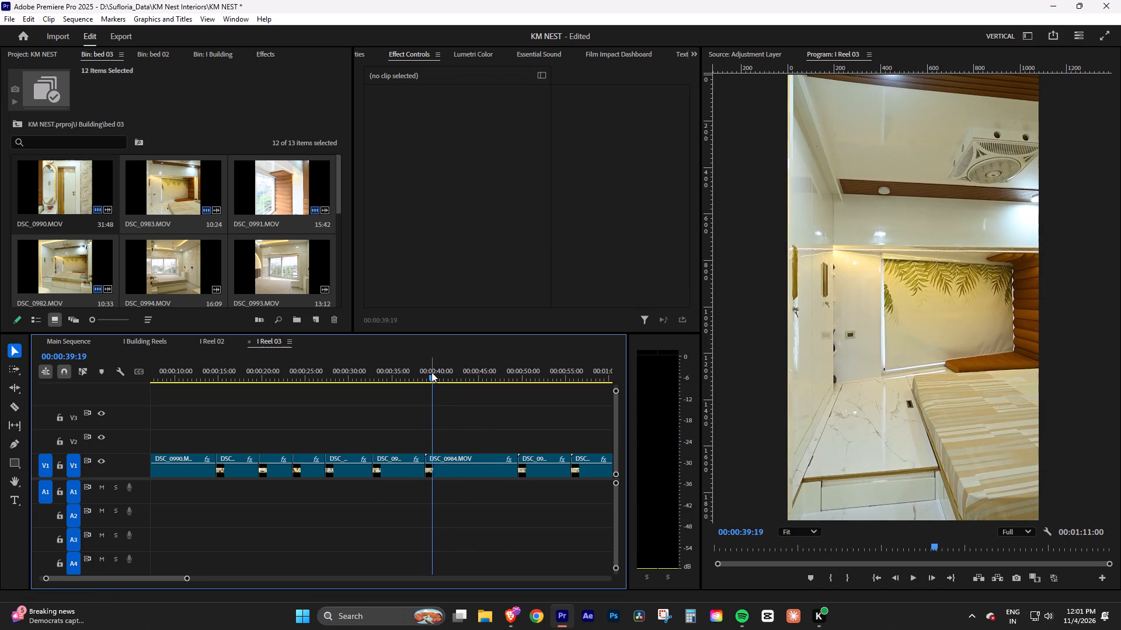
left_click_drag(431, 372, 447, 375)
left_click_drag(475, 408, 490, 485)
key("ctrl+k")
key("space")
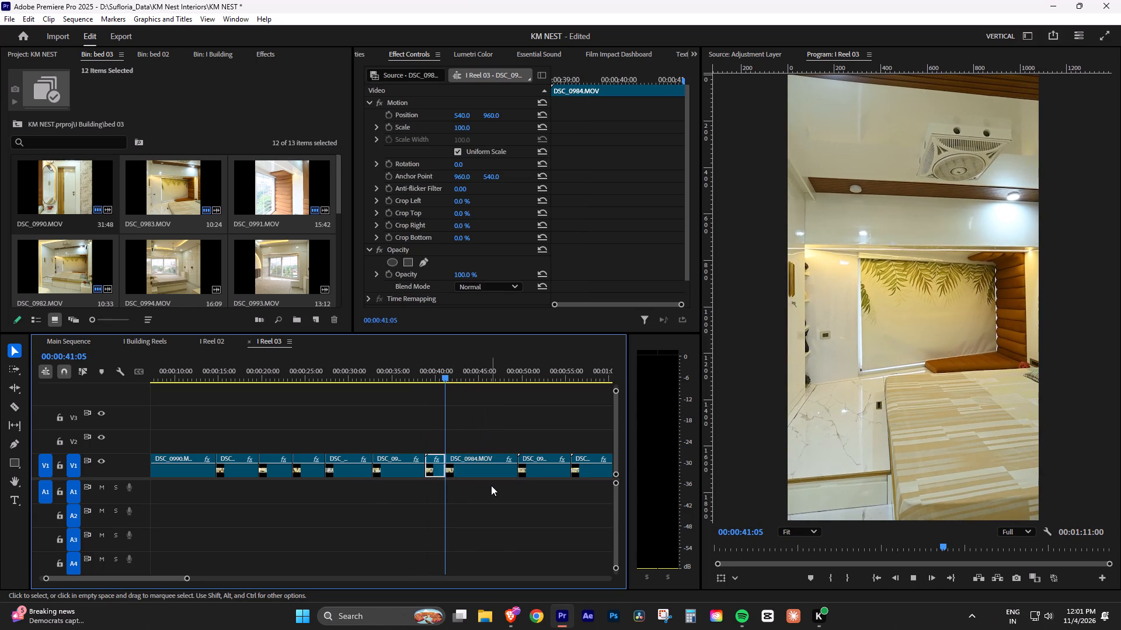
key("Delete")
left_click(436, 467)
right_click(436, 467)
left_click(441, 475)
Play the rest of DSC_0984.MOV, split it at 00:00:44:06 and delete the remainder.
left_click(434, 471)
key("space")
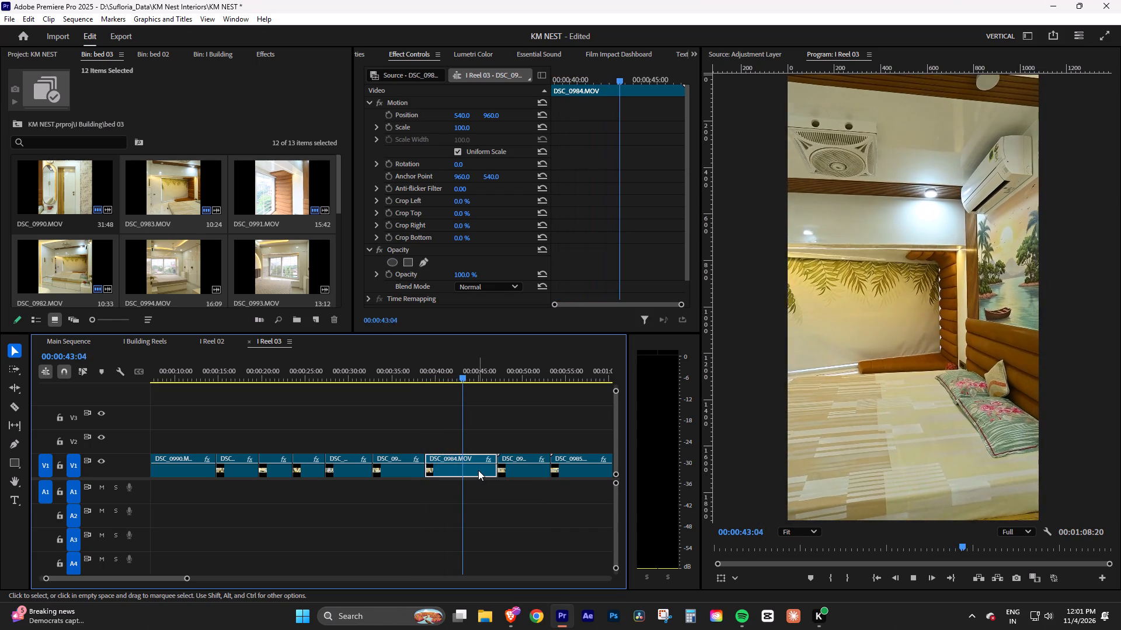
key("space")
key("space")
key("space")
left_click(485, 470)
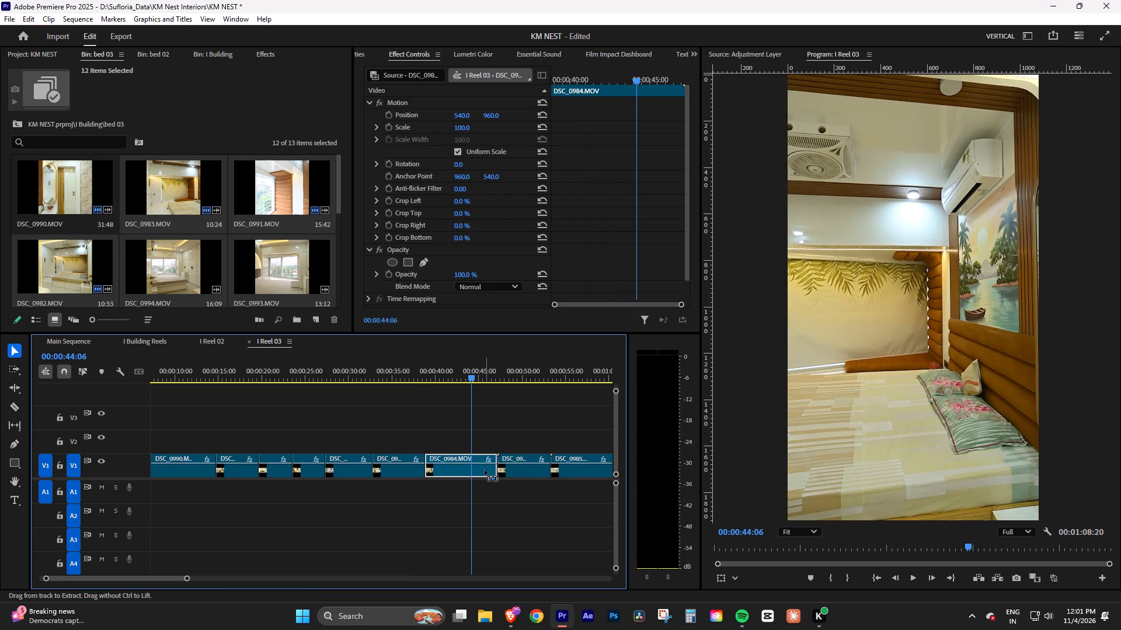
key("ctrl+k")
left_click(485, 470)
key("Delete")
Return the playhead to 00:00:39:23 near the start of the trimmed DSC_0984.MOV and save the project.
left_click(487, 438)
left_click_drag(449, 369, 435, 377)
left_click(469, 408)
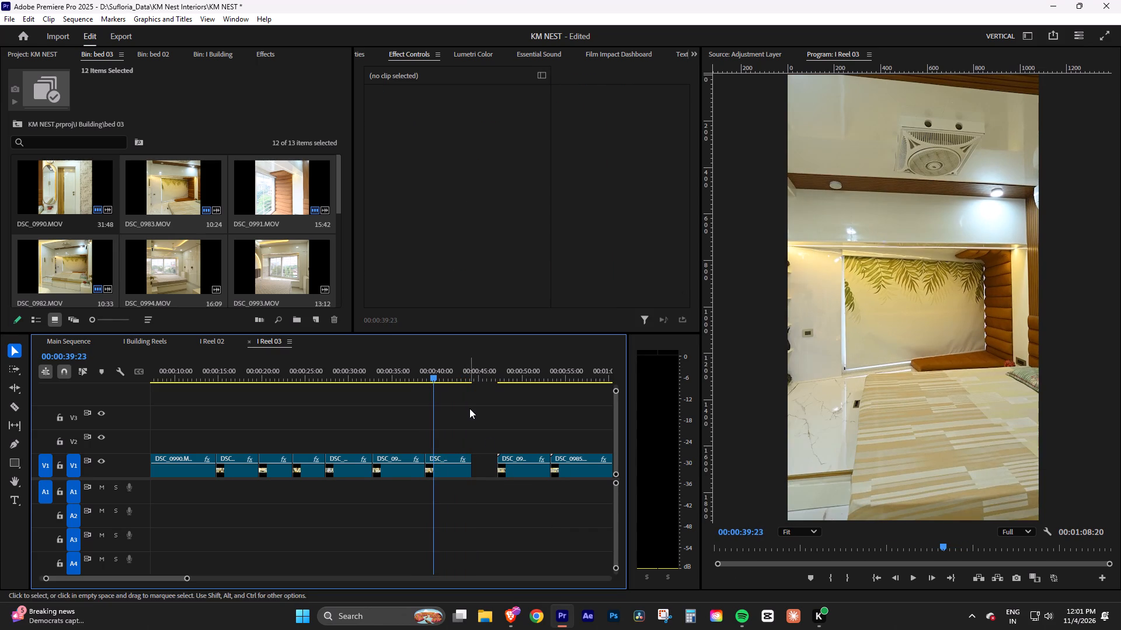
key("ctrl+s")
left_click(484, 423)
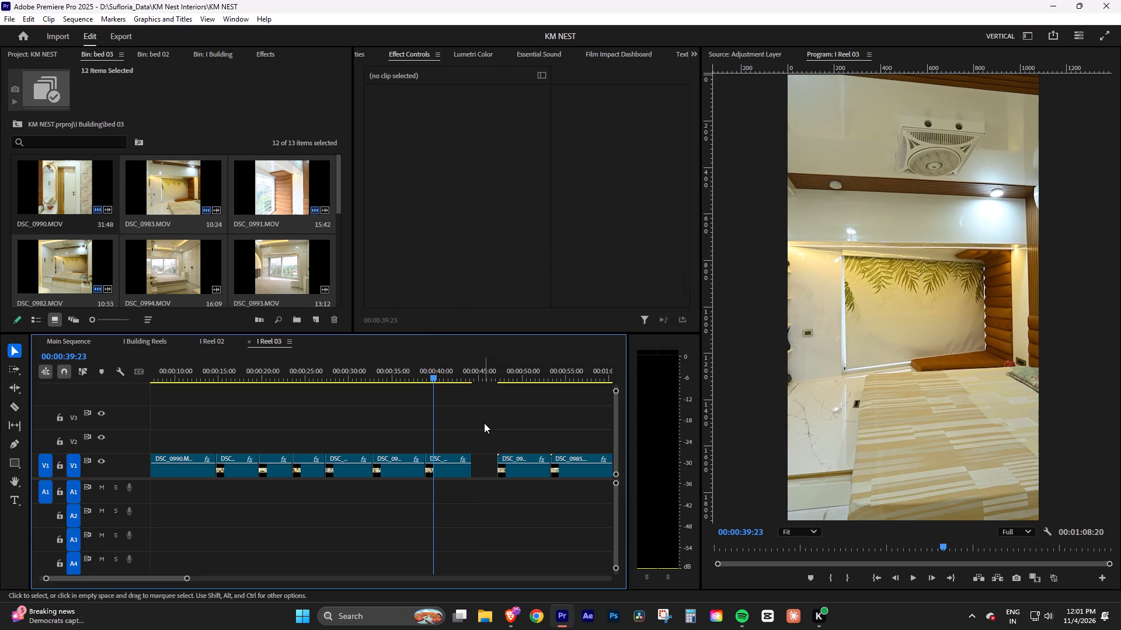
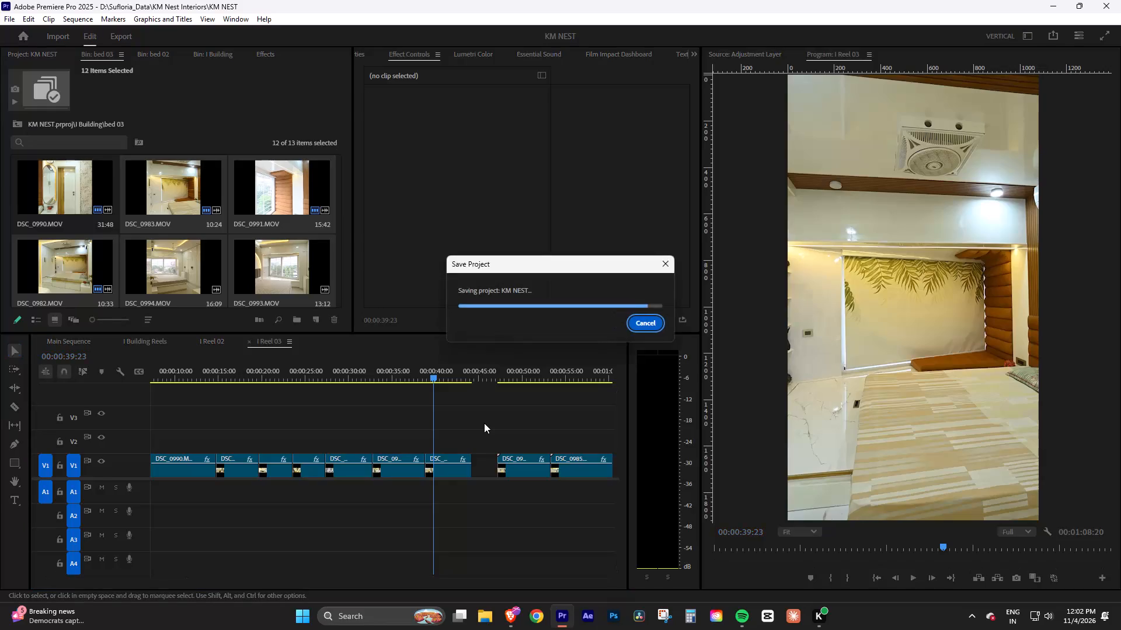
Save the KM NEST project.
left_click(484, 425)
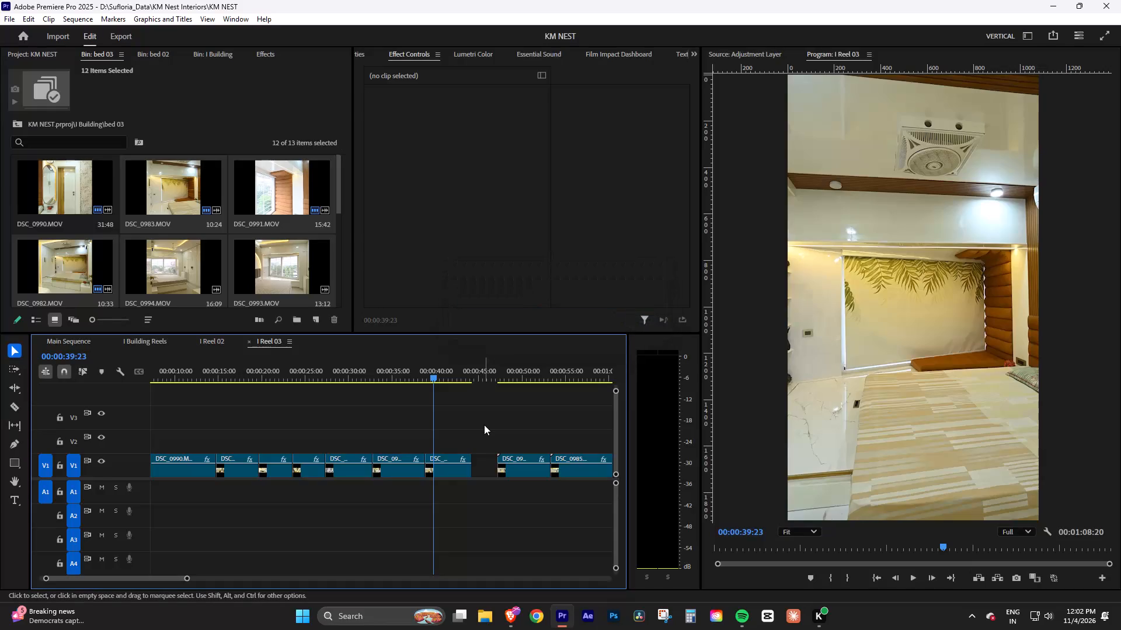
key("ctrl+s")
left_click(484, 425)
key("ctrl+s")
left_click(484, 425)
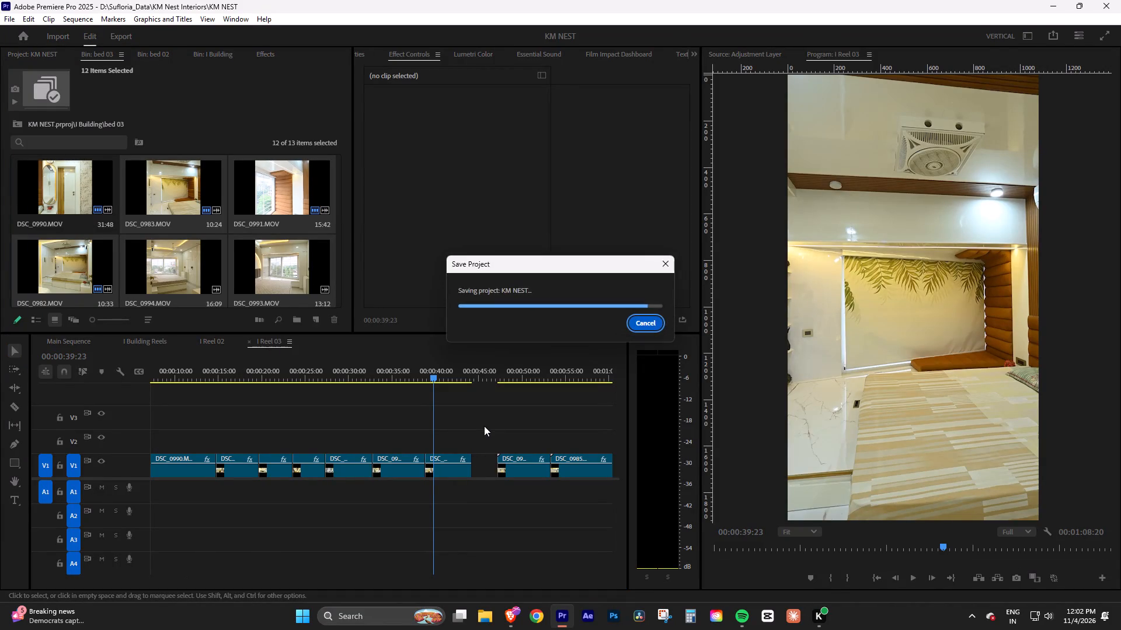
key("ctrl+s")
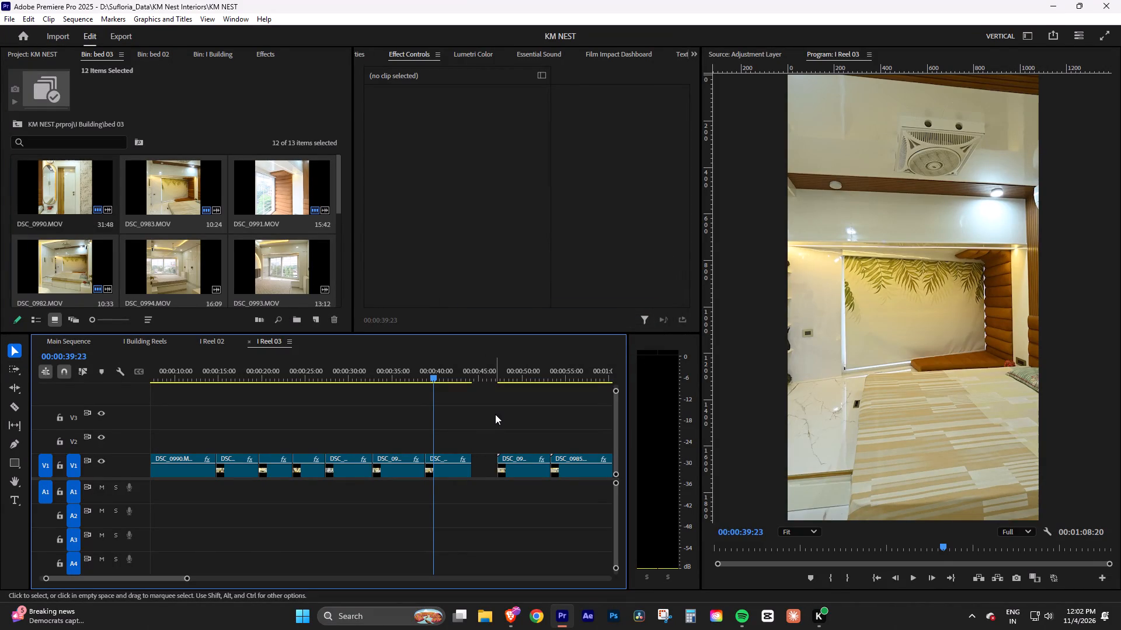
left_click(474, 425)
key("ctrl+s")
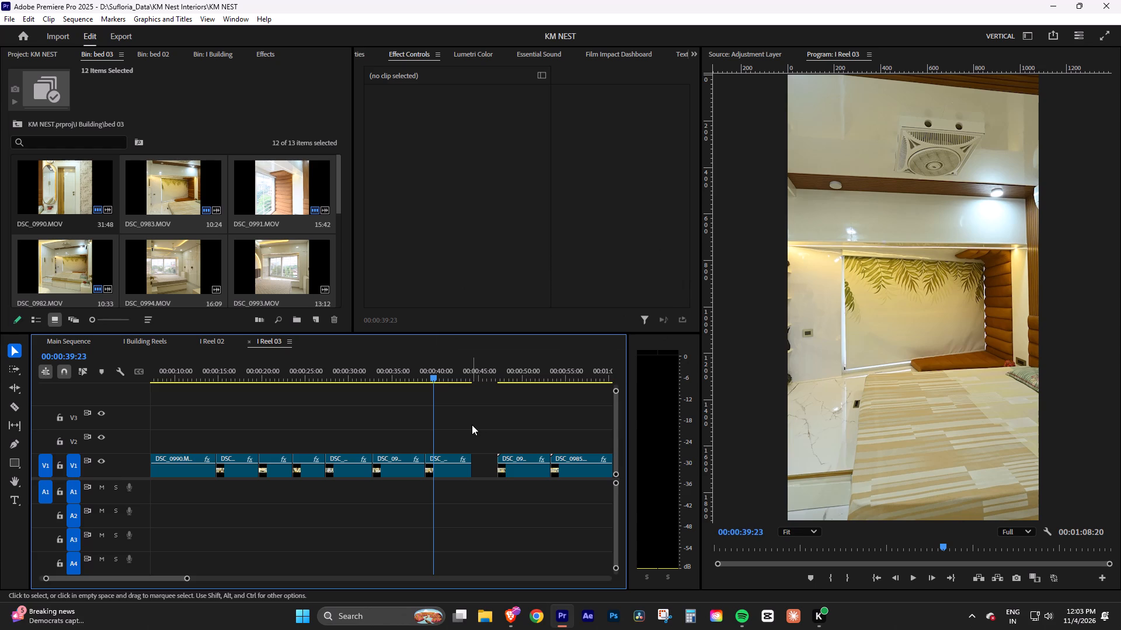
left_click(479, 421)
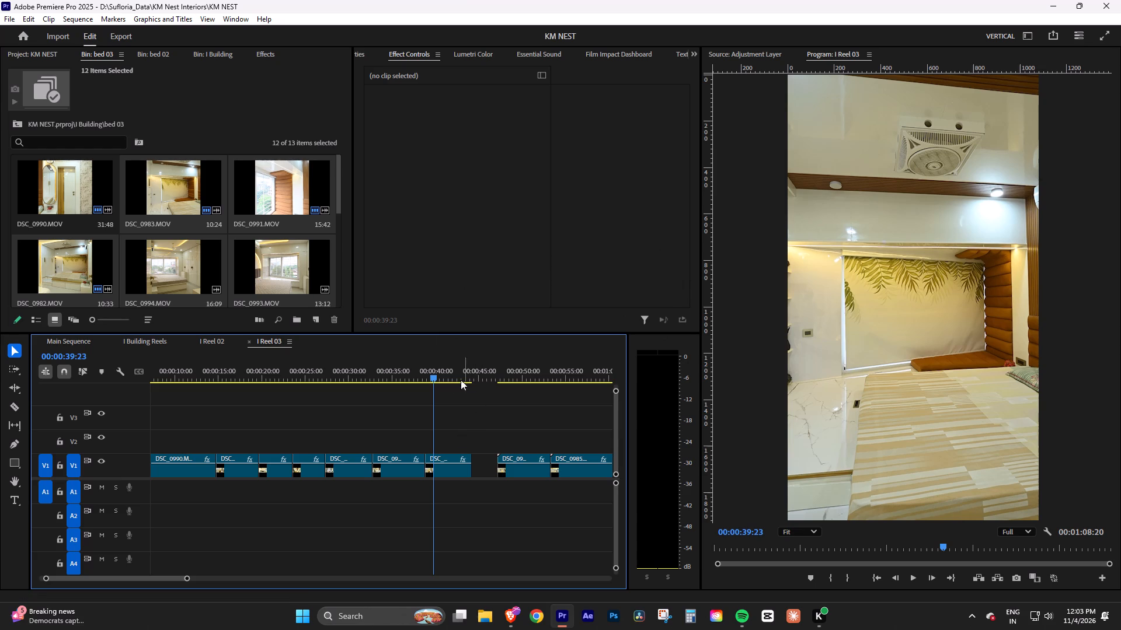
left_click_drag(439, 379, 433, 379)
left_click(465, 411)
key("ctrl+s")
left_click(465, 411)
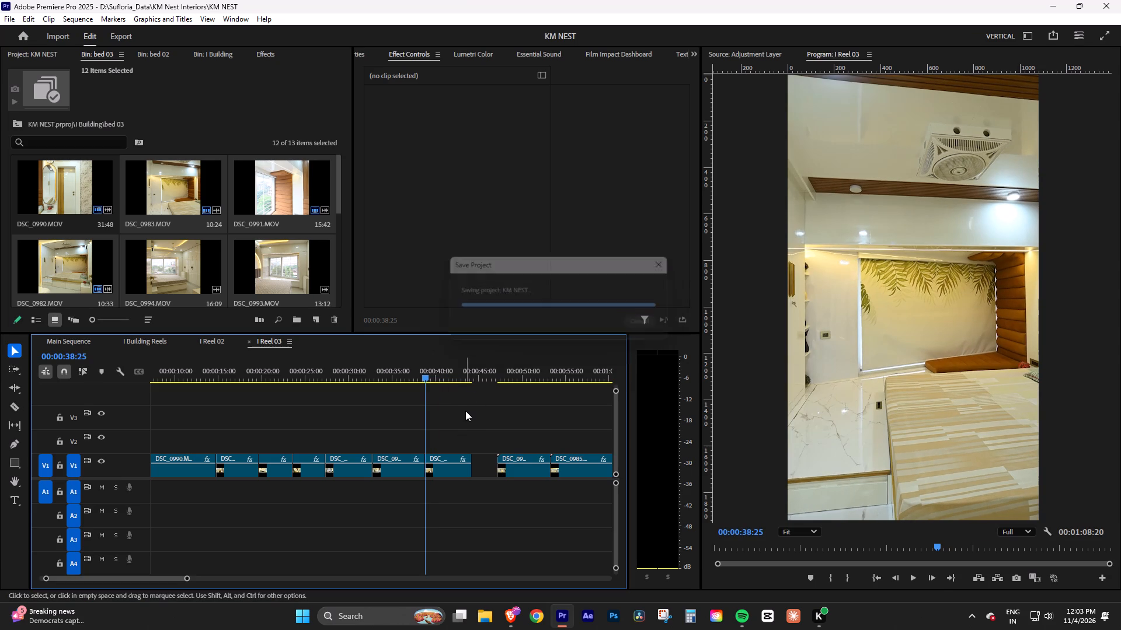
Save the project and play the DSC_0984 clip from its start at 00:00:38:25 to review its footage.
left_click_drag(436, 371, 424, 372)
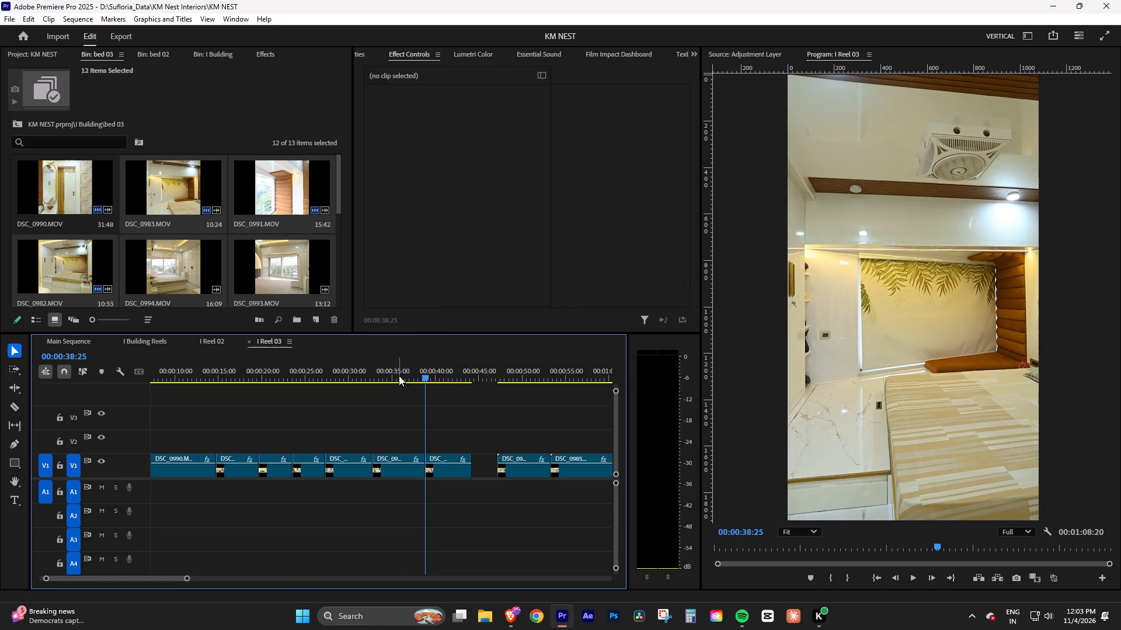
left_click_drag(399, 376, 425, 379)
left_click(455, 414)
left_click_drag(415, 374, 420, 376)
left_click(459, 395)
left_click_drag(434, 374, 428, 374, "shift")
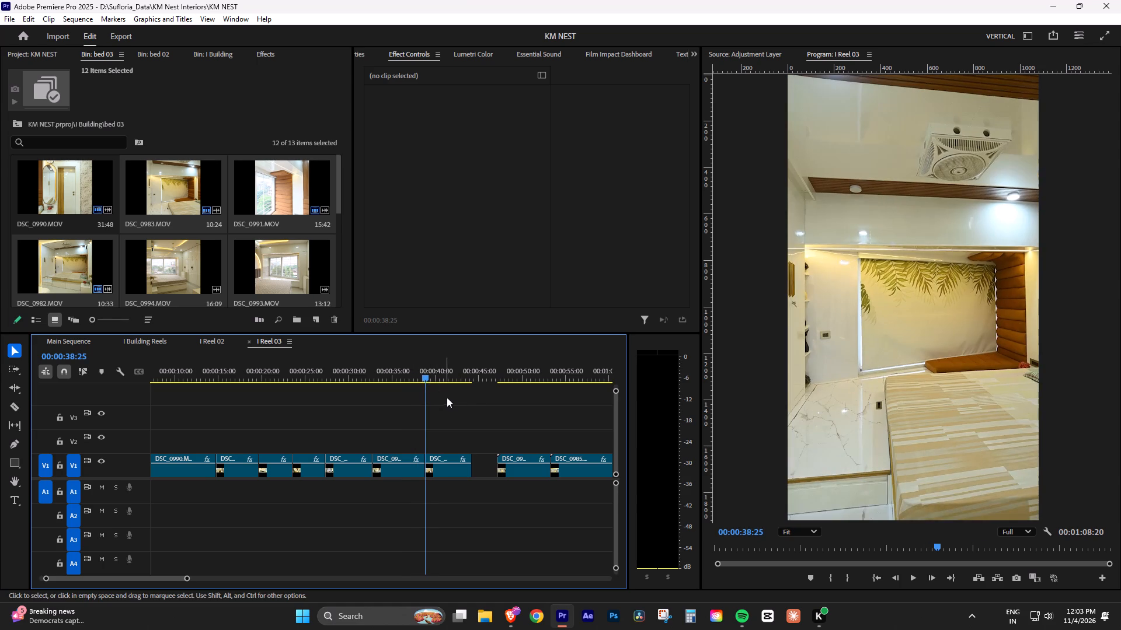
left_click(448, 398)
key("ctrl+s")
left_click(460, 428)
key("space")
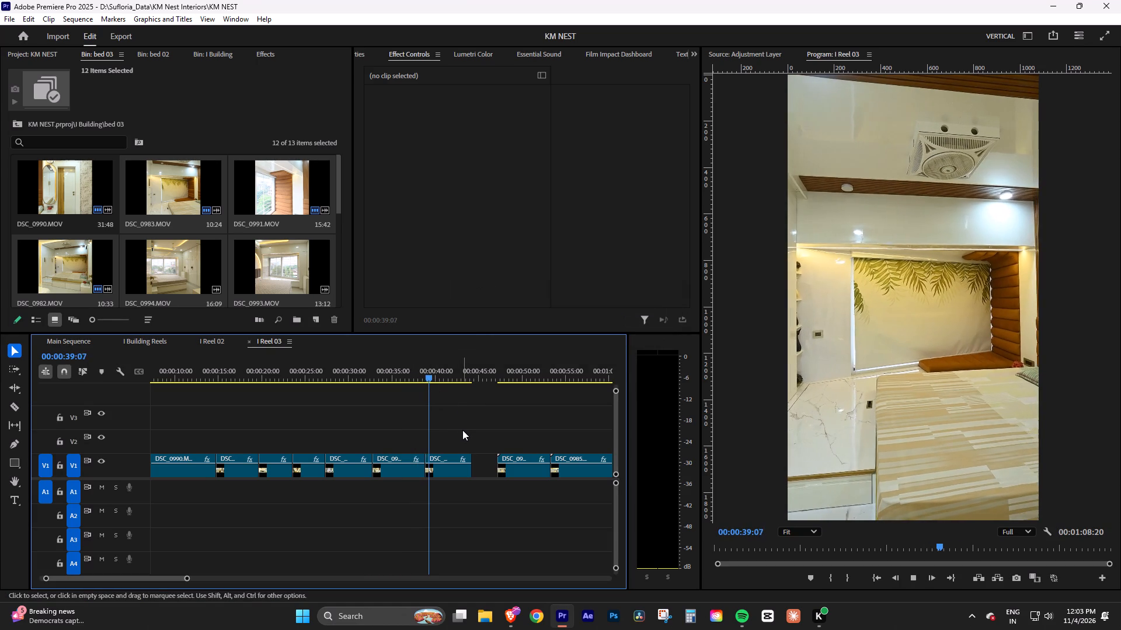
key("space")
left_click(454, 473)
key("space")
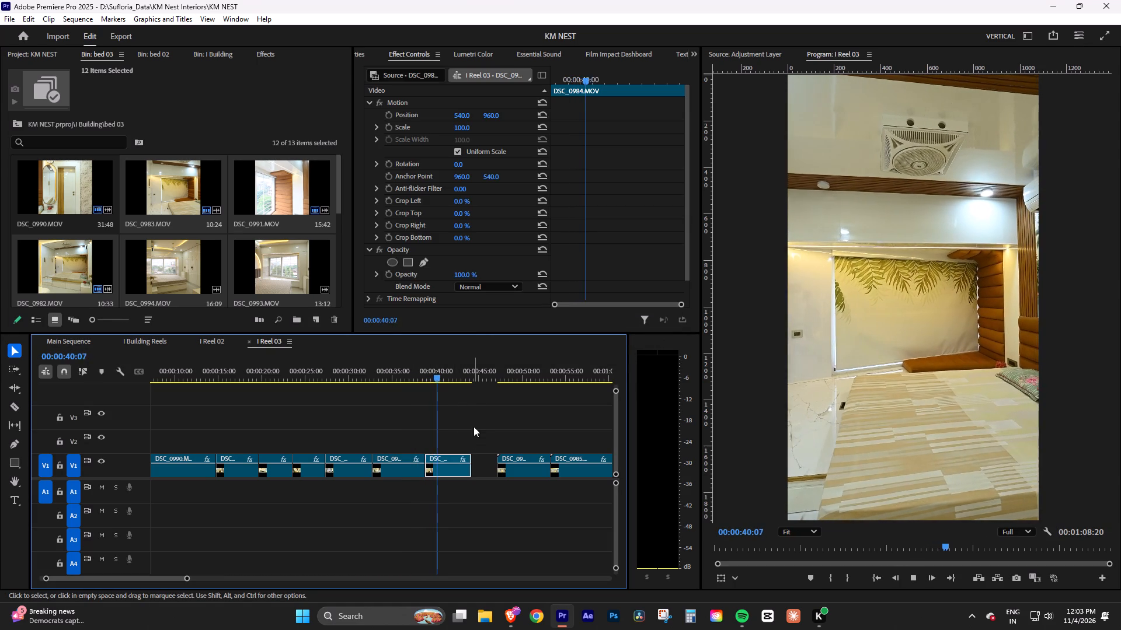
left_click(474, 426)
key("space")
key("space")
key("space")
key("space")
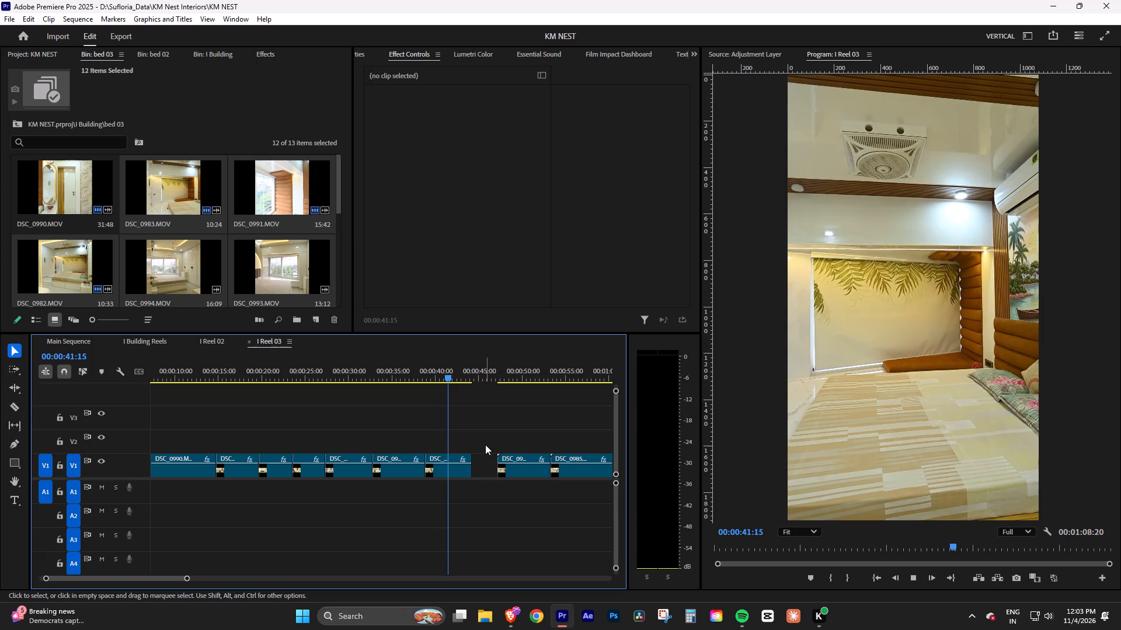
key("space")
Ripple-delete the empty gap after the DSC_0984 clip on V1 and save the project.
left_click(483, 466)
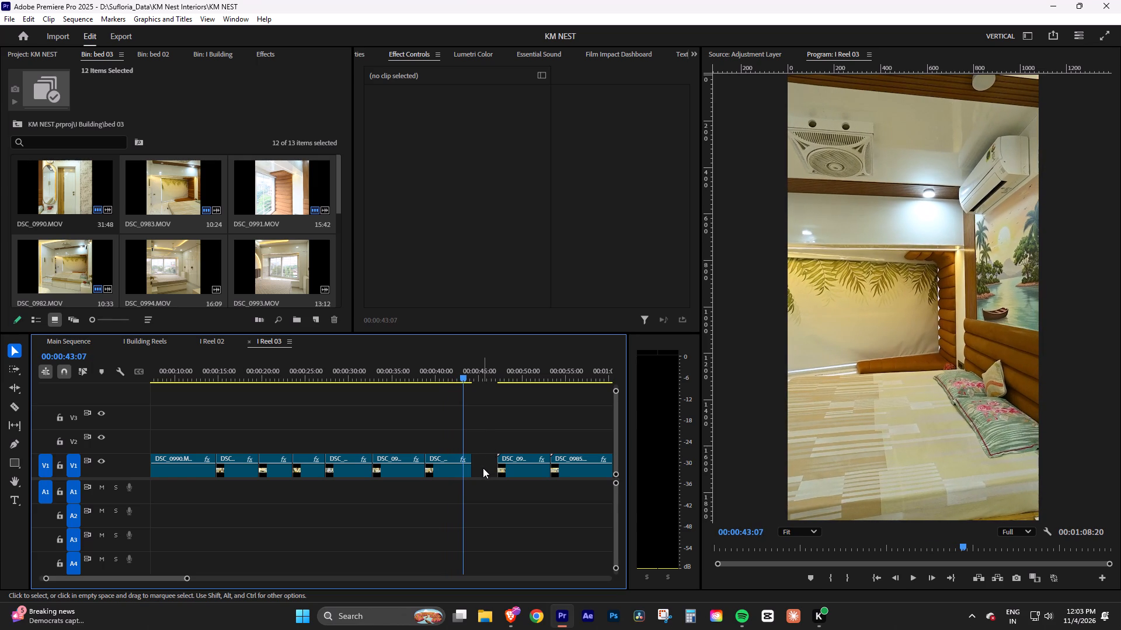
right_click(483, 468)
left_click(523, 487)
left_click(474, 466)
right_click(474, 466)
left_click(489, 438)
left_click(486, 467)
right_click(486, 467)
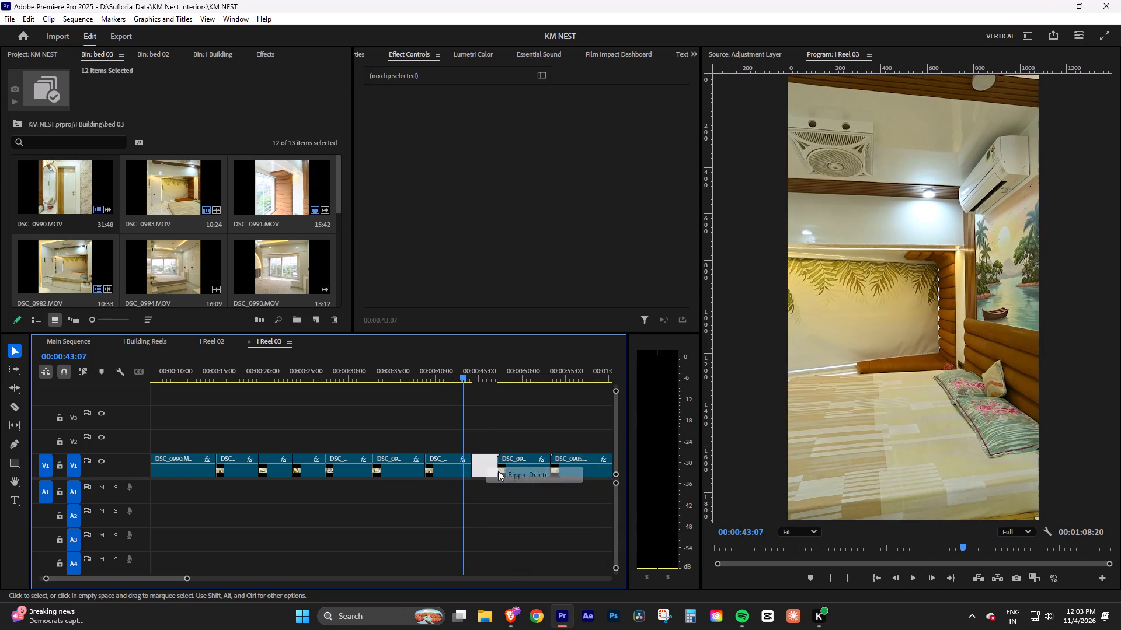
left_click(523, 481)
left_click(498, 420)
key("ctrl+s")
left_click(498, 420)
Split the DSC_0987 clip at 00:00:45:27, delete its opening part and close the gap with a ripple delete.
key("space")
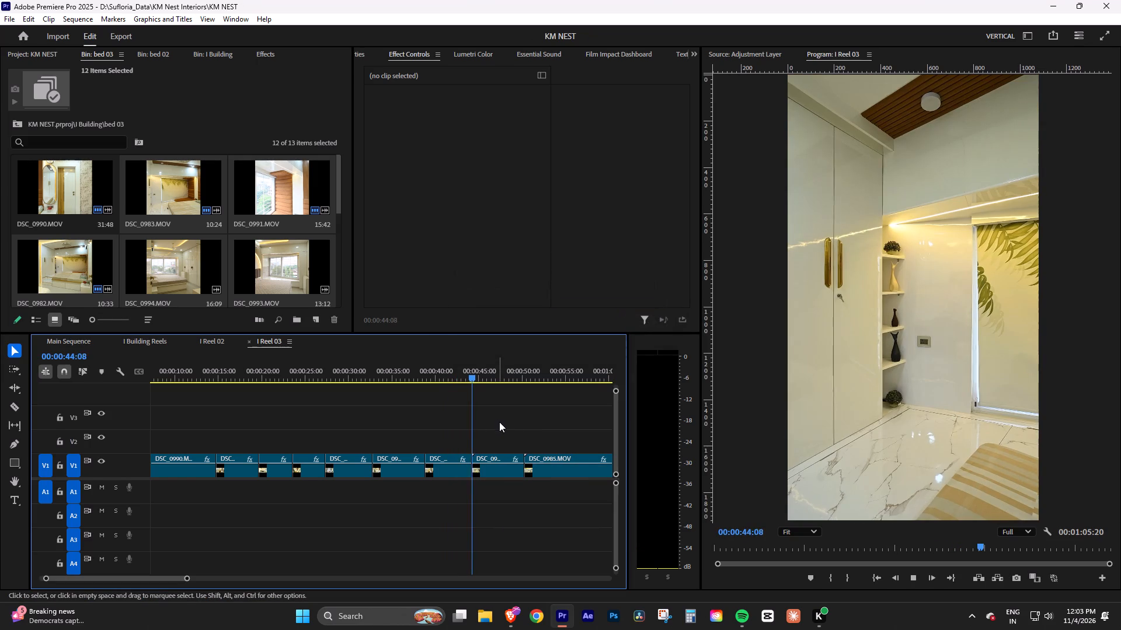
key("space")
left_click(500, 472)
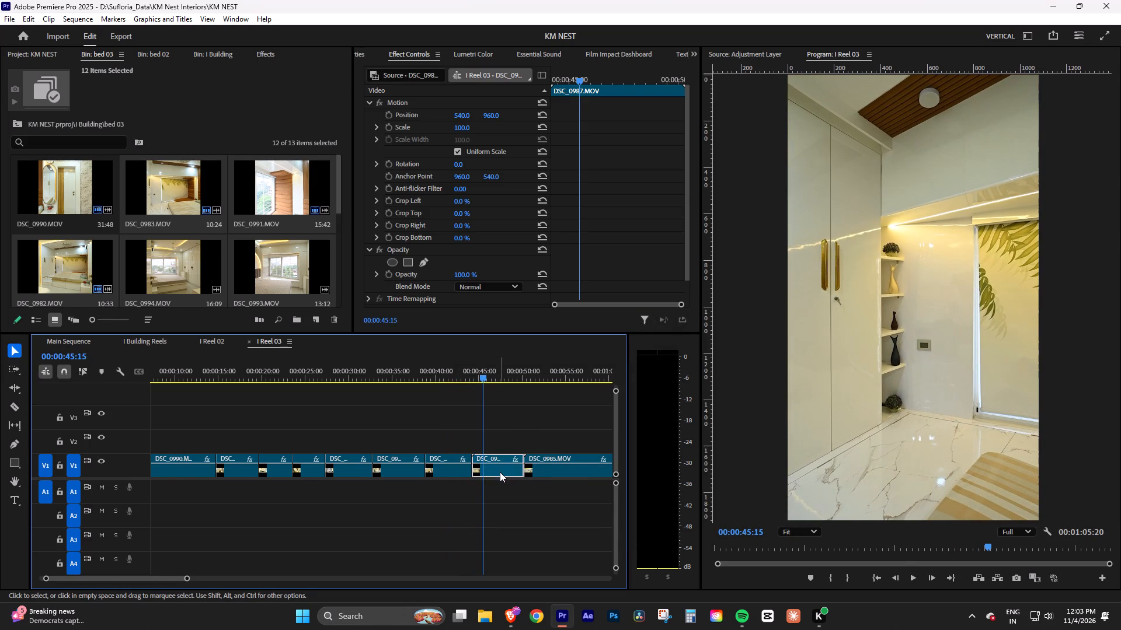
key("space")
key("space")
left_click(505, 470)
key("ctrl+k")
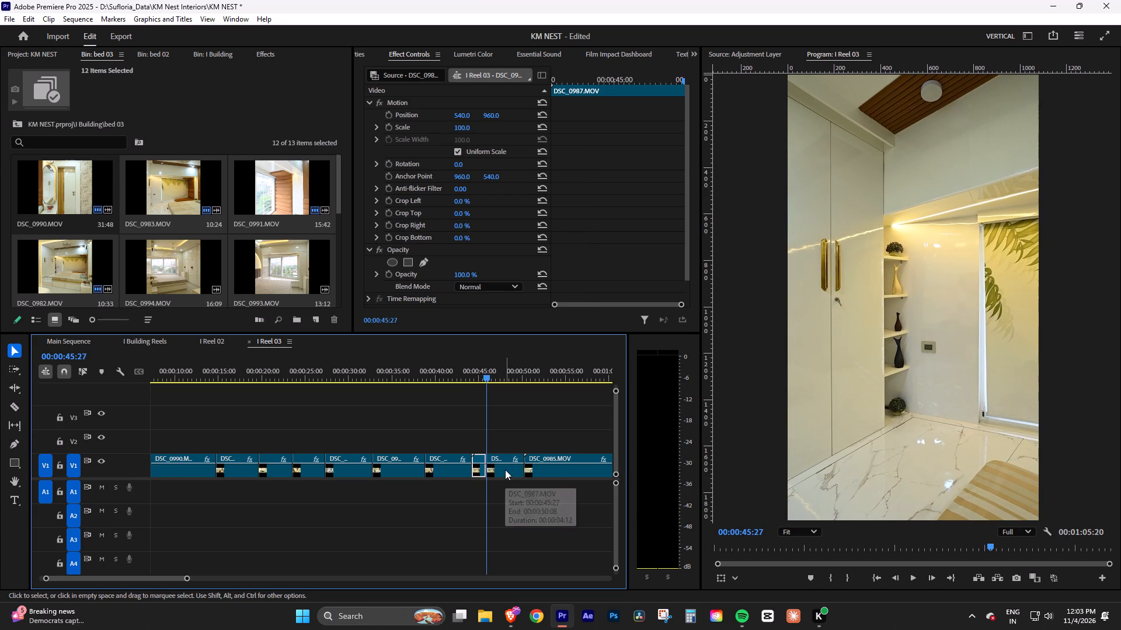
key("Delete")
left_click(479, 470)
right_click(485, 473)
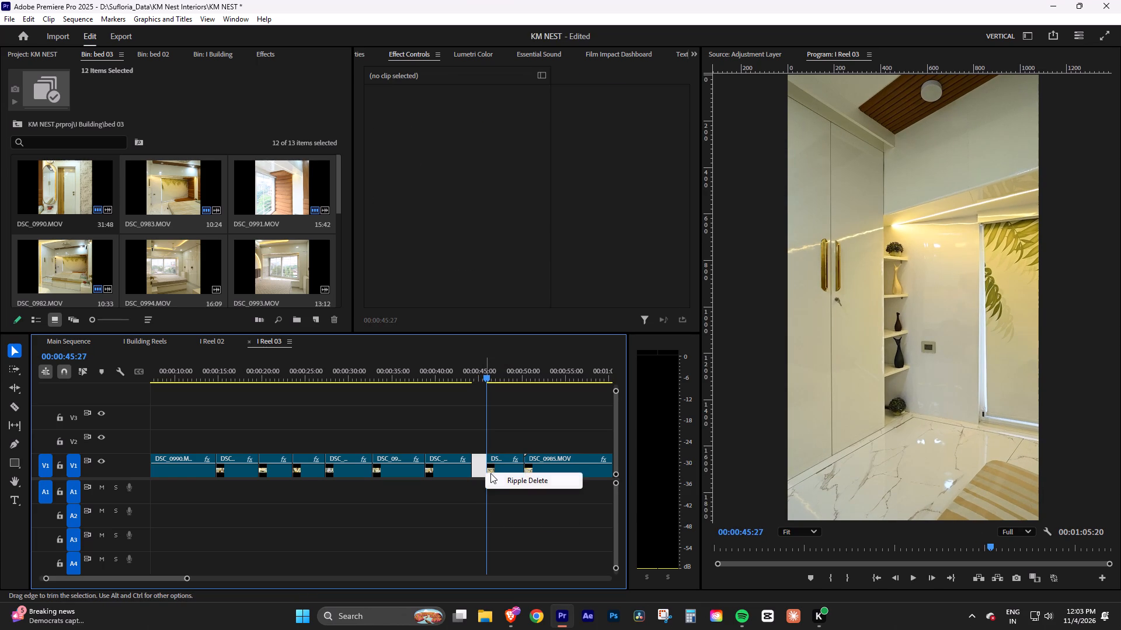
left_click(491, 473)
left_click(497, 474)
Set the remaining DSC_0987 clip's speed to 50% and play it back.
left_click(496, 469)
key("space")
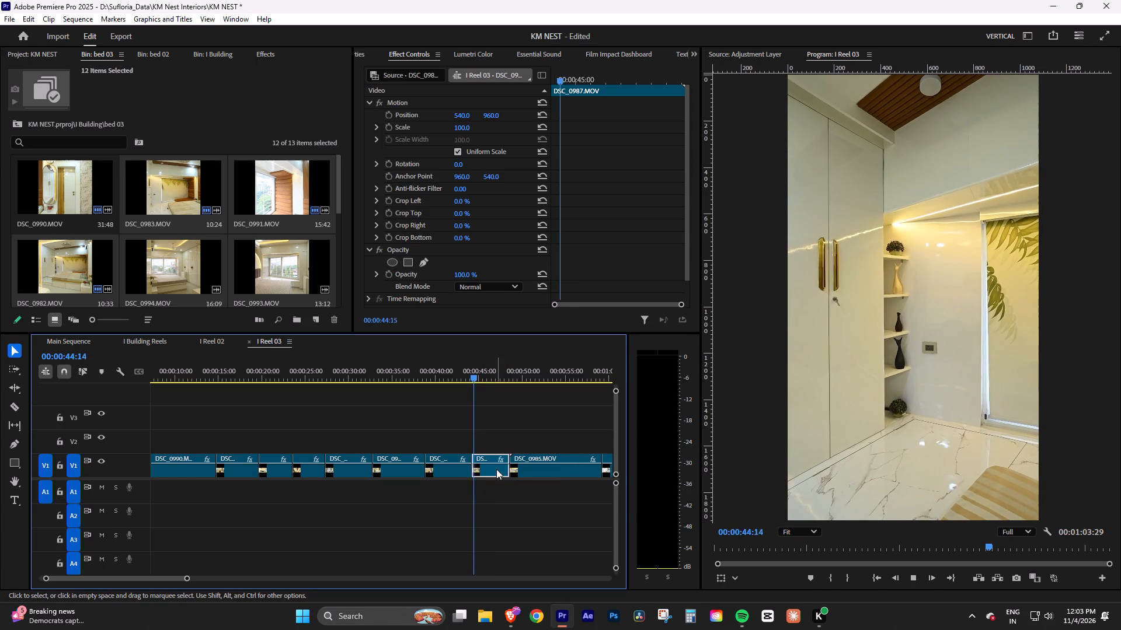
key("space")
key("ctrl+r")
type("50")
key("Return")
key("space")
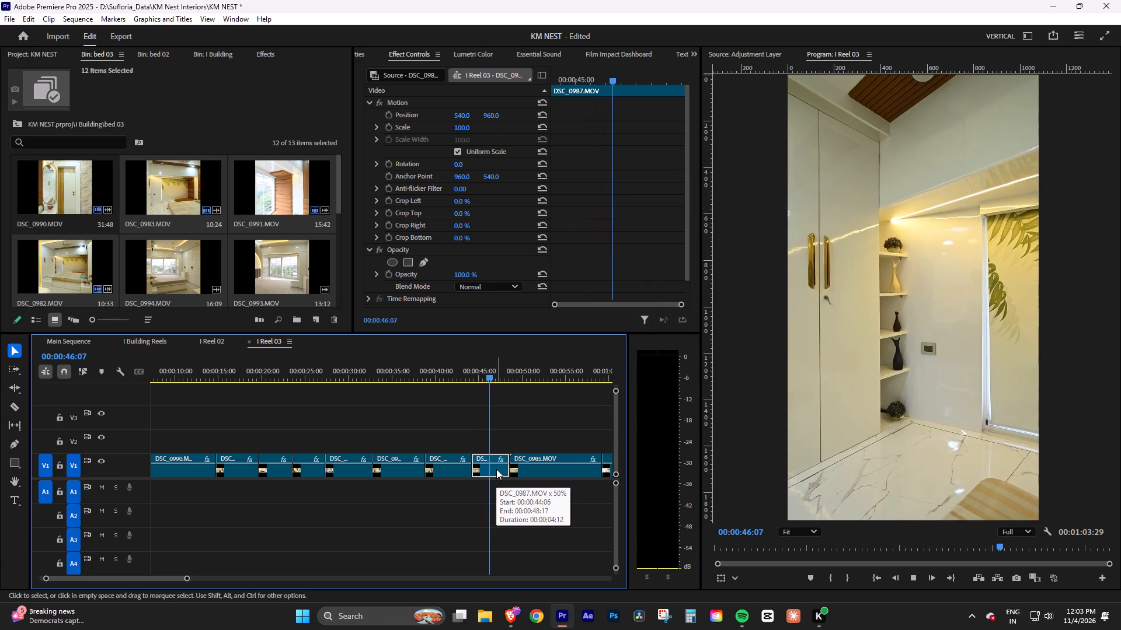
key("space")
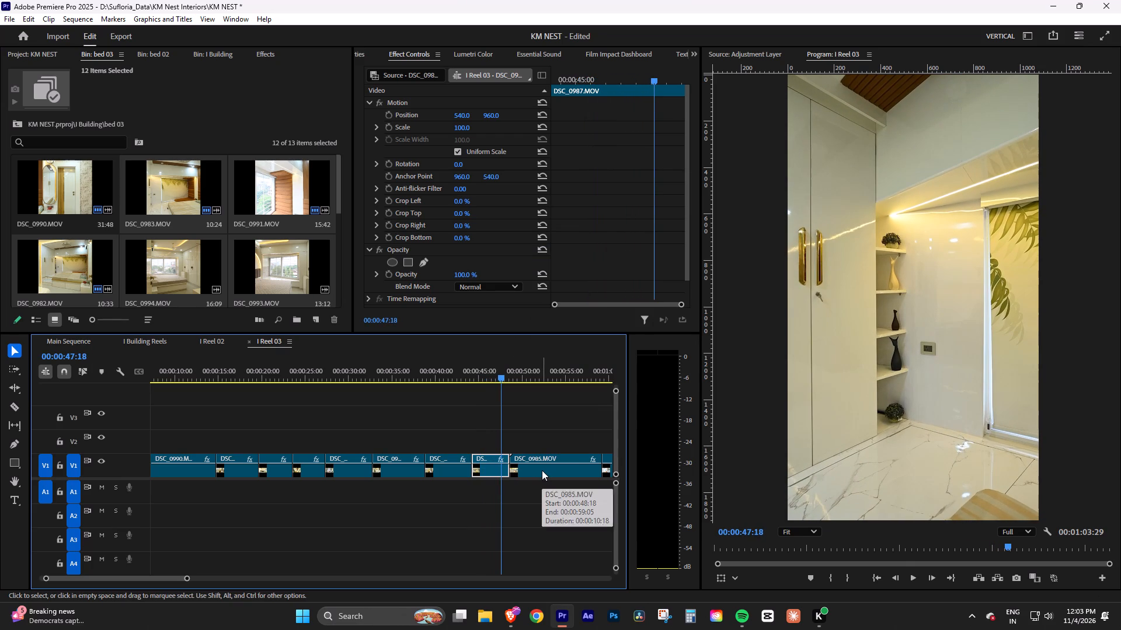
Move the DSC_0985 clip earlier to start at 00:00:47:18, overwriting the end of DSC_0987, and save the project.
key("space")
key("space")
left_click(542, 470)
left_click(528, 435)
key("ctrl+s")
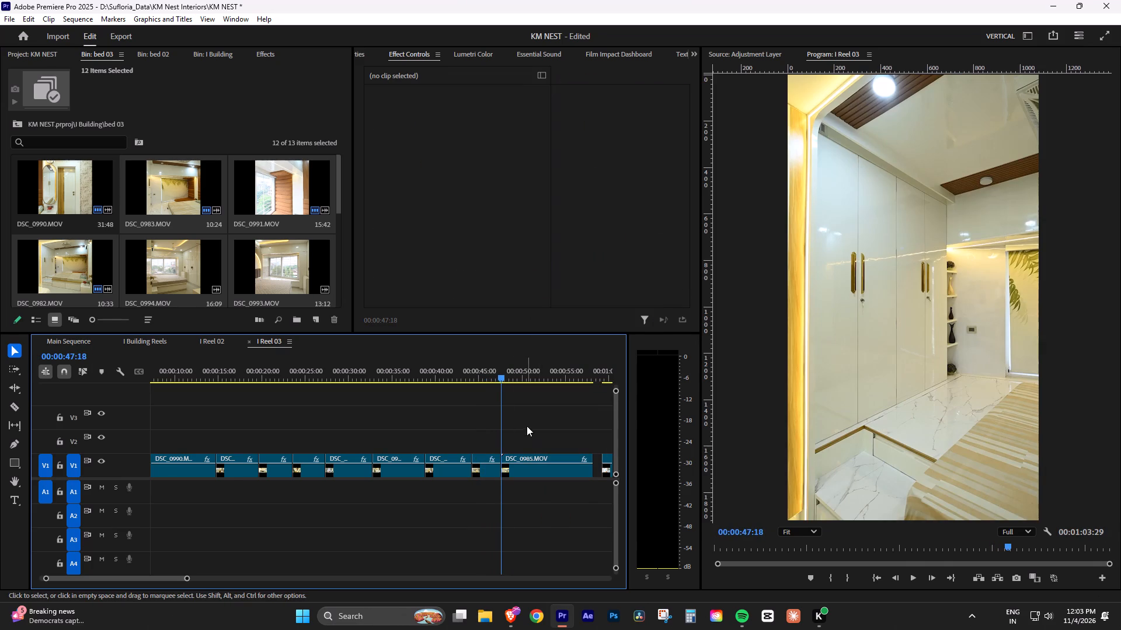
Move the last clip, DSC_0991, earlier on V1 so it butts against the end of DSC_0985.
left_click_drag(186, 579, 199, 575)
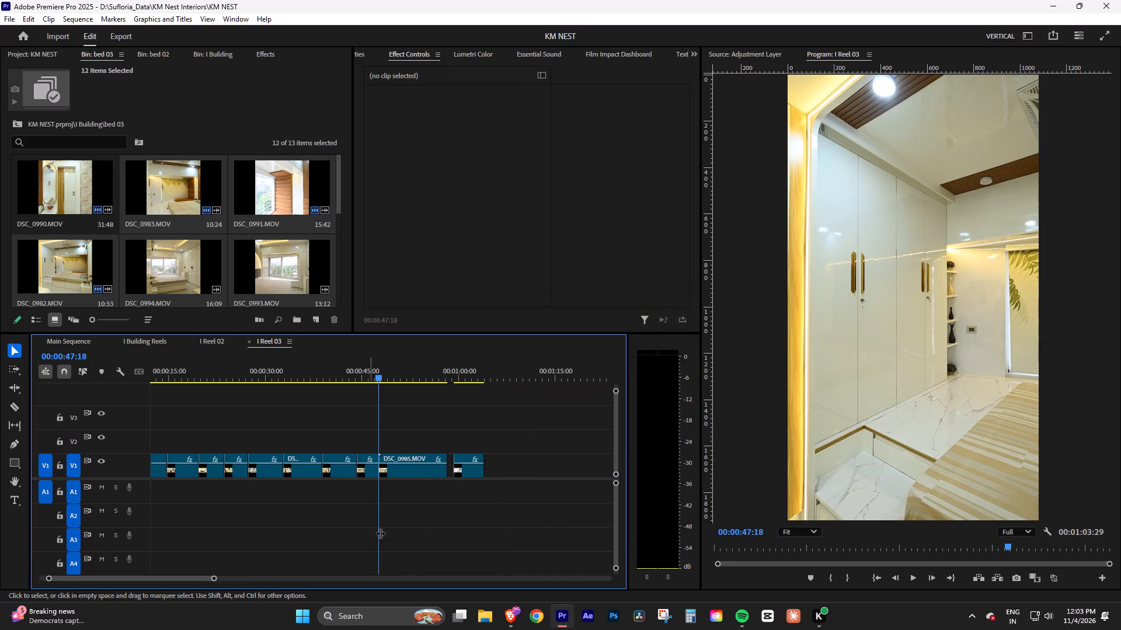
scroll(415, 508, "up", 5, "alt")
left_click_drag(515, 474, 505, 475)
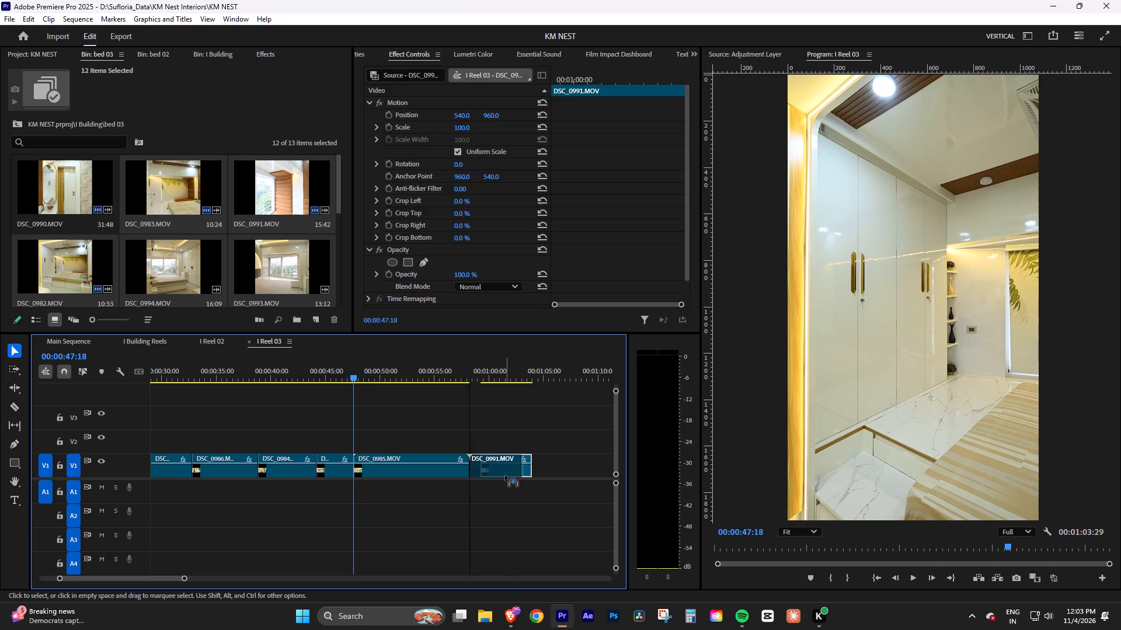
left_click(492, 497)
Split the DSC_0985 clip at 00:00:50:10, delete its opening part and ripple-delete the resulting gap.
left_click_drag(365, 370, 353, 370)
key("space")
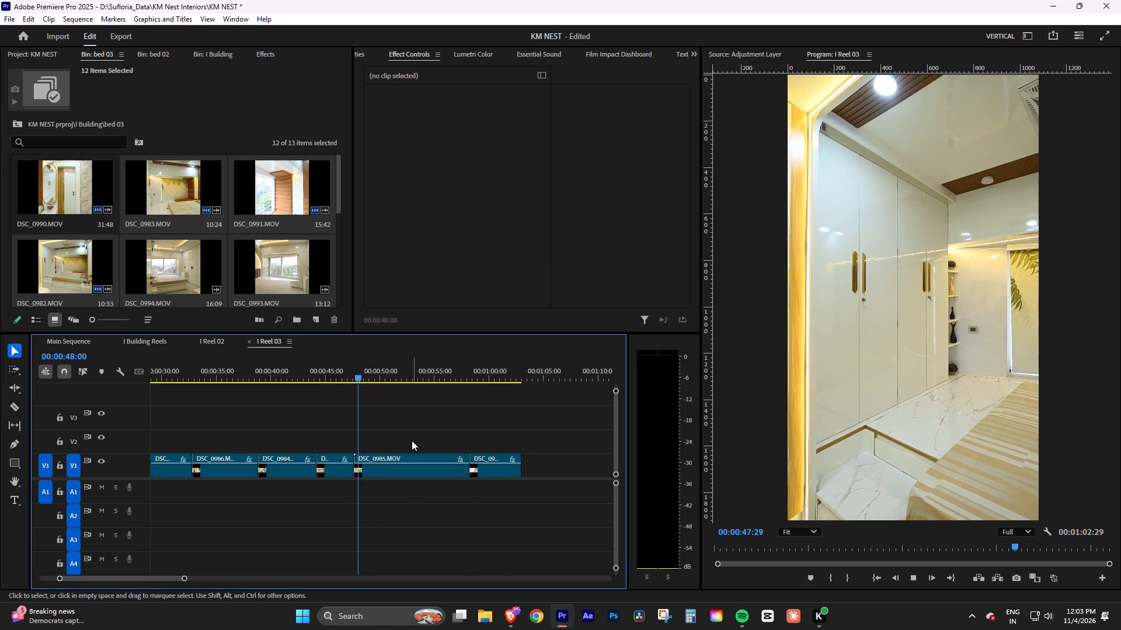
left_click_drag(366, 375, 375, 376)
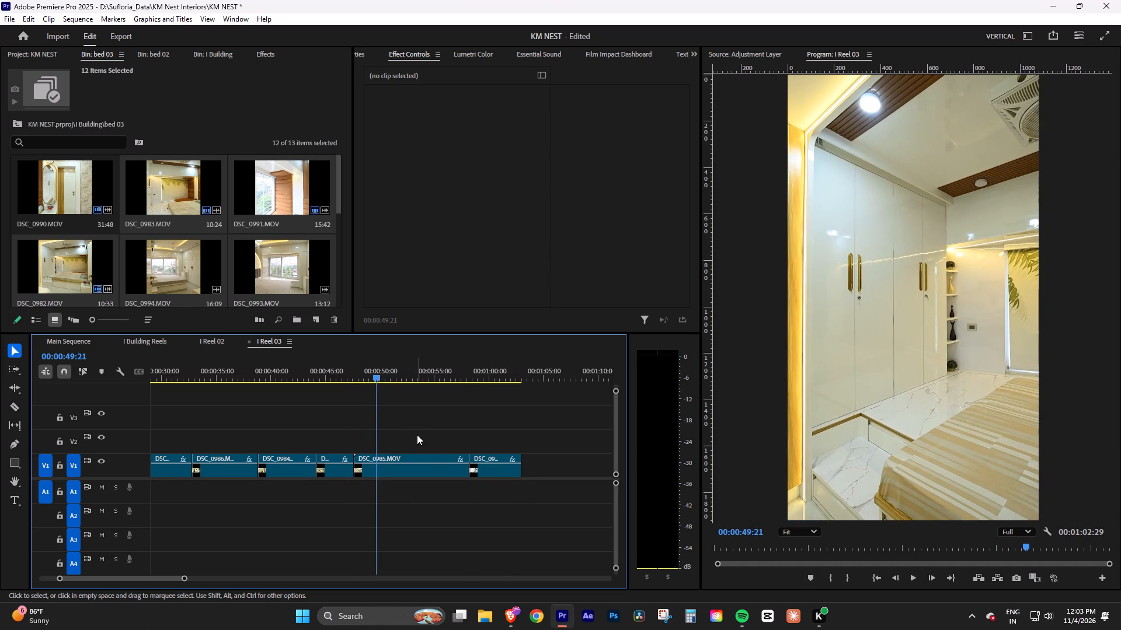
key("space")
key("space")
left_click_drag(437, 436, 446, 489)
key("ctrl+k")
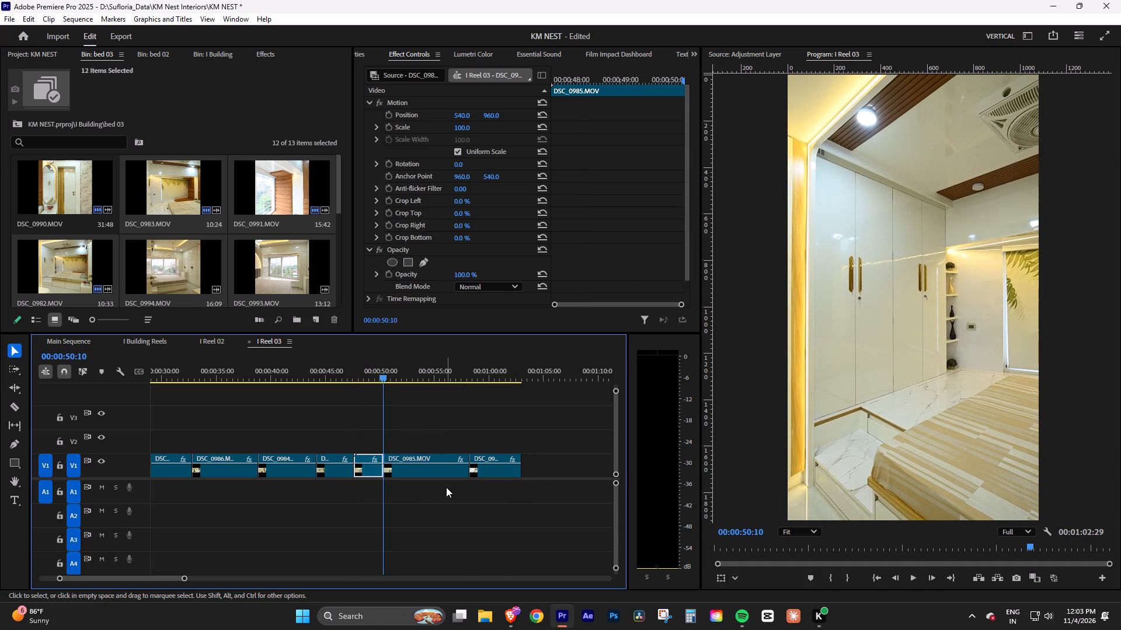
key("Delete")
left_click(365, 464)
right_click(365, 464)
double_click(380, 470)
Split the DSC_0985 clip at about 00:00:51:24, delete the part after the cut and ripple-delete the gap before DSC_0991.
key("space")
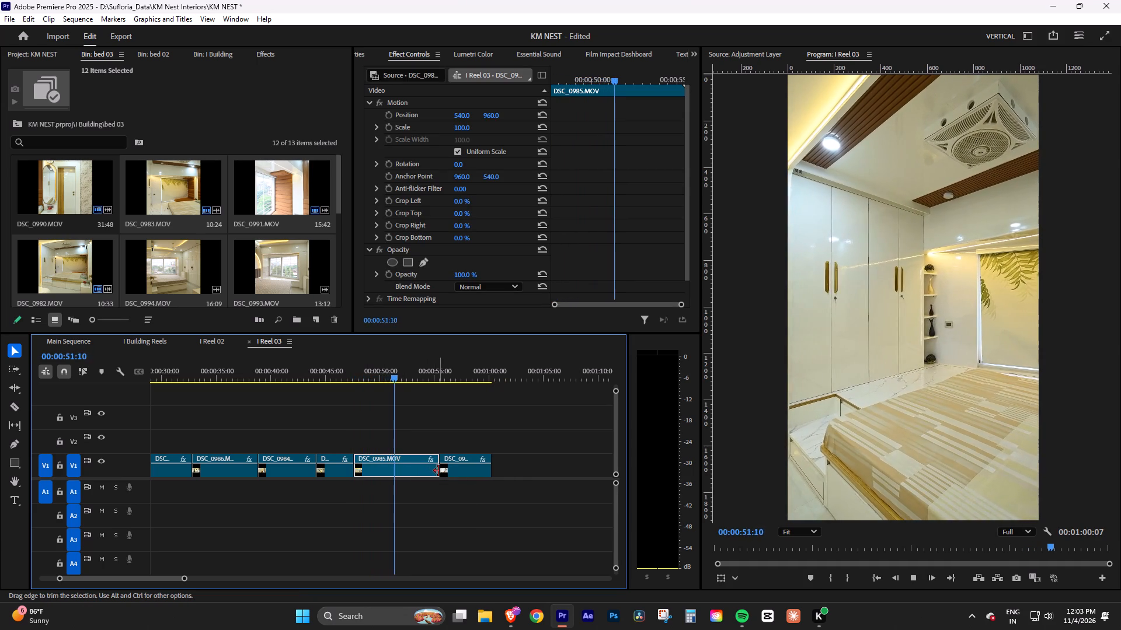
key("space")
left_click(420, 470)
key("ctrl+k")
key("space")
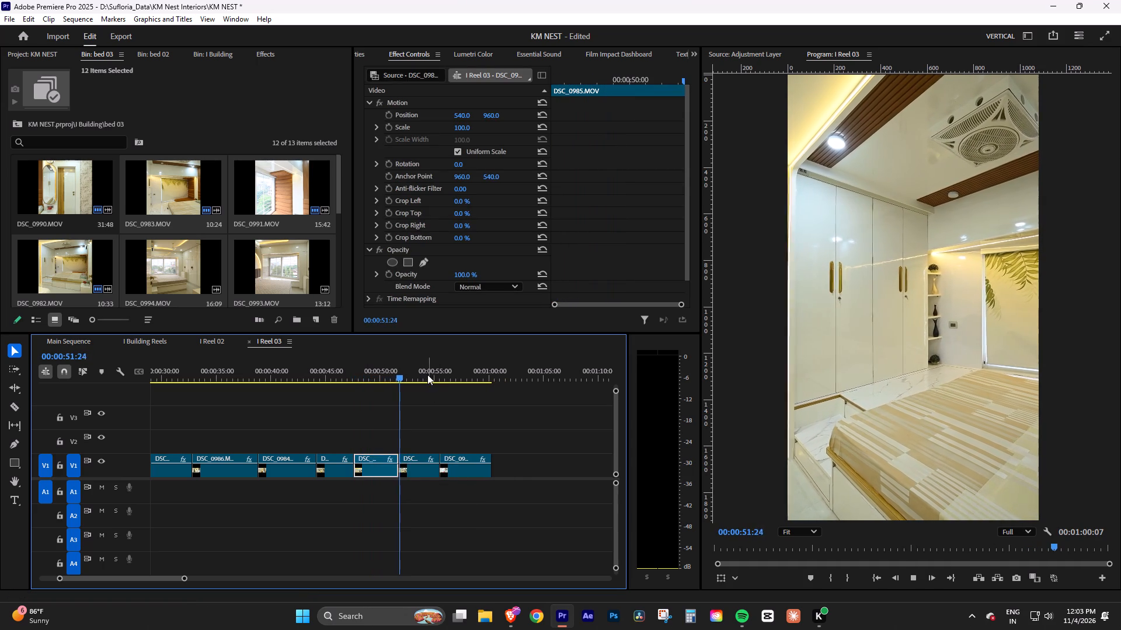
left_click_drag(419, 375, 461, 386)
left_click_drag(406, 442, 420, 466)
key("Delete")
right_click(417, 466)
left_click(424, 471)
left_click(413, 467)
Scrub the DSC_0991 clip for its out point and trim its end back to 00:00:55:00.
key("space")
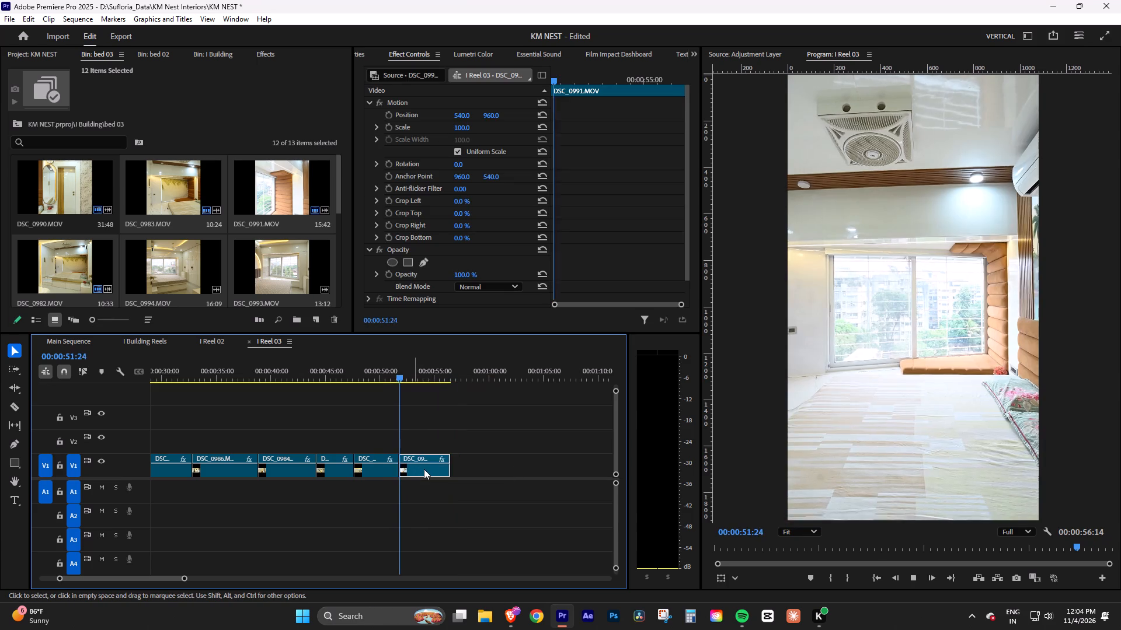
left_click_drag(455, 371, 447, 376)
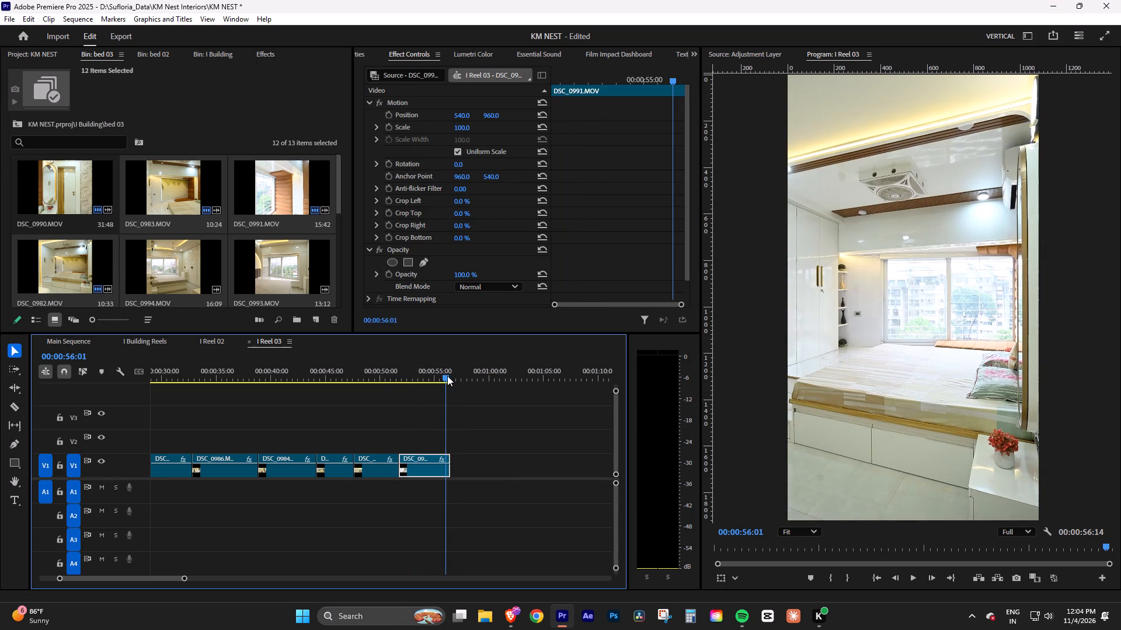
left_click_drag(447, 376, 451, 380)
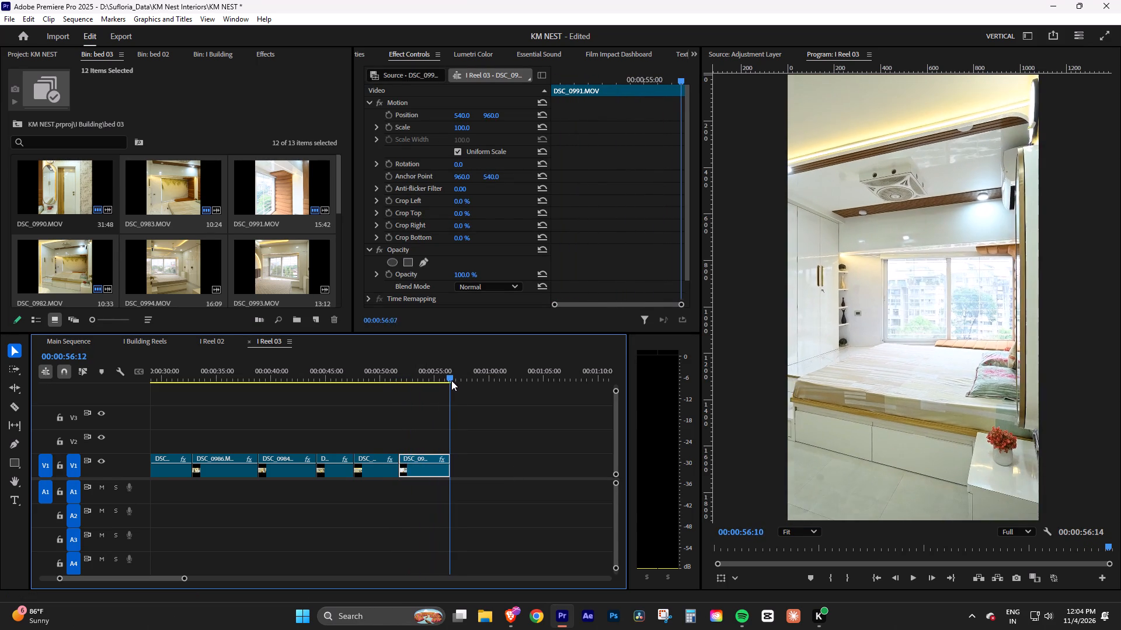
left_click_drag(451, 380, 437, 380)
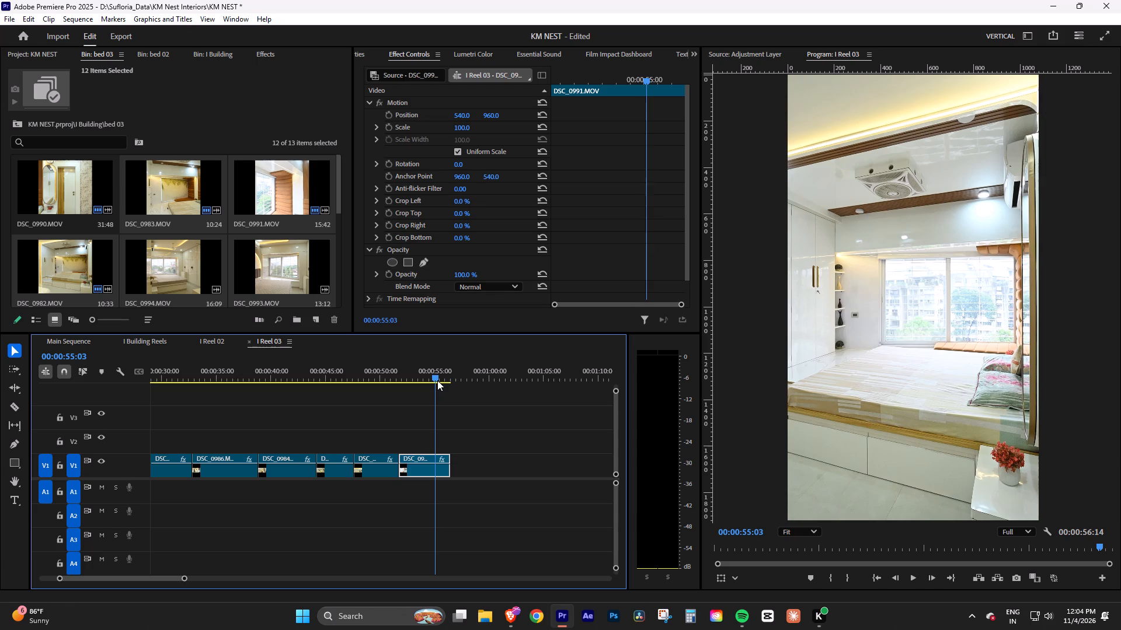
left_click_drag(437, 380, 436, 380)
left_click_drag(452, 468, 437, 467)
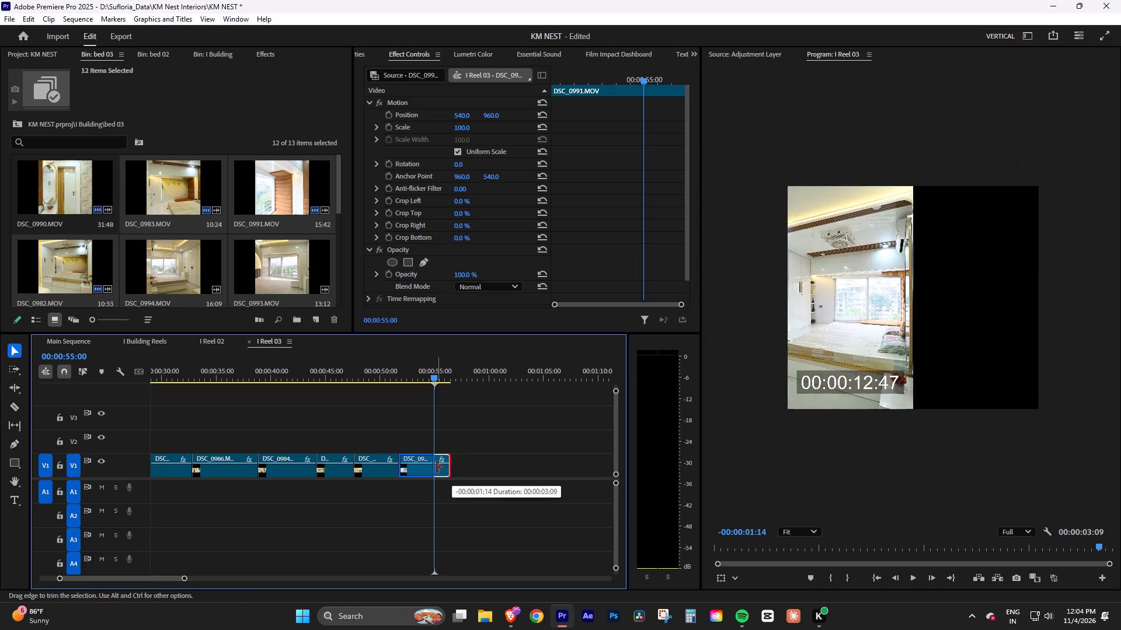
Trim the end of the DSC_0991 clip on V1 to 00:00:55:00.
left_click_drag(437, 467, 434, 466)
left_click_drag(468, 436, 473, 425)
Play the DSC_0985 shot and move DSC_0991 earlier over its tail so DSC_0991 starts at 00:00:50:03.
left_click_drag(384, 375, 358, 384)
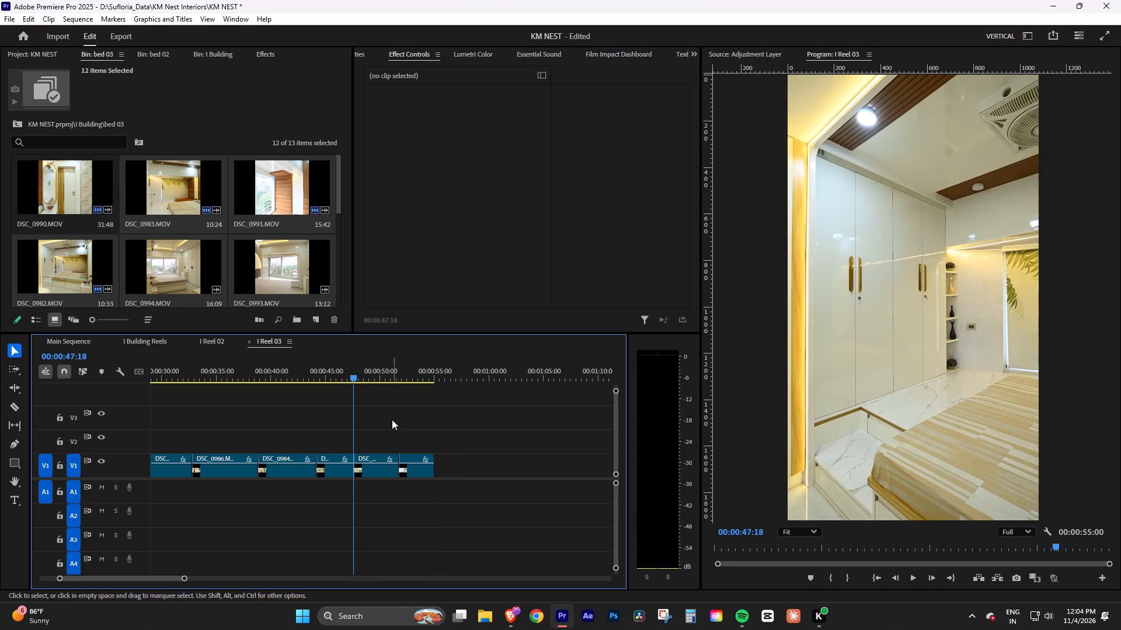
key("space")
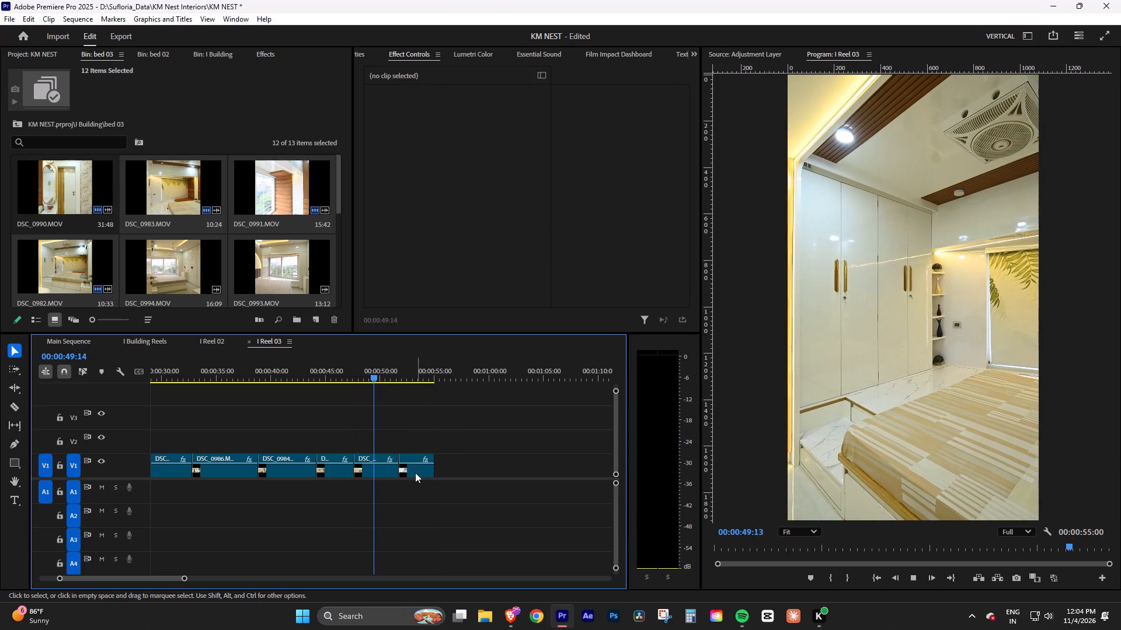
key("space")
left_click_drag(412, 473, 402, 473)
Mark the sequence's out point at the end of DSC_0991, about 00:00:53:12, and save the project.
left_click(331, 382)
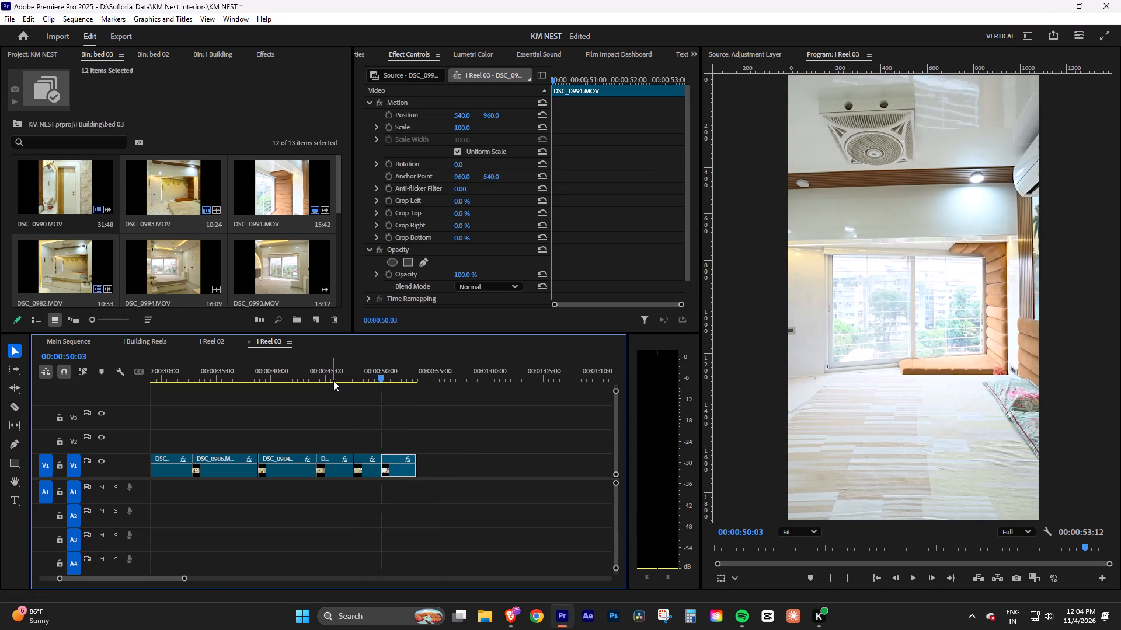
left_click(336, 377)
left_click(336, 467)
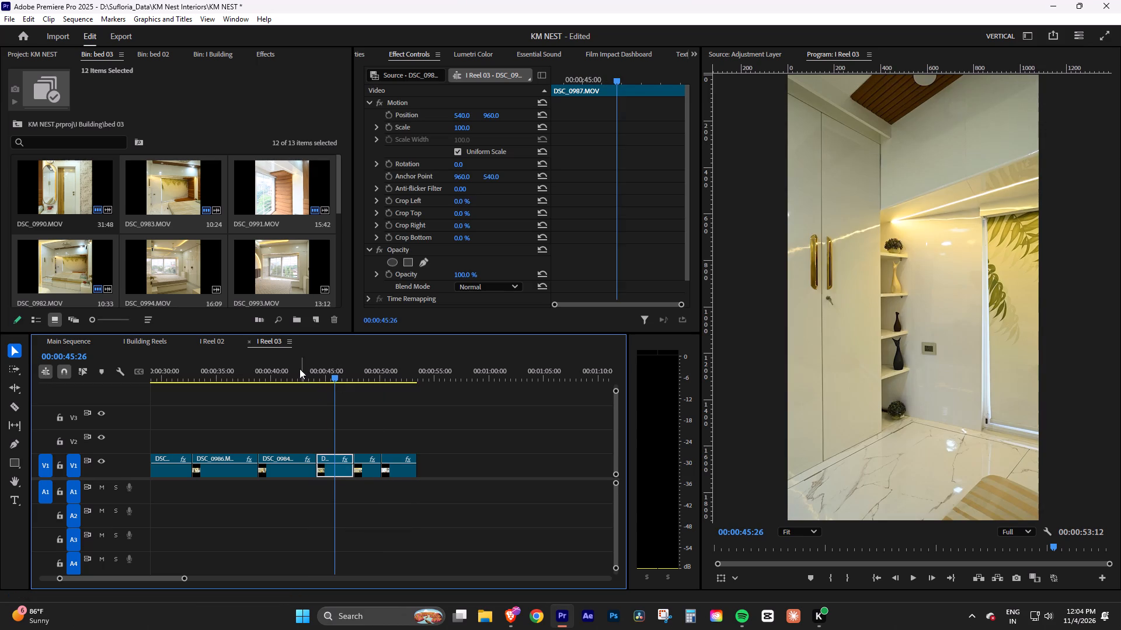
left_click(426, 372)
key("ctrl+s")
left_click_drag(429, 376, 419, 381)
key("o")
left_click_drag(373, 369, 93, 393)
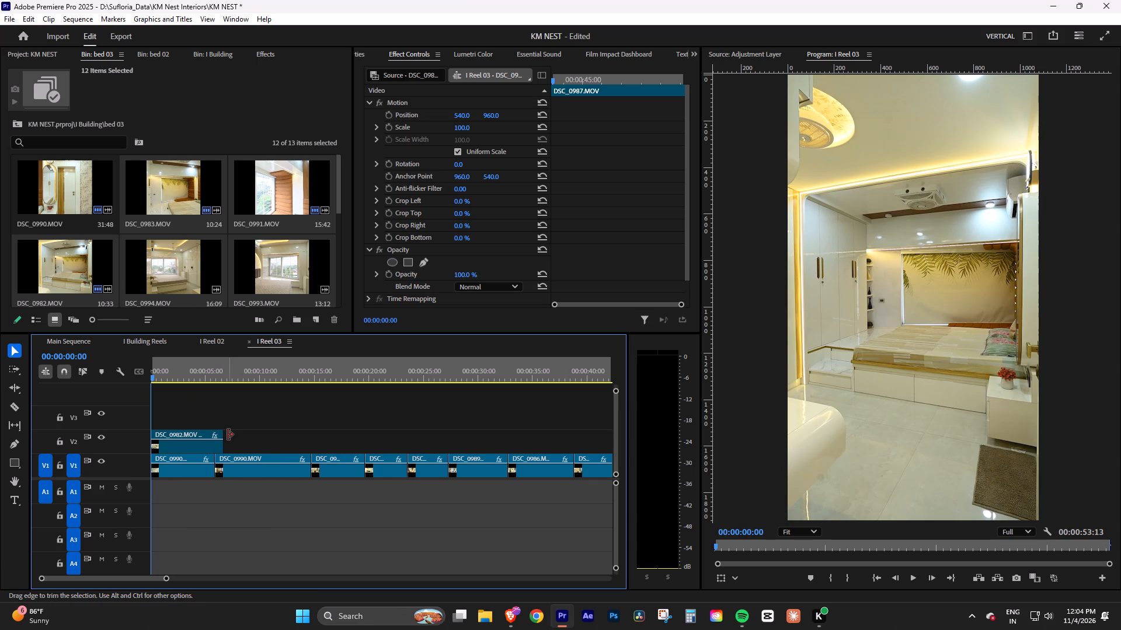
key("ctrl+s")
left_click(272, 412)
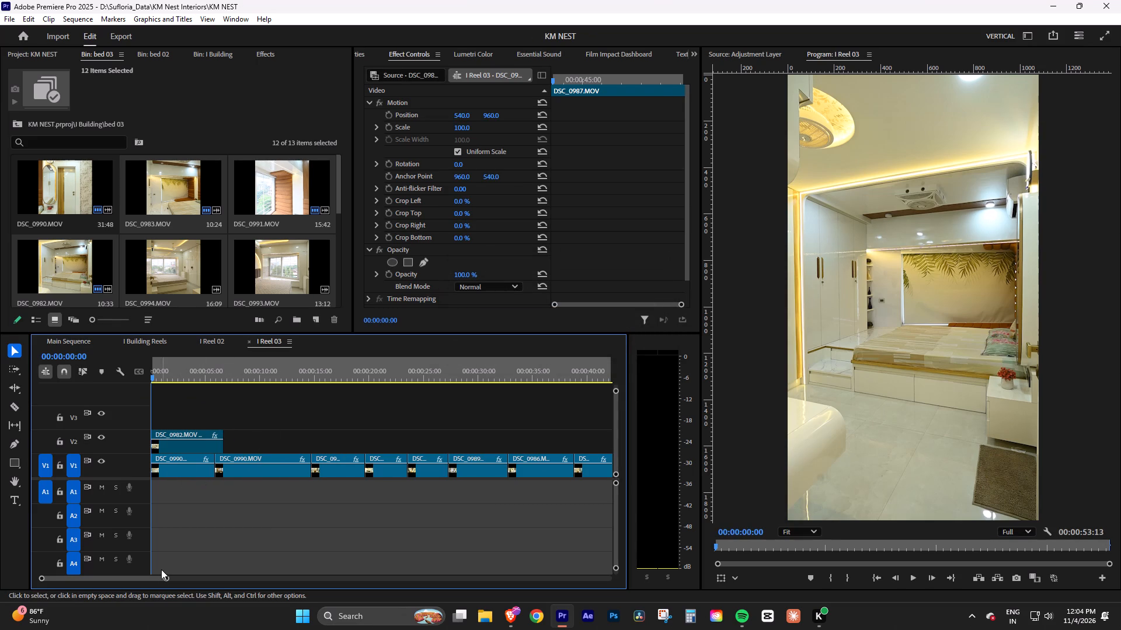
Play the reel from the start and trim the end of DSC_0982 on V2 back to about 00:00:04:14.
left_click_drag(166, 579, 201, 576)
key("space")
left_click(186, 508)
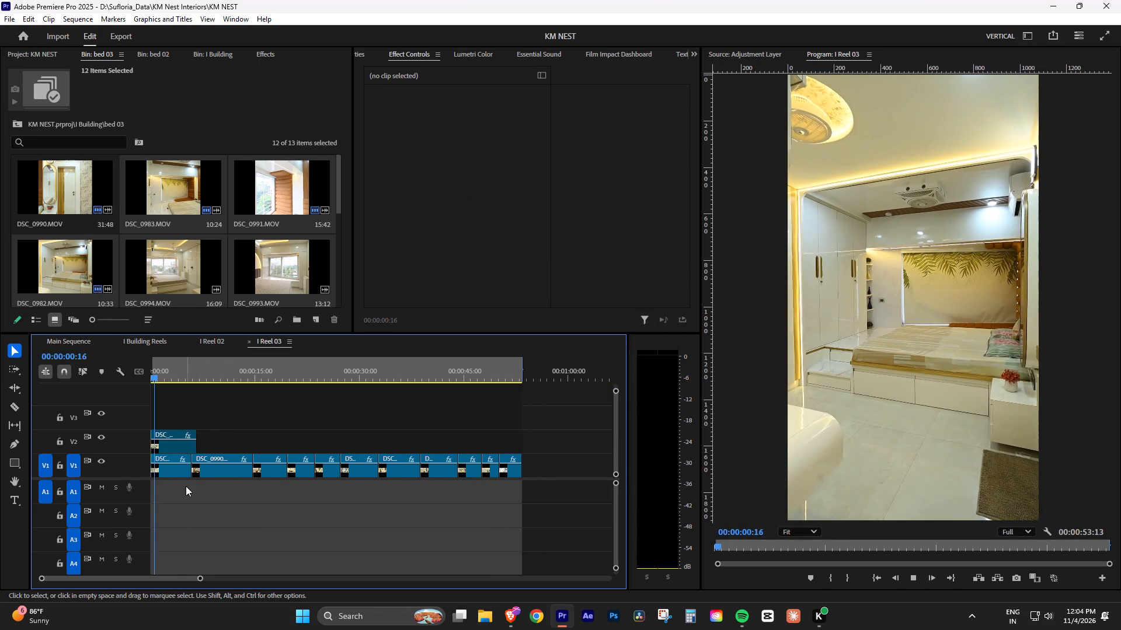
left_click(185, 449)
scroll(185, 449, "up", 3, "alt")
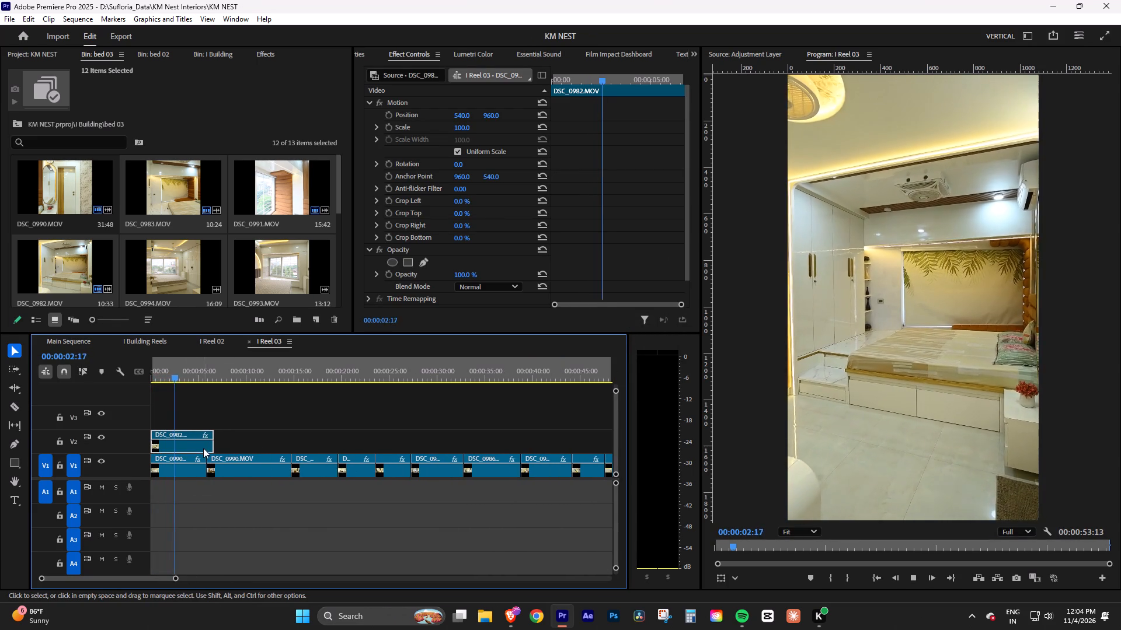
key("space")
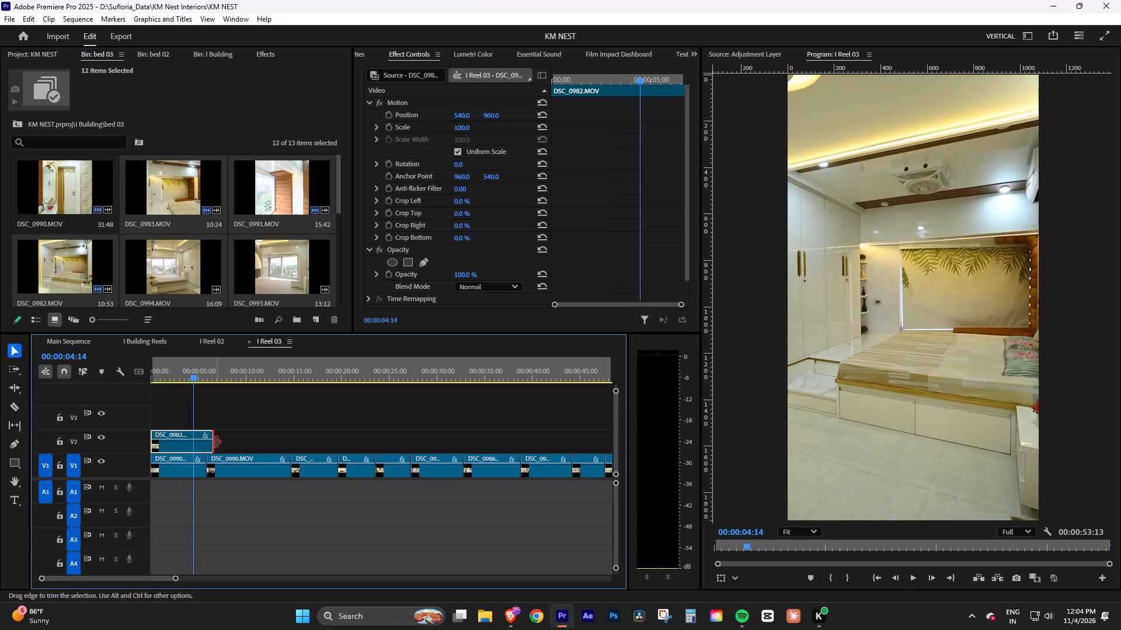
left_click(215, 442)
key("space")
key("space")
left_click_drag(210, 442, 201, 441)
left_click(234, 439)
Skim the shots around the end of DSC_0982 and the following V1 clips, and save the project.
left_click(194, 375)
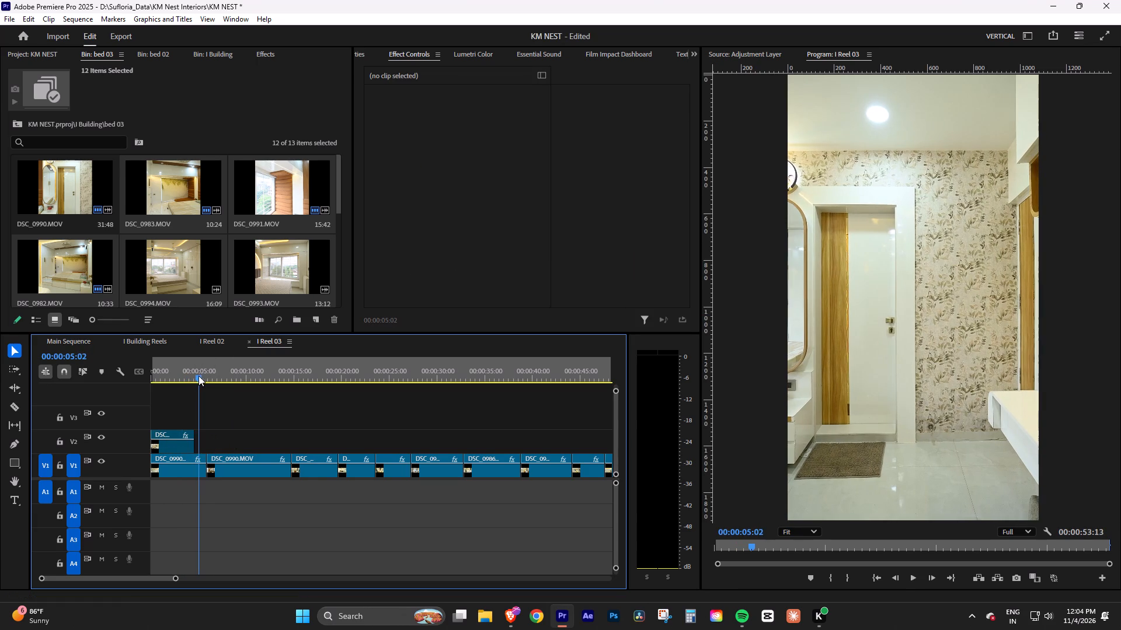
left_click(218, 372)
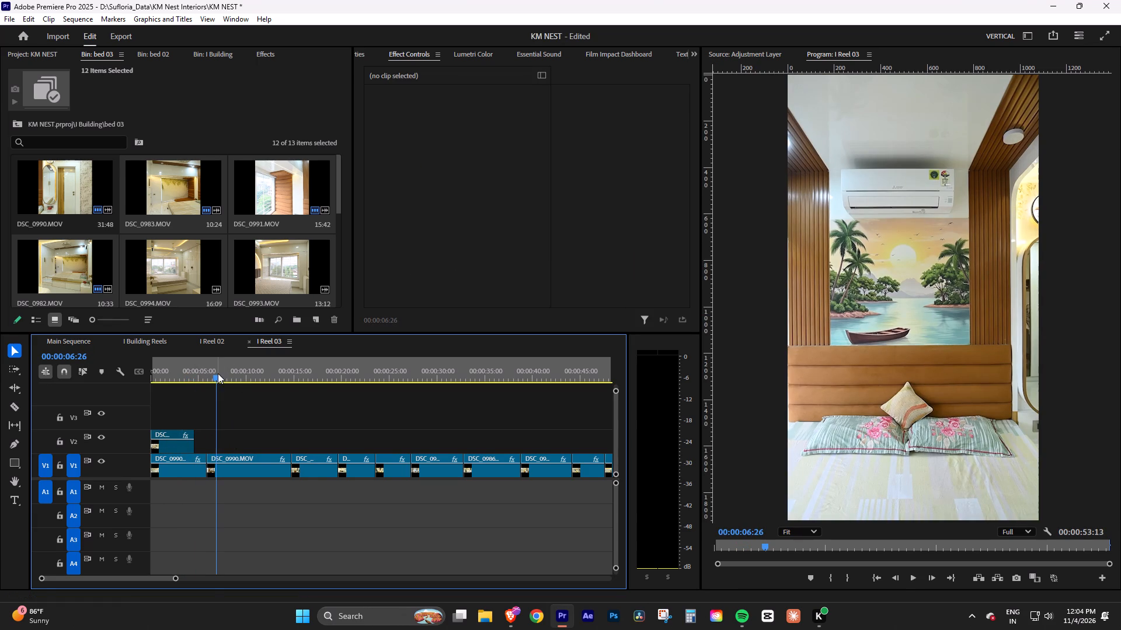
left_click(294, 387)
left_click(317, 385)
left_click(315, 373)
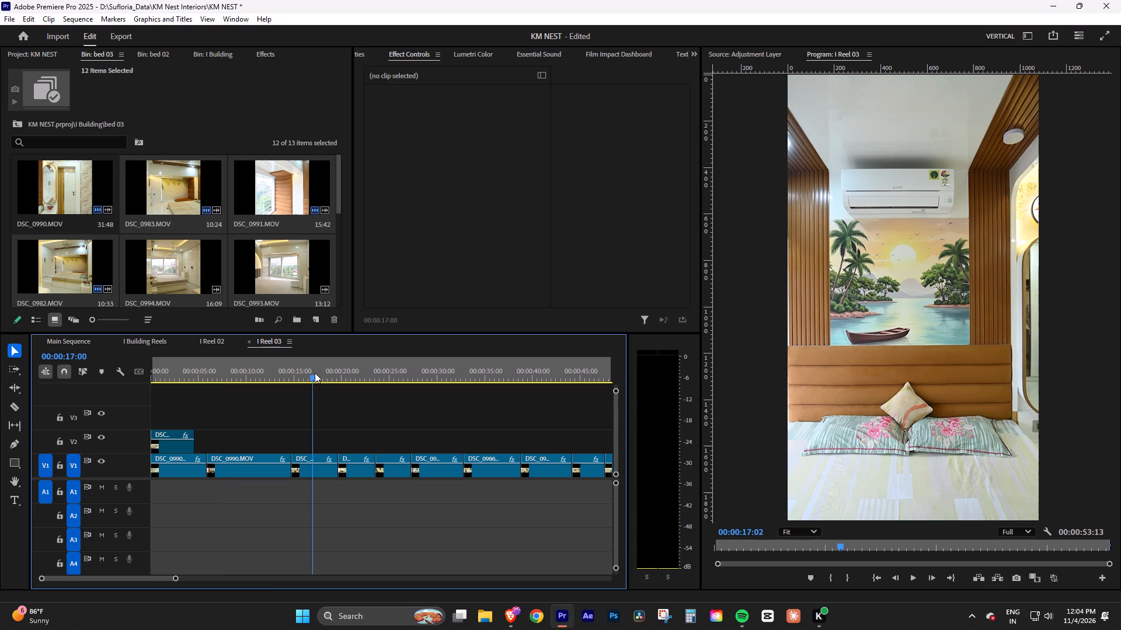
left_click_drag(175, 578, 180, 578)
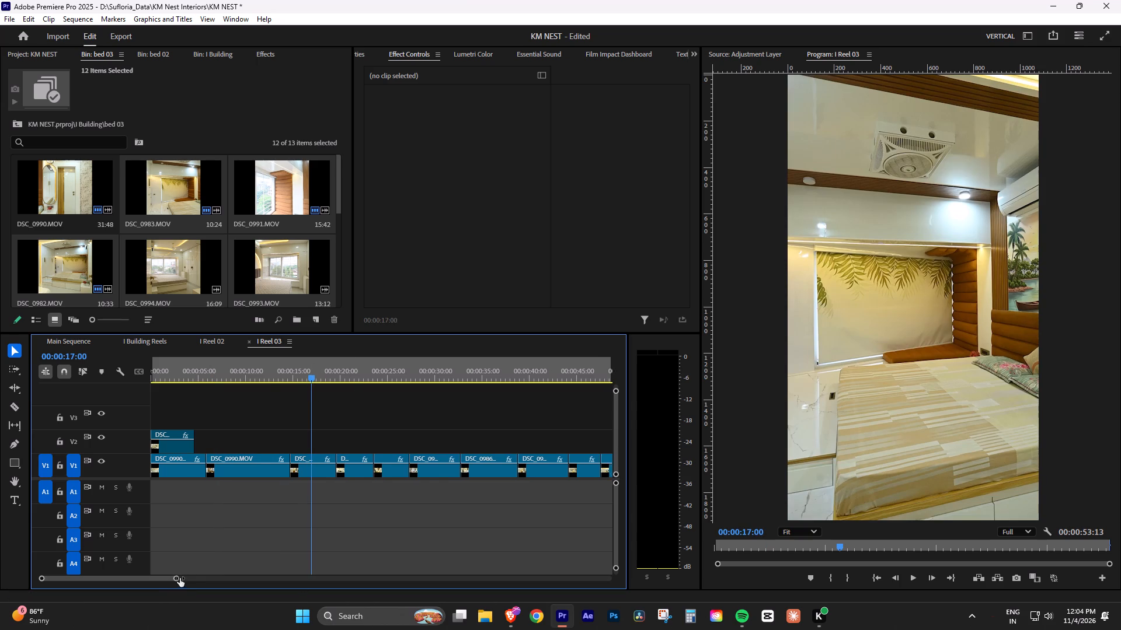
left_click_drag(180, 578, 206, 573)
left_click(168, 371)
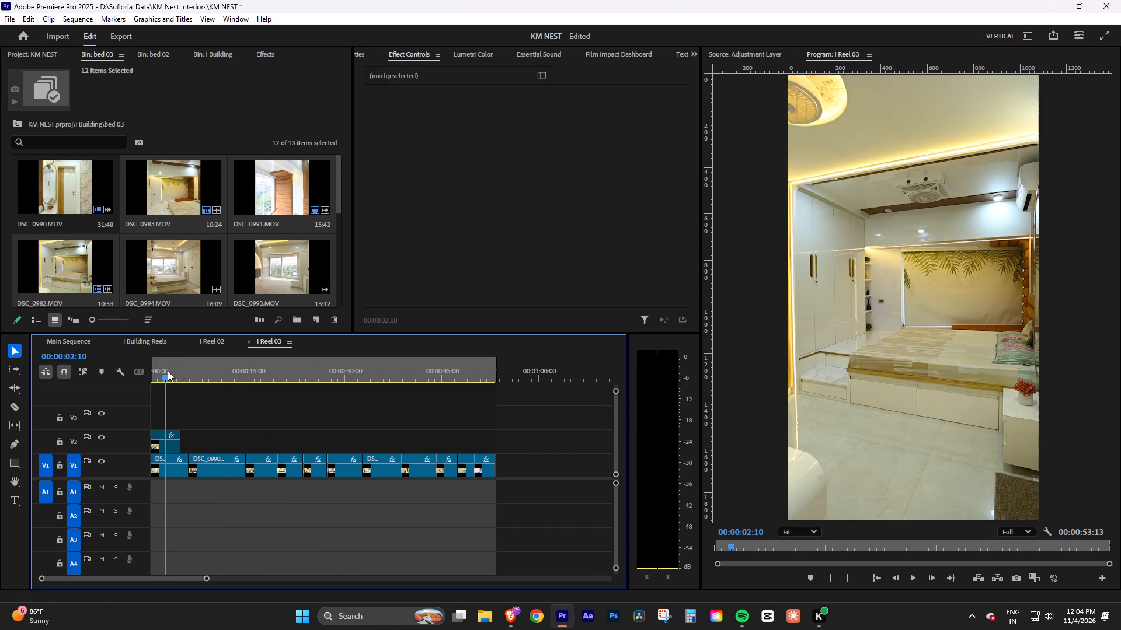
key("ctrl+s")
Review the V1 shots, move DSC_0989 out past the end of the V1 sequence and ripple-delete the gap it leaves before DSC_0986.
left_click(206, 374)
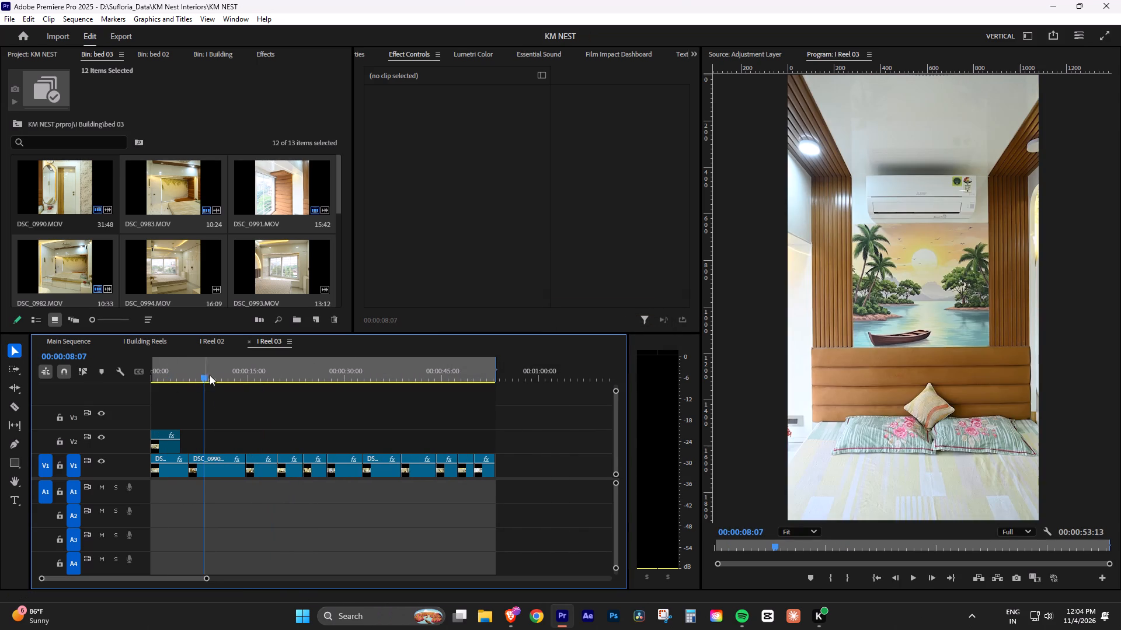
left_click(266, 376)
left_click(292, 372)
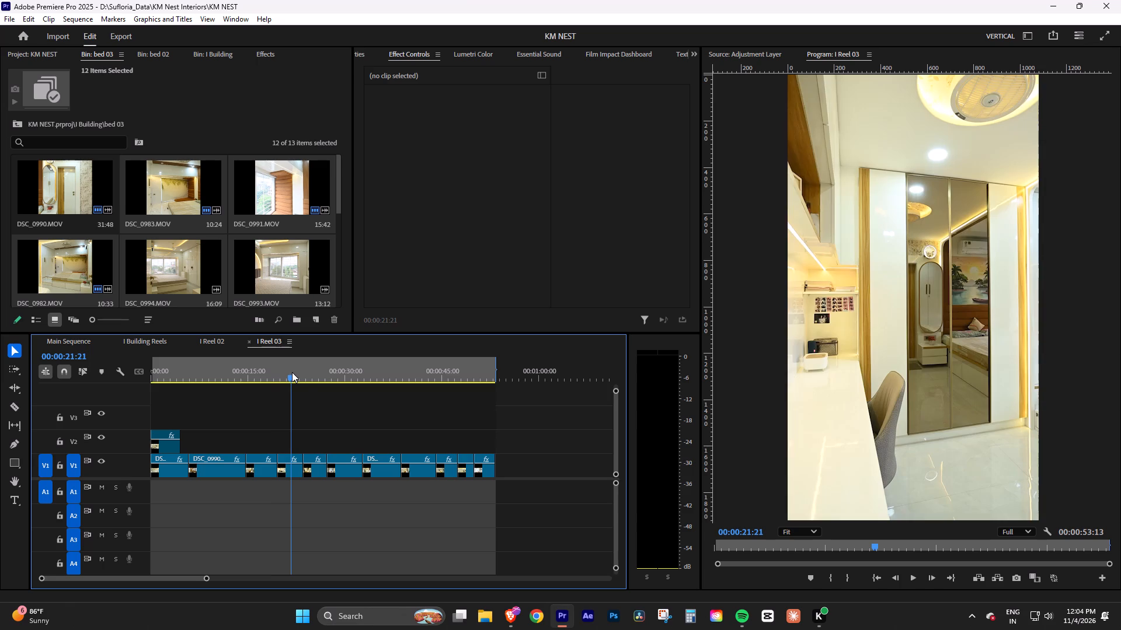
left_click(322, 374)
left_click(339, 374)
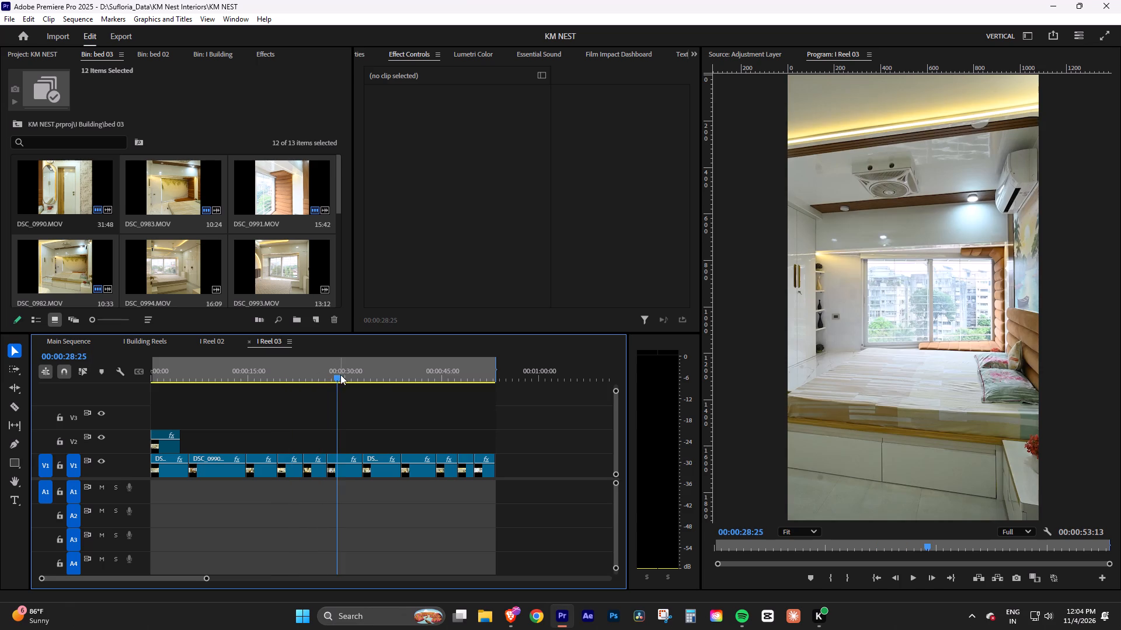
left_click(377, 374)
left_click(344, 374)
left_click_drag(340, 374, 339, 377)
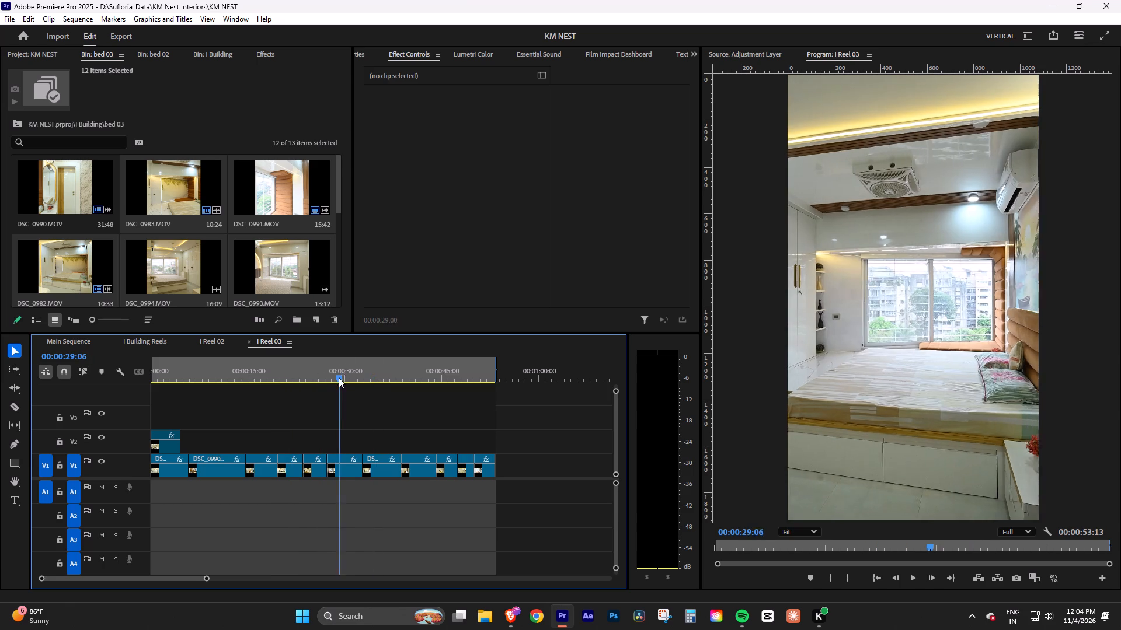
left_click_drag(339, 377, 346, 377)
left_click_drag(349, 373, 354, 372)
left_click_drag(354, 373, 341, 380)
left_click_drag(340, 471, 566, 476)
left_click(351, 461)
right_click(350, 461)
left_click(367, 467)
left_click(355, 423)
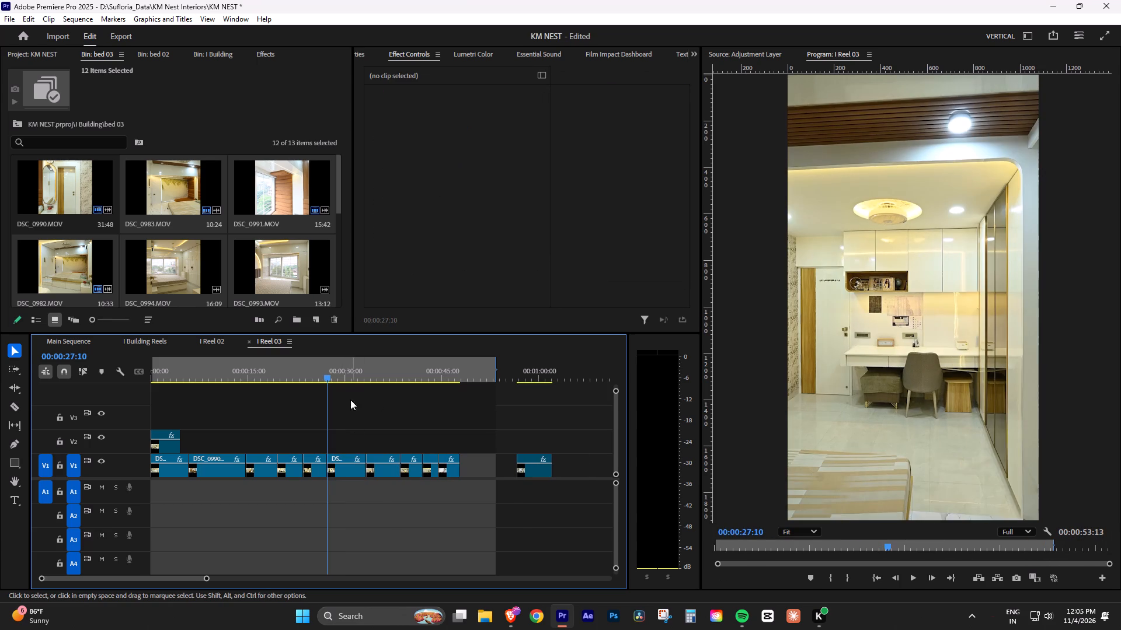
Preview the DSC_0986 clip and move it from V1 up to V2, directly after DSC_0982.
left_click_drag(329, 377, 340, 377)
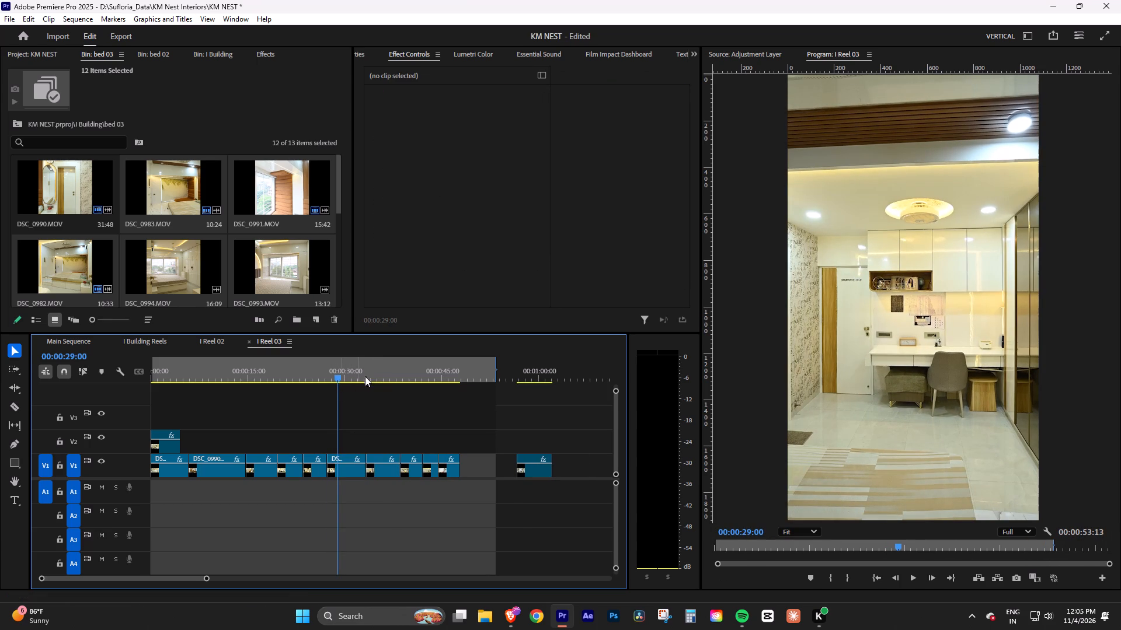
left_click(371, 376)
left_click(344, 374)
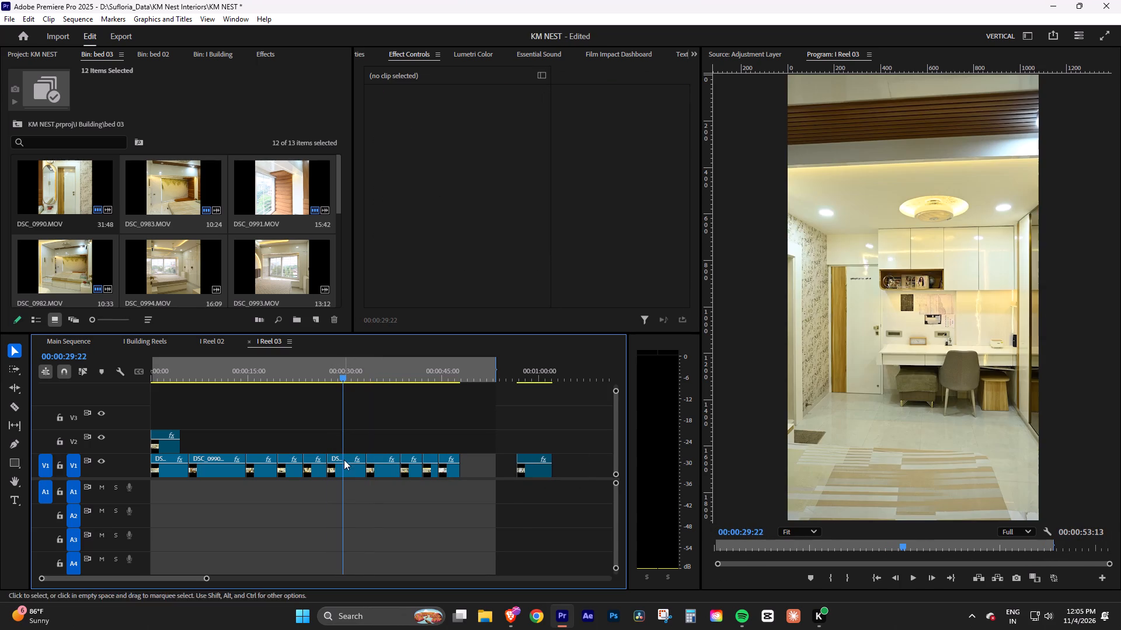
left_click_drag(348, 471, 202, 440)
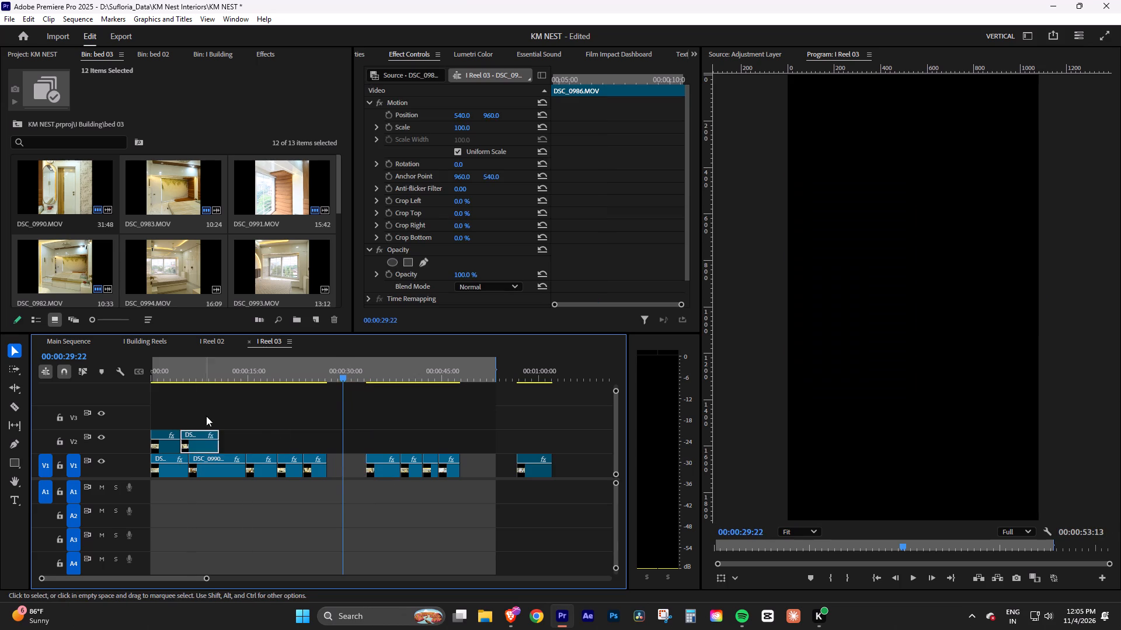
left_click(206, 411)
Play V2 from the start, trim the end of DSC_0986 back to about 00:00:09:19 and replay the cut.
left_click_drag(192, 372, 125, 374)
key("space")
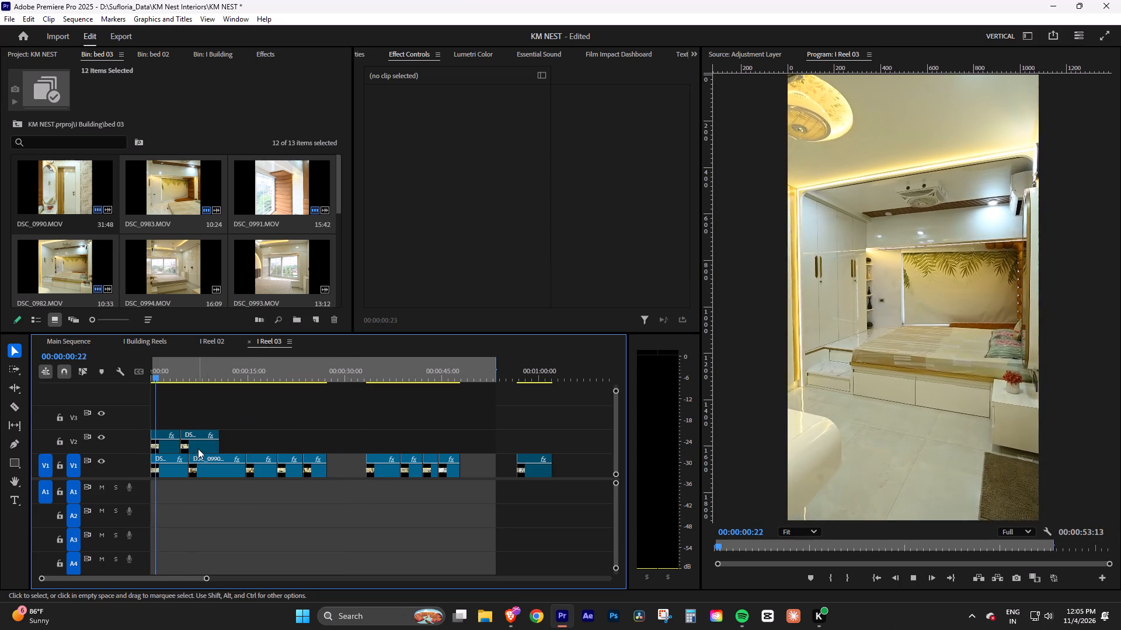
scroll(182, 445, "up", 2, "alt")
left_click(262, 406)
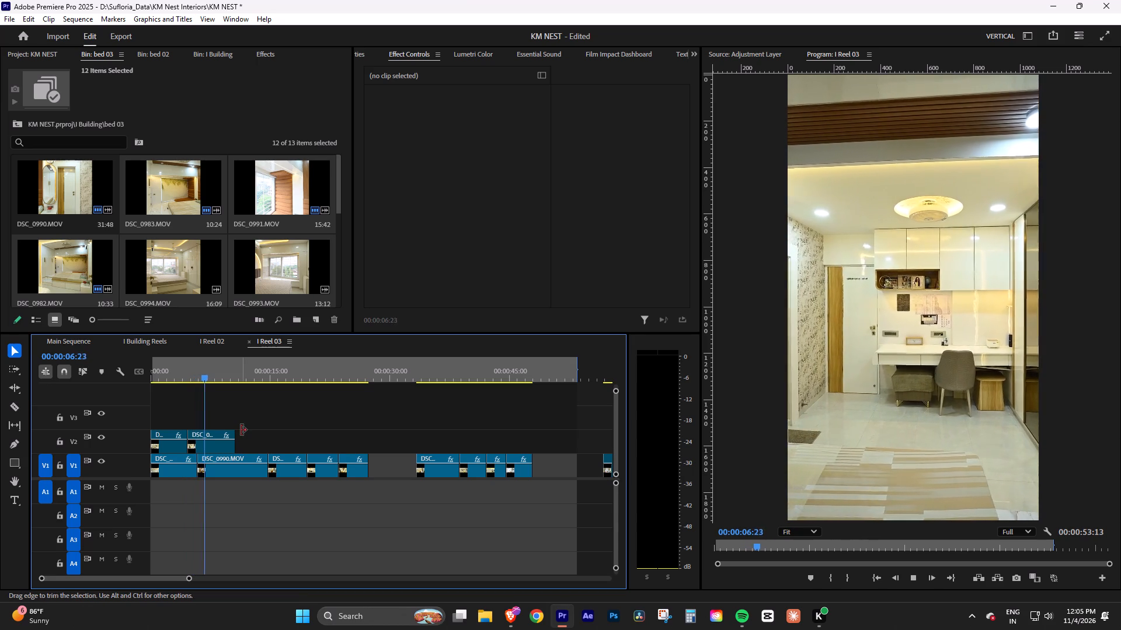
left_click(223, 444)
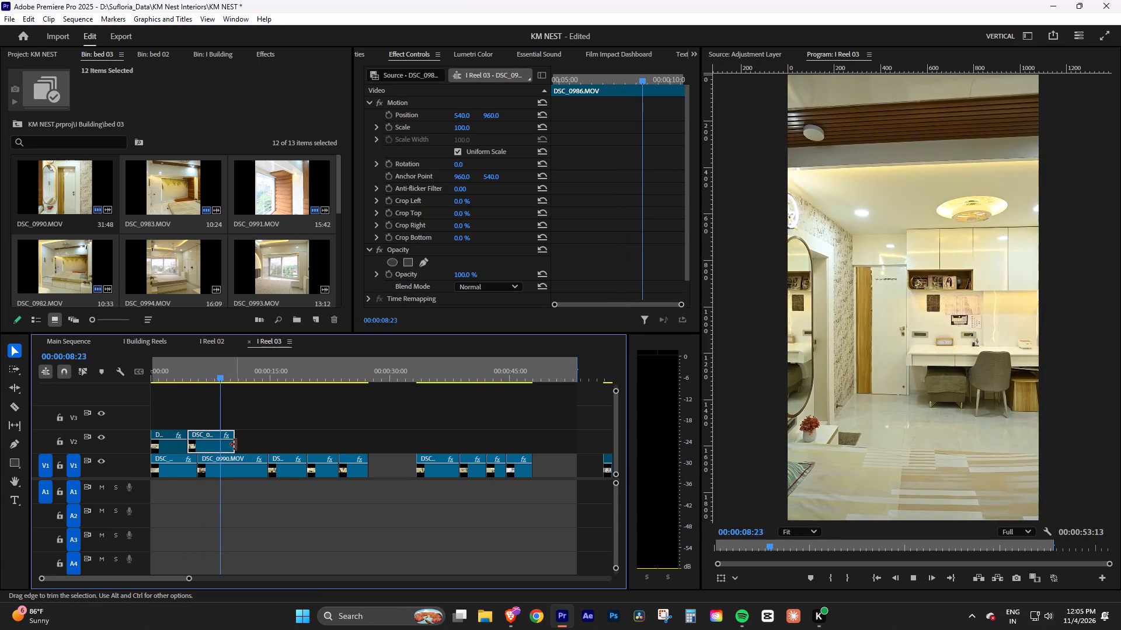
key("space")
left_click(235, 444)
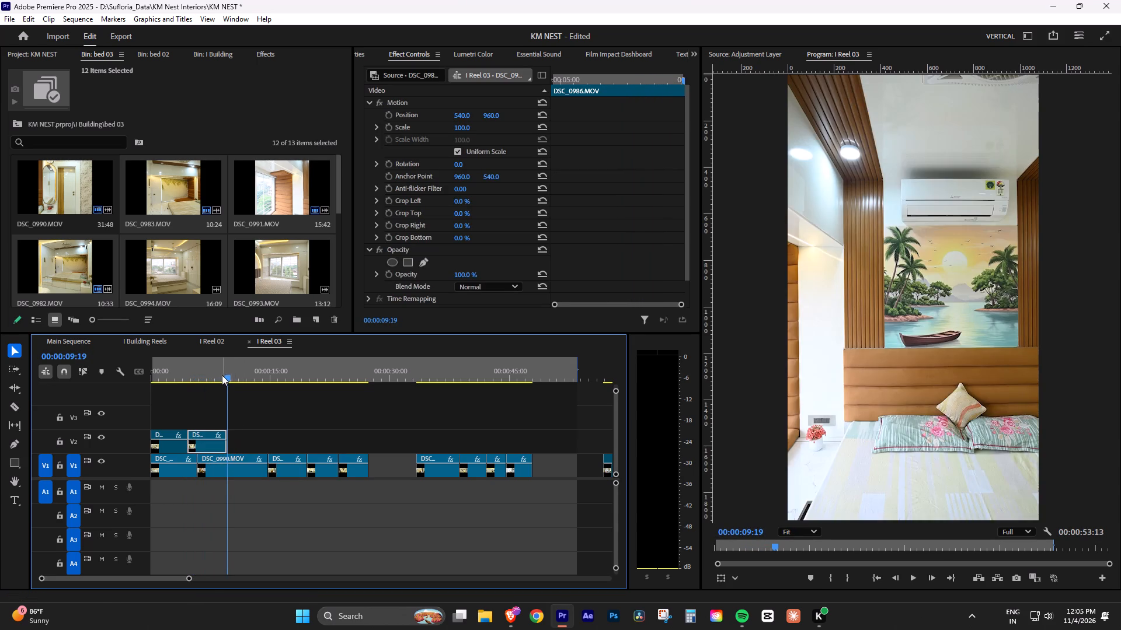
left_click(221, 375)
key("space")
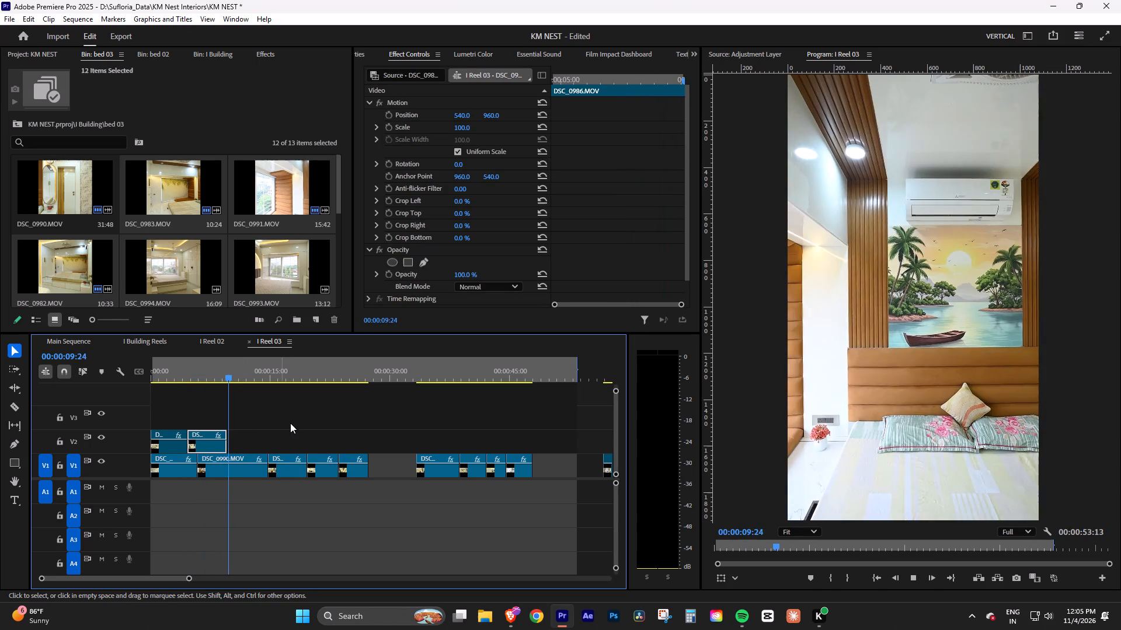
Skim the remaining V1 shots after DSC_0986 to choose which clip follows it on V2.
left_click_drag(244, 377, 316, 390)
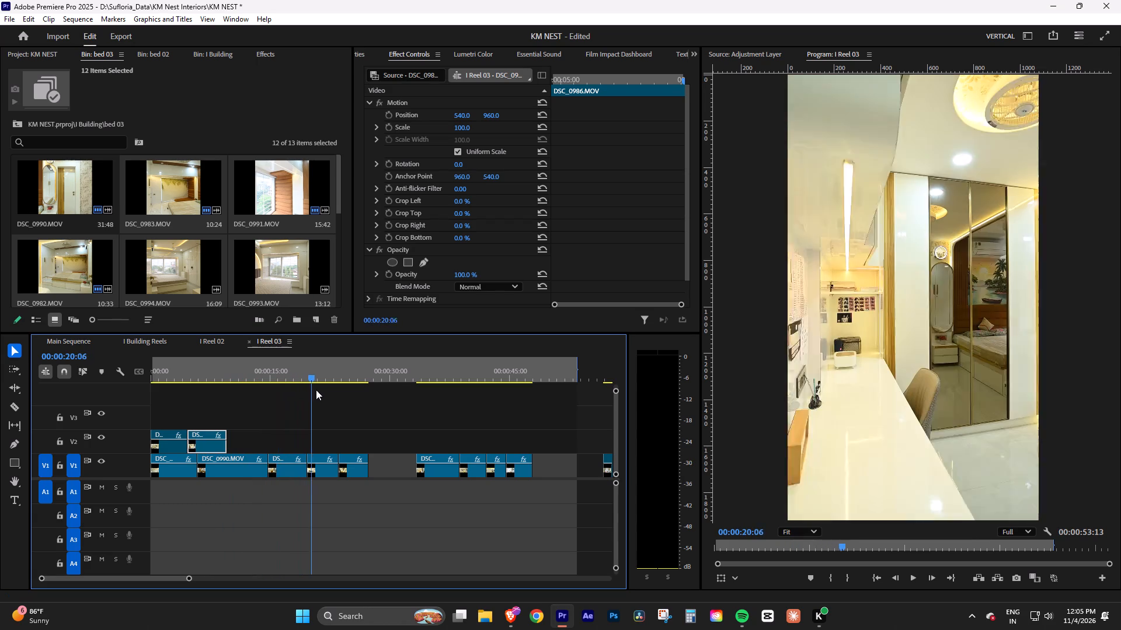
left_click_drag(316, 390, 318, 390)
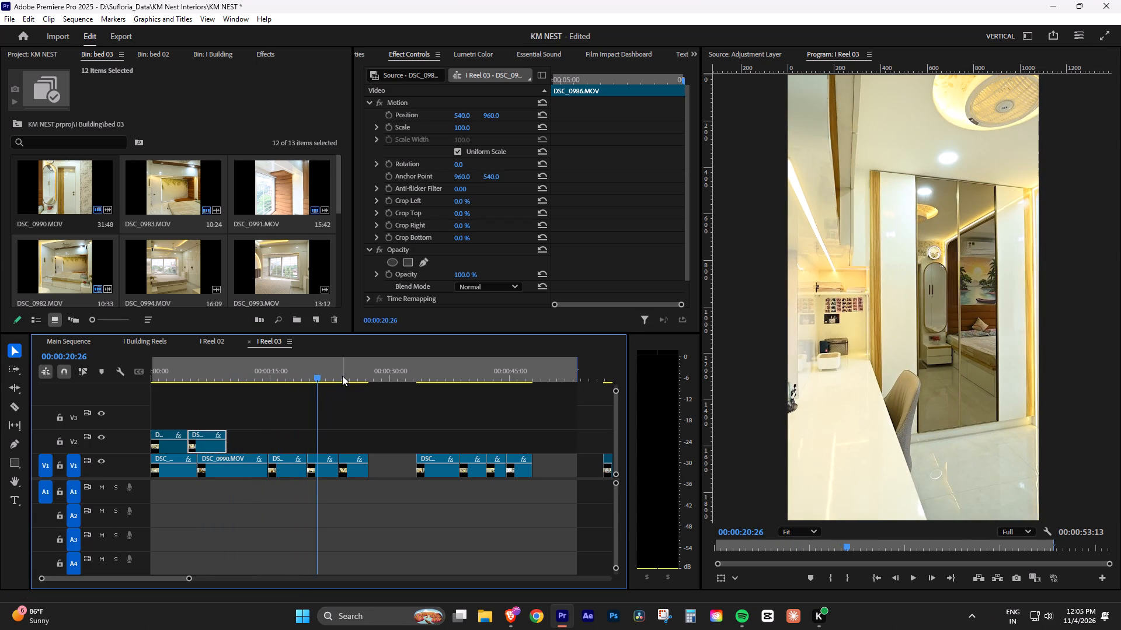
left_click_drag(342, 375, 355, 376)
left_click_drag(415, 376, 429, 378)
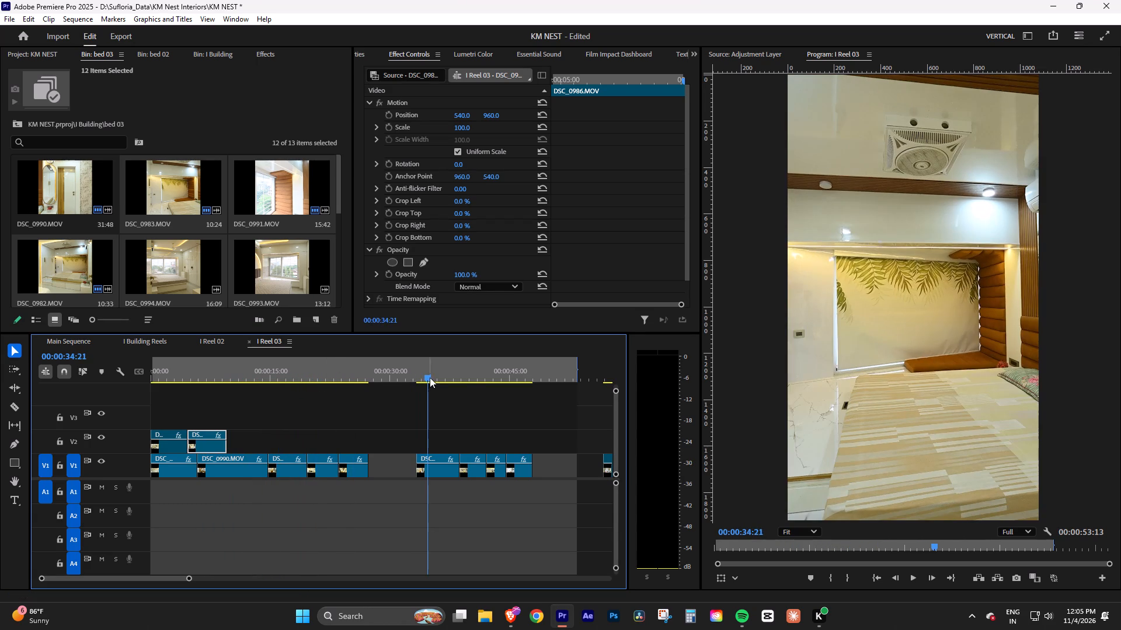
left_click(470, 374)
left_click(492, 375)
left_click(516, 375)
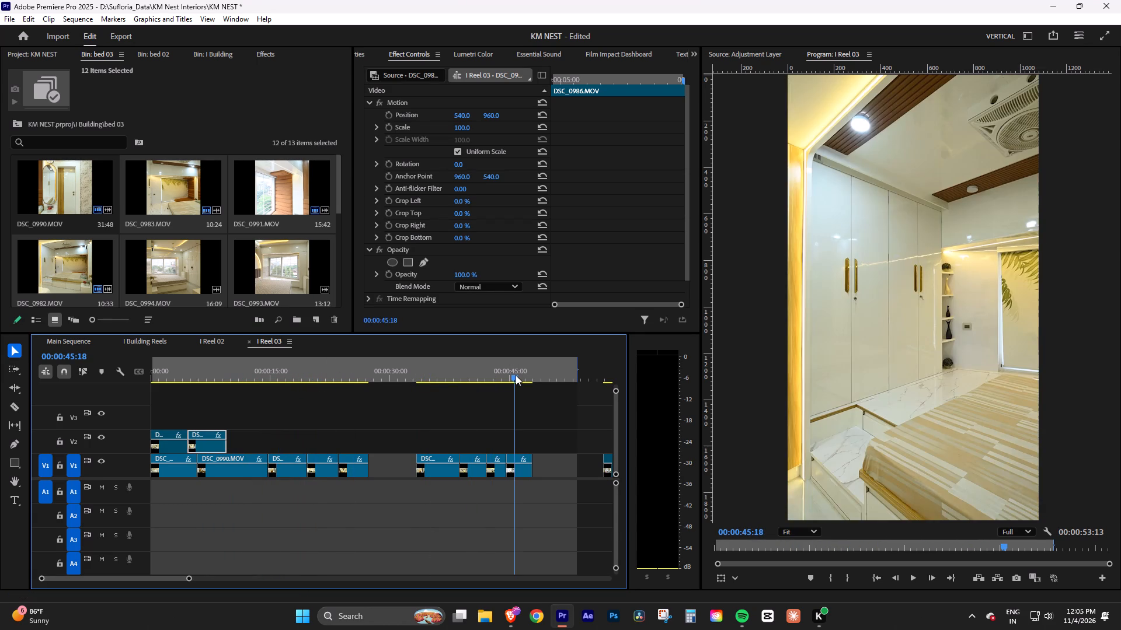
left_click_drag(507, 375, 495, 378)
left_click(264, 376)
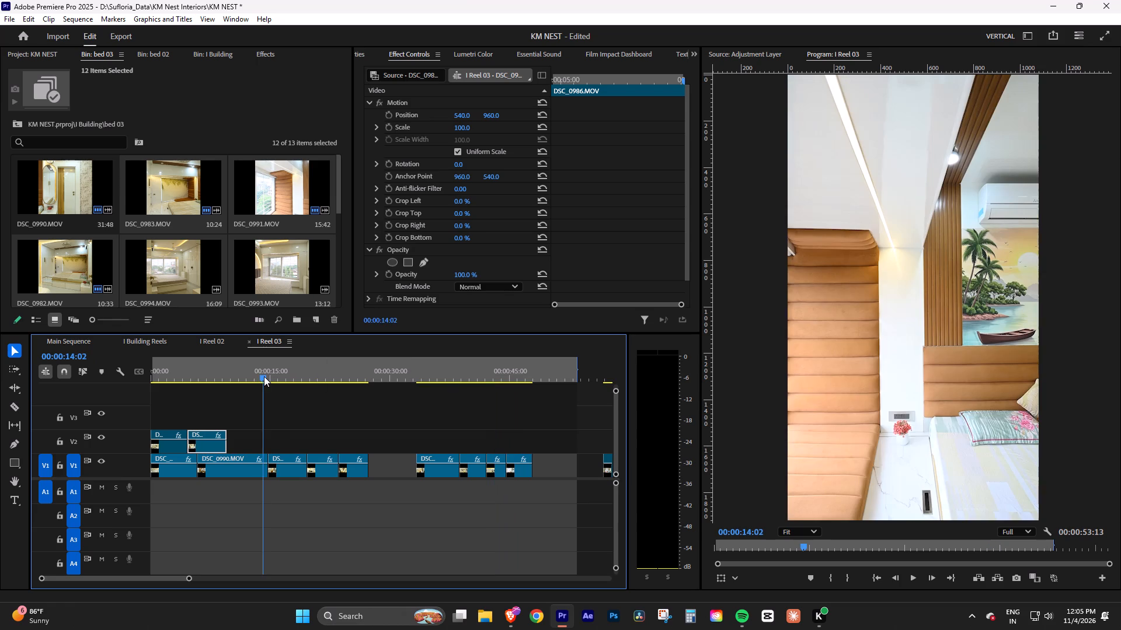
left_click(282, 373)
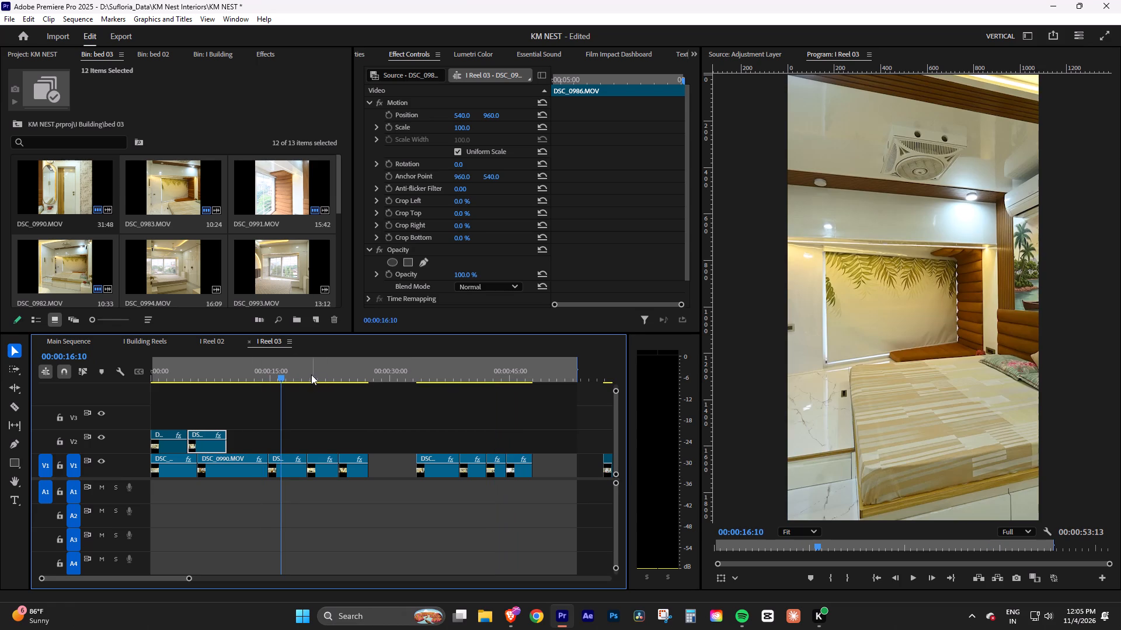
left_click_drag(266, 371, 239, 381)
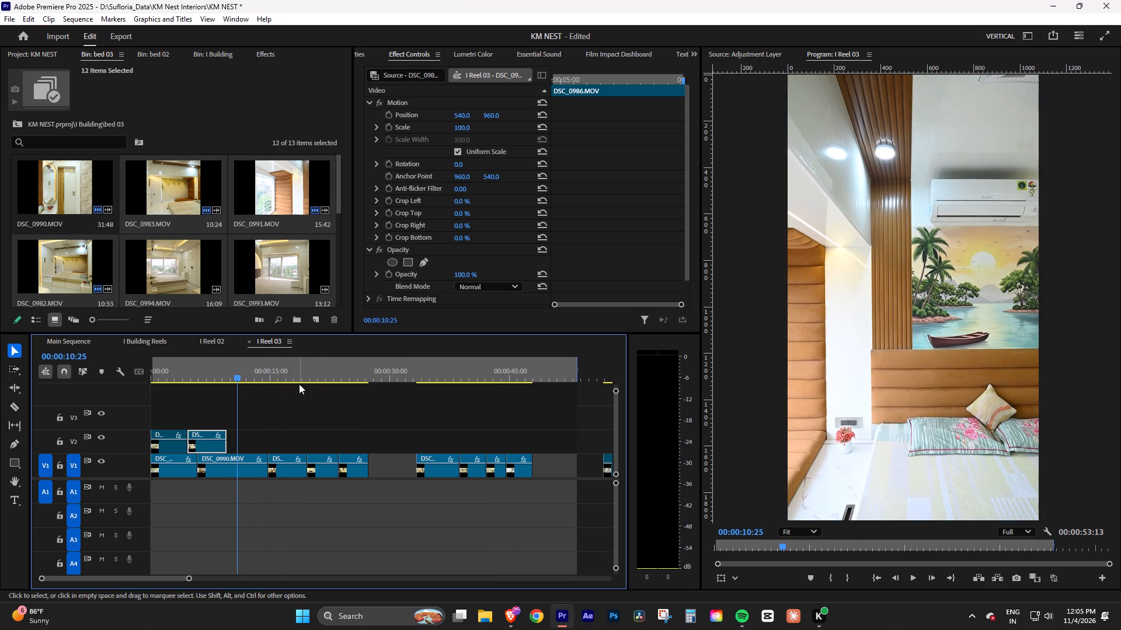
left_click(288, 376)
left_click(332, 376)
left_click_drag(330, 376, 316, 377)
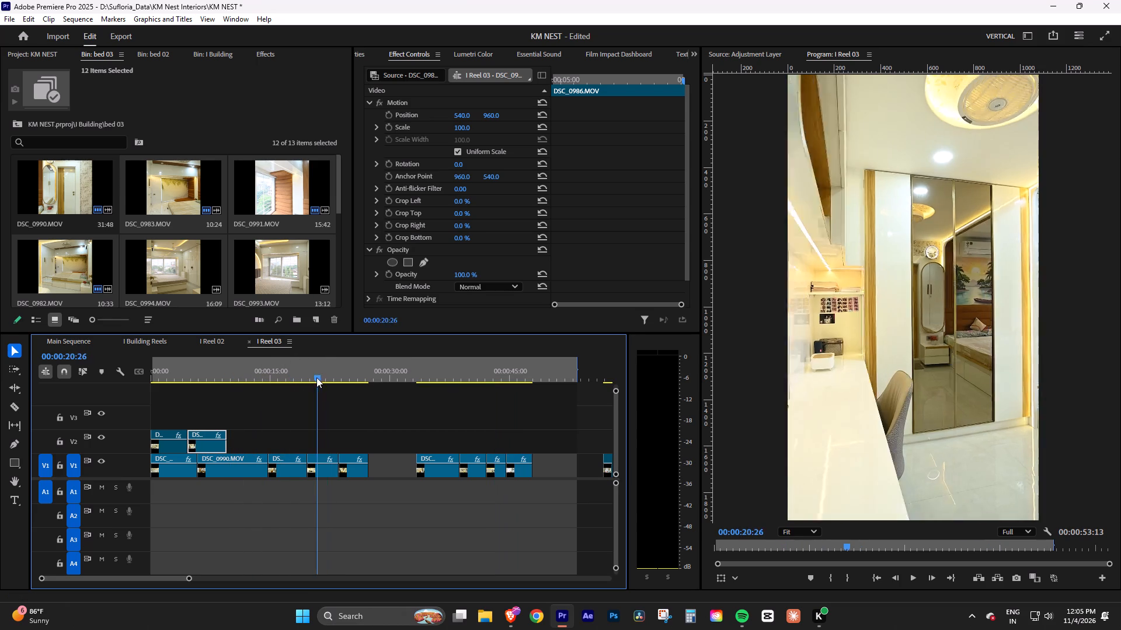
left_click_drag(316, 377, 294, 381)
Move the DSC_0983 clip from V1 up to V2, directly after DSC_0986.
left_click_drag(281, 473, 260, 448)
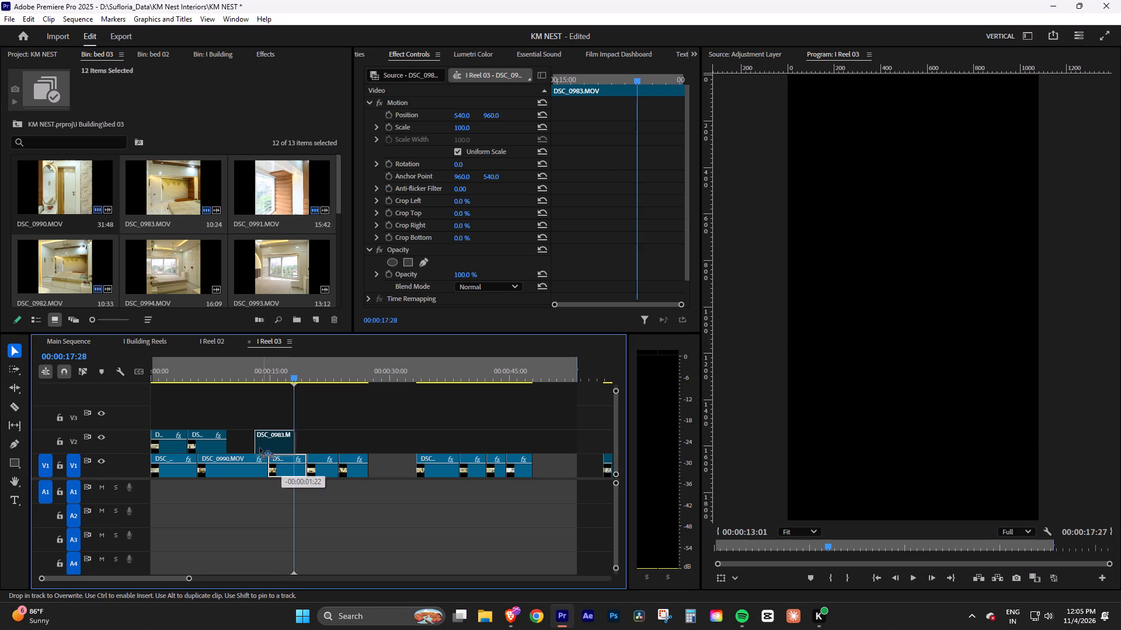
left_click_drag(260, 448, 245, 447)
left_click(243, 446)
left_click(241, 408)
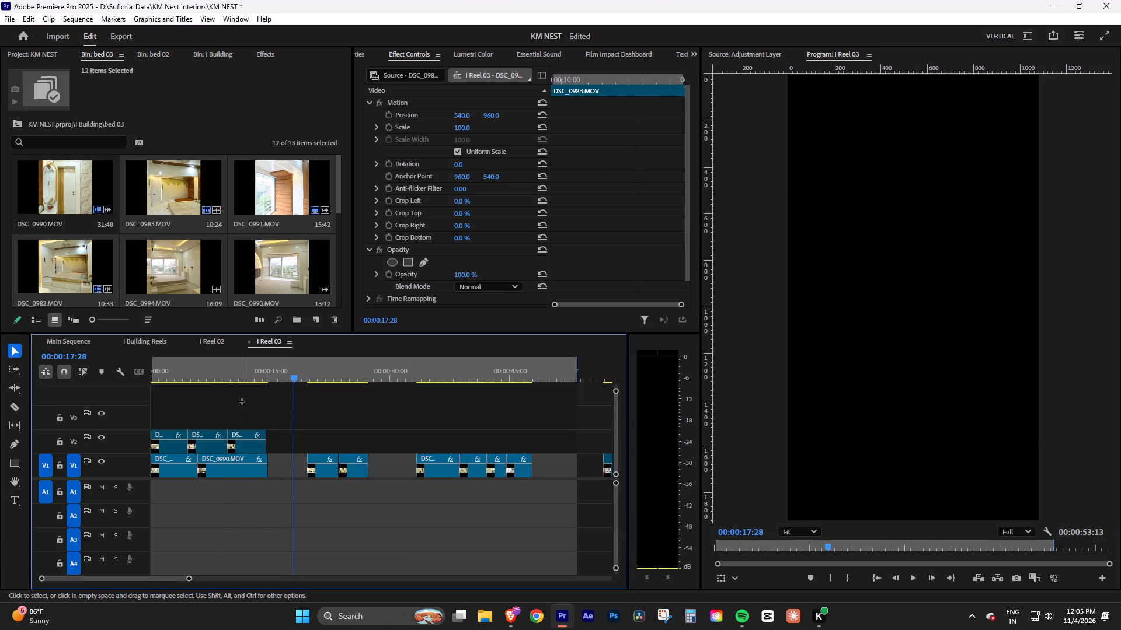
left_click(225, 368)
Close the V1 gaps by shifting the two middle clips and both DSC_0990 clips later, butted against the following V1 clips.
left_click_drag(263, 490, 152, 470)
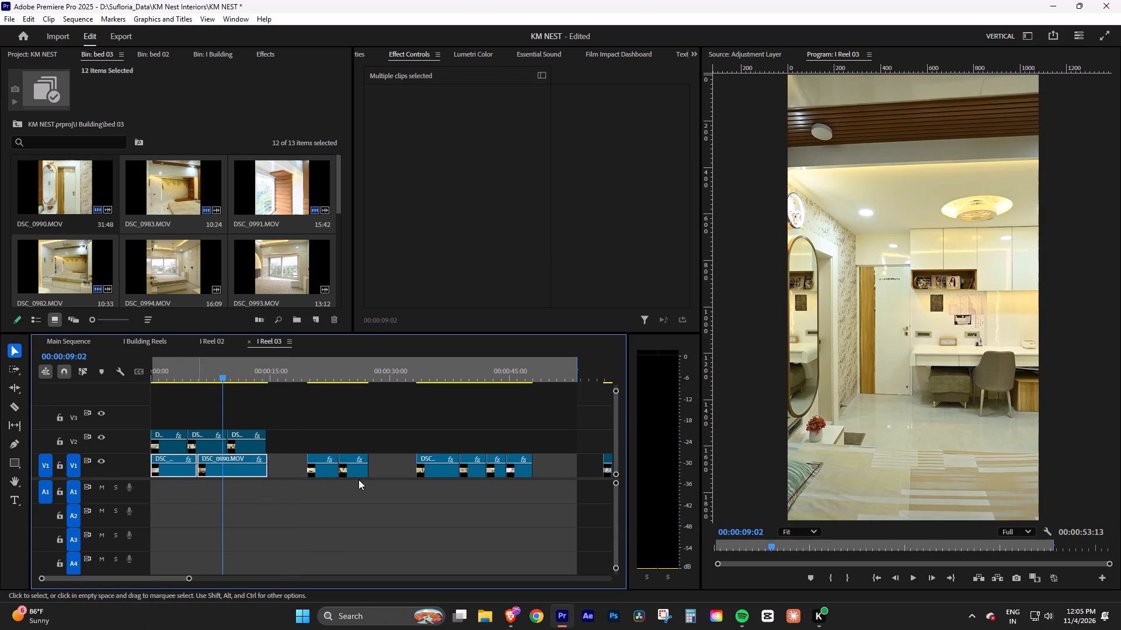
left_click_drag(317, 501, 408, 467)
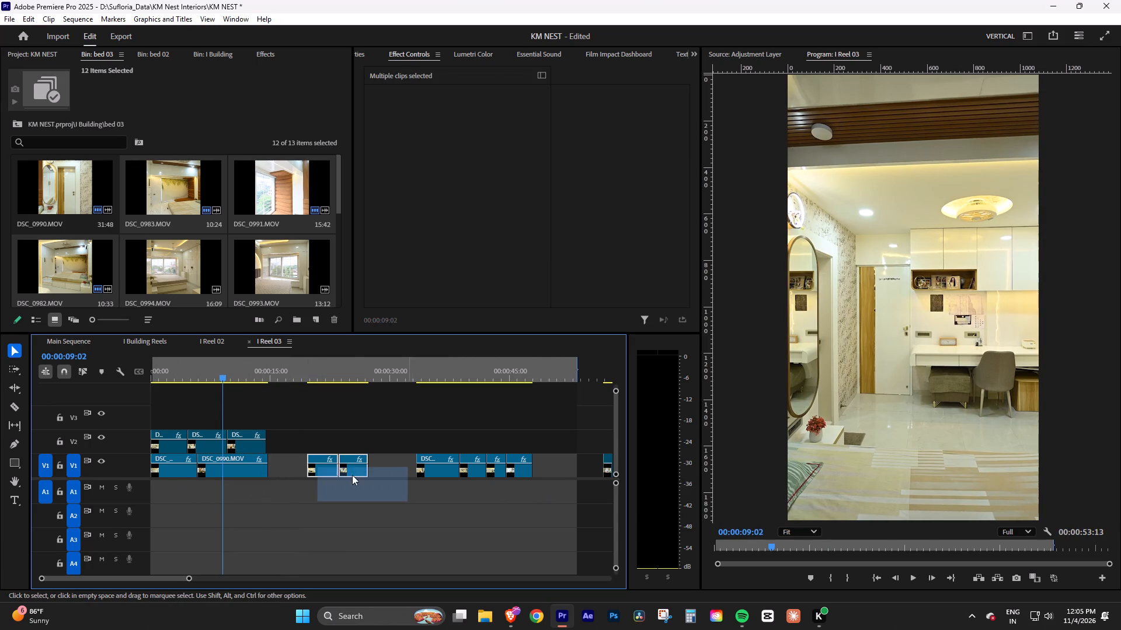
left_click_drag(325, 472, 369, 475)
left_click_drag(300, 479, 181, 475)
left_click_drag(182, 487, 222, 466)
left_click_drag(186, 471, 273, 474)
left_click_drag(297, 427, 301, 421)
Play the cut from DSC_0986 into DSC_0983 on V2 and save the project.
key("space")
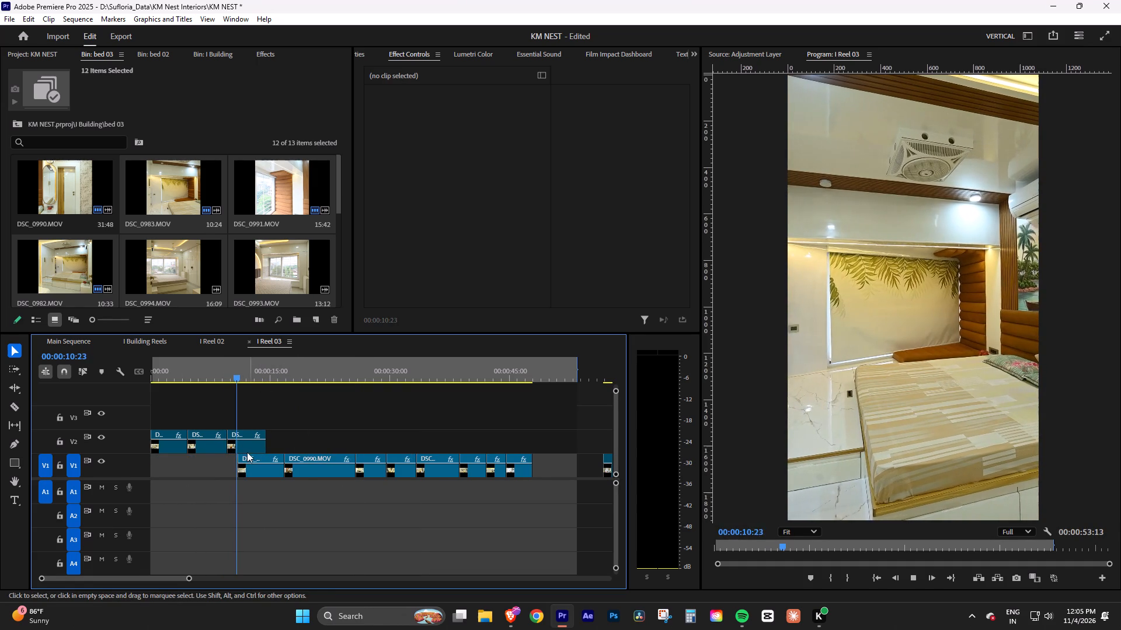
scroll(242, 454, "up", 5, "alt")
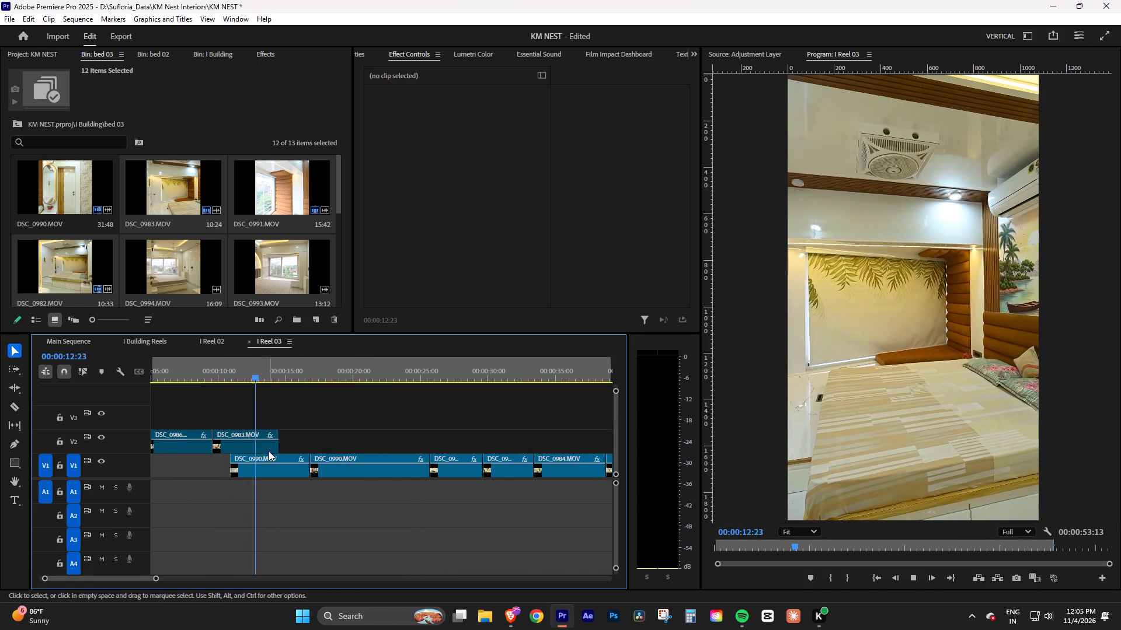
key("space")
key("ctrl+s")
Review the end of DSC_0983 on V2 and how it leads into the two DSC_0990 clips on V1.
left_click(308, 504)
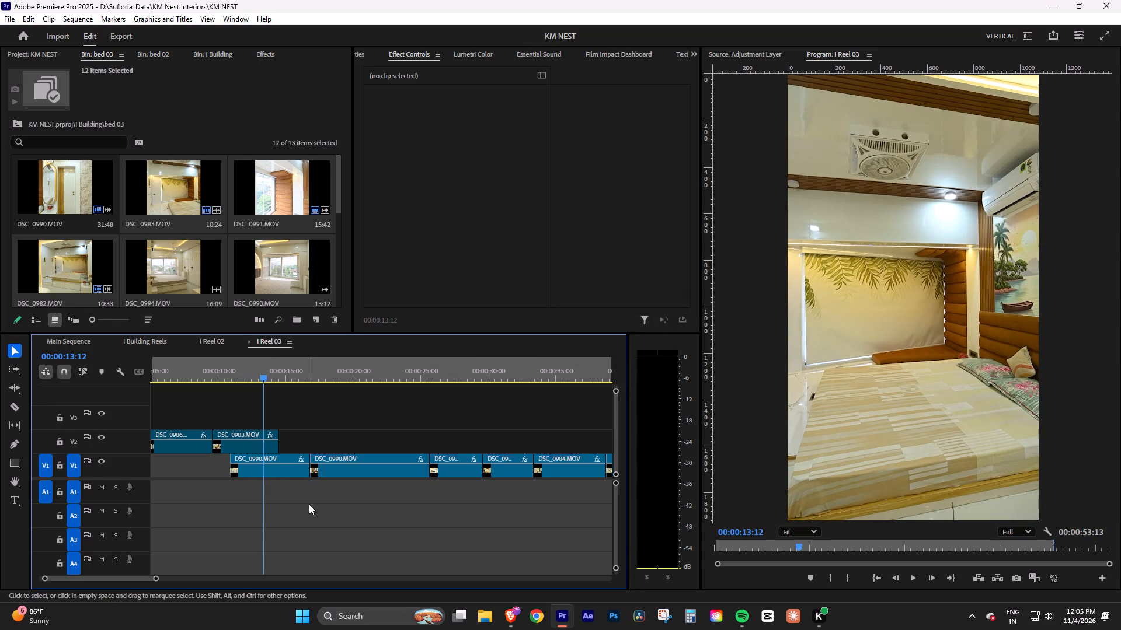
key("space")
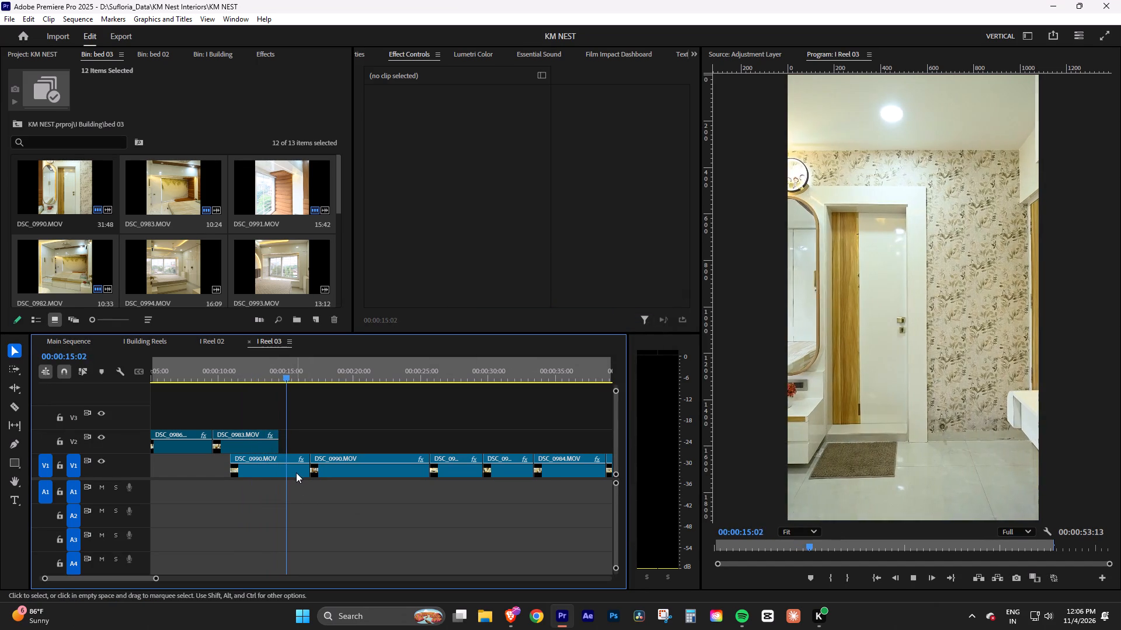
key("space")
left_click_drag(260, 375, 269, 374)
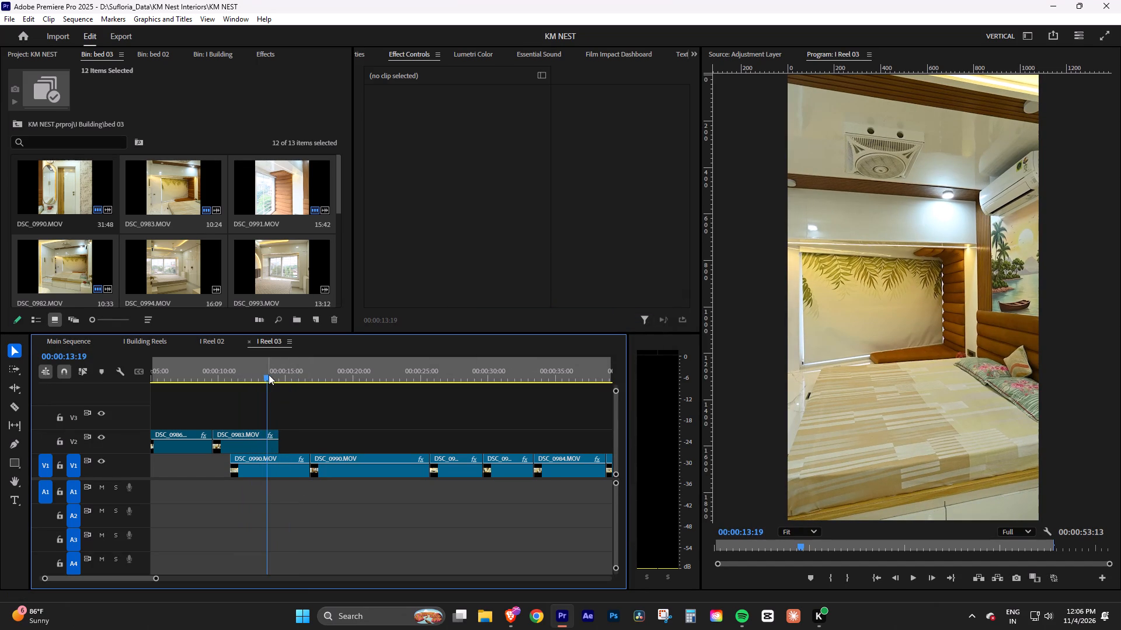
left_click(281, 371)
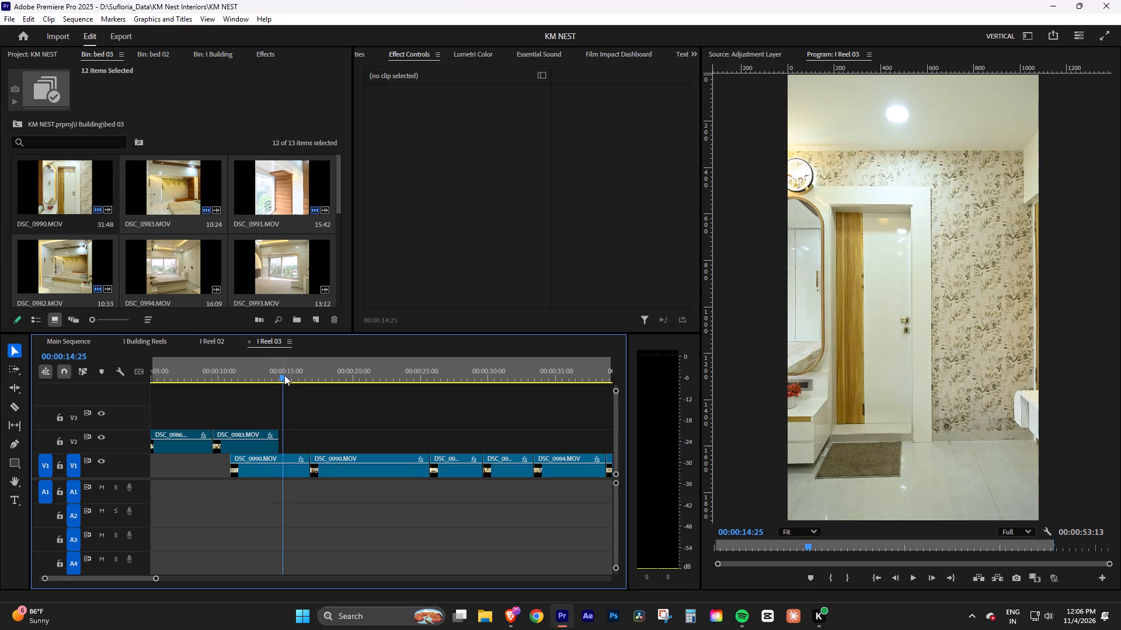
left_click_drag(247, 373, 262, 373)
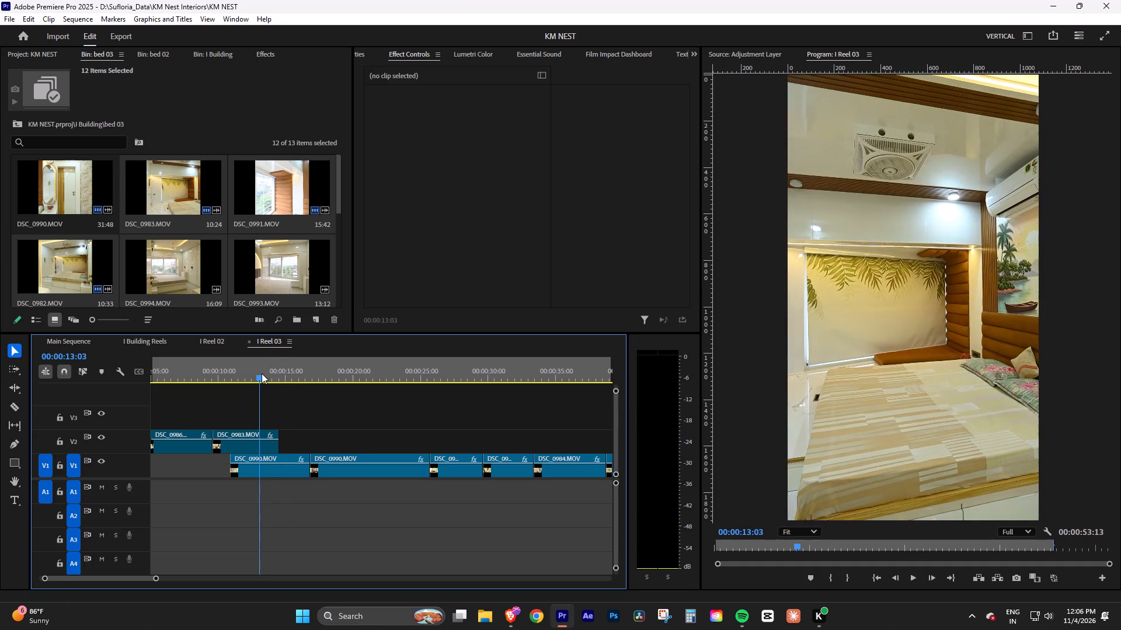
left_click_drag(262, 373, 265, 374)
left_click(206, 367)
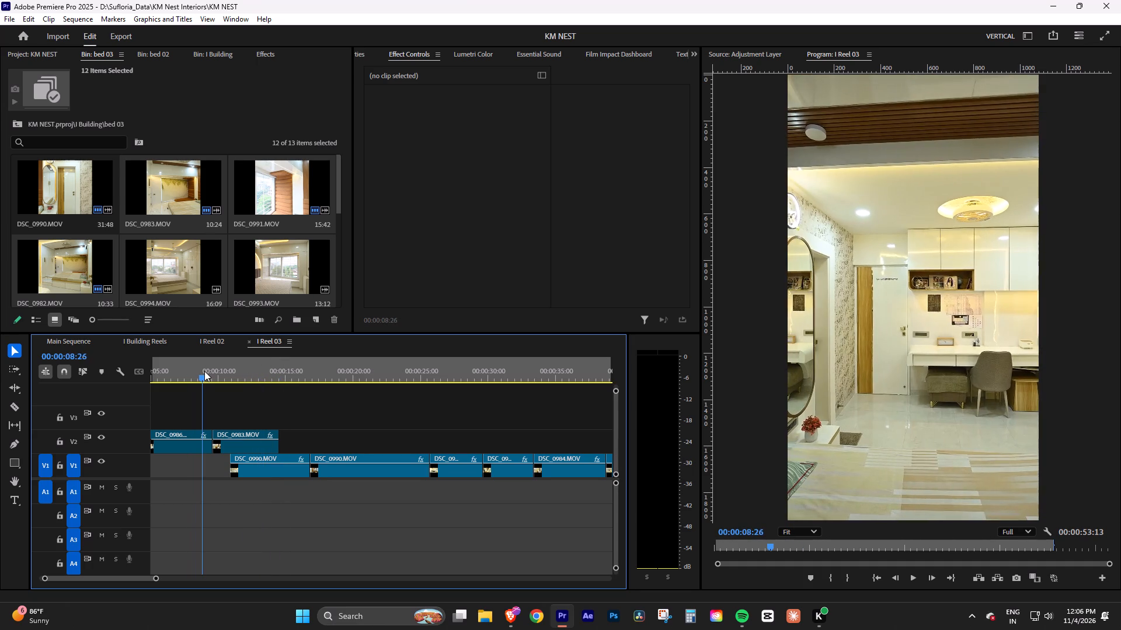
key("space")
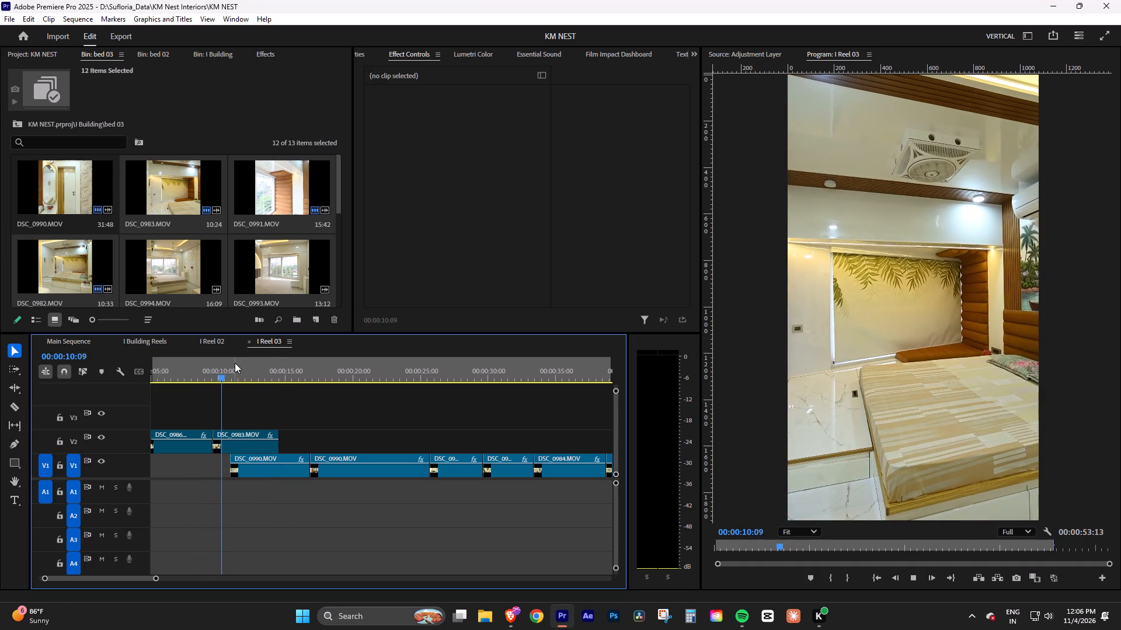
key("space")
left_click_drag(243, 374, 269, 374)
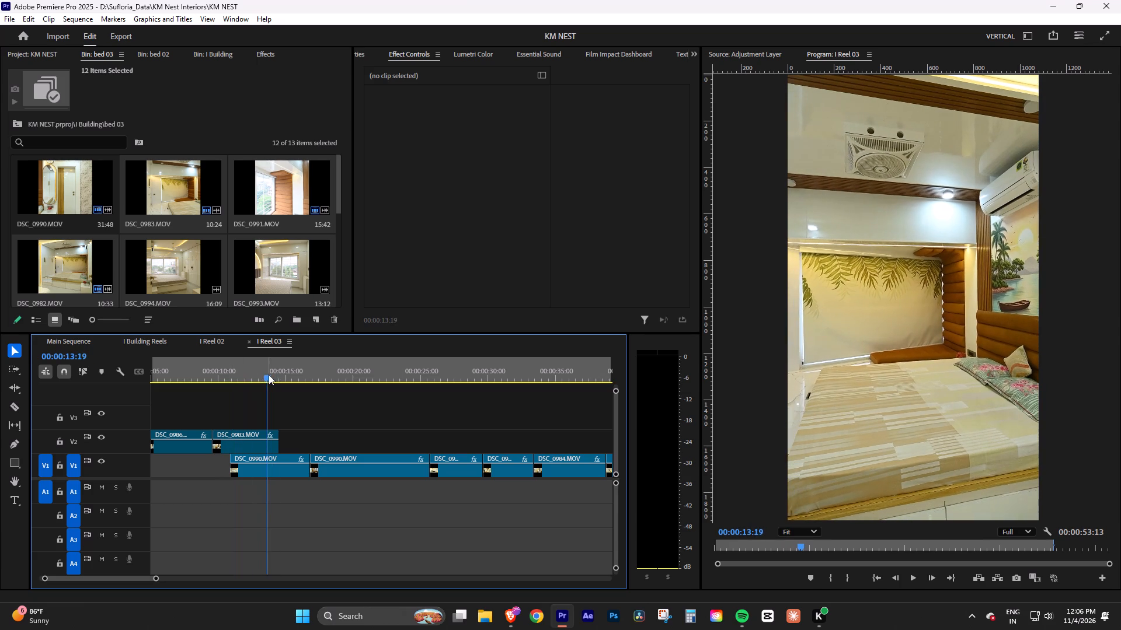
key("space")
left_click_drag(330, 373, 318, 376)
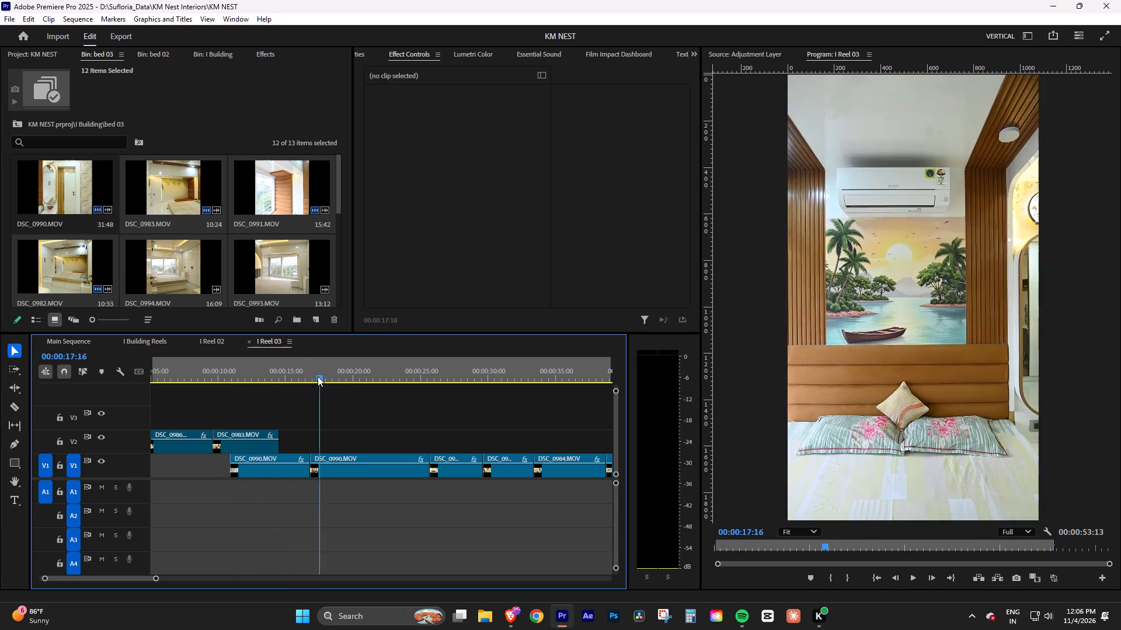
left_click_drag(318, 376, 313, 376)
key("space")
left_click_drag(291, 374, 296, 375)
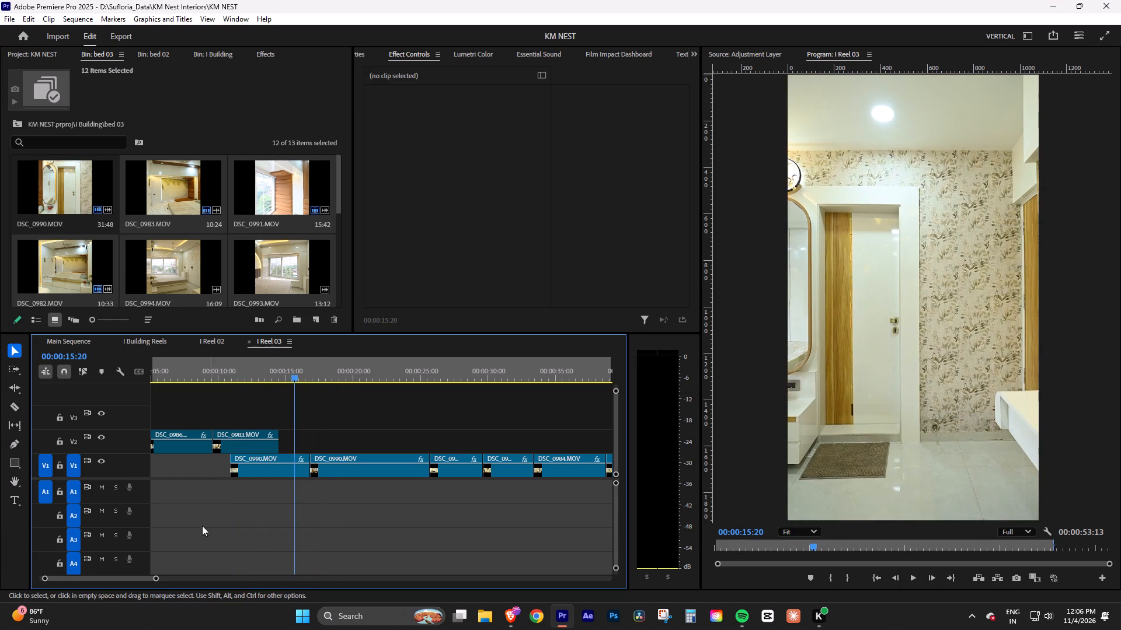
Preview the V1 shots beyond the DSC_0990 clips and compare them with the first DSC_0990 shot.
left_click_drag(153, 579, 179, 578)
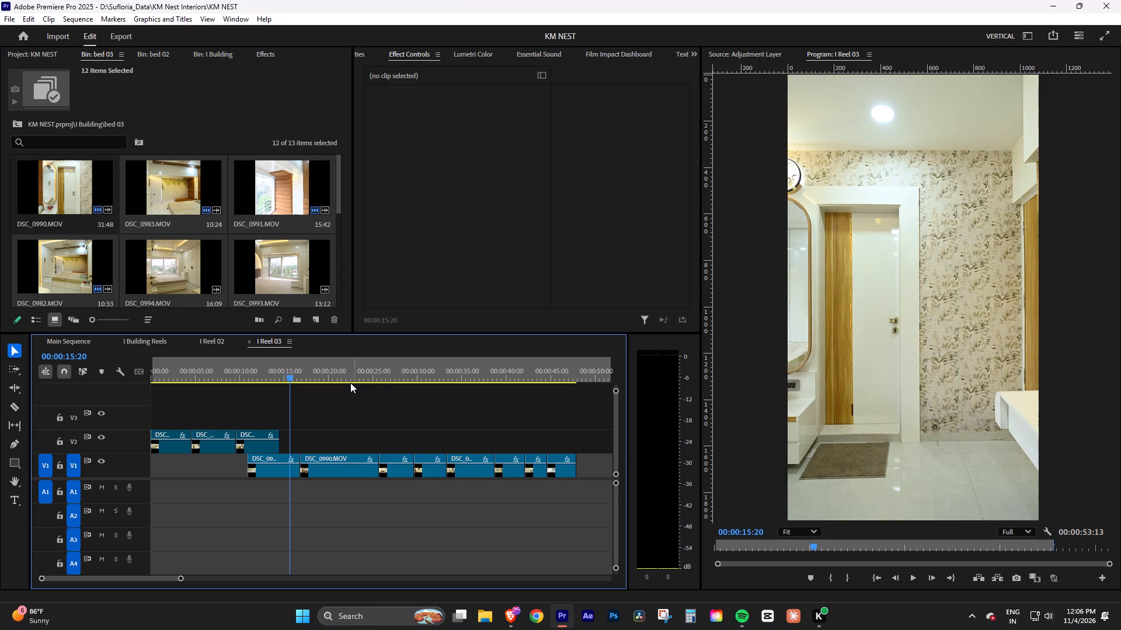
left_click_drag(394, 377, 380, 376, "shift")
key("space")
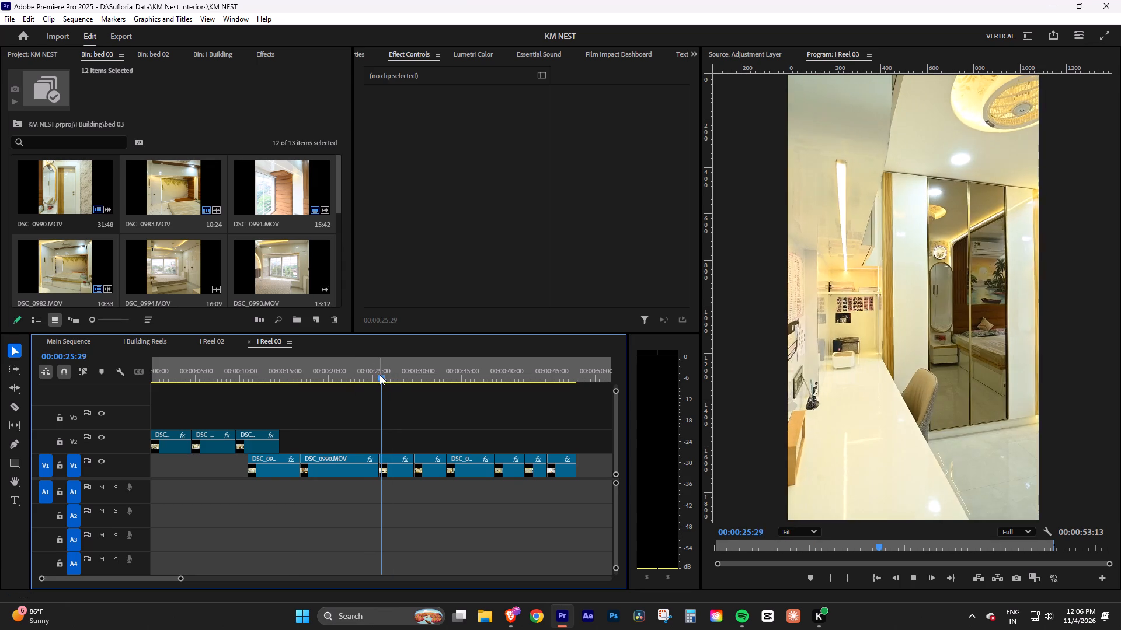
key("space")
left_click(418, 375)
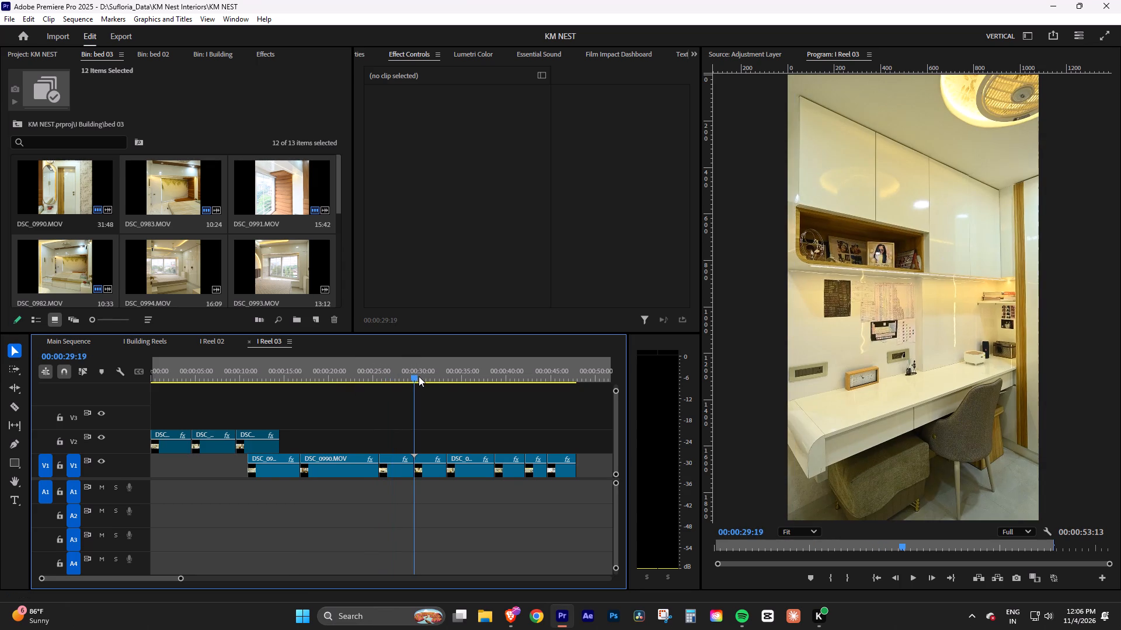
key("space")
left_click_drag(452, 376, 445, 376)
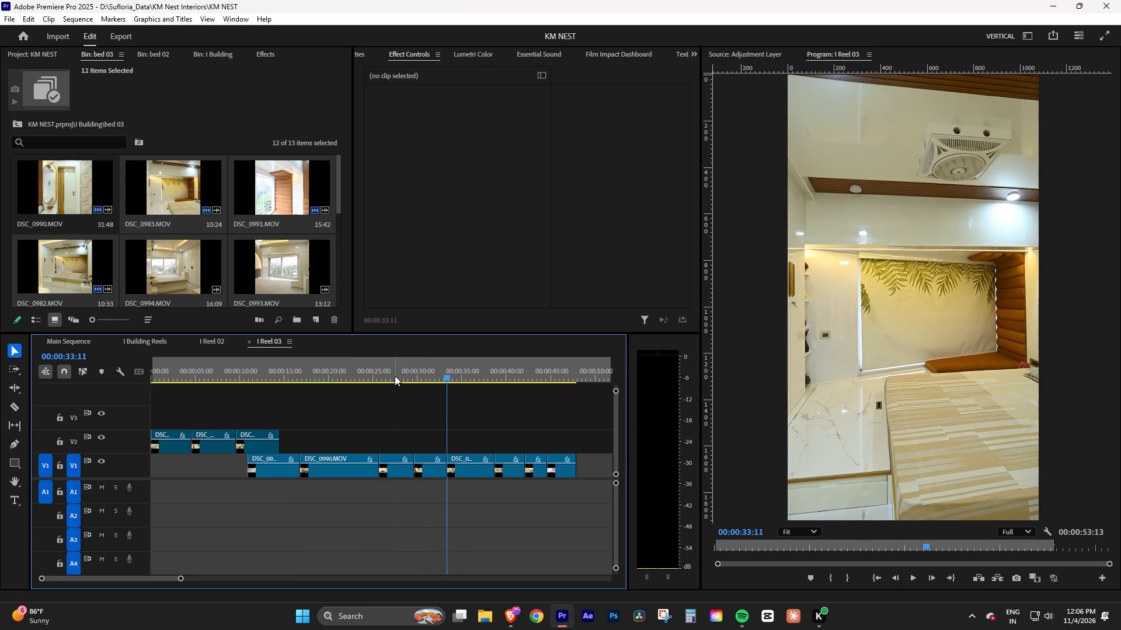
left_click(395, 376)
left_click(310, 373)
left_click(282, 372)
key("space")
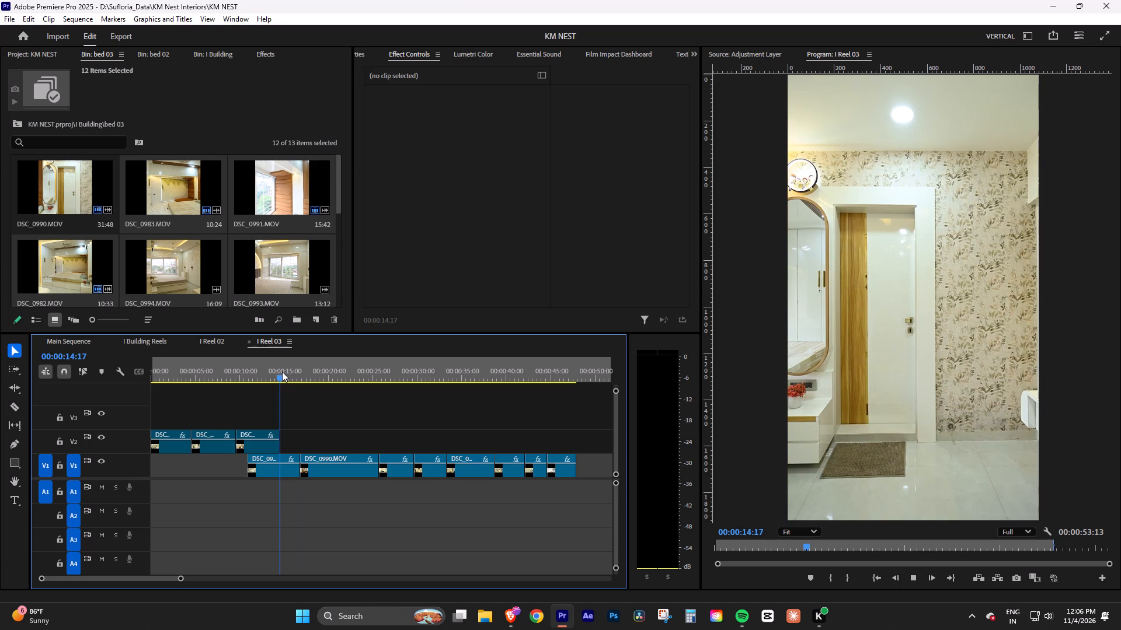
left_click_drag(264, 369, 252, 373)
Move all the V1 clips later together so the first DSC_0990 starts where DSC_0983 ends on V2.
left_click_drag(283, 489, 577, 470)
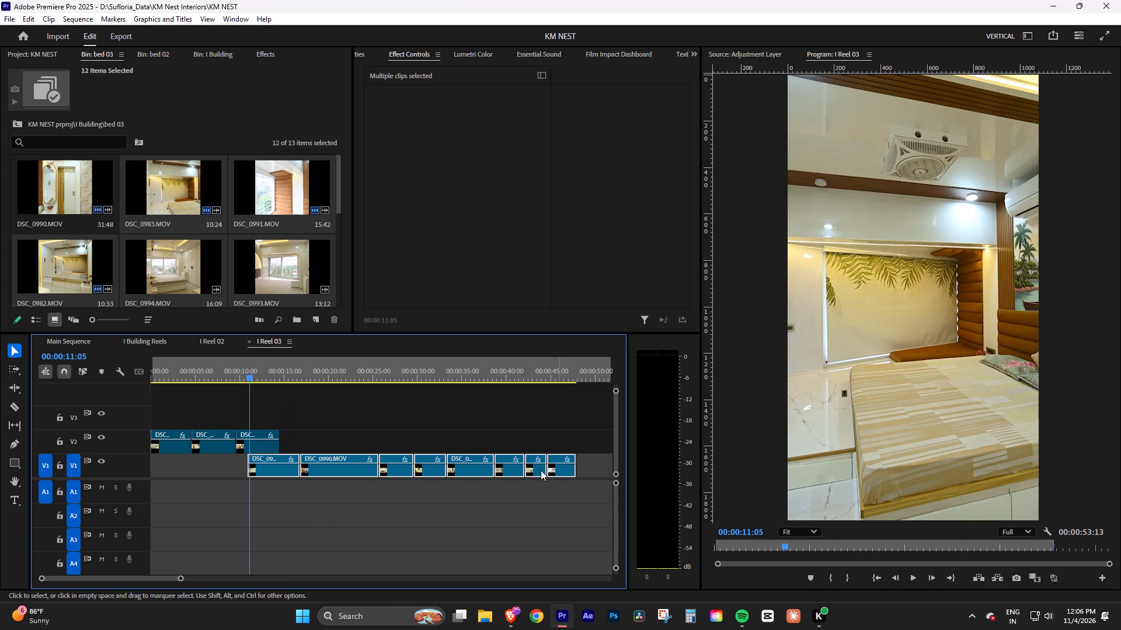
left_click_drag(283, 470, 314, 468)
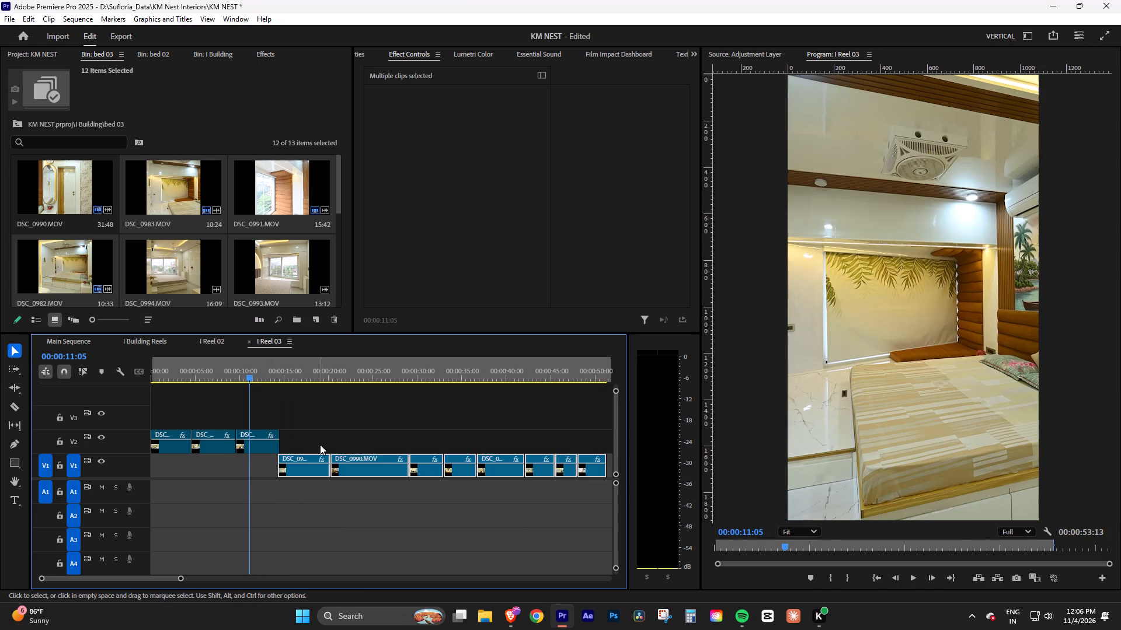
left_click(321, 435)
Split the first DSC_0990 clip at 00:00:17:13, delete its remainder, ripple-delete the gap and play on from the cut.
key("space")
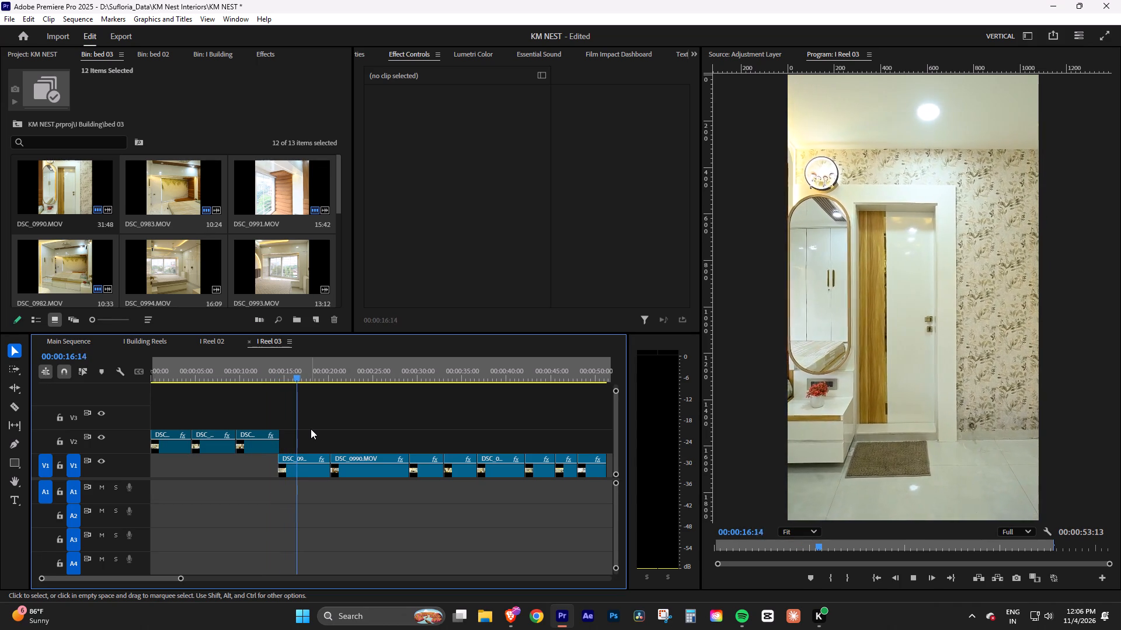
key("space")
left_click(314, 466)
key("ctrl+k")
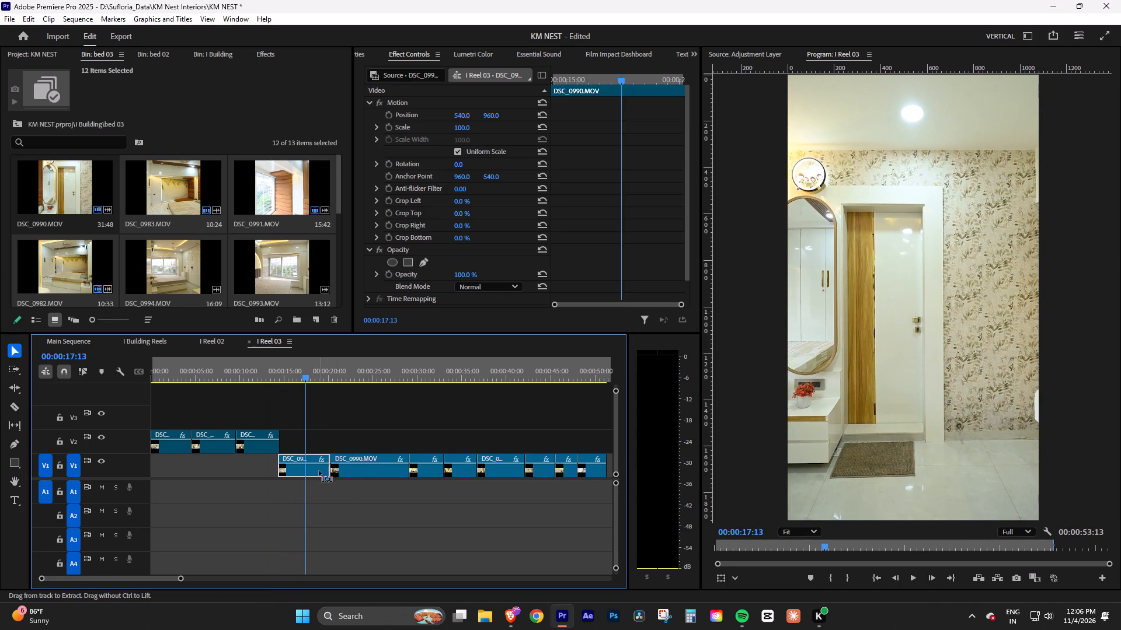
left_click(319, 471)
key("Delete")
right_click(322, 464)
double_click(335, 467)
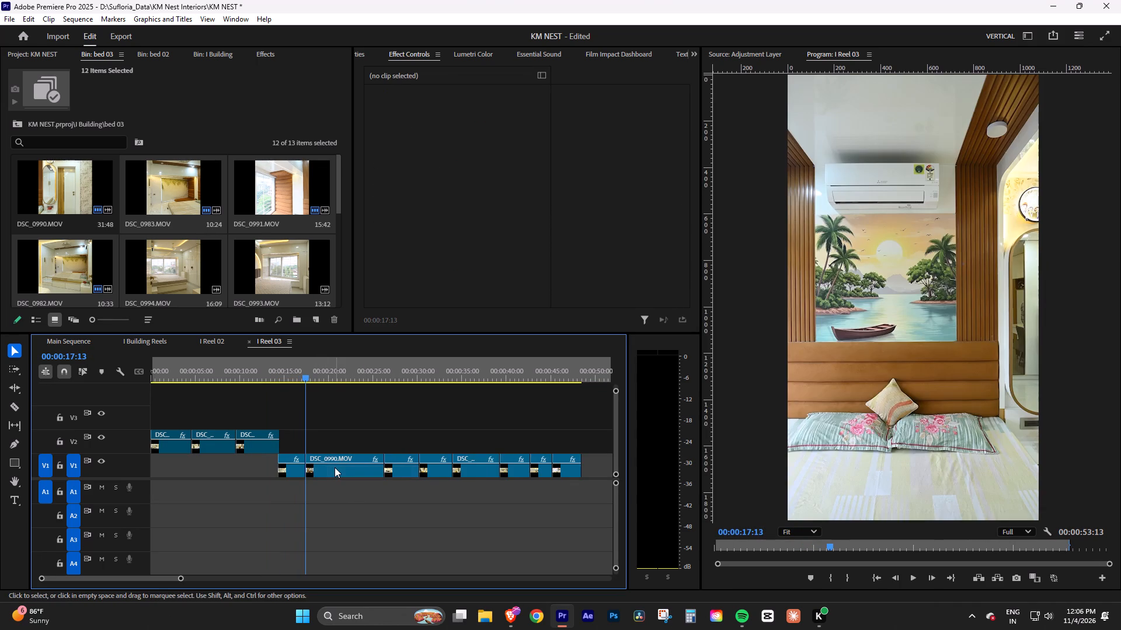
key("space")
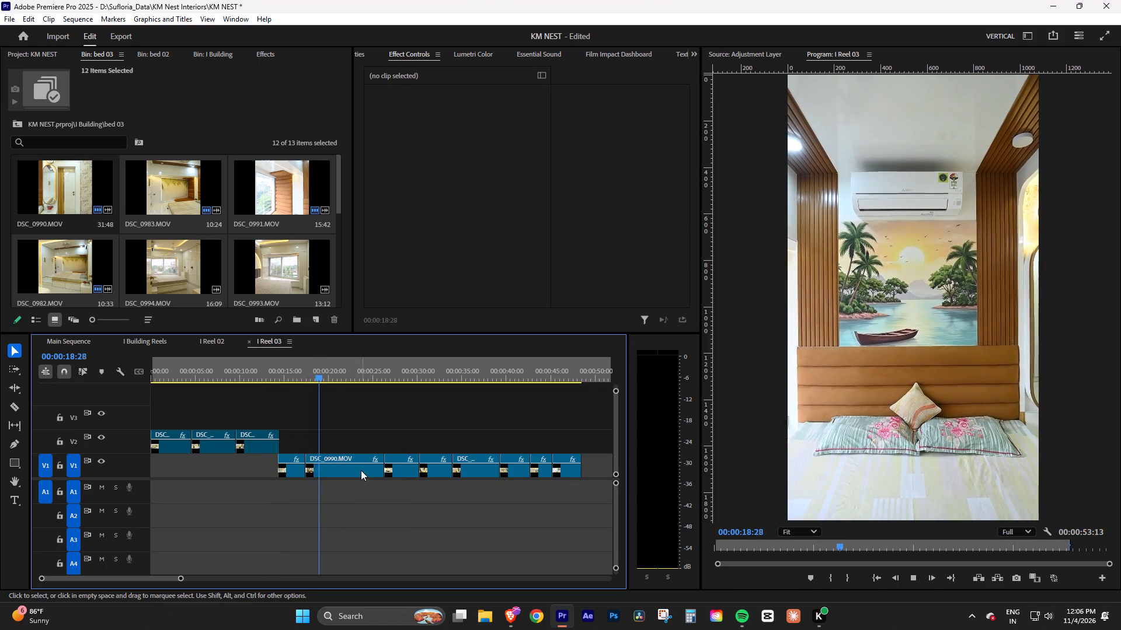
Split the second DSC_0990 clip on V1 at 00:00:20:19 and delete its remainder.
key("space")
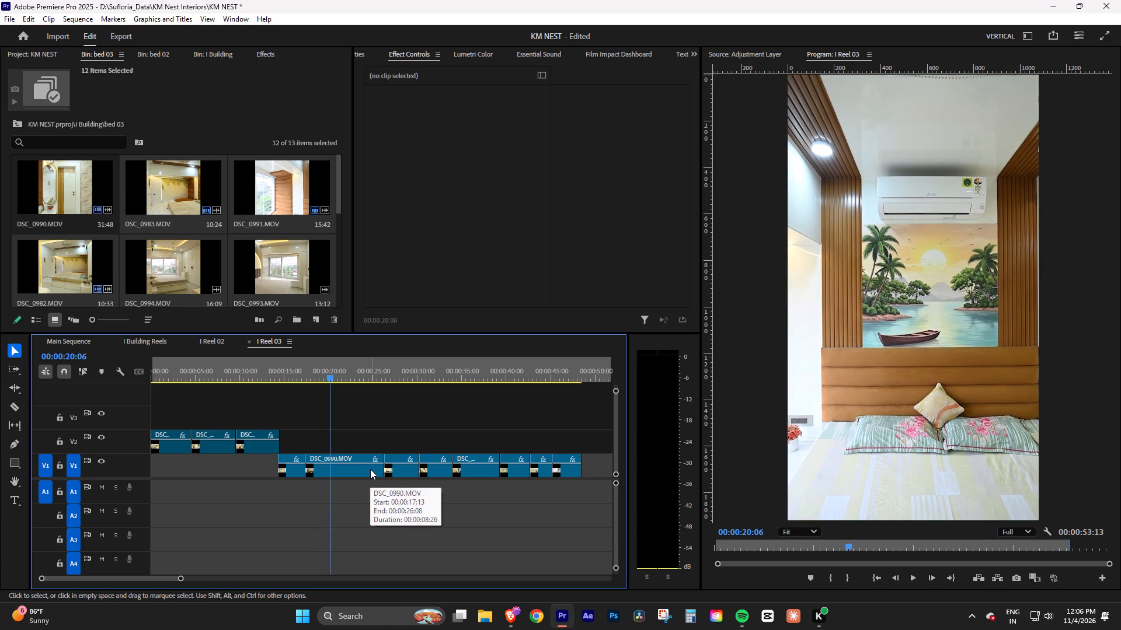
key("space")
key("space")
left_click(374, 470)
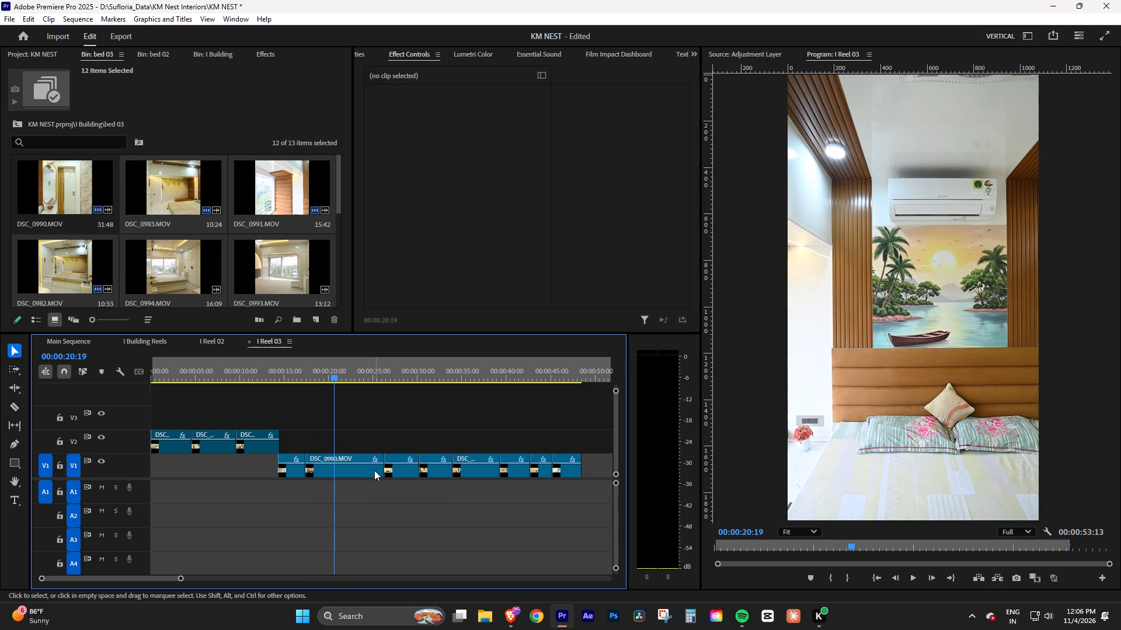
key("ctrl+k")
left_click(374, 469)
key("Delete")
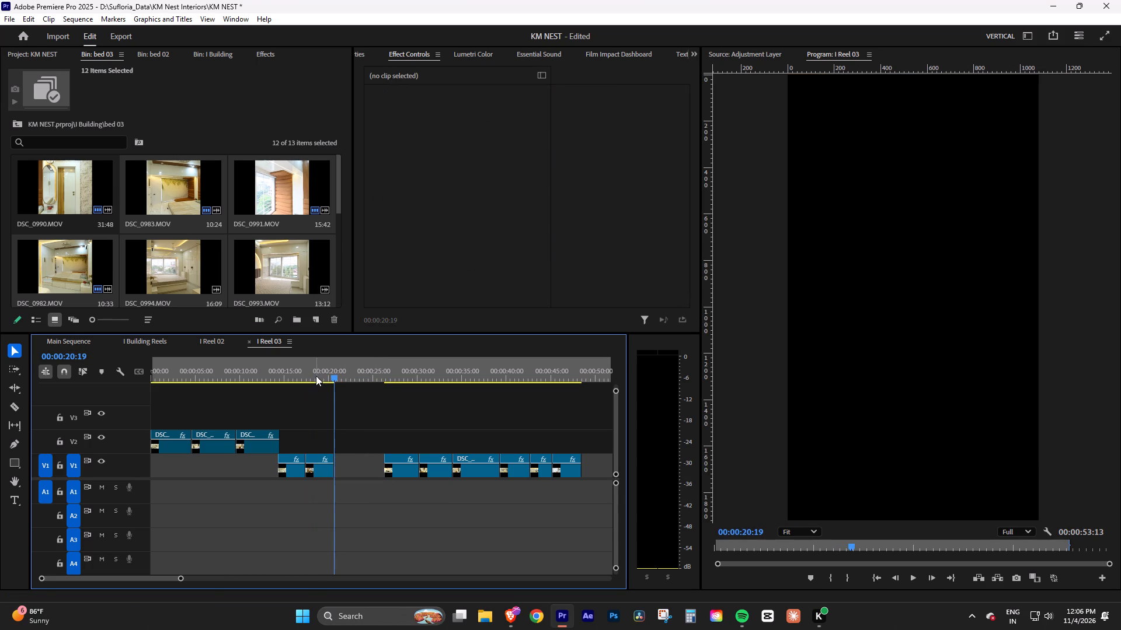
Slow the shortened second DSC_0990 clip to 50% speed and play it from its start at 00:00:17:13.
left_click_drag(316, 376, 307, 377)
scroll(314, 442, "up", 12, "alt")
left_click(323, 469)
key("space")
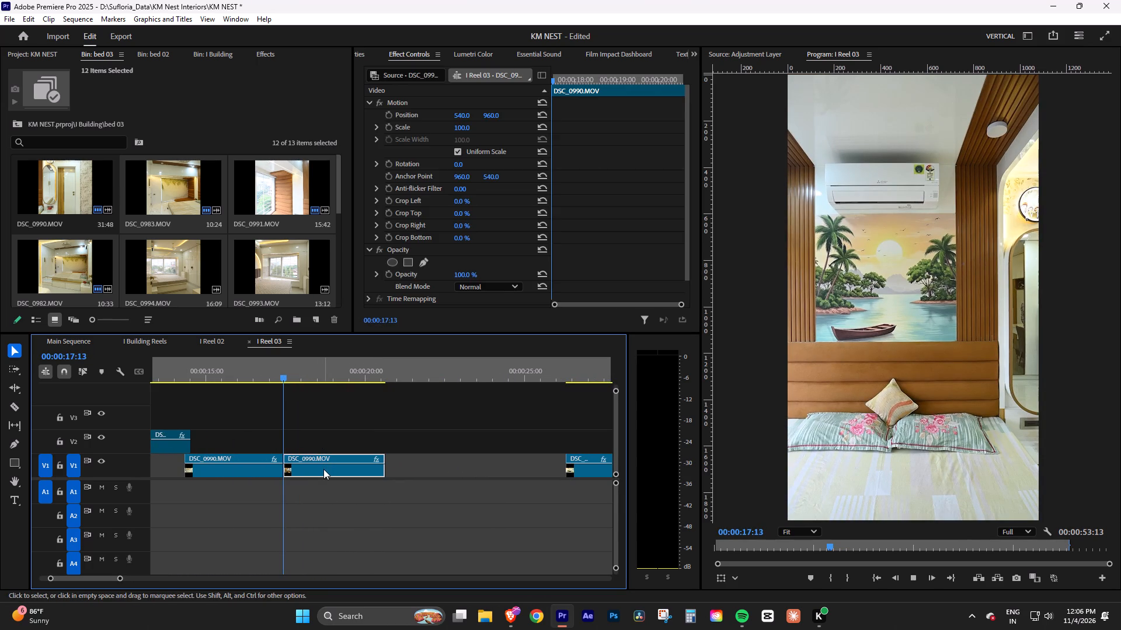
key("ctrl+r")
type("50")
key("Return")
key("space")
left_click_drag(316, 375, 284, 379, "shift")
key("space")
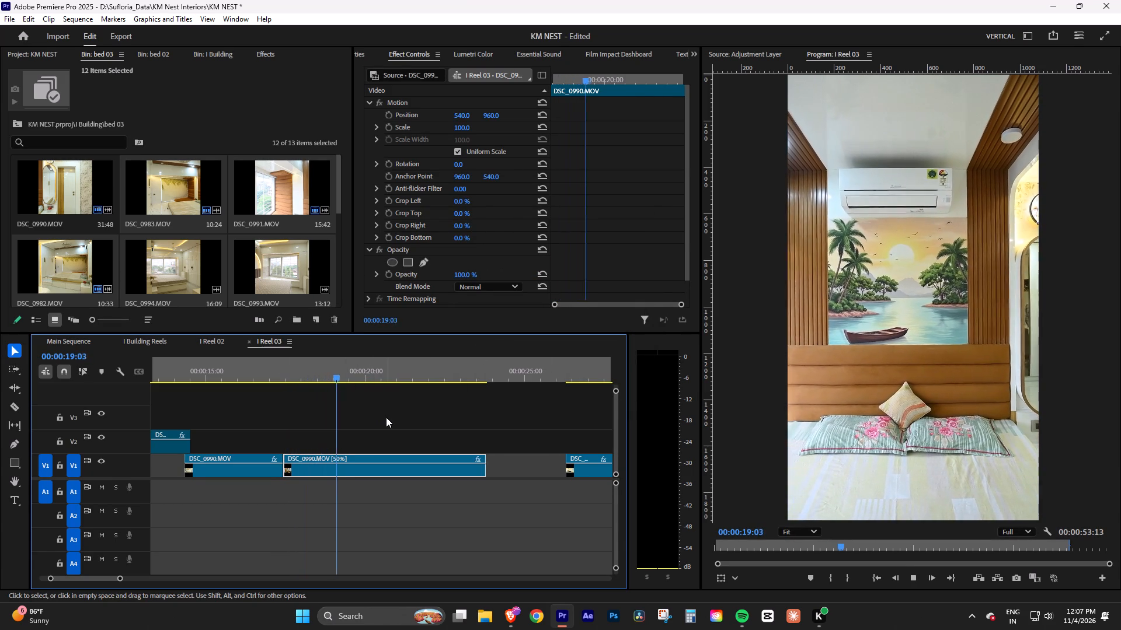
Split the slowed DSC_0990 clip at 00:00:20:00, delete its first part, ripple-delete the gap and save the project.
key("space")
key("ctrl+k")
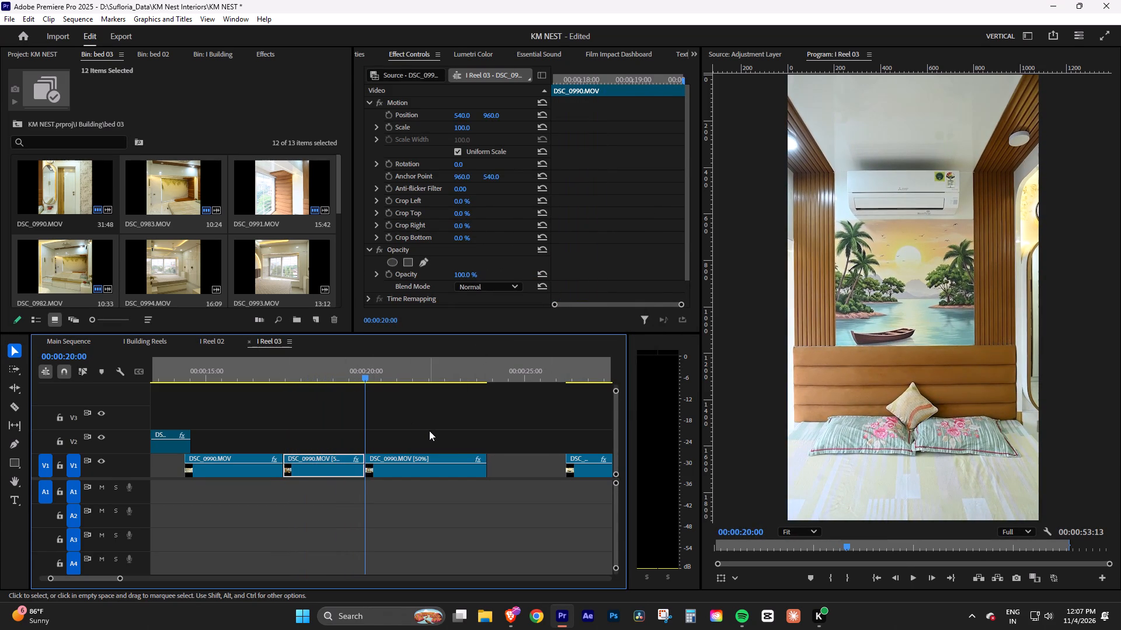
key("Delete")
right_click(318, 465)
left_click(339, 465)
left_click(339, 473)
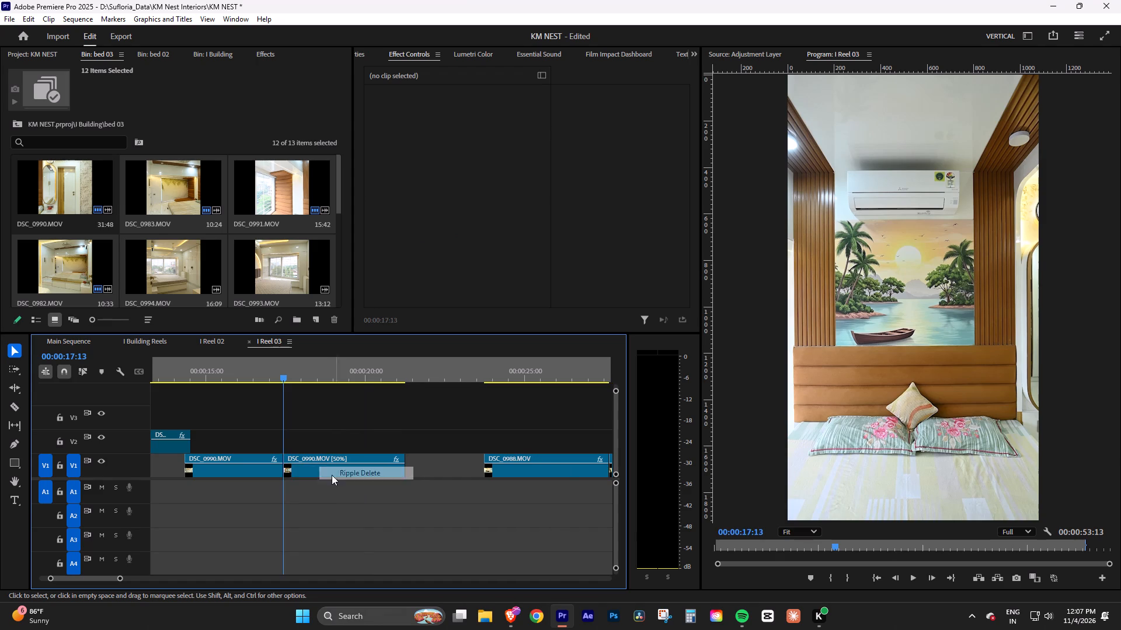
left_click(312, 471)
key("ctrl+s")
Trim the end of the slowed DSC_0990 clip back to 00:00:19:27 and ripple-delete the gap before DSC_0988.
left_click(352, 492)
left_click(339, 487)
key("space")
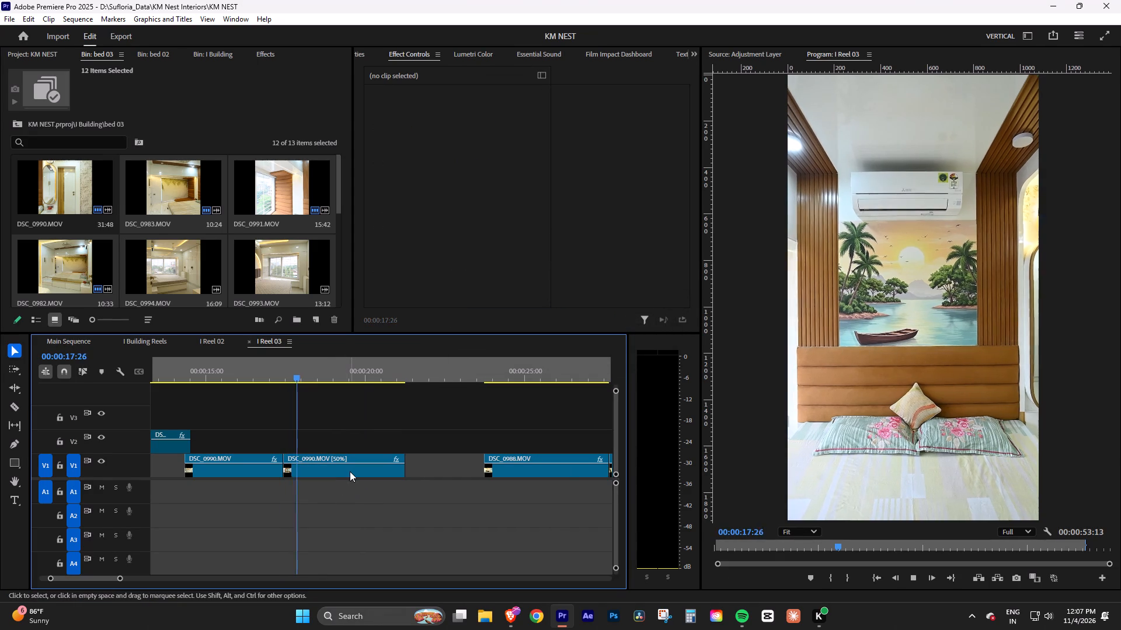
key("space")
key("space")
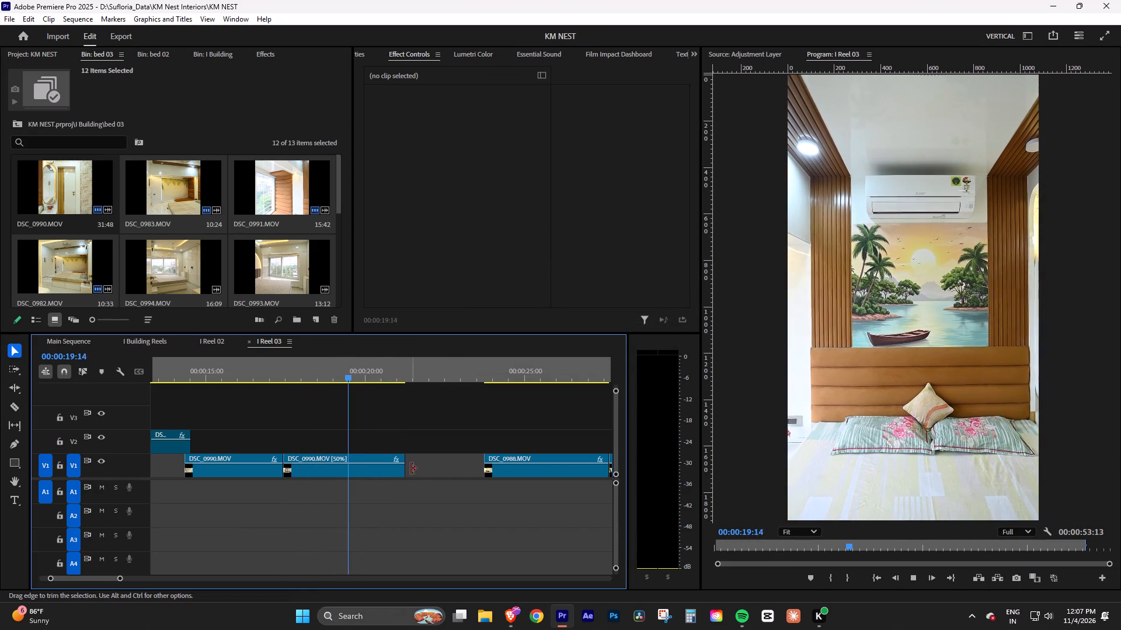
key("space")
key("space")
key("space")
left_click_drag(408, 466, 366, 466)
right_click(387, 464)
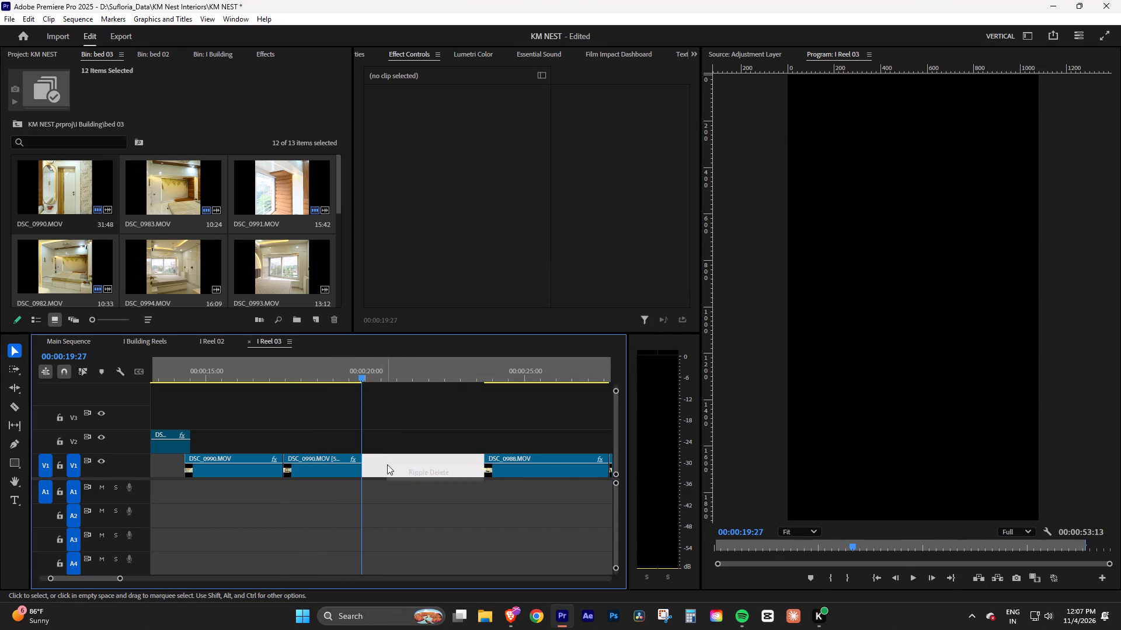
left_click(408, 473)
left_click(403, 440)
Play DSC_0988, cut off and delete about its first 1.7 seconds, and ripple-delete the gap.
key("space")
left_click(404, 461)
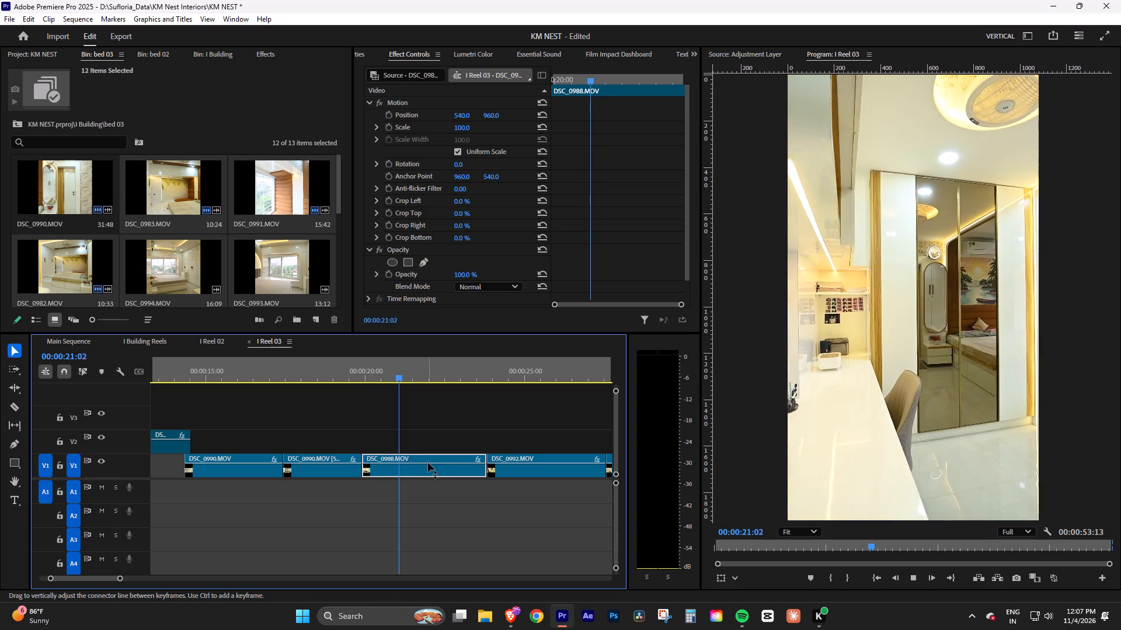
key("space")
key("space")
key("space")
left_click_drag(388, 380, 362, 383)
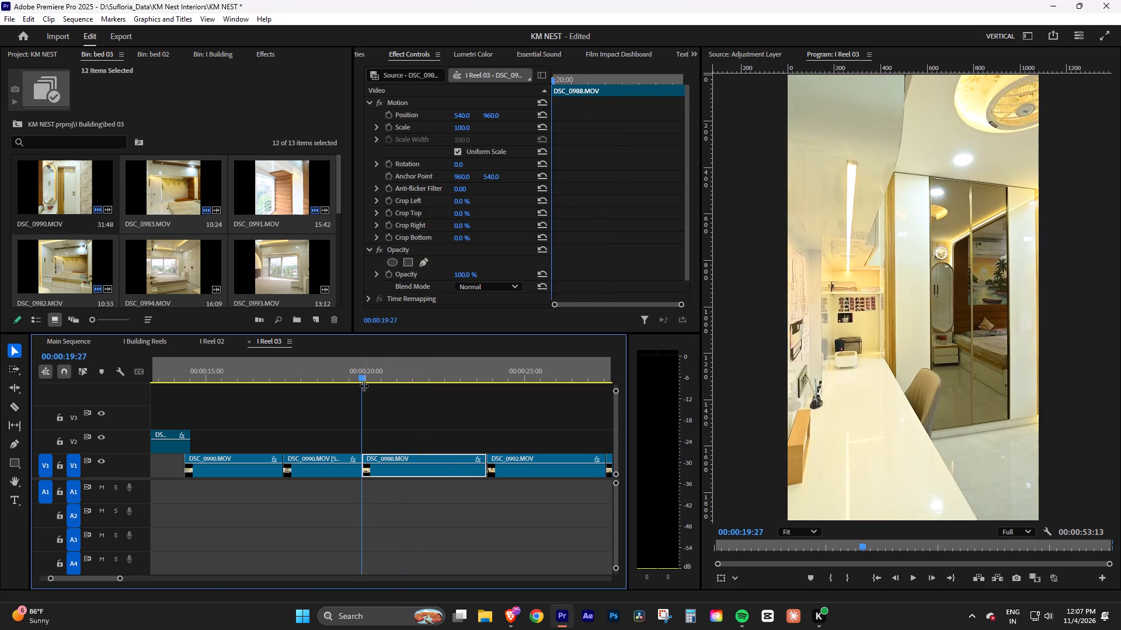
key("space")
left_click_drag(372, 377, 417, 379)
left_click_drag(443, 426, 457, 487)
key("ctrl+k")
key("Delete")
right_click(371, 466)
left_click(417, 479)
Slow the remaining DSC_0988 clip to 50% speed and play it from its start.
left_click(383, 474)
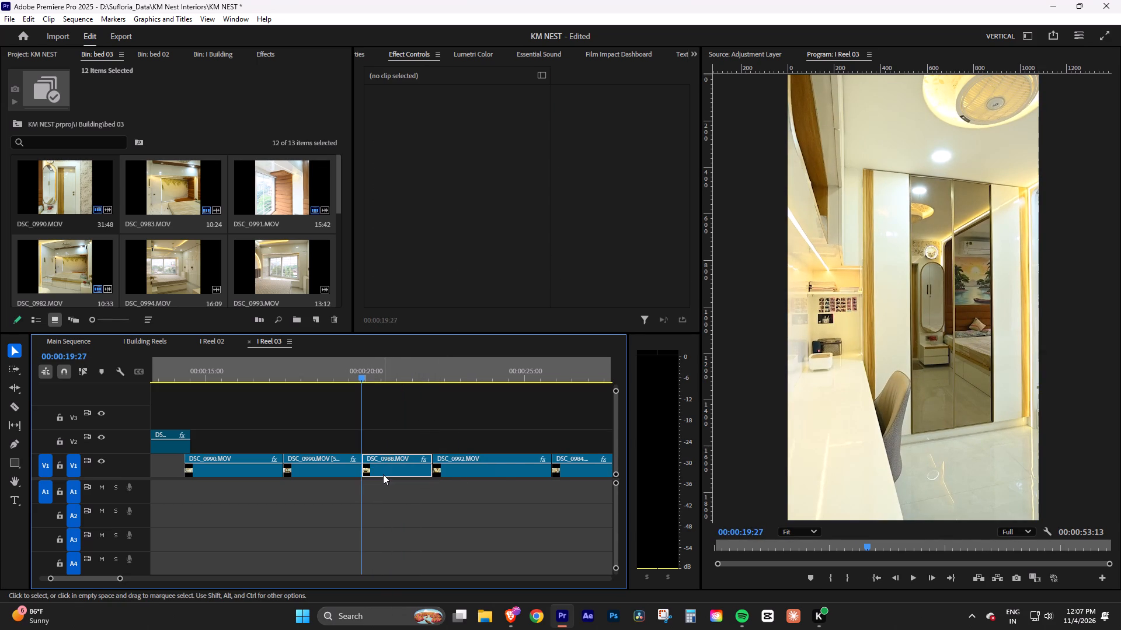
key("ctrl+r")
type("50")
key("Return")
left_click(395, 495)
key("space")
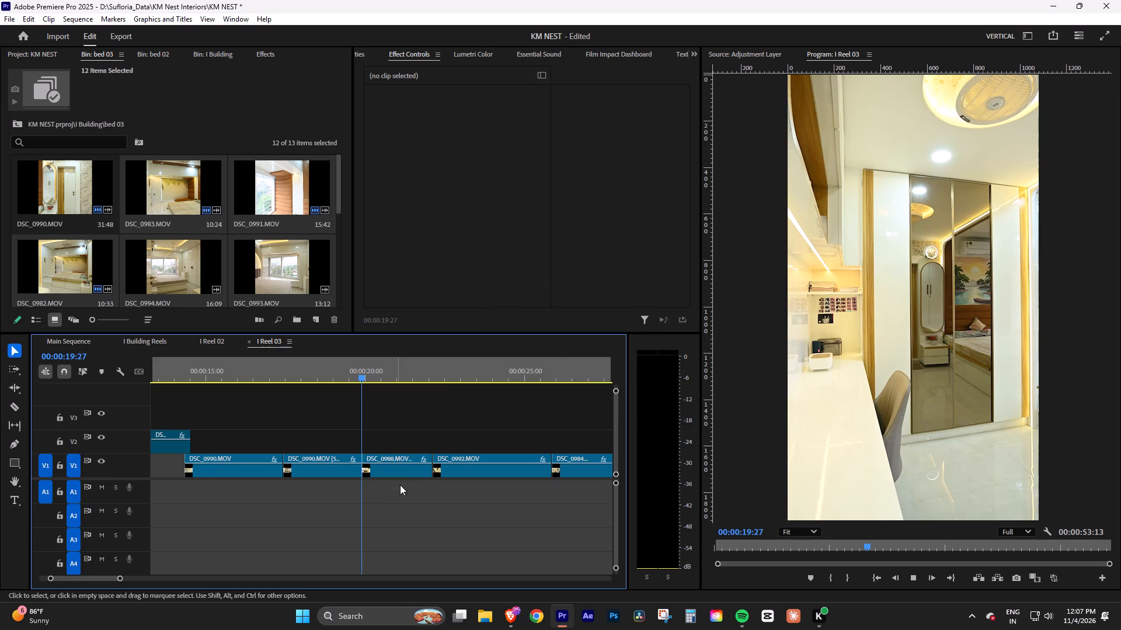
Move DSC_0992 earlier over the end of DSC_0988 so it starts at about 00:00:21:23.
left_click(409, 472)
key("space")
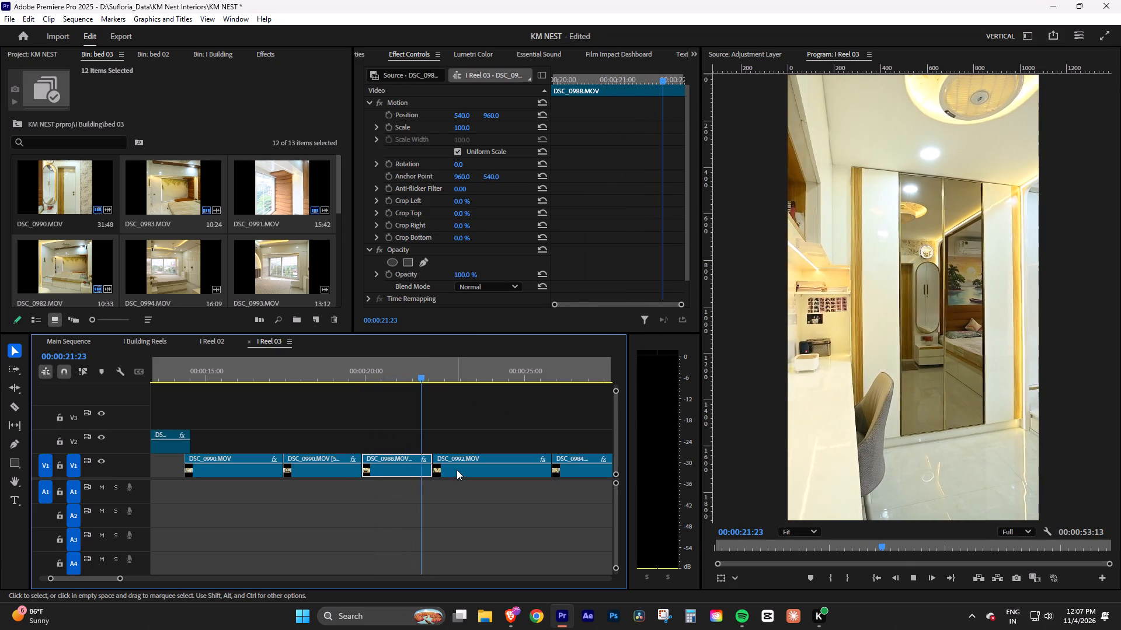
left_click_drag(457, 470, 447, 471)
left_click_drag(446, 436, 448, 429)
Split DSC_0992 at 00:00:24:09, delete its remainder and ripple-delete the gap before DSC_0984.
key("space")
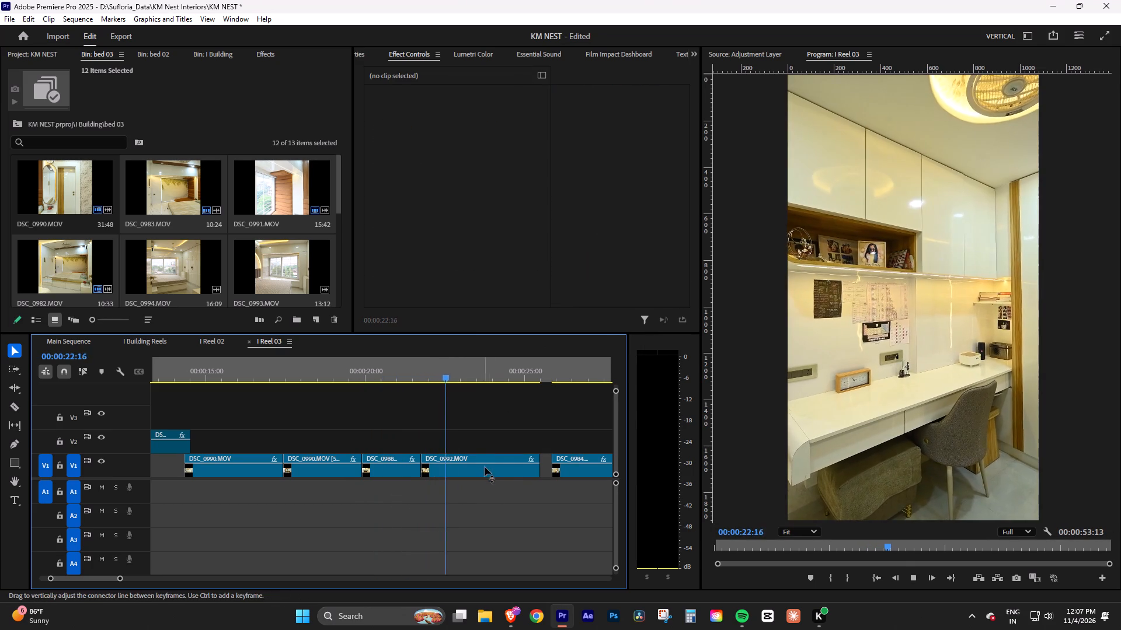
key("space")
left_click(514, 470)
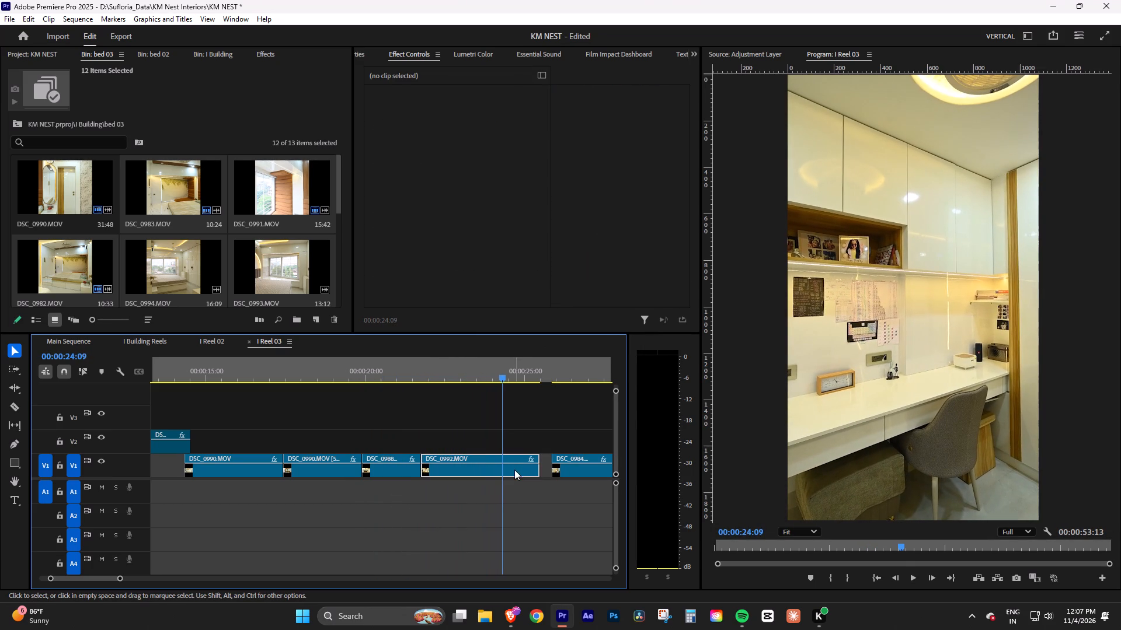
key("ctrl+k")
left_click(525, 473)
key("Delete")
right_click(524, 466)
left_click(537, 469)
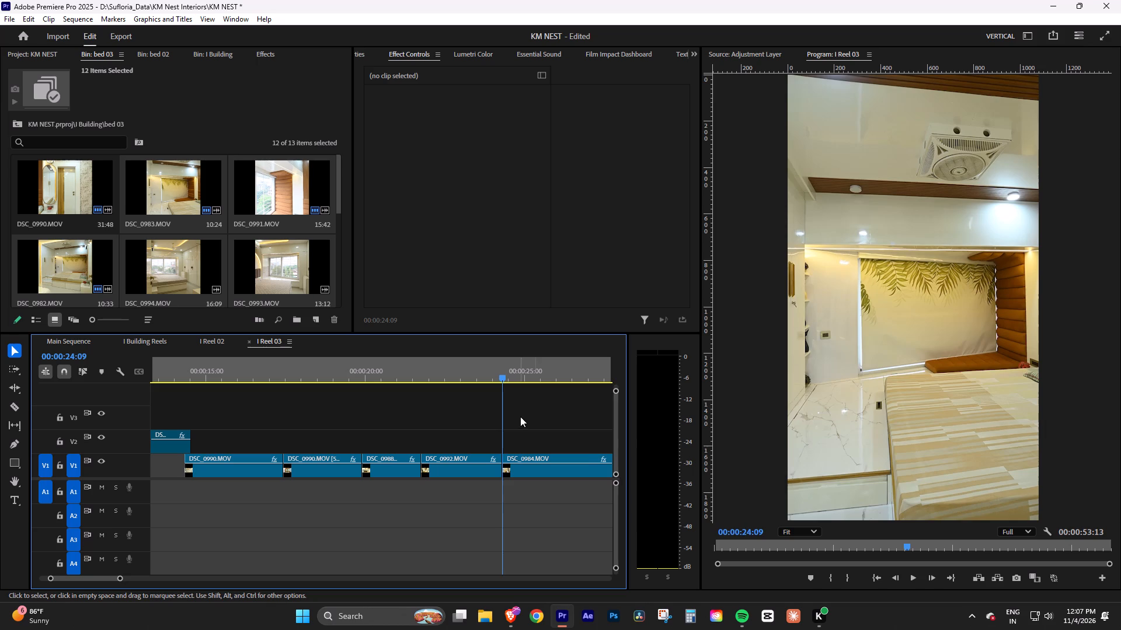
Preview DSC_0984 and the shots after it, delete DSC_0984 from V1 and ripple-delete the gap.
key("space")
key("space")
left_click_drag(121, 579, 141, 579)
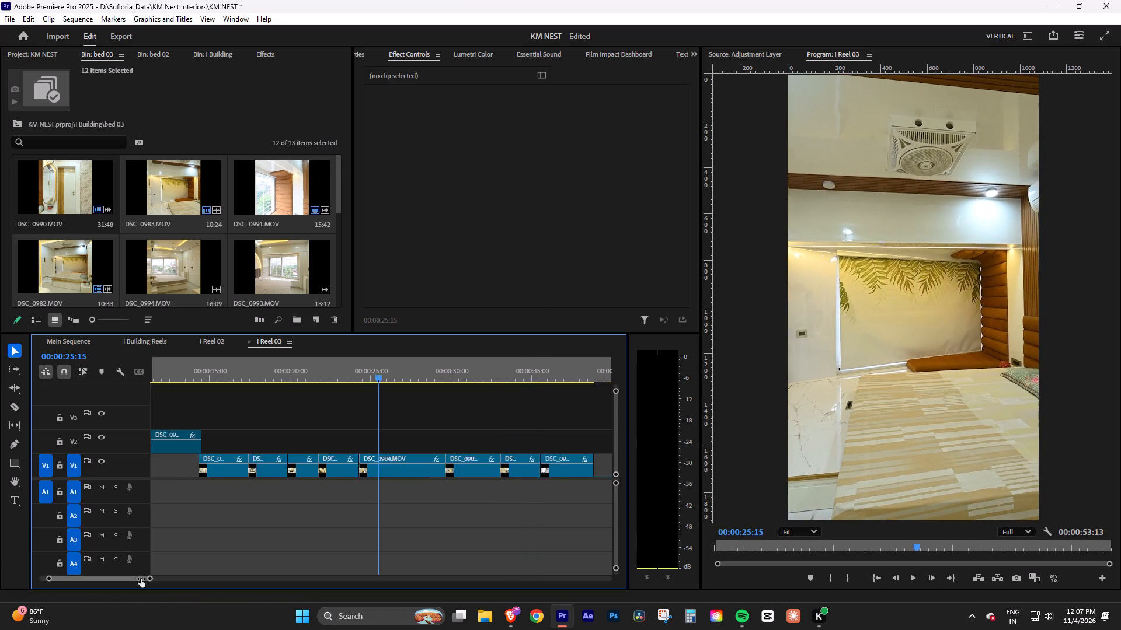
left_click_drag(141, 579, 142, 579)
key("space")
key("space")
left_click_drag(438, 369, 450, 371)
left_click_drag(390, 415, 406, 468)
key("Delete")
right_click(400, 467)
left_click(410, 479)
Move the two V1 clips after DSC_0987 about 1 second earlier together, overwriting the end of DSC_0987, and play on.
key("space")
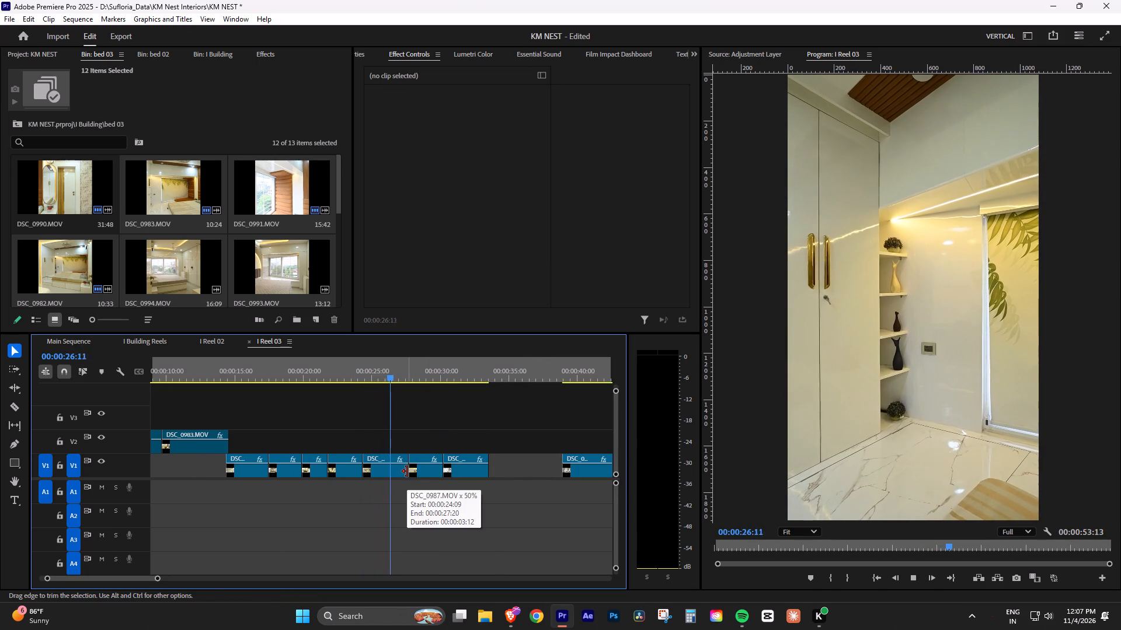
key("space")
left_click_drag(418, 437, 471, 465)
left_click_drag(423, 471, 408, 470)
key("space")
left_click(427, 428)
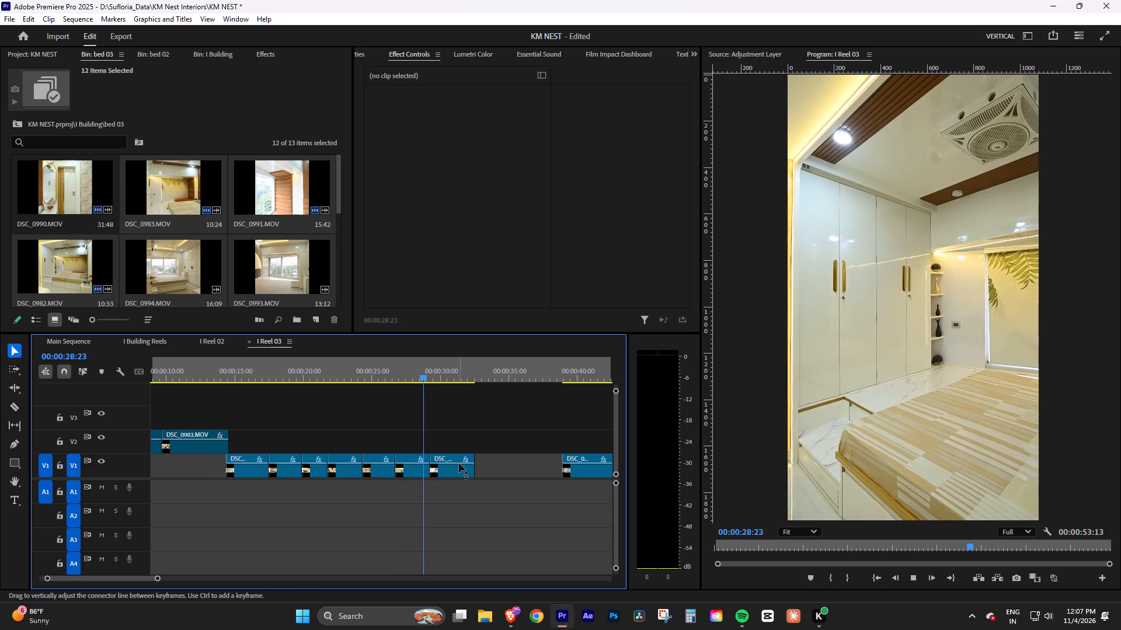
Ripple-delete the gap on V1 before the last clip, DSC_0989.
left_click(505, 460)
right_click(505, 460)
left_click(530, 471)
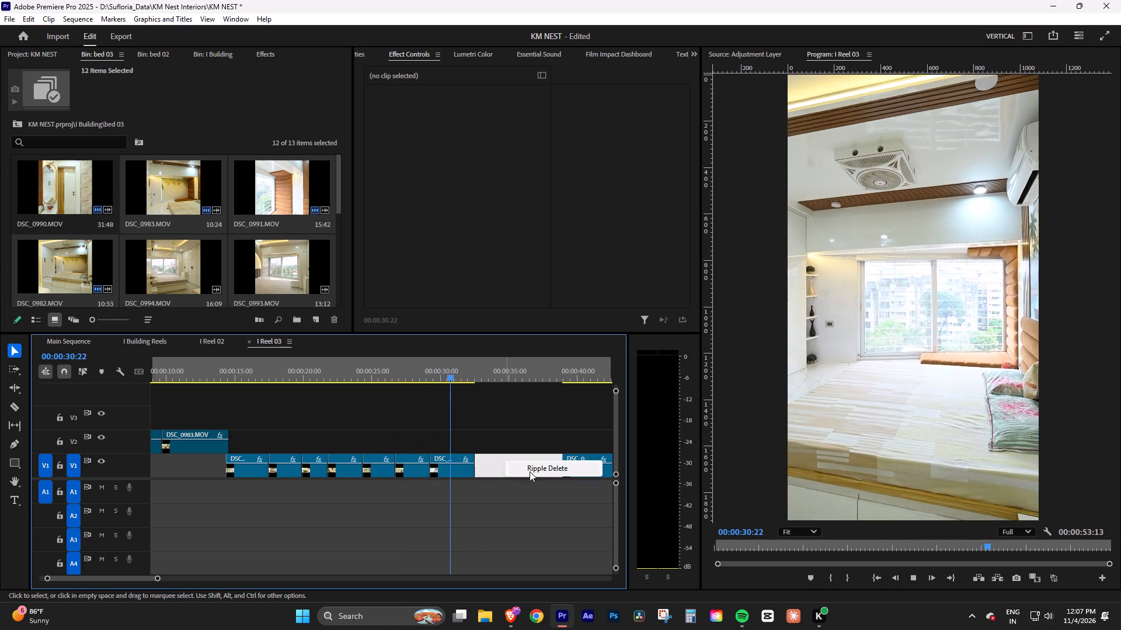
Preview DSC_0989, delete the V1 clip just before it, ripple-delete the gap and save the project.
key("space")
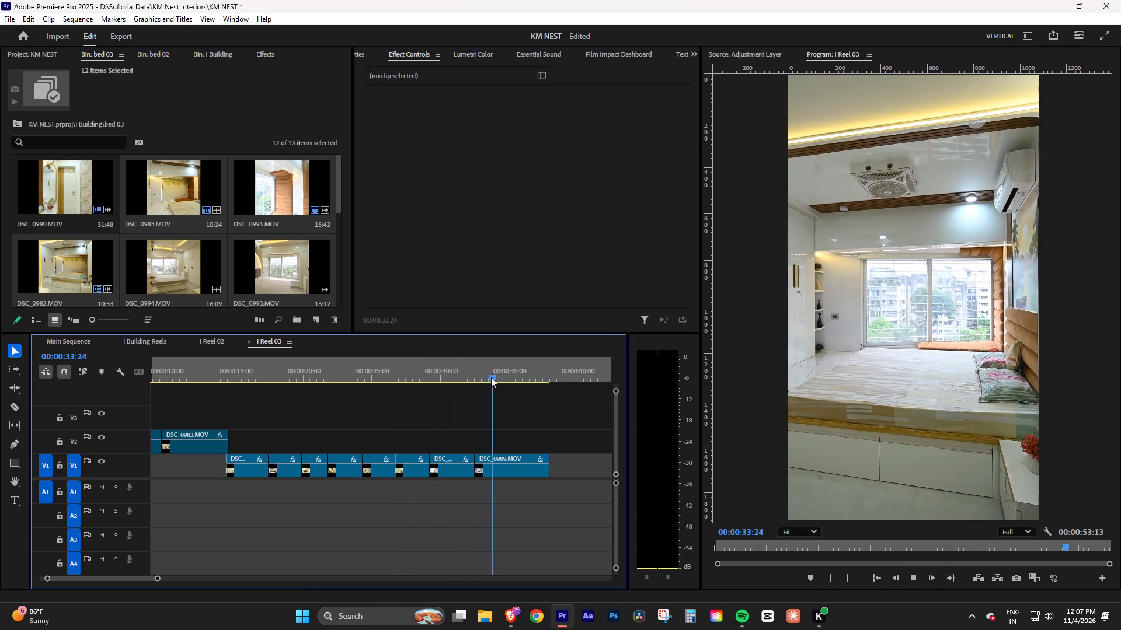
left_click(492, 373)
key("space")
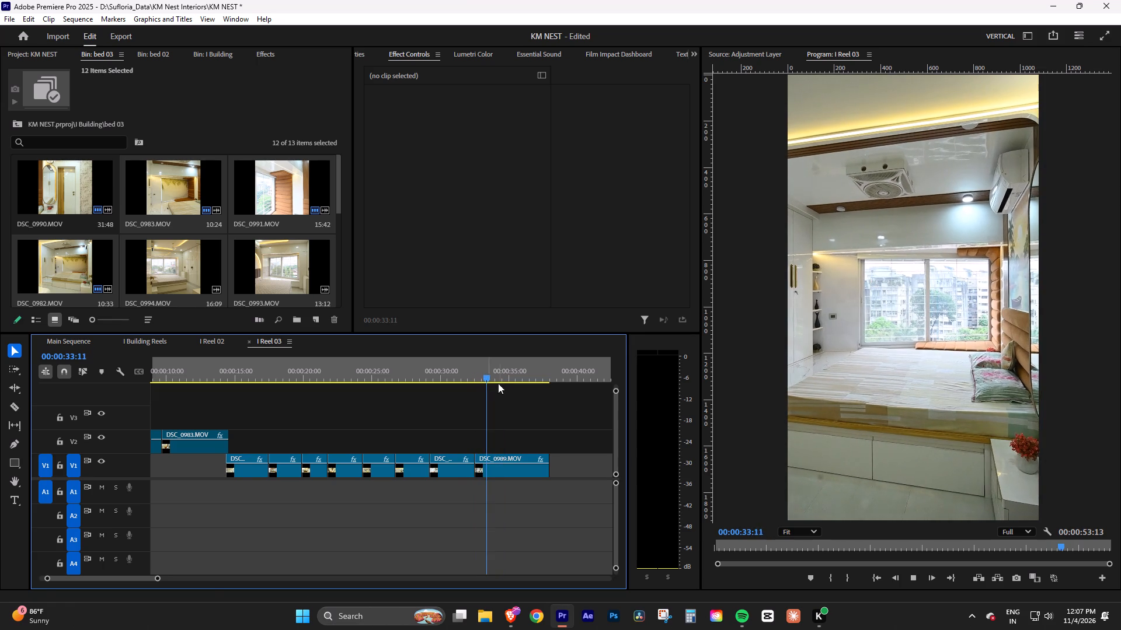
left_click_drag(503, 373, 531, 376)
key("space")
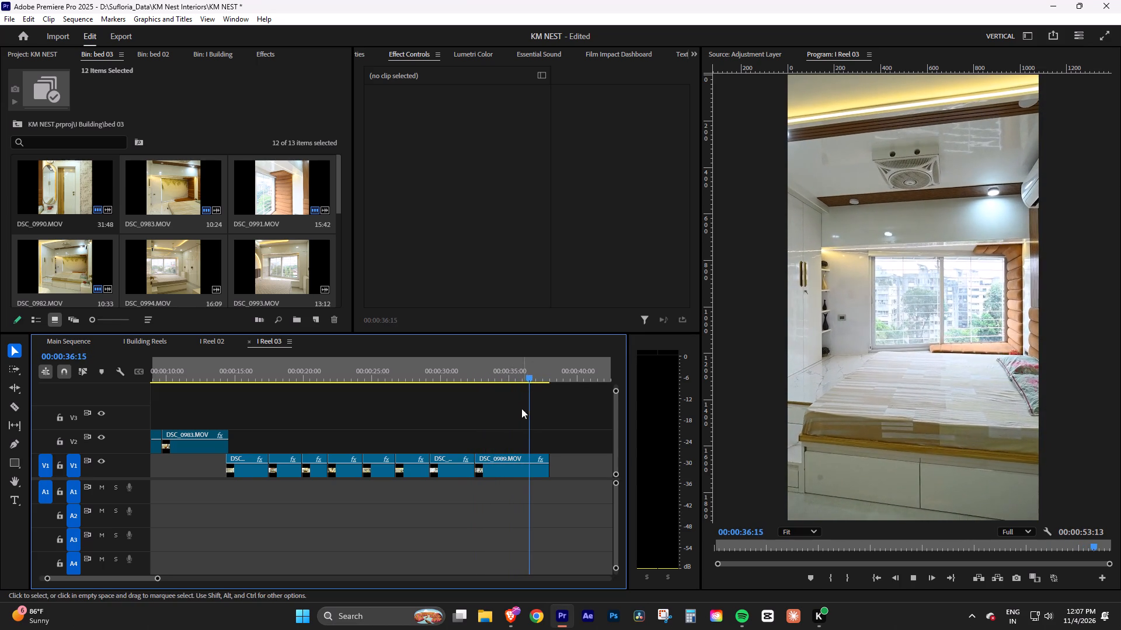
key("space")
left_click_drag(454, 429, 455, 468)
key("Delete")
right_click(449, 468)
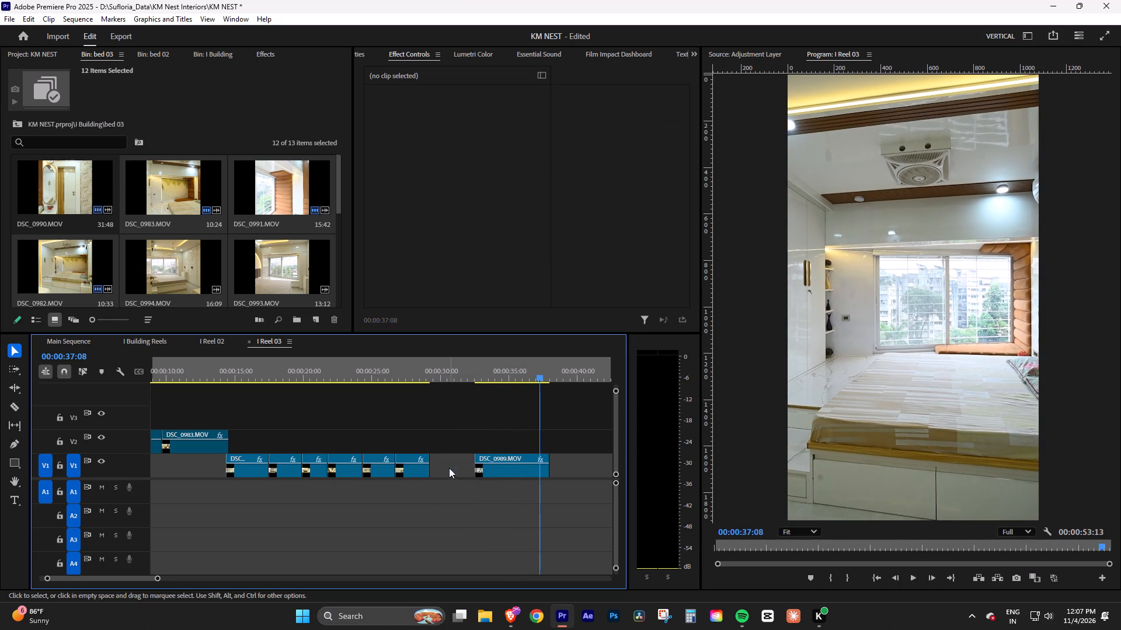
left_click(458, 470)
key("ctrl+s")
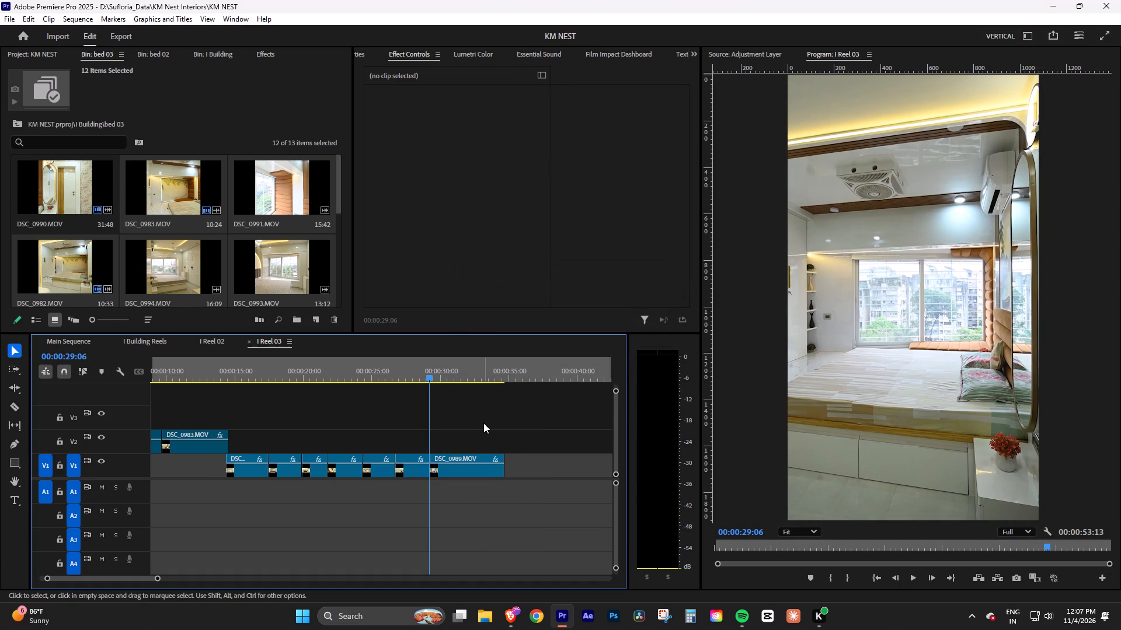
Set the sequence Out point at the end of DSC_0989, at 00:00:34:20.
left_click(483, 423)
left_click_drag(519, 373, 505, 376)
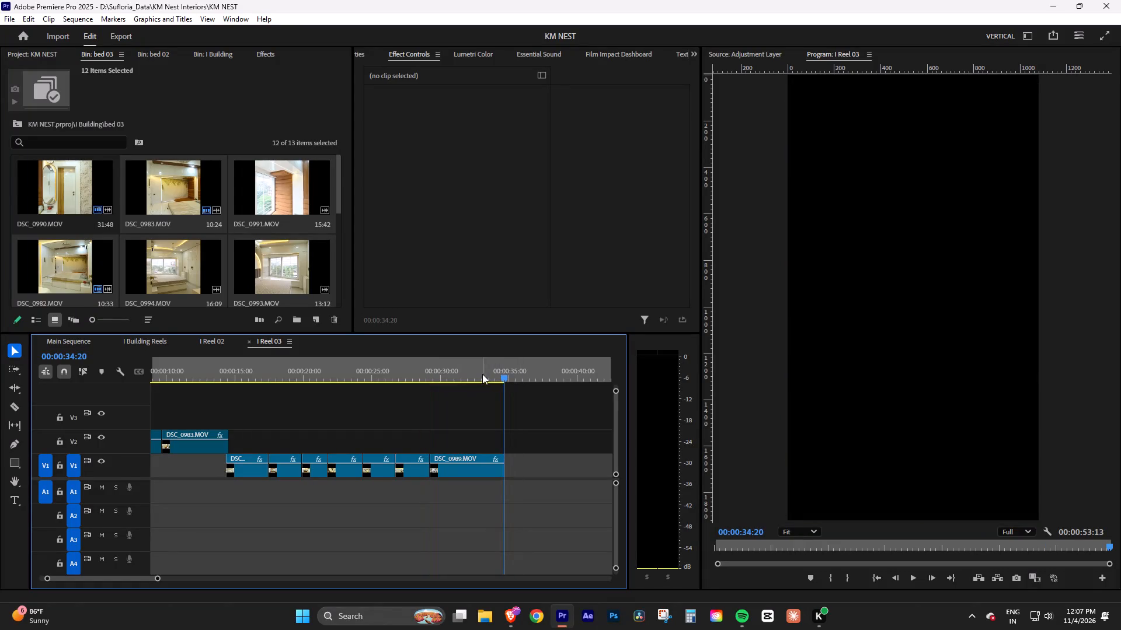
key("o")
Play the reel from the beginning through the DSC_0982, DSC_0986 and DSC_0983 shots, saving the project on the way.
left_click_drag(444, 372, 109, 383)
key("space")
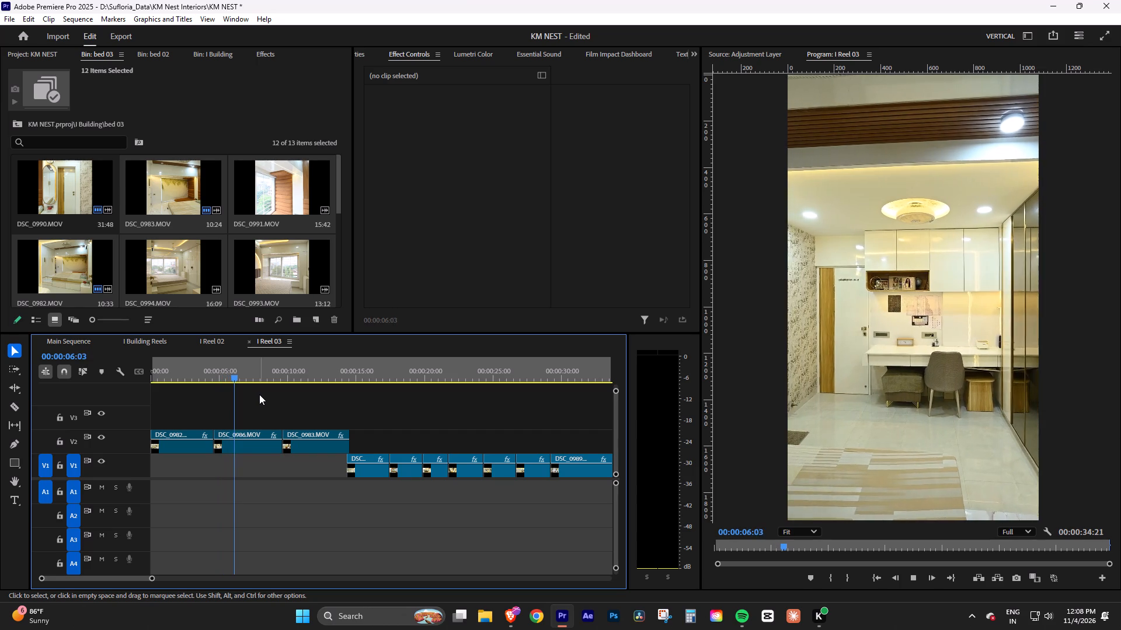
key("space")
key("ctrl+s")
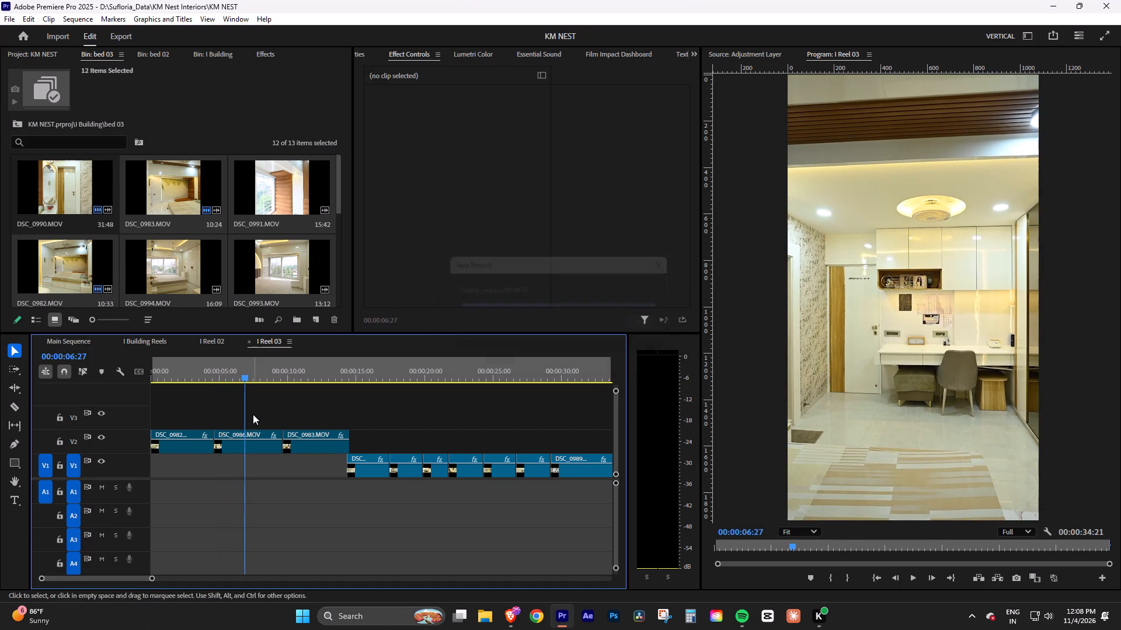
key("space")
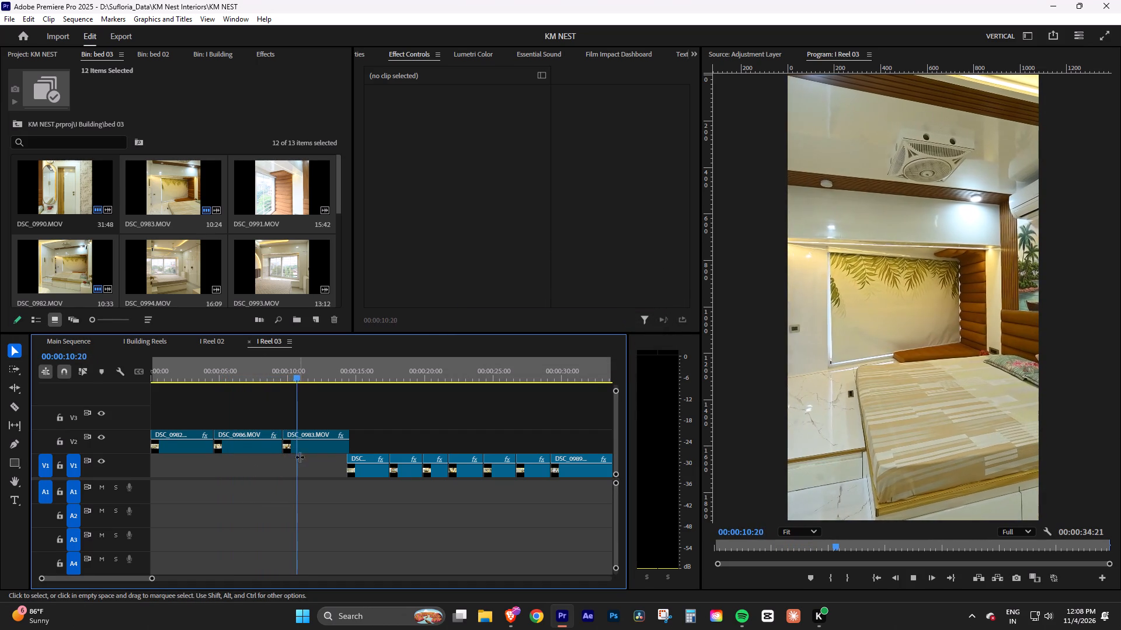
key("space")
Move the three V2 clips DSC_0982, DSC_0986 and DSC_0983 together down to V1, ahead of the first DSC_0990.
left_click_drag(377, 417, 176, 442)
left_click(187, 450)
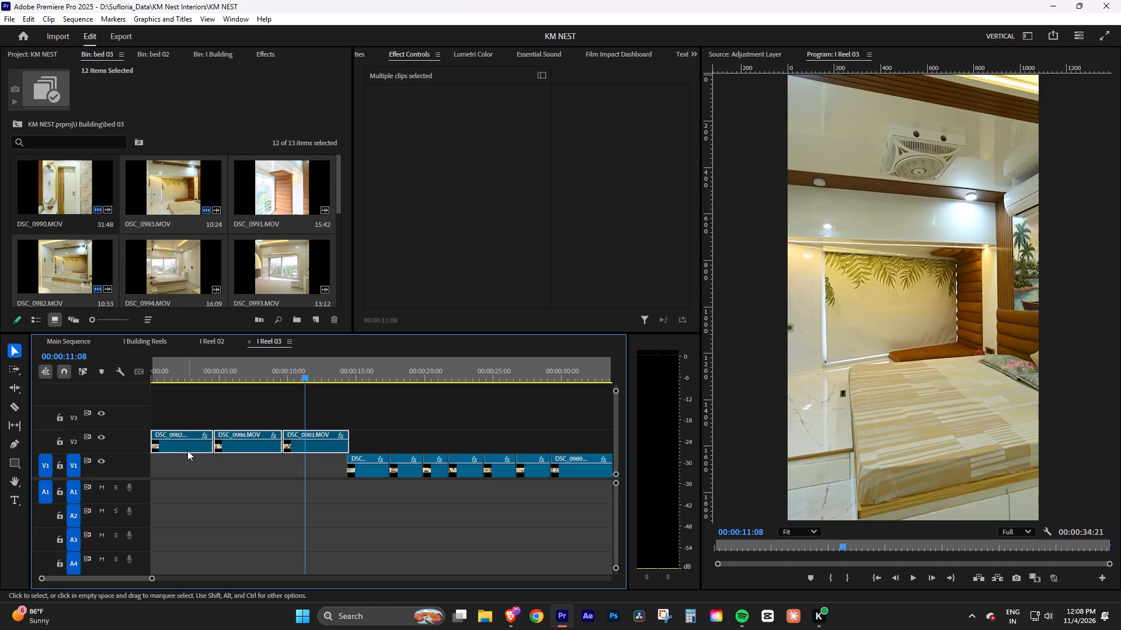
key("space")
key("space")
left_click_drag(299, 446, 290, 462)
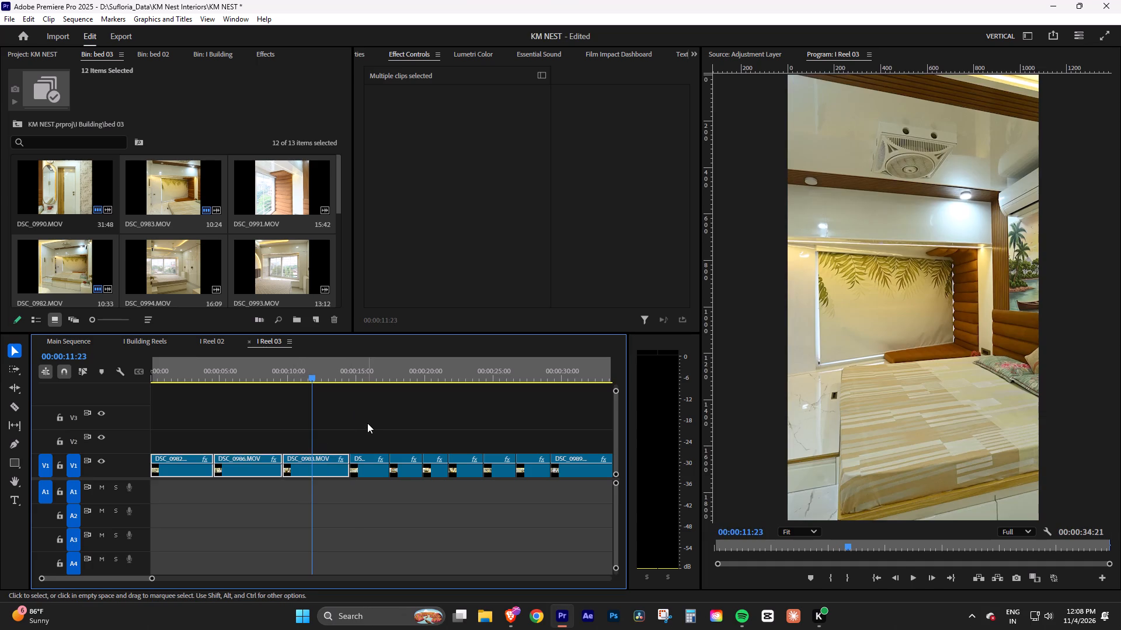
left_click(367, 423)
Preview DSC_0983, cut it at 00:00:12:16, delete the part after the cut and ripple-delete the gap on V1.
key("space")
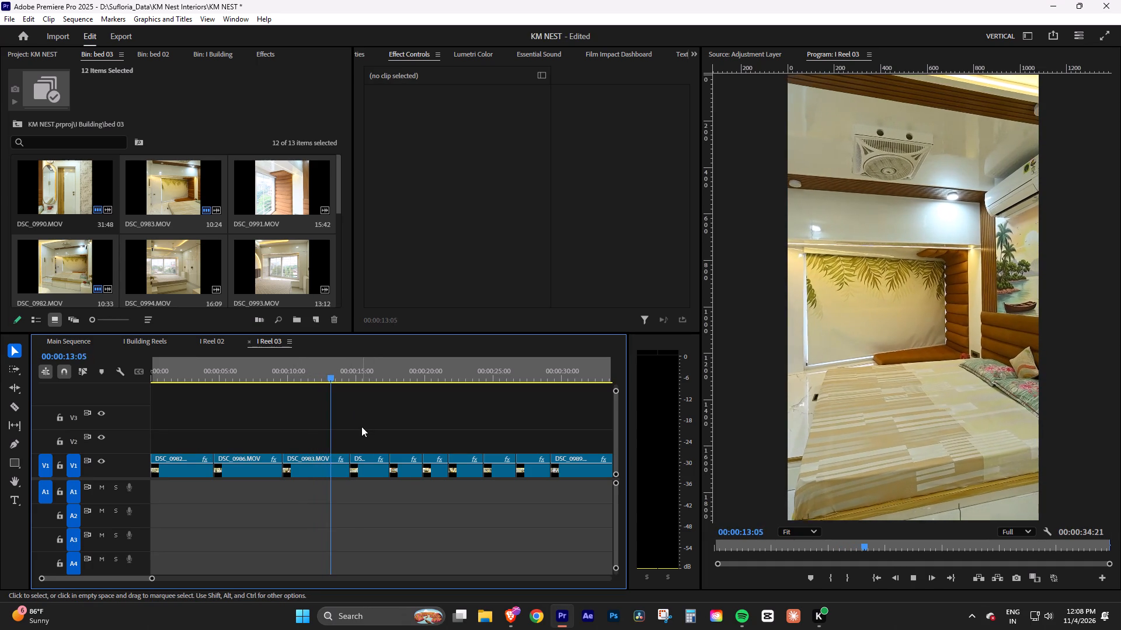
key("space")
left_click_drag(301, 371, 290, 374, "shift")
left_click(326, 407)
key("space")
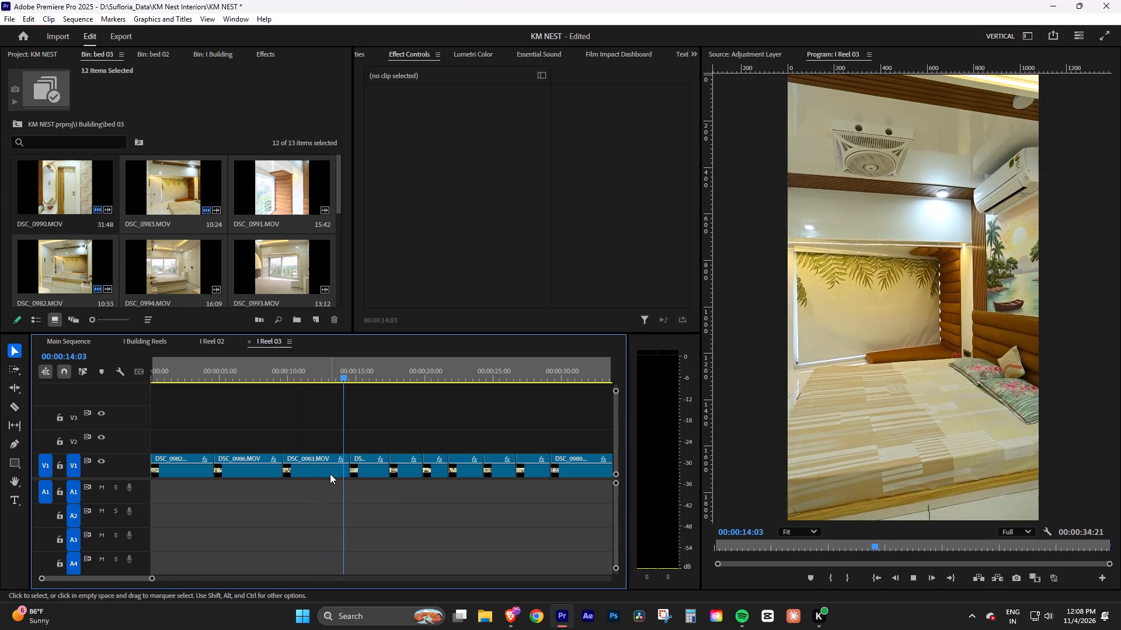
left_click_drag(290, 372, 284, 372)
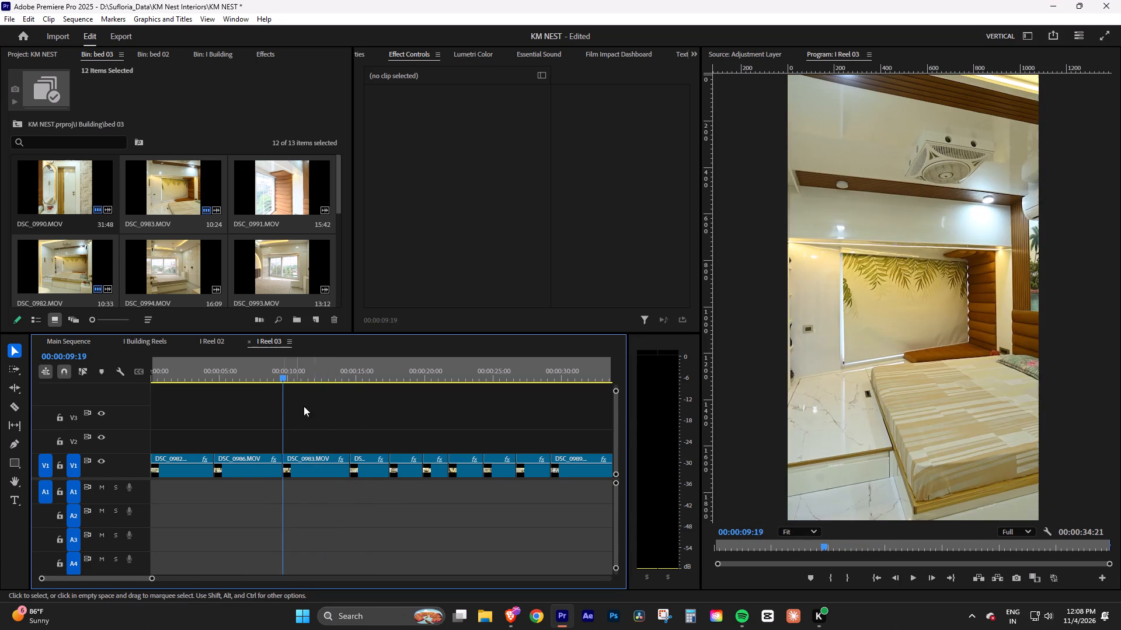
key("space")
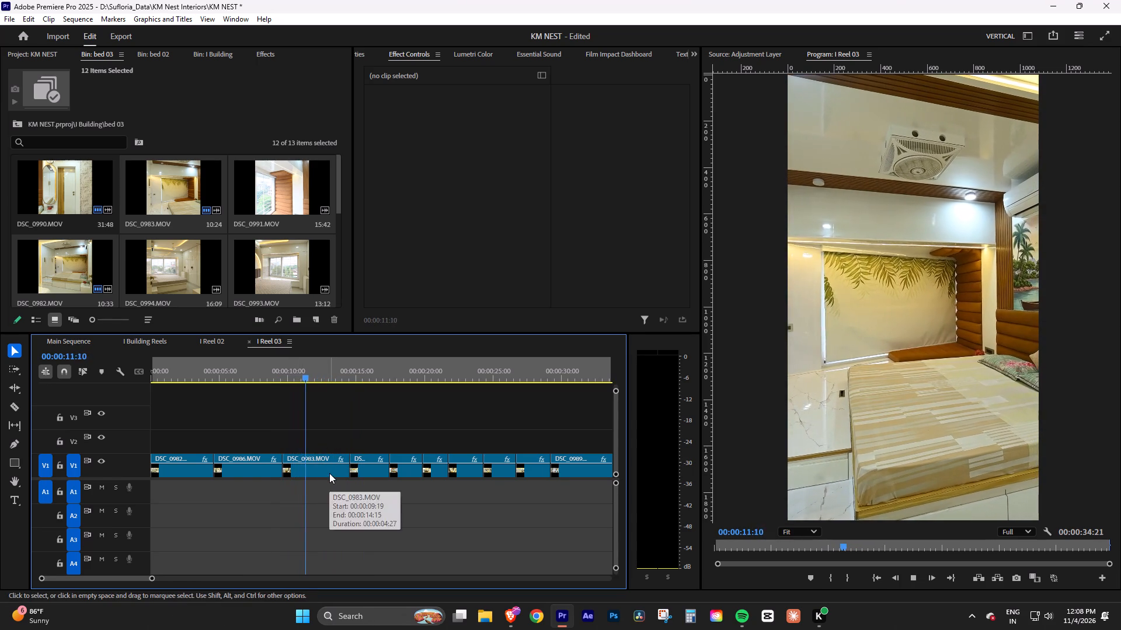
key("space")
left_click(335, 471)
key("space")
key("space")
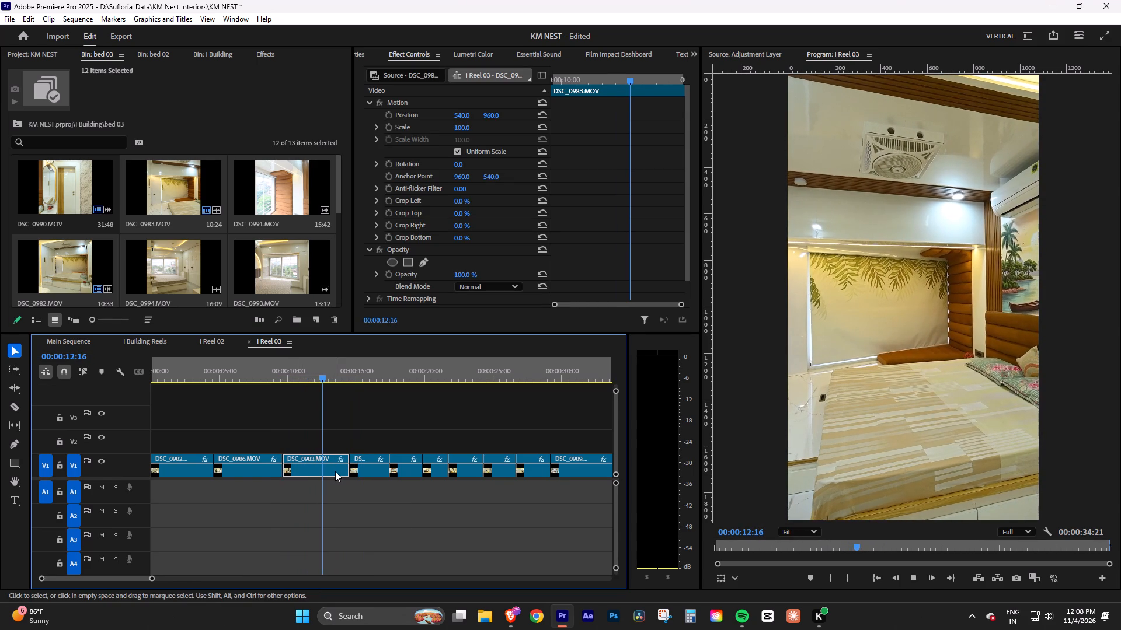
left_click(335, 471)
key("ctrl+k")
left_click(335, 471)
key("Delete")
right_click(335, 470)
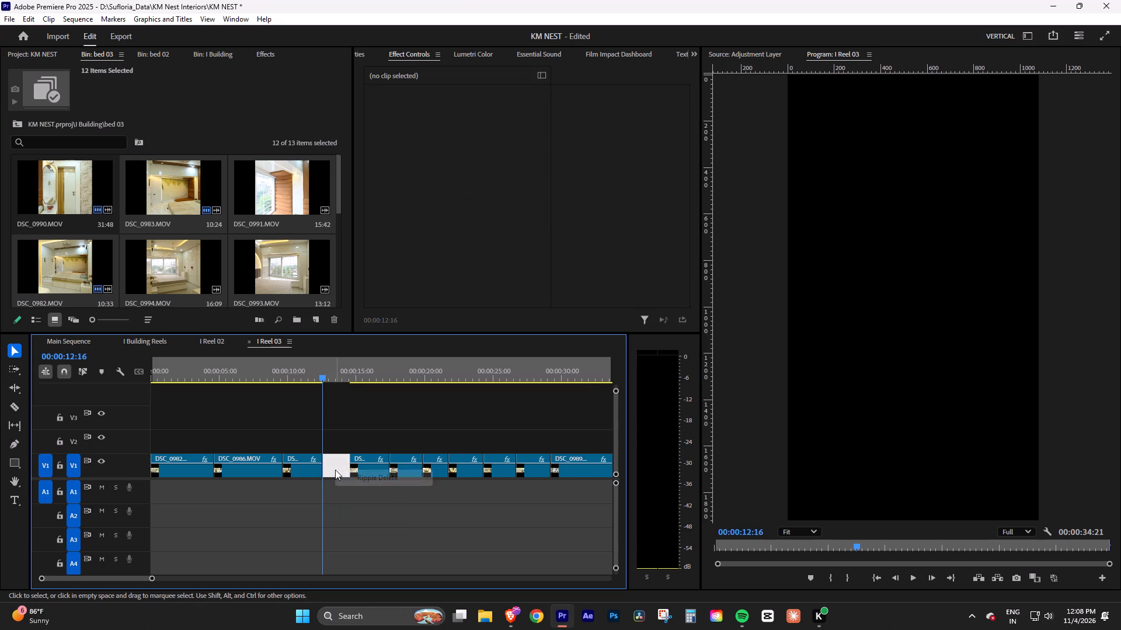
left_click(343, 474)
left_click(344, 474)
Play and scrub across the new cut from DSC_0983 into the DSC_0990 door shot and the headboard shot following it.
key("space")
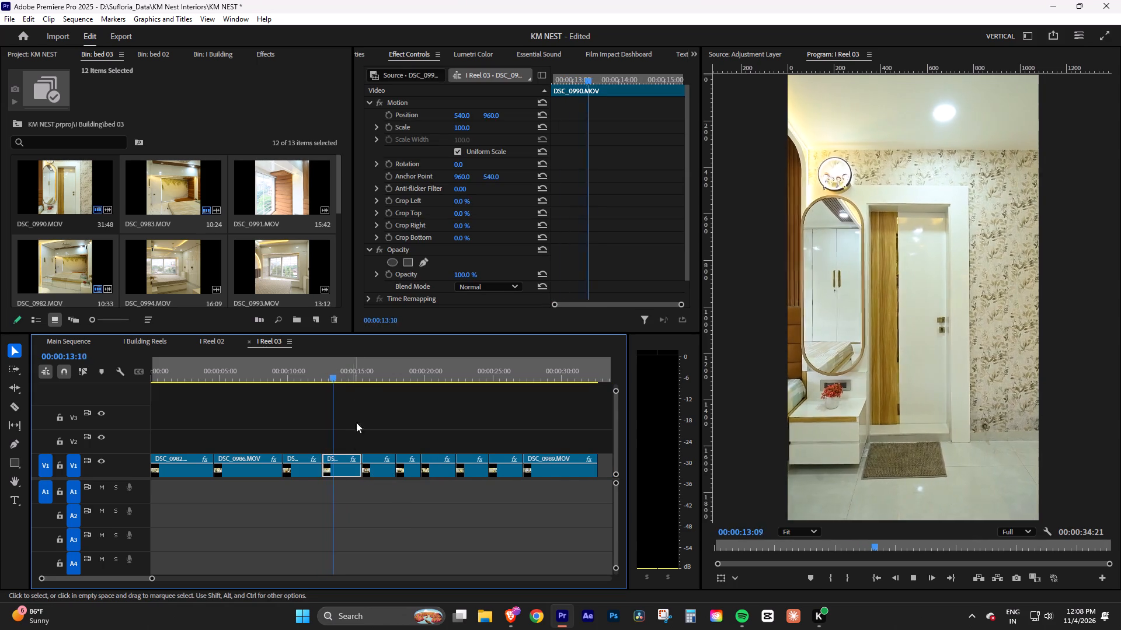
left_click(366, 371)
key("space")
left_click(358, 373)
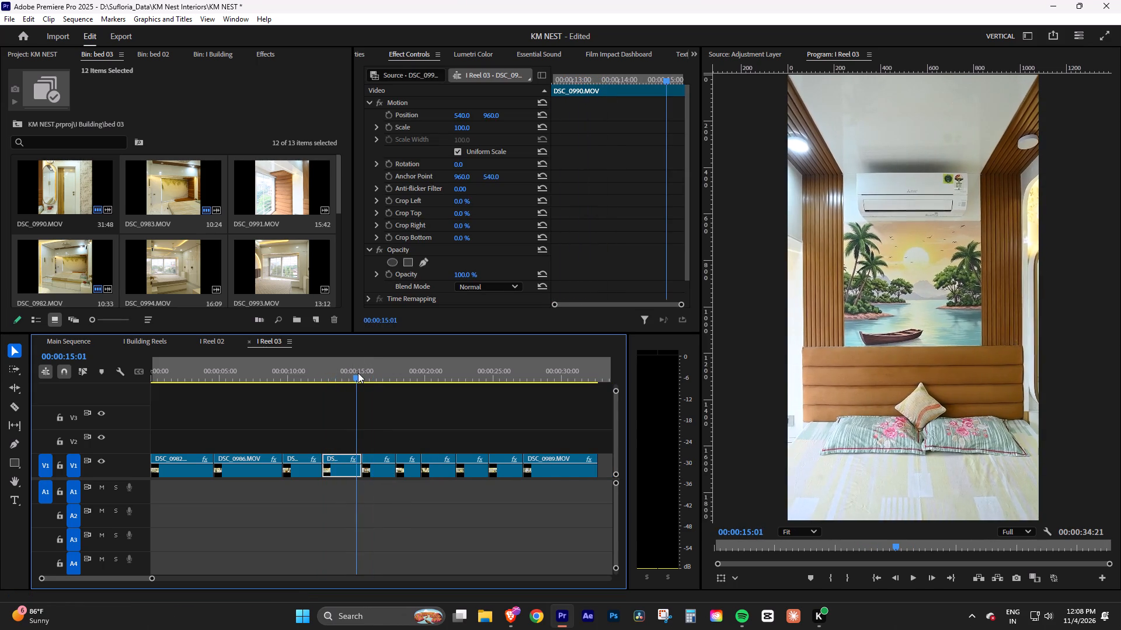
left_click(325, 377)
left_click(314, 378)
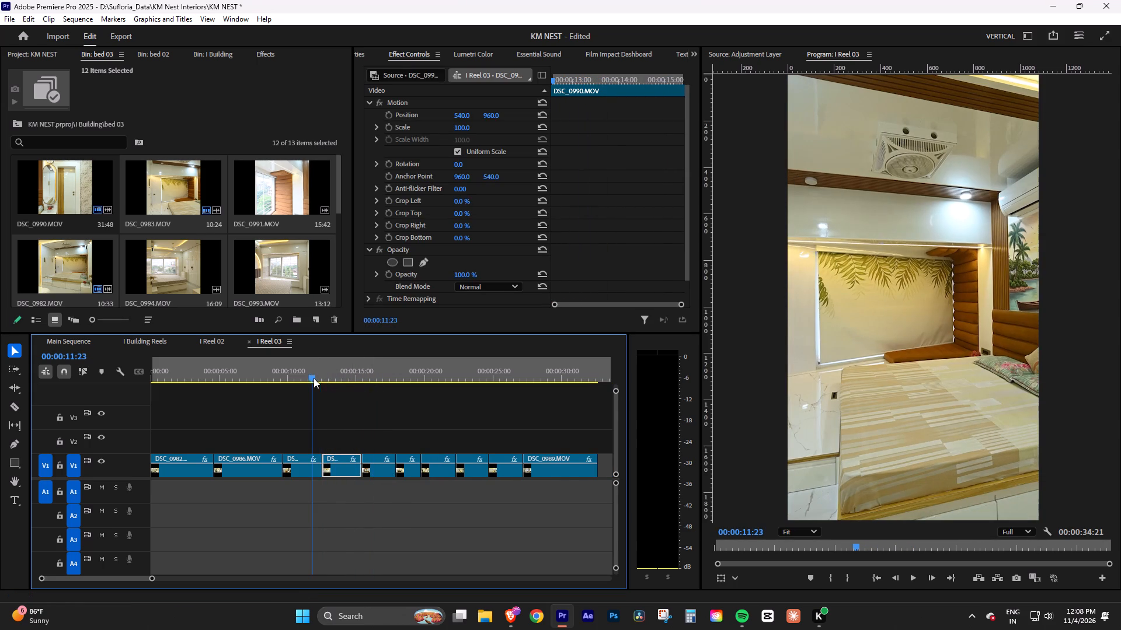
key("space")
key("space")
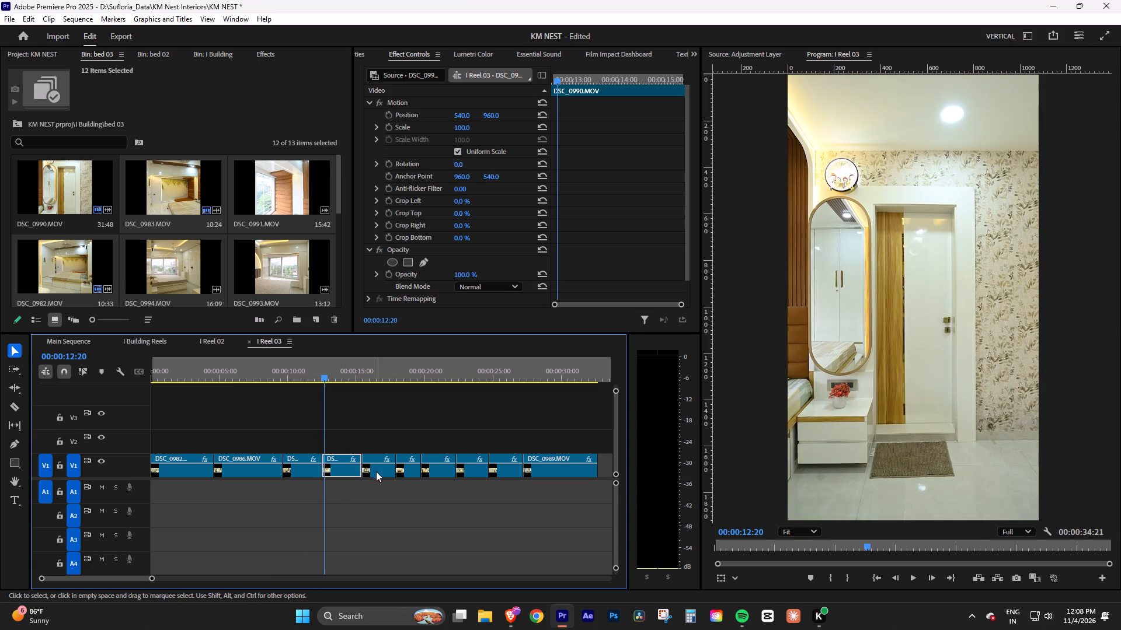
Place the DSC_0990 headboard shot on V1 directly after DSC_0983, moving the door shot up to V4 out of the way.
left_click_drag(376, 474, 335, 442)
left_click_drag(340, 470, 403, 405)
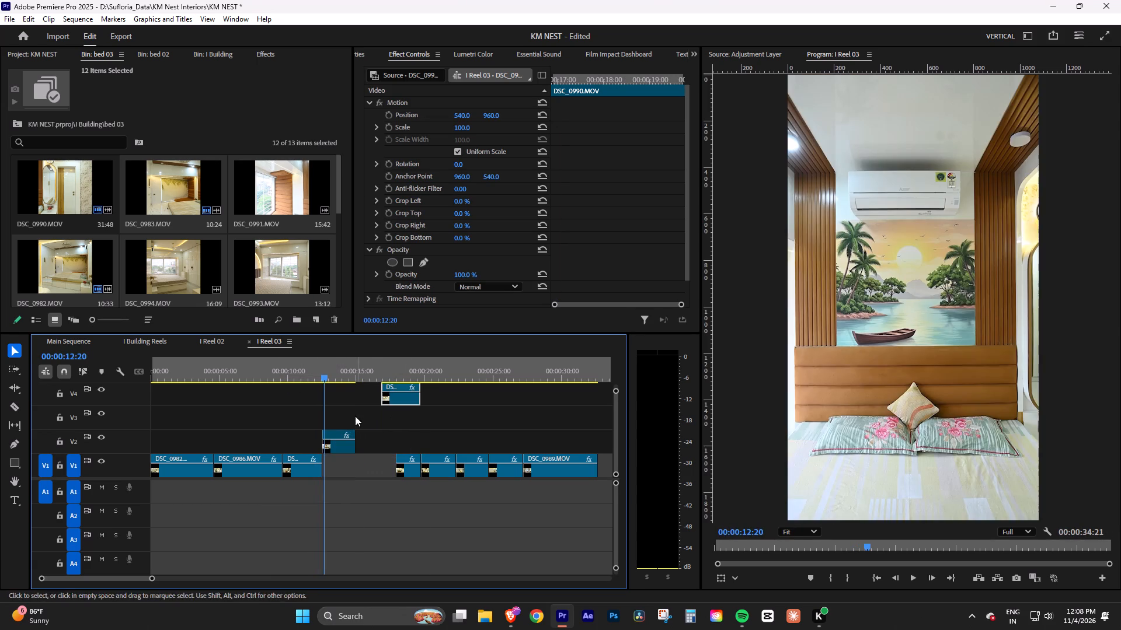
left_click_drag(340, 370, 323, 369)
left_click_drag(339, 447, 339, 461)
key("space")
left_click_drag(340, 447, 336, 457)
left_click(322, 375)
key("space")
left_click(344, 415)
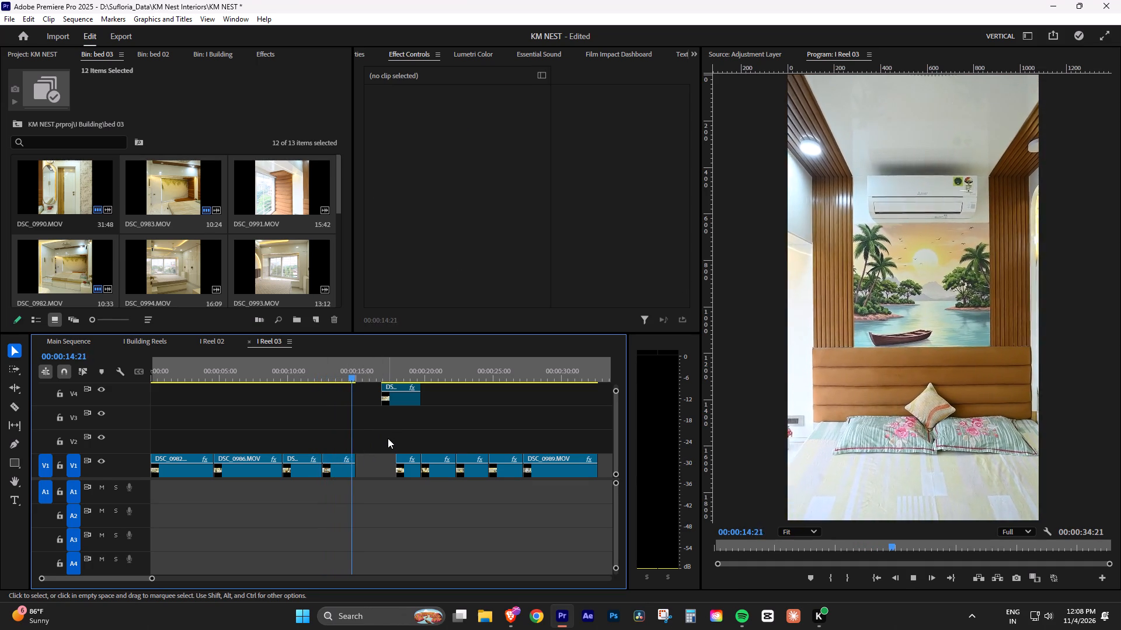
At the headboard clip's start, 00:00:12:16, keyframe Position and Scale, with horizontal Position 581 and Scale 110.
left_click_drag(391, 377, 328, 386, "shift")
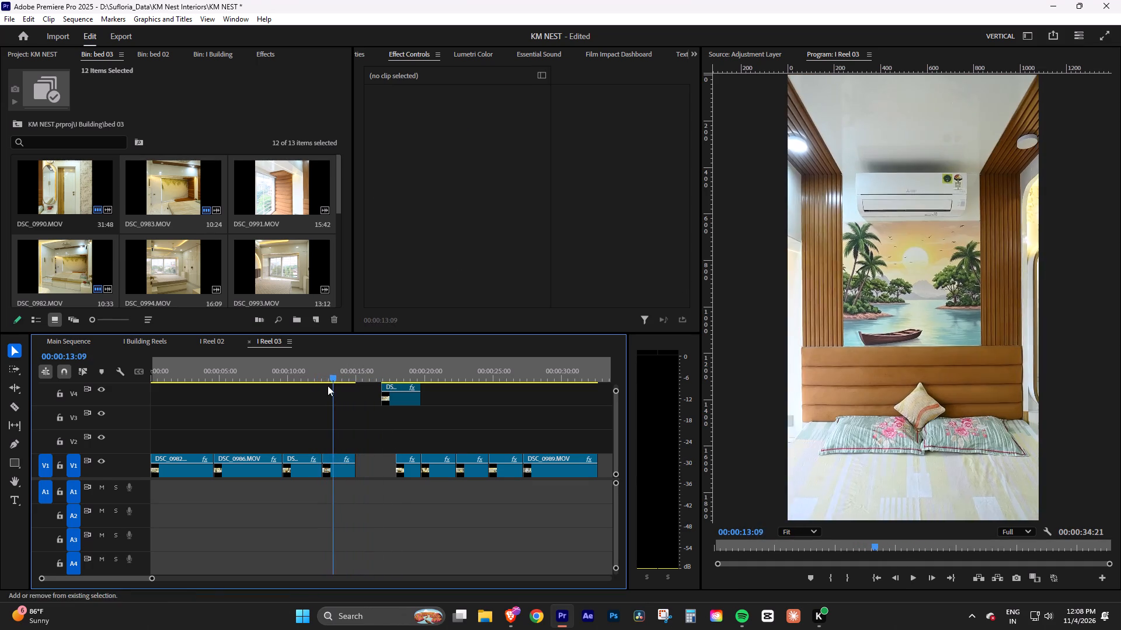
left_click_drag(328, 386, 320, 387, "shift")
left_click(350, 428)
left_click(344, 475)
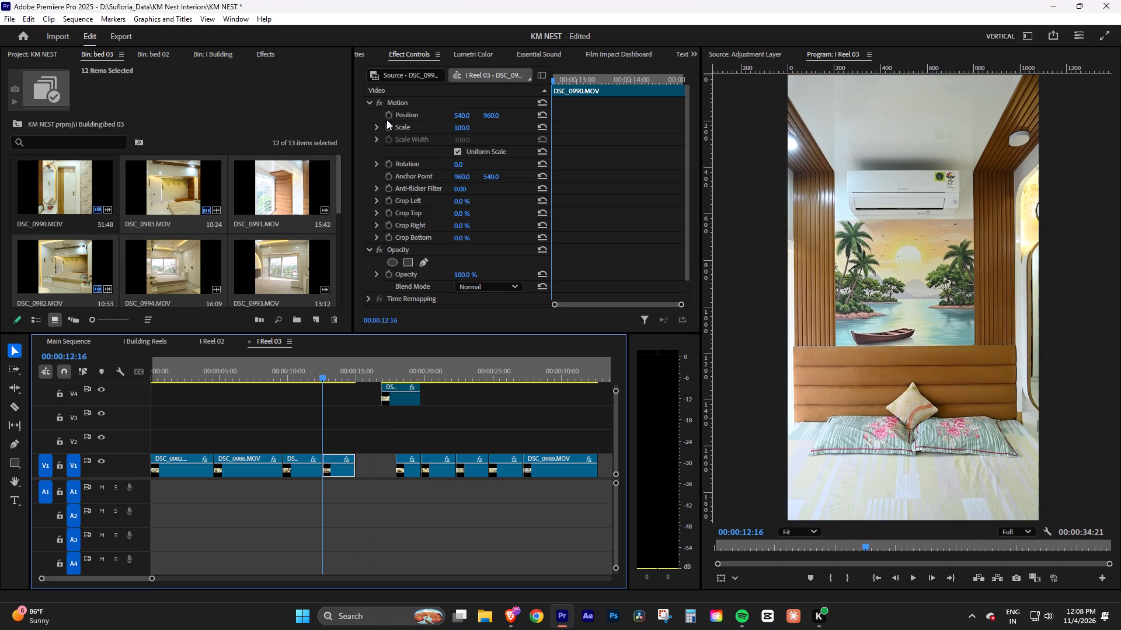
left_click(388, 116)
left_click(389, 127)
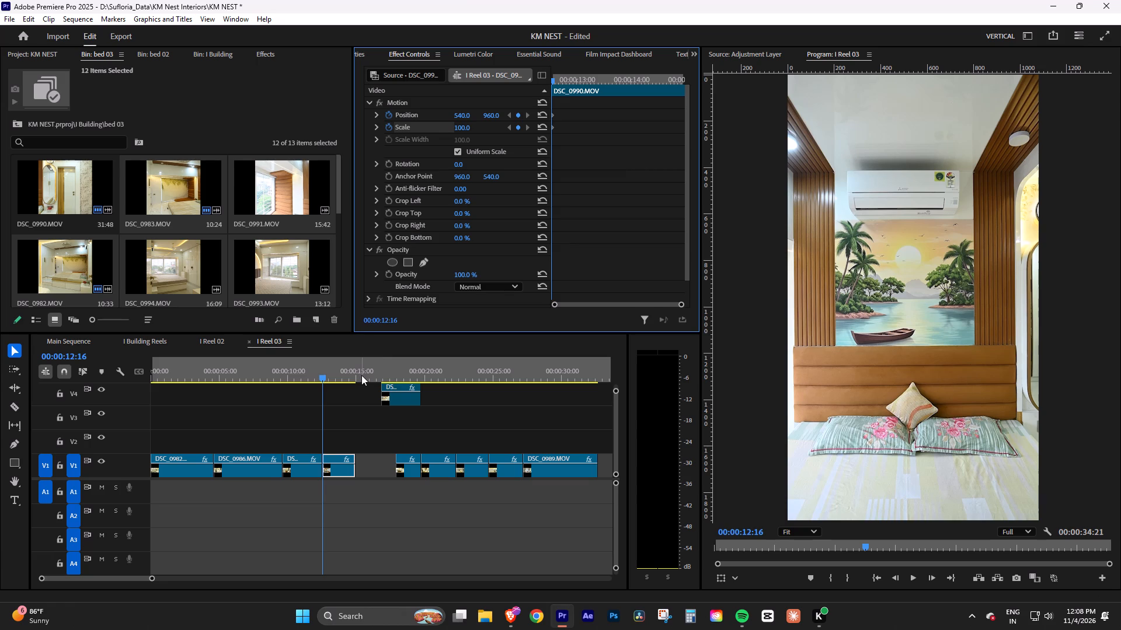
left_click(464, 127)
type("110")
key("Return")
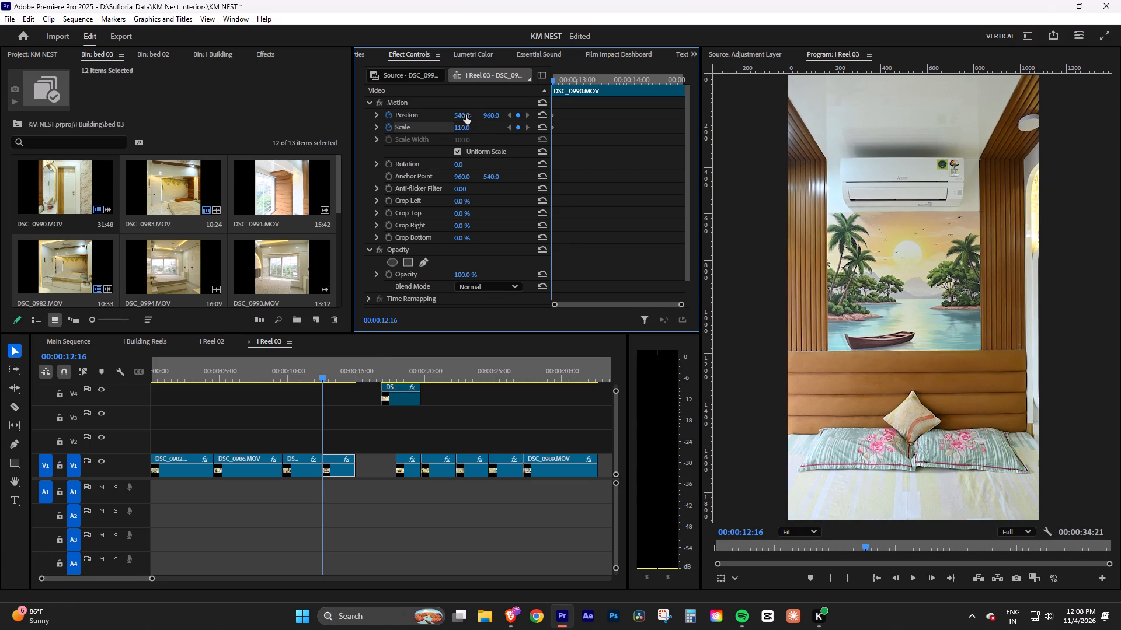
left_click_drag(467, 116, 493, 114)
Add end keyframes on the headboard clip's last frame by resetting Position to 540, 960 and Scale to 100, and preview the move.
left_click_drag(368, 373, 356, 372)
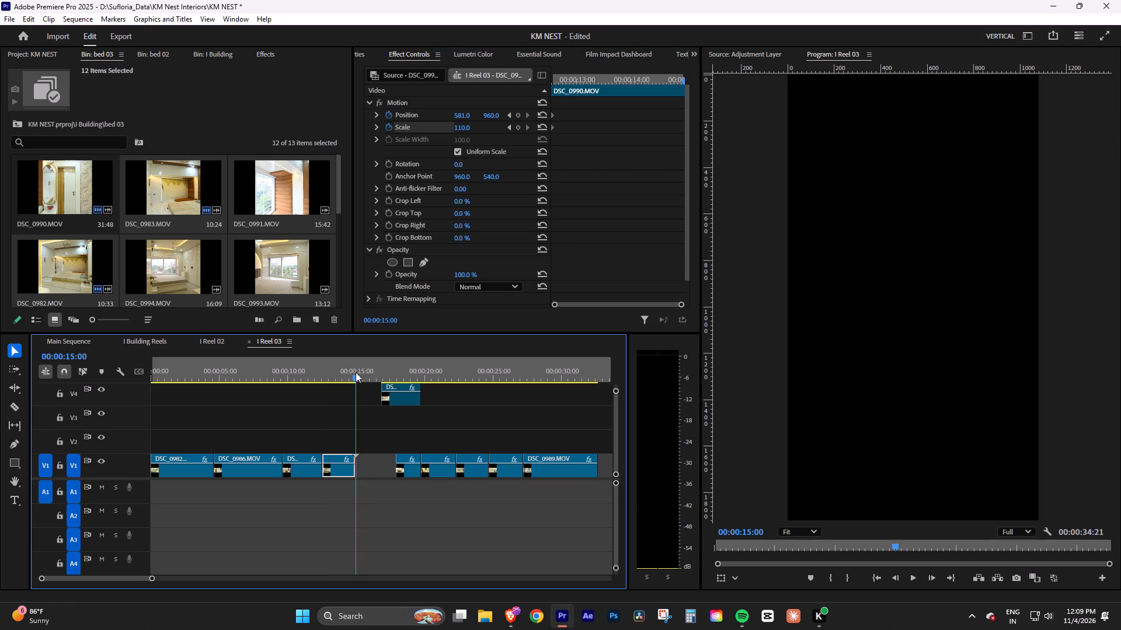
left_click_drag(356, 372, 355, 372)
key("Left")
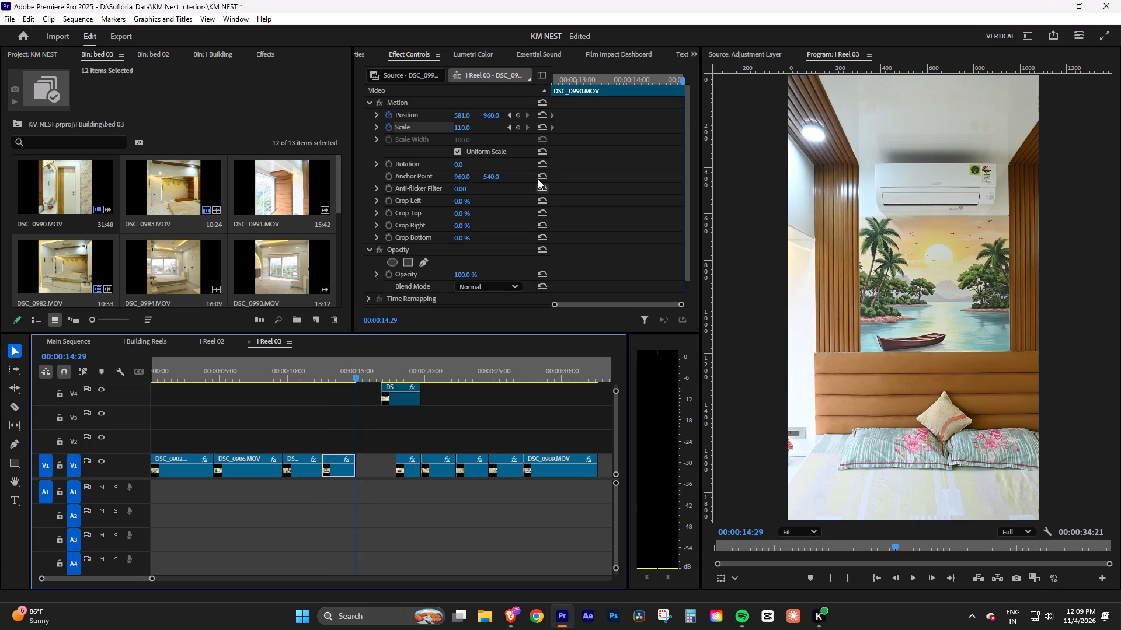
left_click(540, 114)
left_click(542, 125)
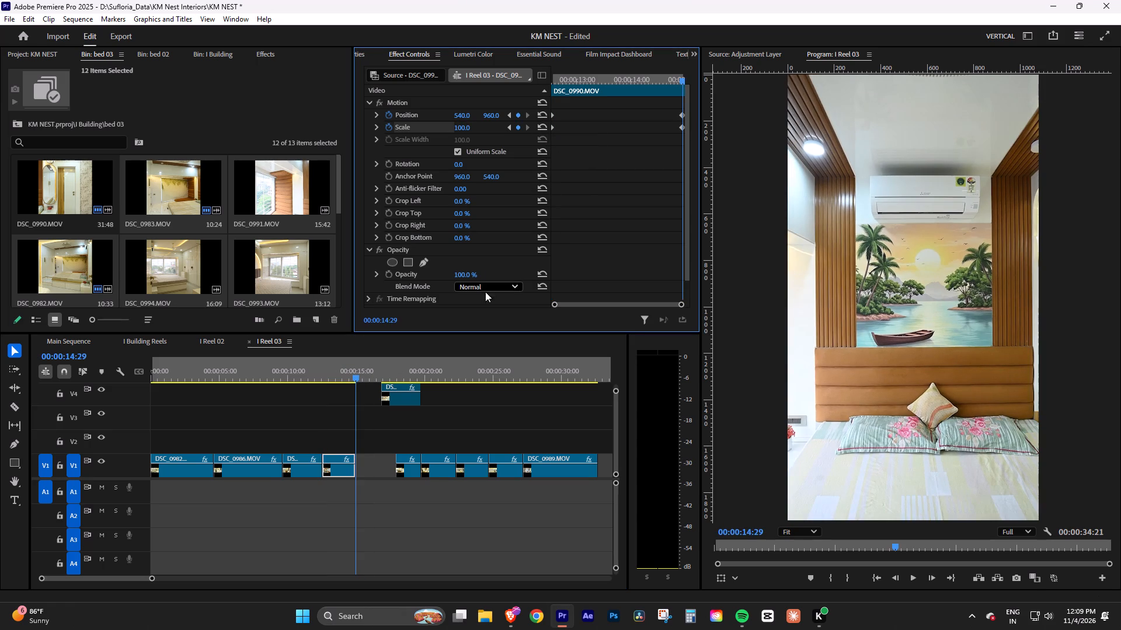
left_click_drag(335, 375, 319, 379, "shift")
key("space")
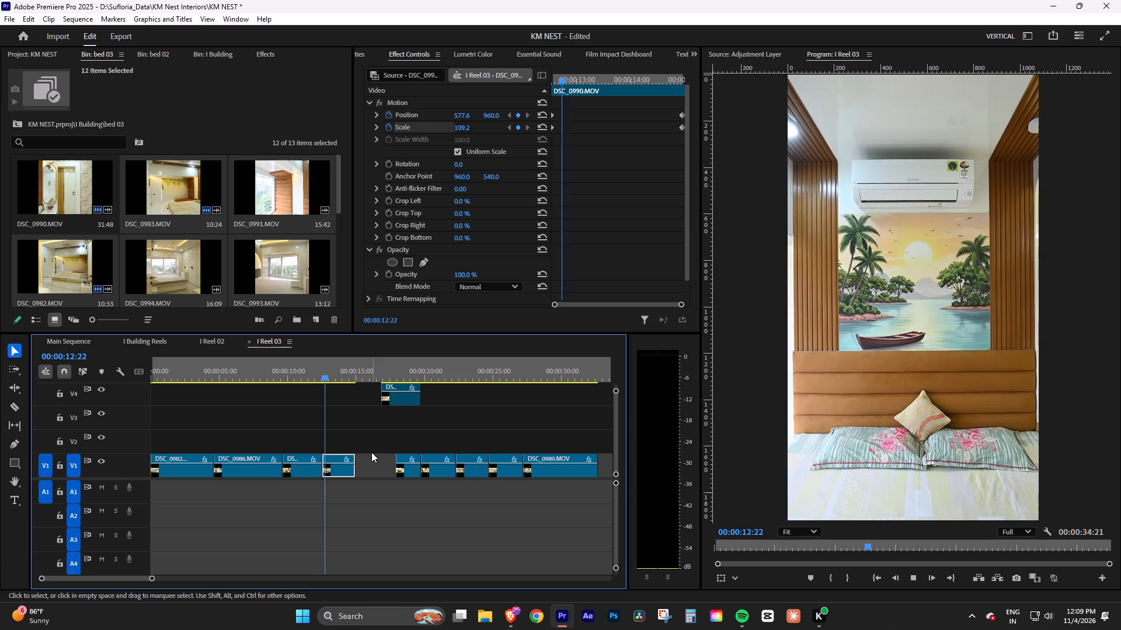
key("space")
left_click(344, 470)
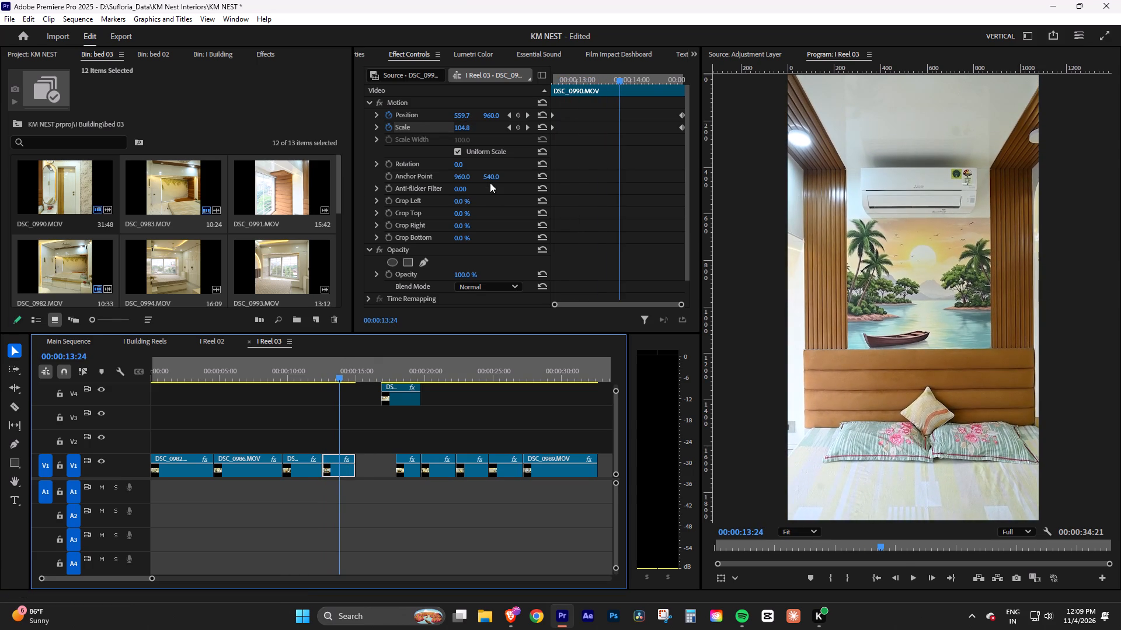
Set the headboard clip's keyframes at 00:00:14:29 to horizontal Position 485 and Scale 110, preview the move and save the project.
left_click_drag(663, 76, 680, 80)
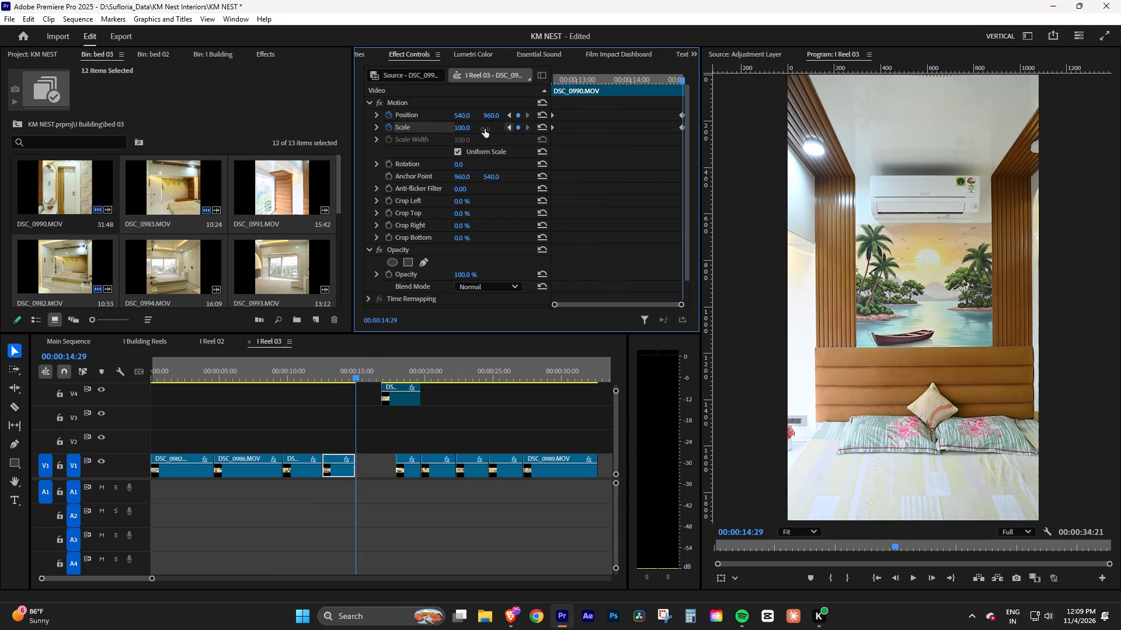
left_click_drag(464, 117, 441, 120)
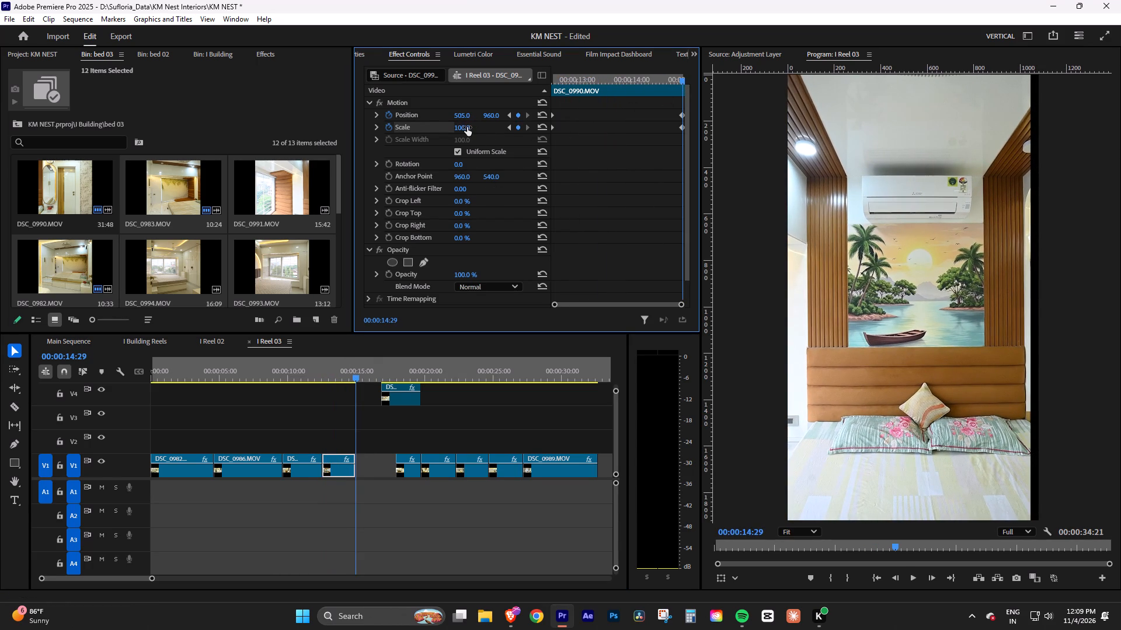
left_click(467, 127)
type("110")
key("Return")
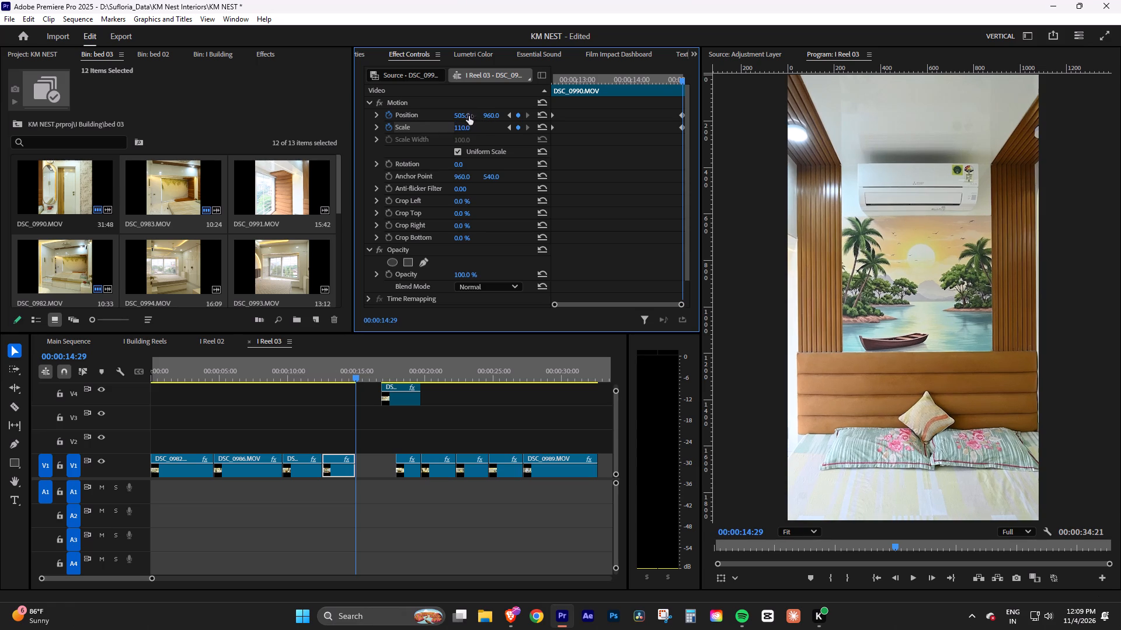
left_click_drag(458, 114, 443, 119)
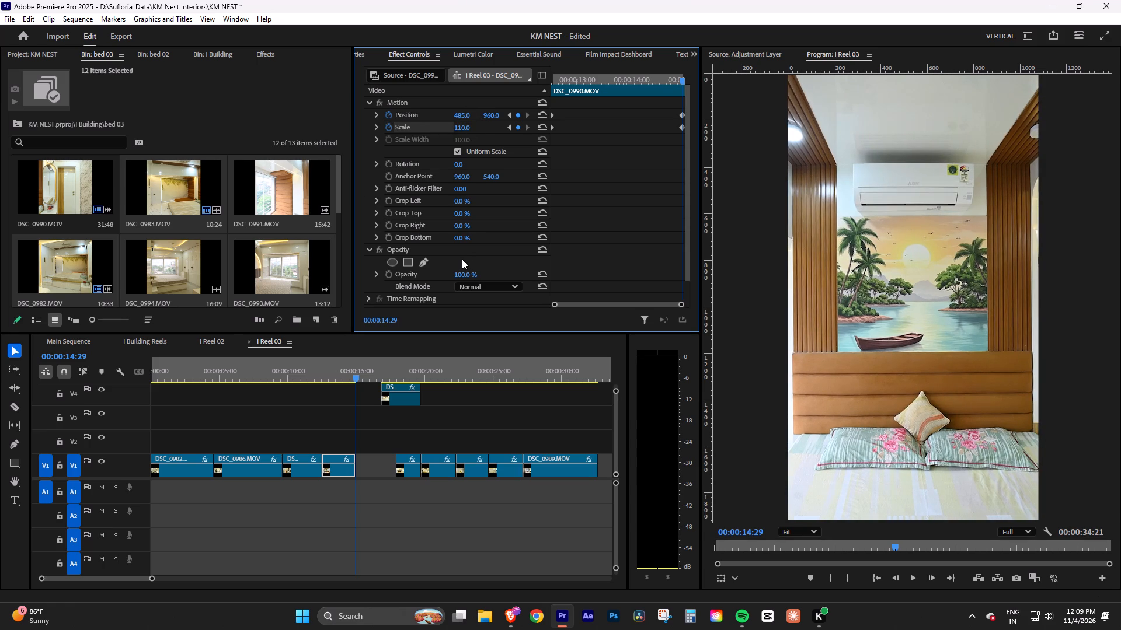
left_click_drag(337, 370, 315, 379)
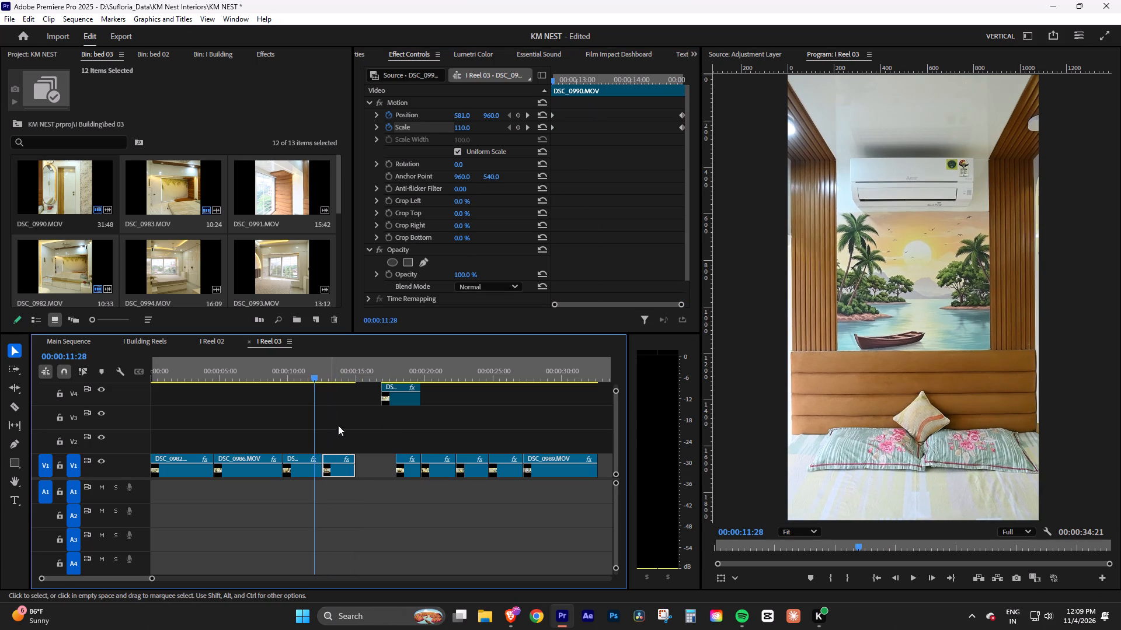
key("space")
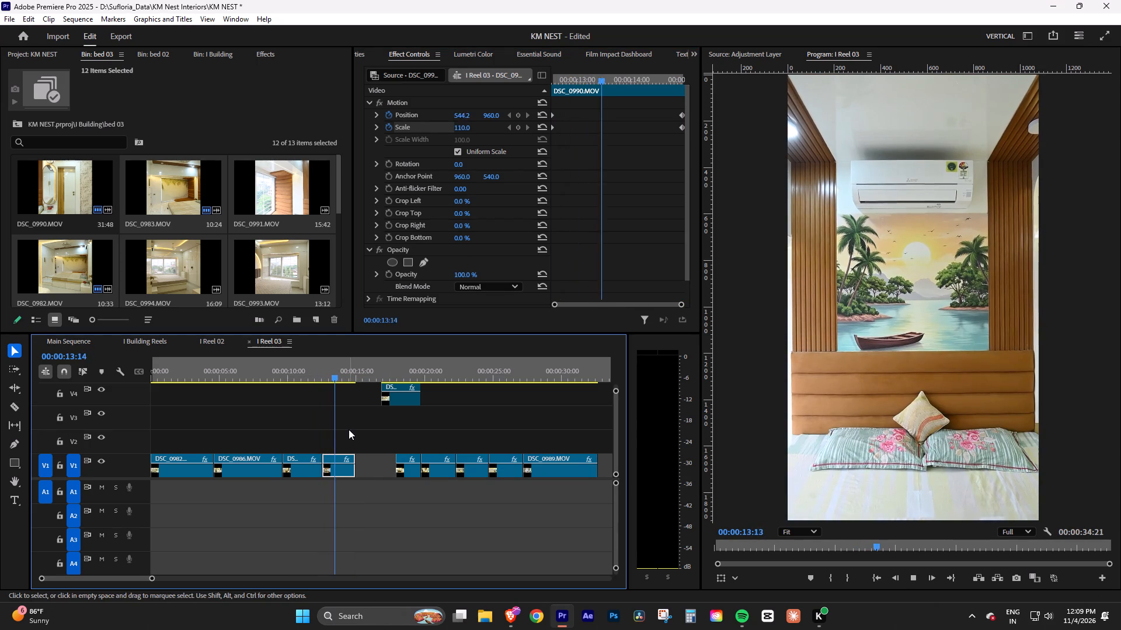
key("ctrl+s")
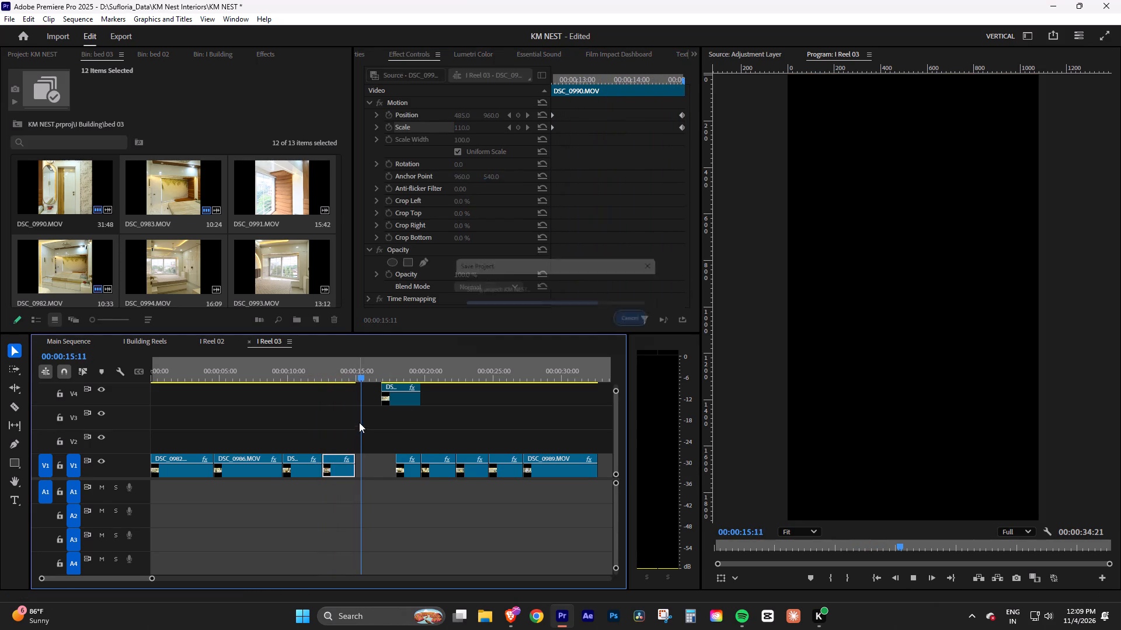
left_click(347, 409)
Move the DSC_0990 door shot from V4 down into the V1 gap directly after the headboard clip, previewing the transition.
left_click_drag(395, 374, 384, 374)
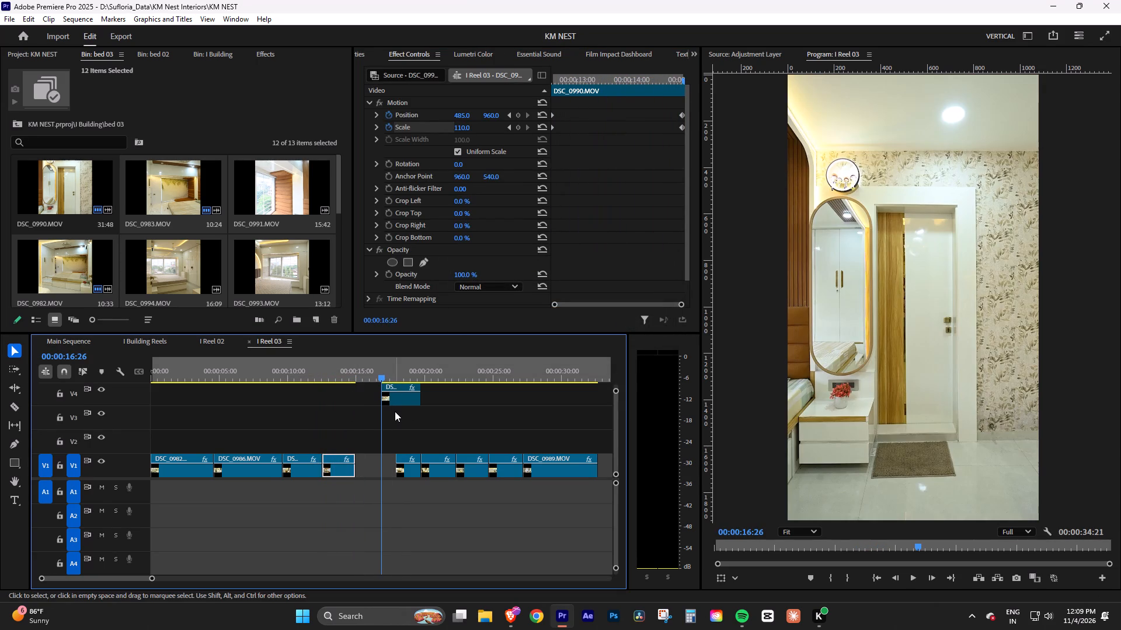
left_click_drag(396, 402, 392, 443)
left_click_drag(393, 450, 386, 452)
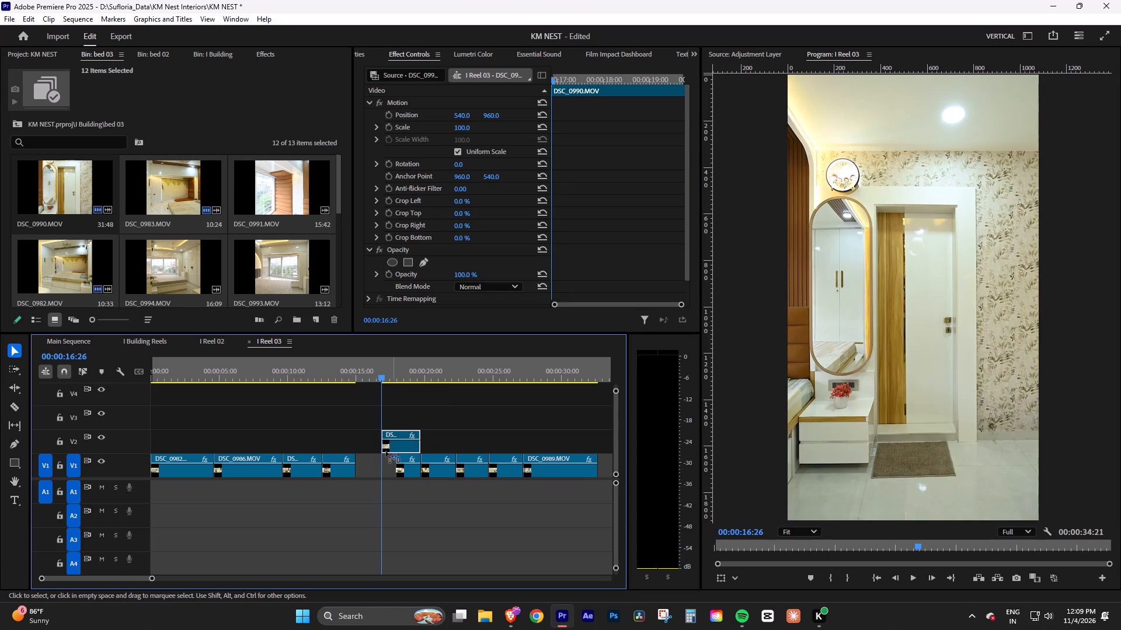
left_click_drag(386, 452, 370, 451)
left_click_drag(367, 375, 350, 375, "shift")
key("space")
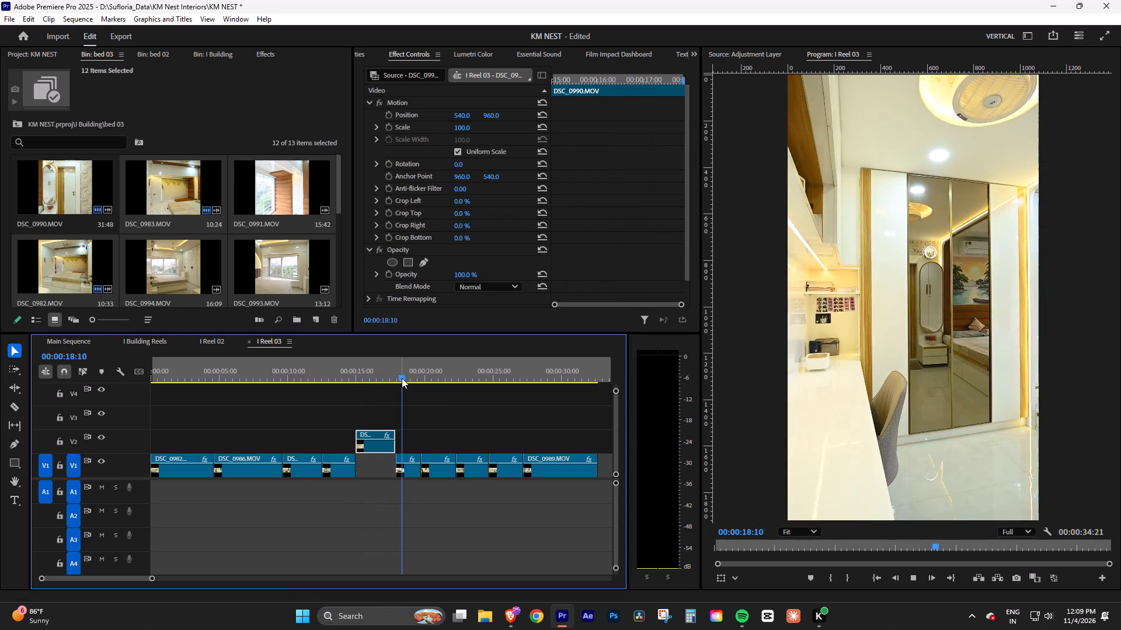
key("space")
left_click_drag(372, 452, 372, 466)
Play the reel onward from the mirrored wardrobe shot to about 00:00:25:12 to review the order of the following V1 clips.
key("space")
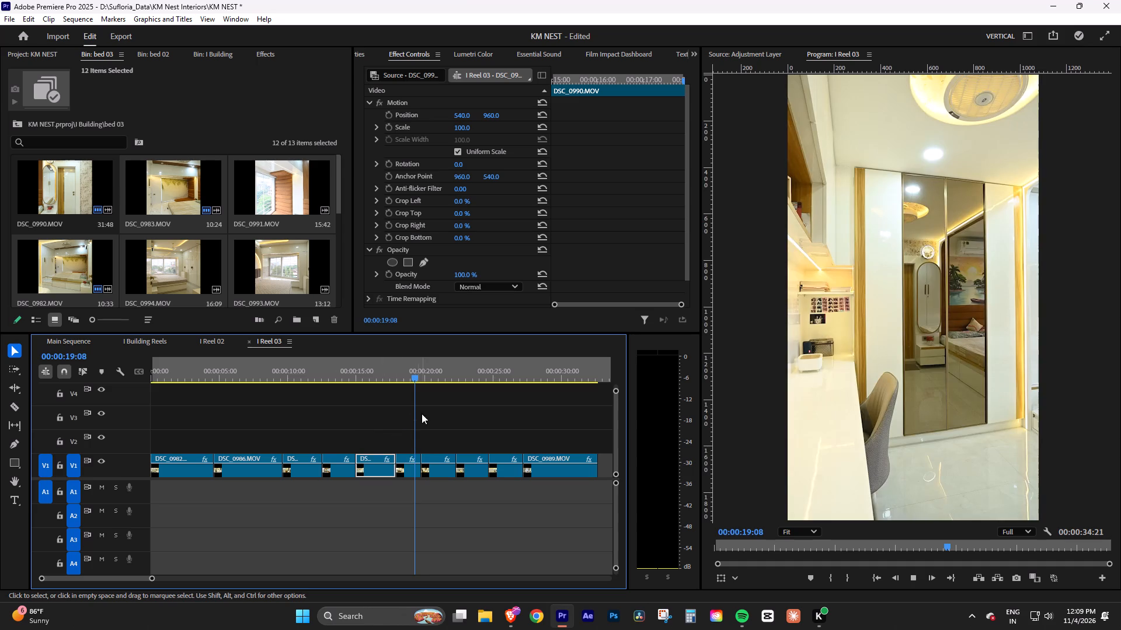
left_click_drag(423, 376, 408, 380)
key("space")
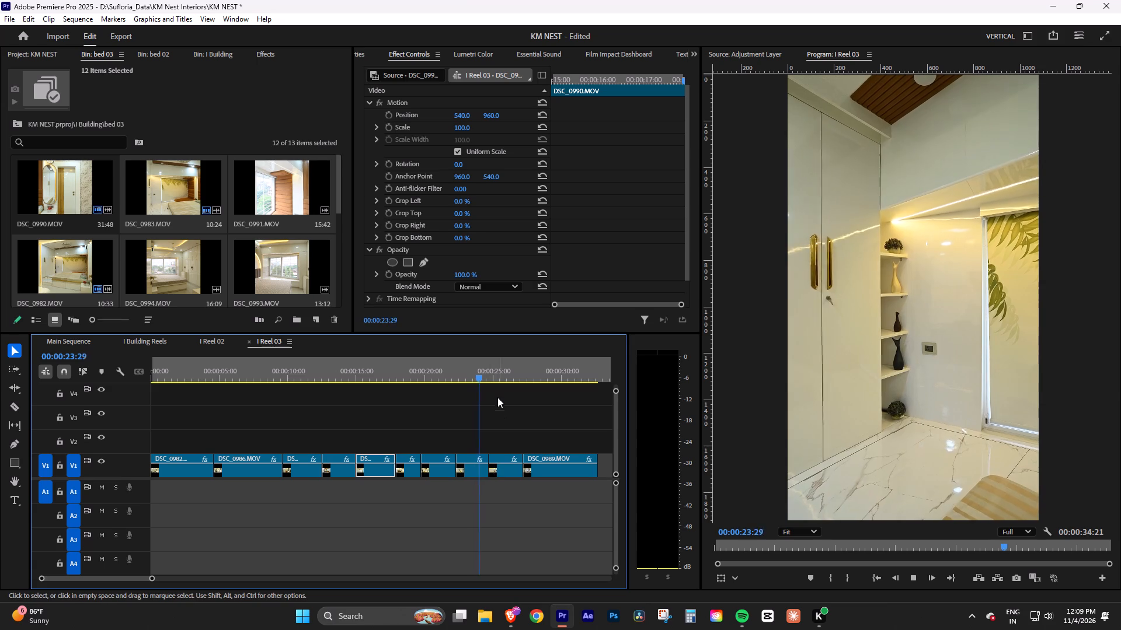
key("space")
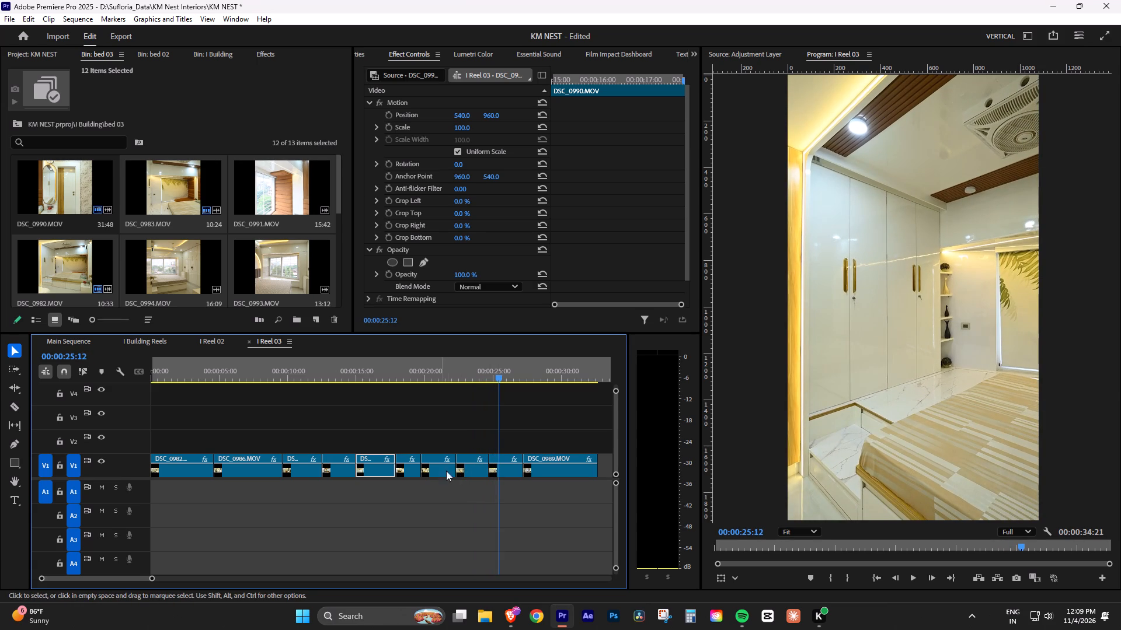
Swap the DSC_0987 and DSC_0985 shots on V1 so DSC_0985 comes first, preview the new order and save the project.
left_click_drag(472, 470, 534, 430)
left_click_drag(506, 471, 472, 469)
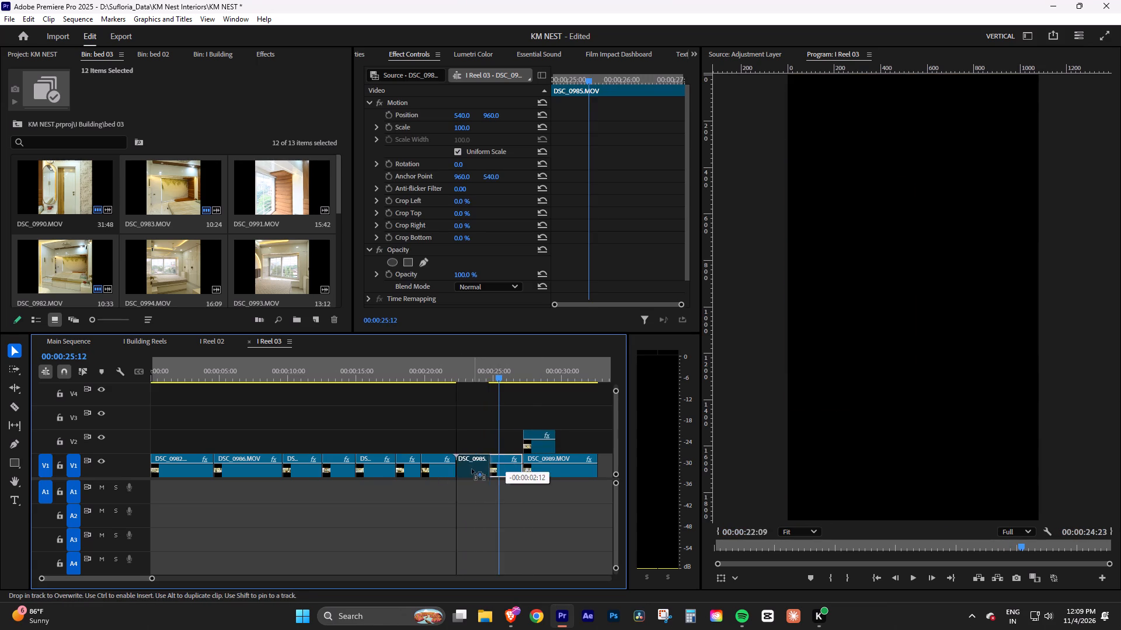
left_click_drag(472, 469, 471, 469)
key("ctrl+z")
left_click_drag(500, 472, 468, 469)
left_click_drag(539, 450, 503, 446)
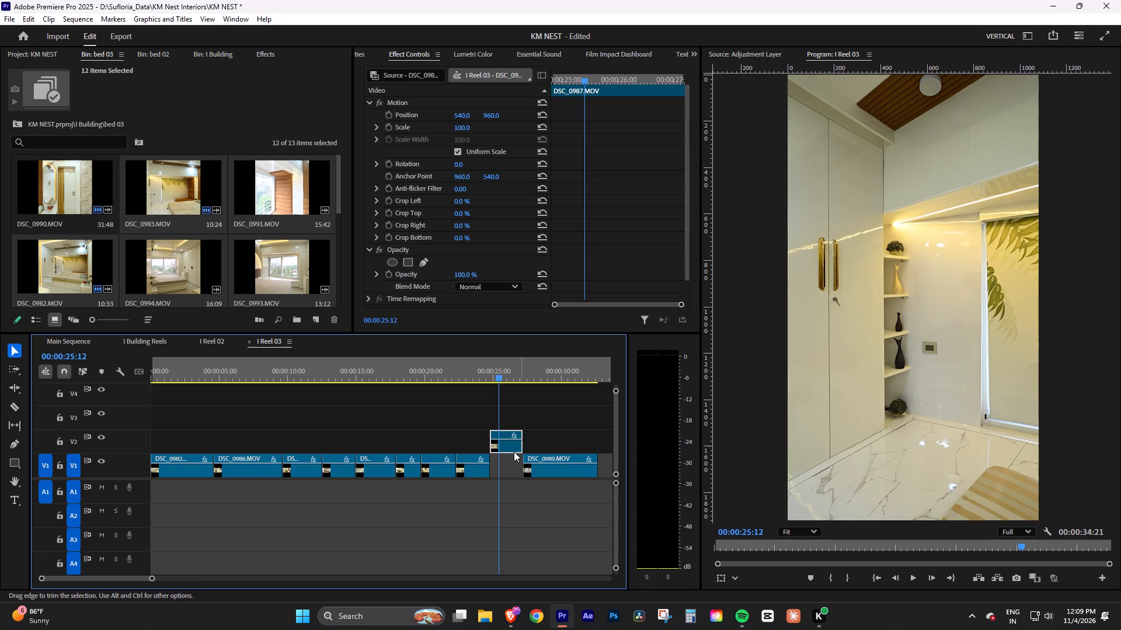
left_click_drag(506, 452, 506, 461)
left_click(511, 432)
left_click_drag(470, 376, 457, 379)
left_click(485, 406)
key("space")
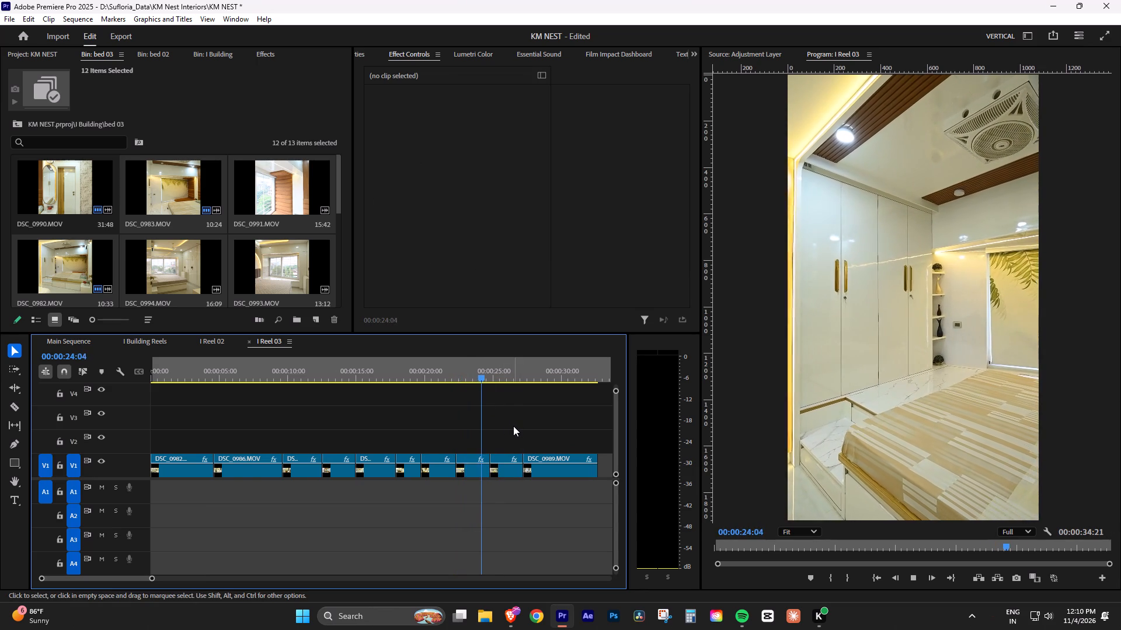
key("space")
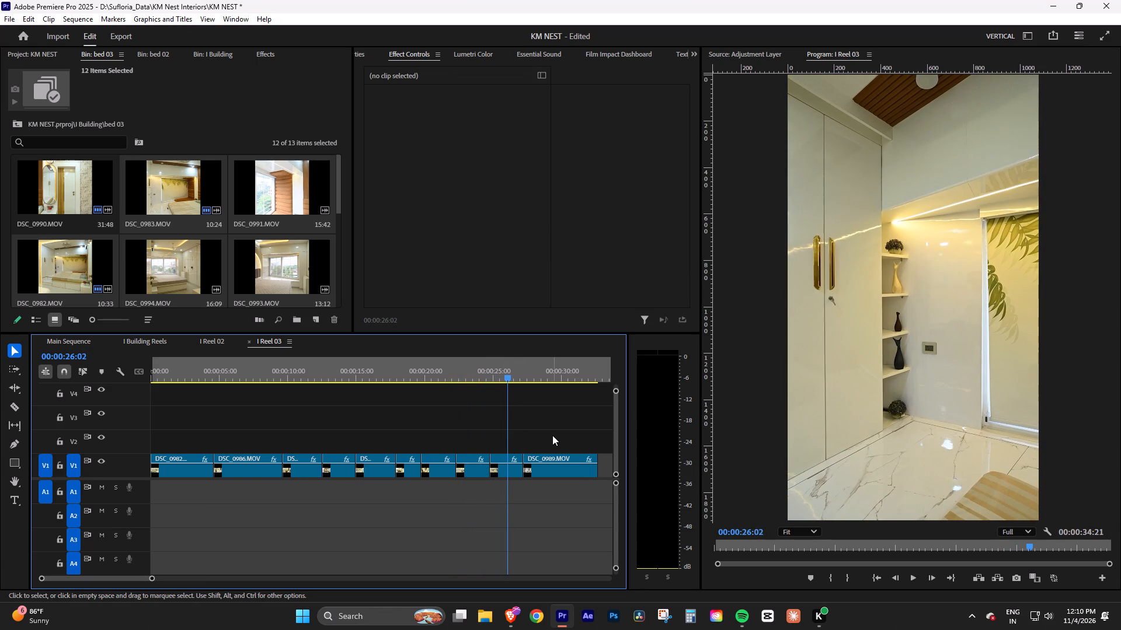
left_click(552, 435)
key("ctrl+s")
Play into the closing DSC_0989 shot and set the sequence Out point at its end, 00:00:32:20.
left_click(549, 432)
key("space")
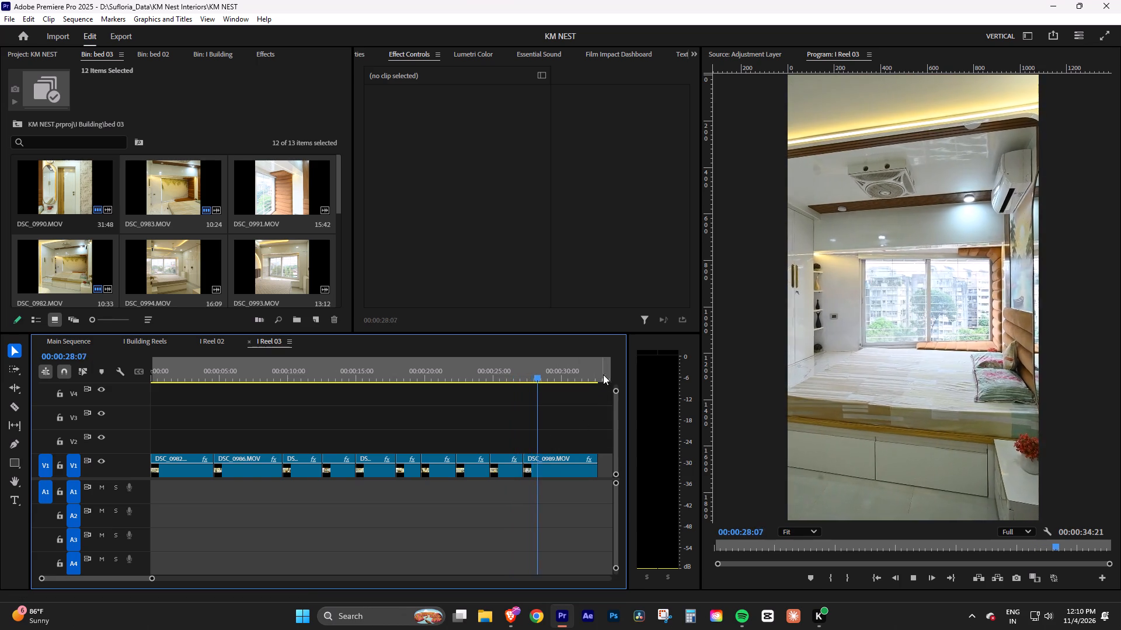
left_click(604, 374)
left_click_drag(182, 371, 163, 373)
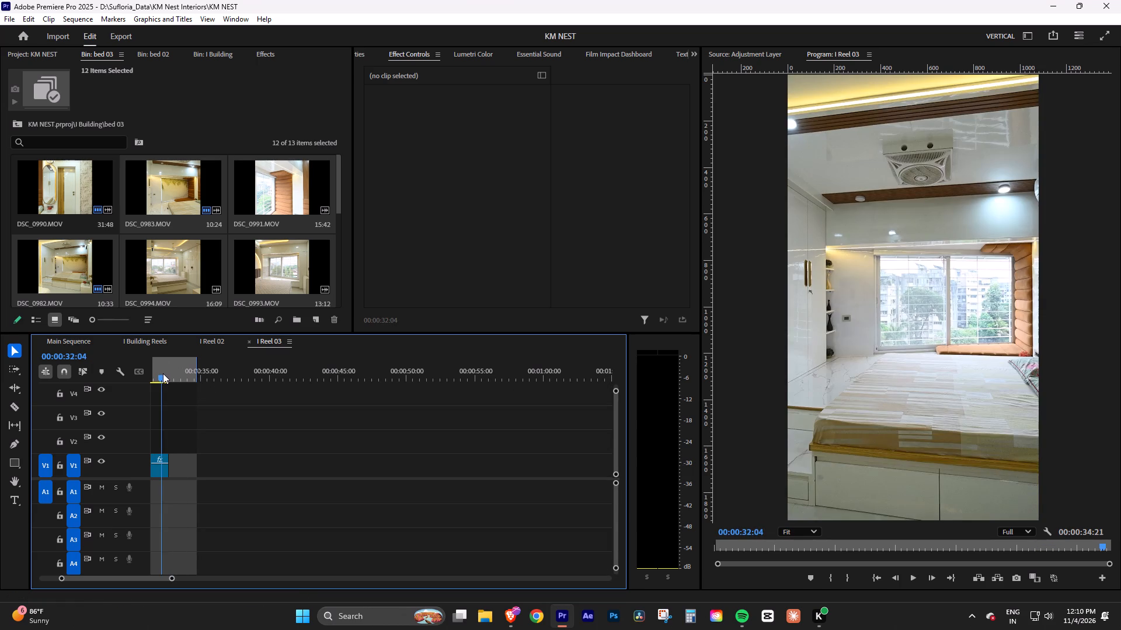
left_click(170, 374)
key("o")
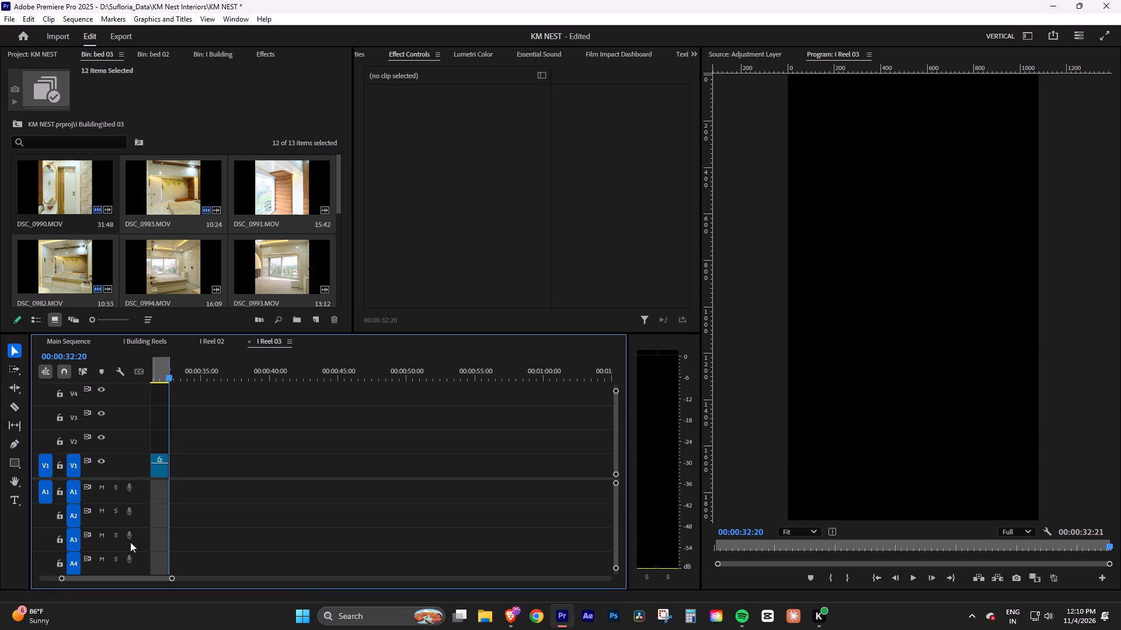
Play from the study desk shot at about 00:00:20:00 into the wardrobe shot to judge its length, and save the project.
left_click_drag(114, 580, 101, 581)
left_click_drag(329, 376, 318, 378)
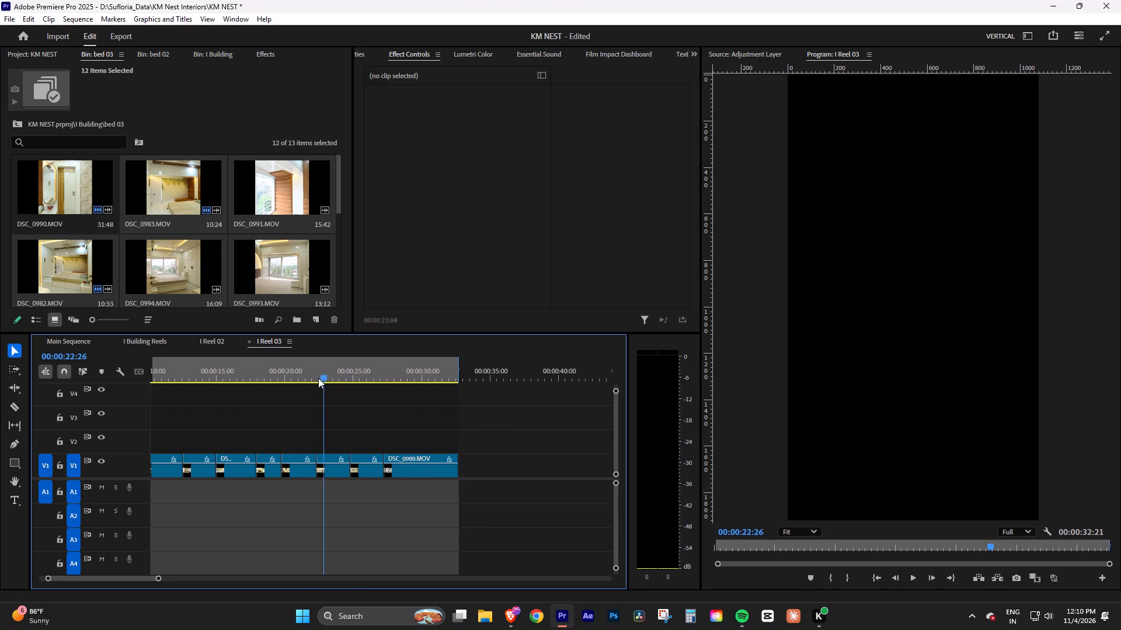
left_click_drag(318, 378, 285, 376)
left_click(345, 404)
key("space")
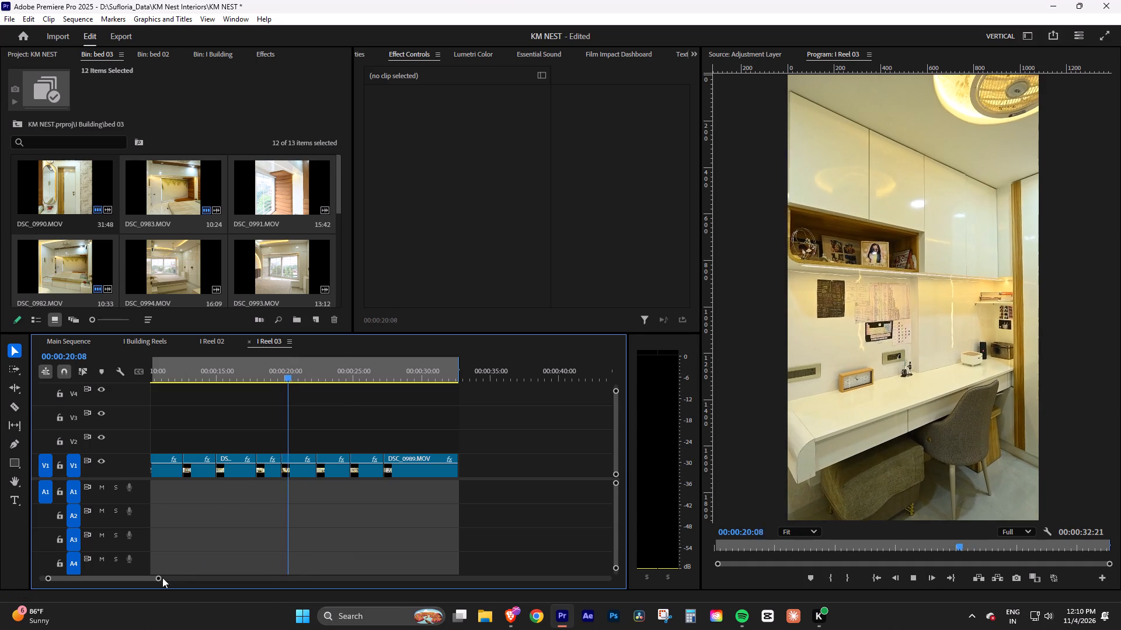
left_click(159, 579)
key("space")
key("space")
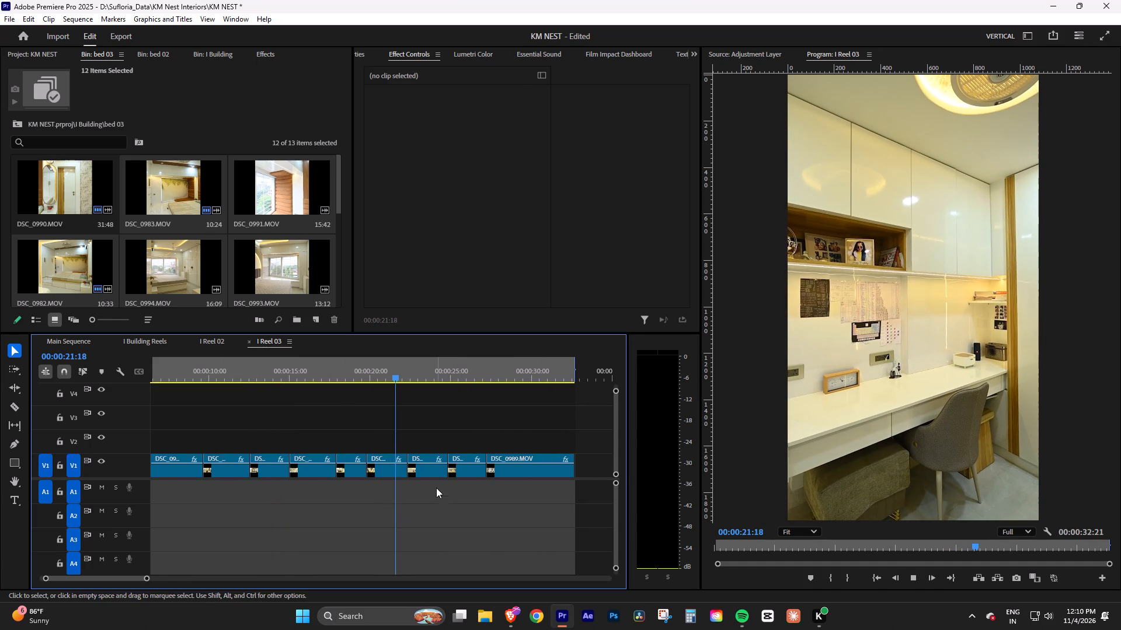
key("space")
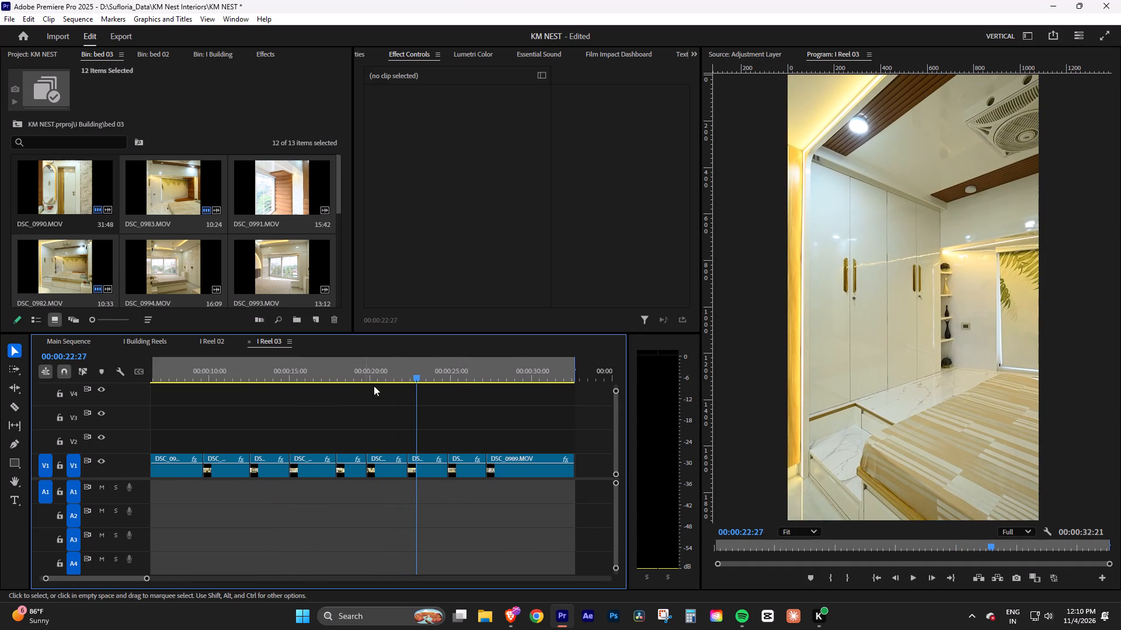
left_click_drag(389, 373, 370, 379)
key("ctrl+s")
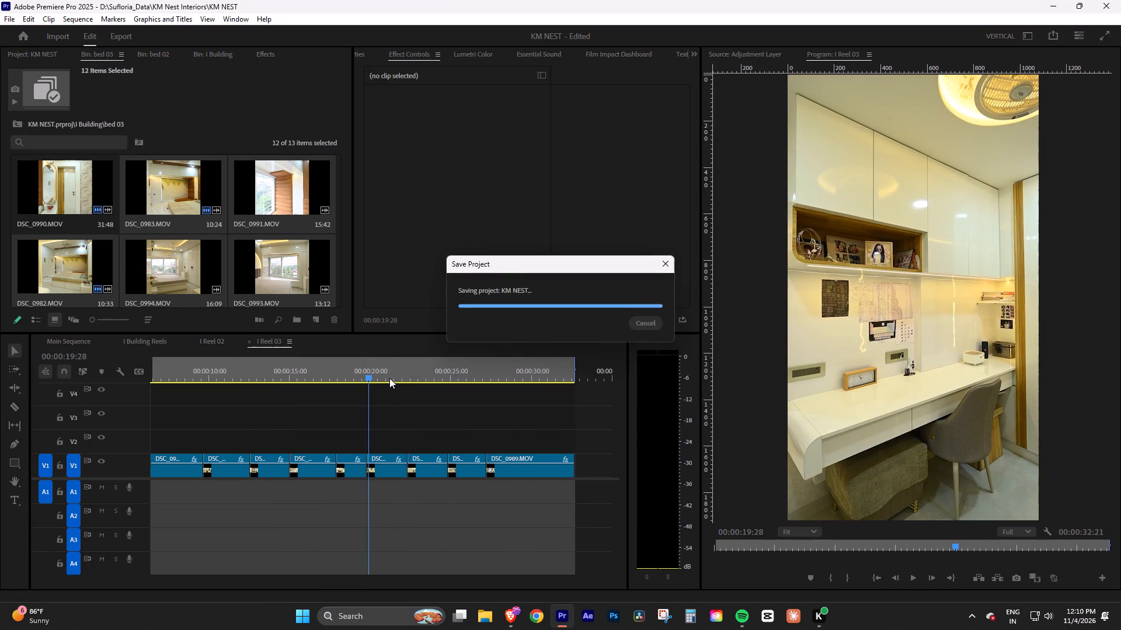
Move DSC_0985 earlier to start at 00:00:21:18, overwriting the desk shot's end, and ripple delete the gap left behind it.
left_click_drag(388, 375, 368, 377)
key("space")
scroll(416, 475, "up", 5, "alt")
left_click(383, 471)
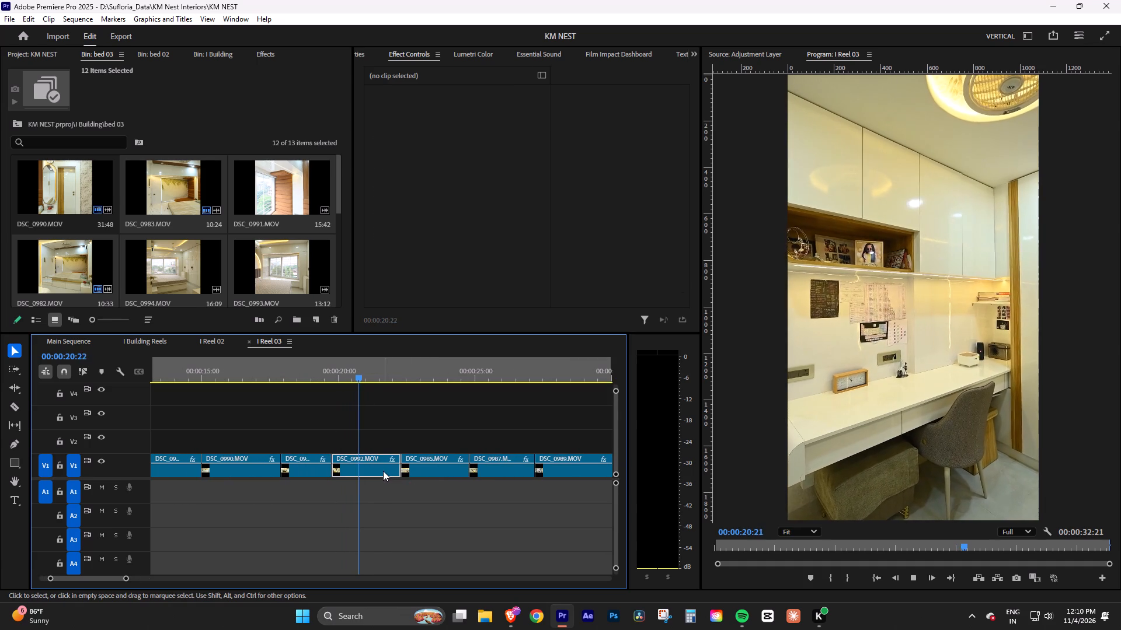
key("space")
left_click_drag(432, 469, 410, 469)
left_click(471, 472)
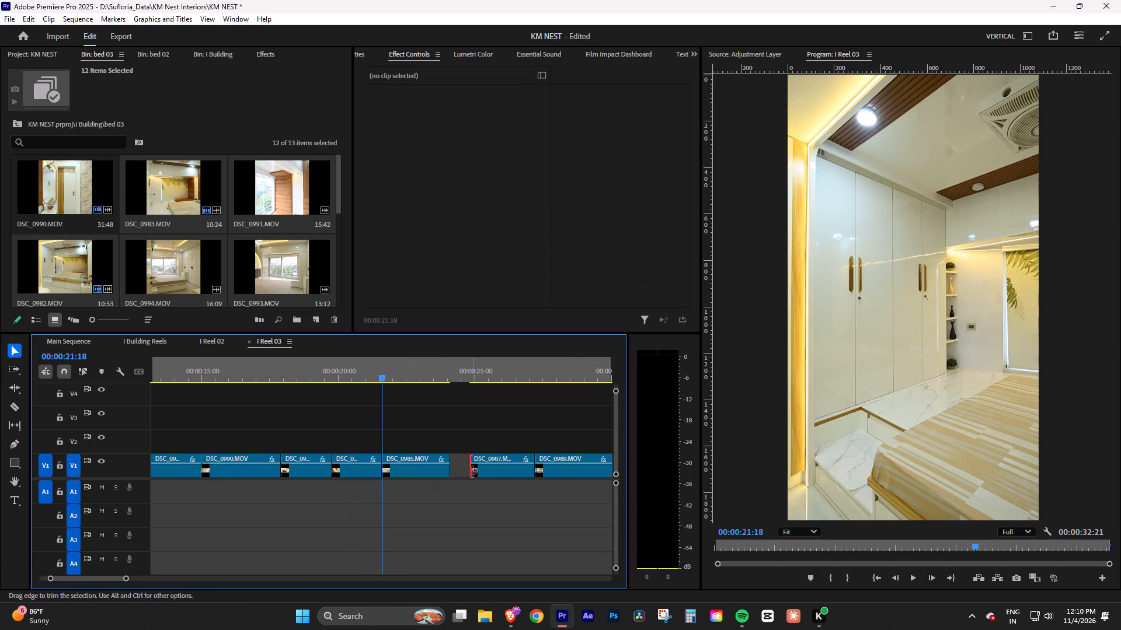
left_click(458, 467)
right_click(458, 467)
left_click(465, 475)
Preview the desk-to-wardrobe cut and move DSC_0987 earlier to start at 00:00:23:21, overwriting the end of DSC_0985.
left_click(473, 424)
left_click(342, 377)
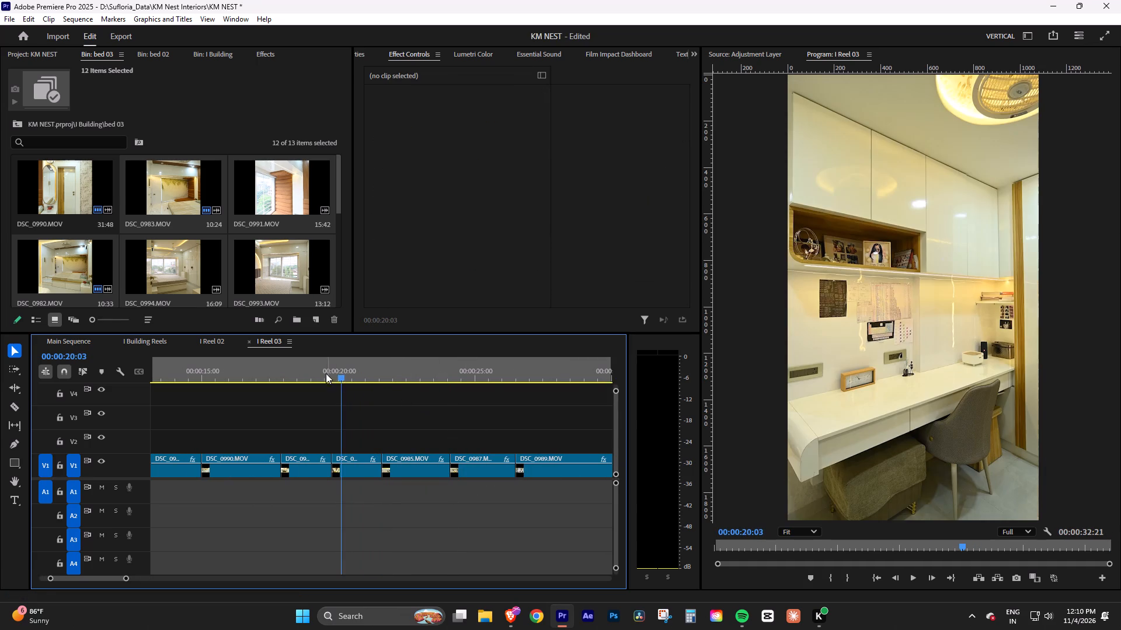
left_click(322, 373)
key("space")
left_click(397, 418)
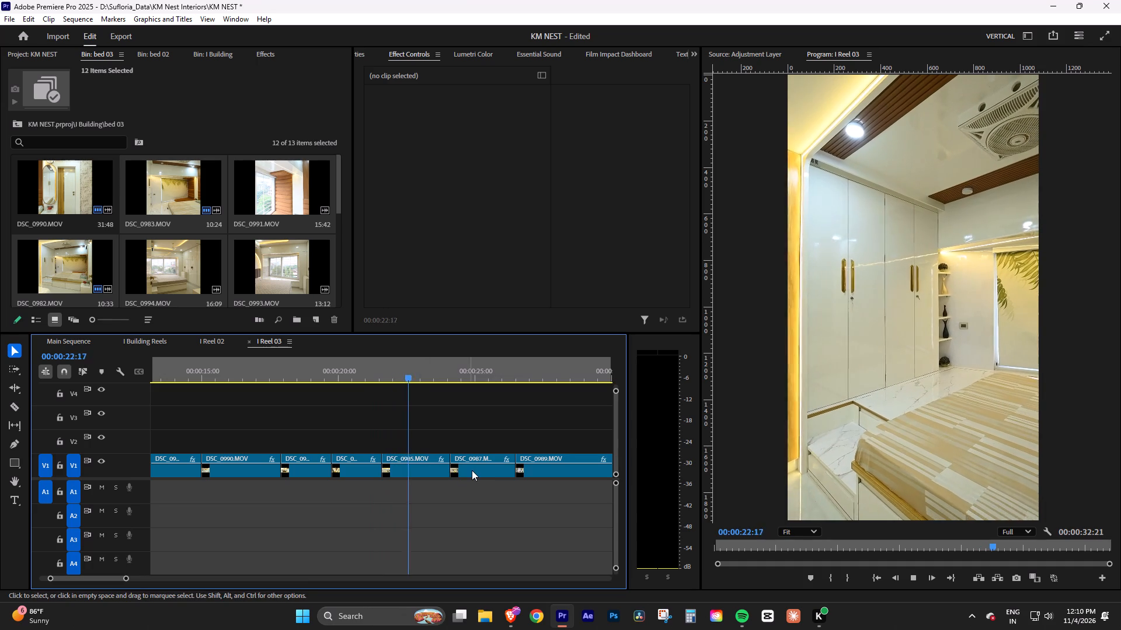
key("space")
left_click_drag(482, 470, 474, 471)
Trim the end of DSC_0987 to 00:00:25:21 and ripple delete the gap before DSC_0989.
key("space")
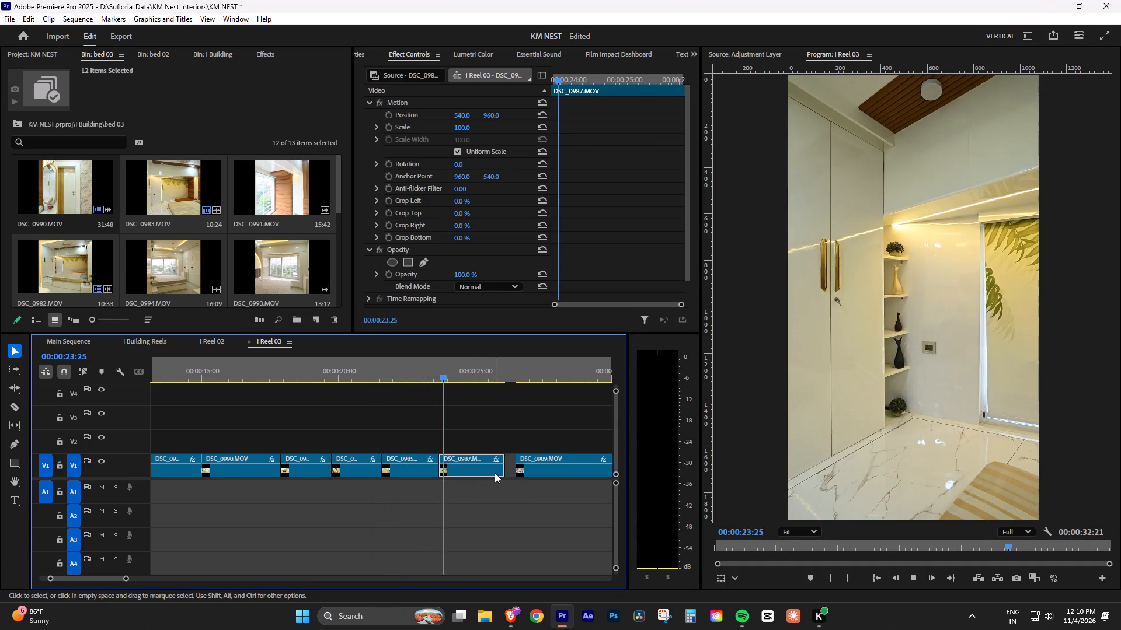
key("space")
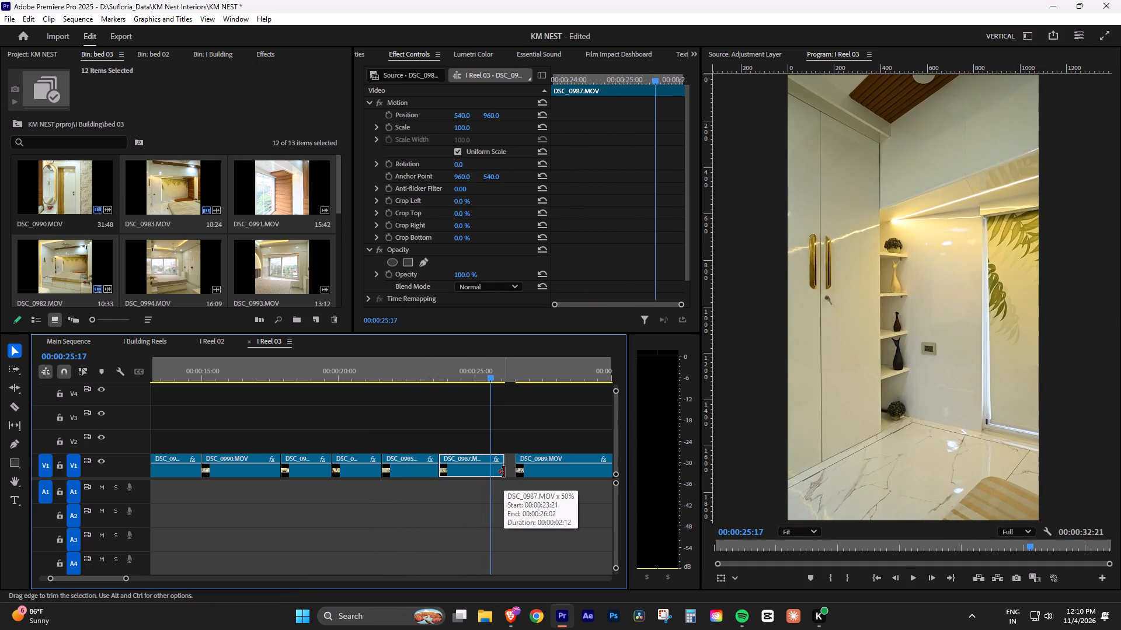
key("space")
key("space")
left_click_drag(504, 472, 495, 472)
left_click(506, 466)
right_click(507, 467)
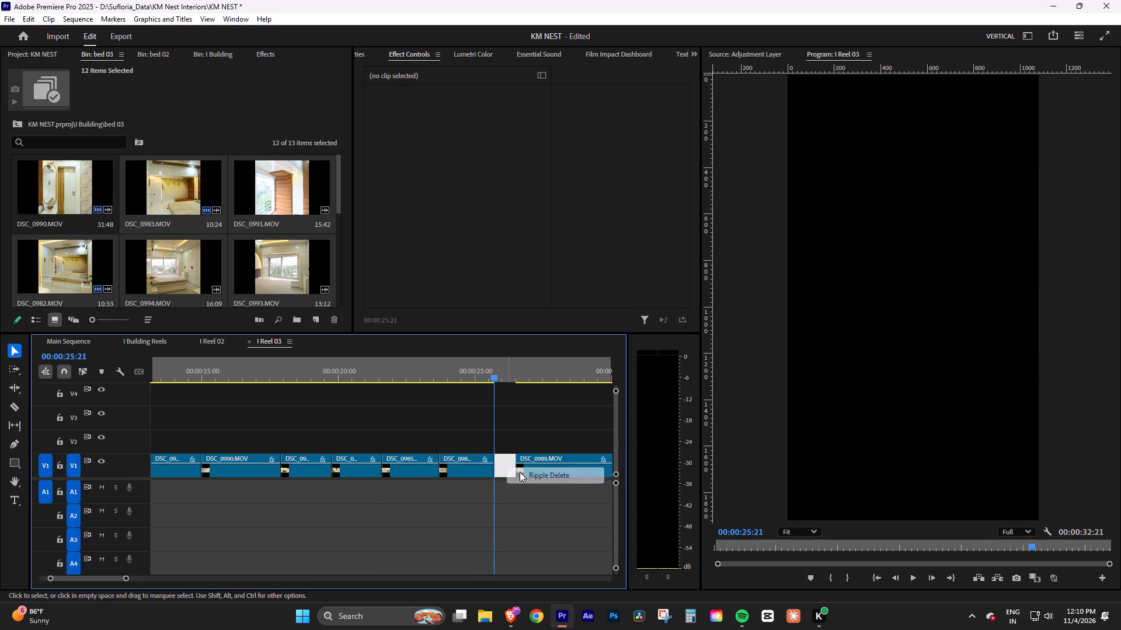
left_click(520, 472)
Preview DSC_0989, cut it at 00:00:27:02, delete its opening part, close the gap and save the project.
left_click(525, 471)
key("space")
left_click_drag(126, 579, 129, 580)
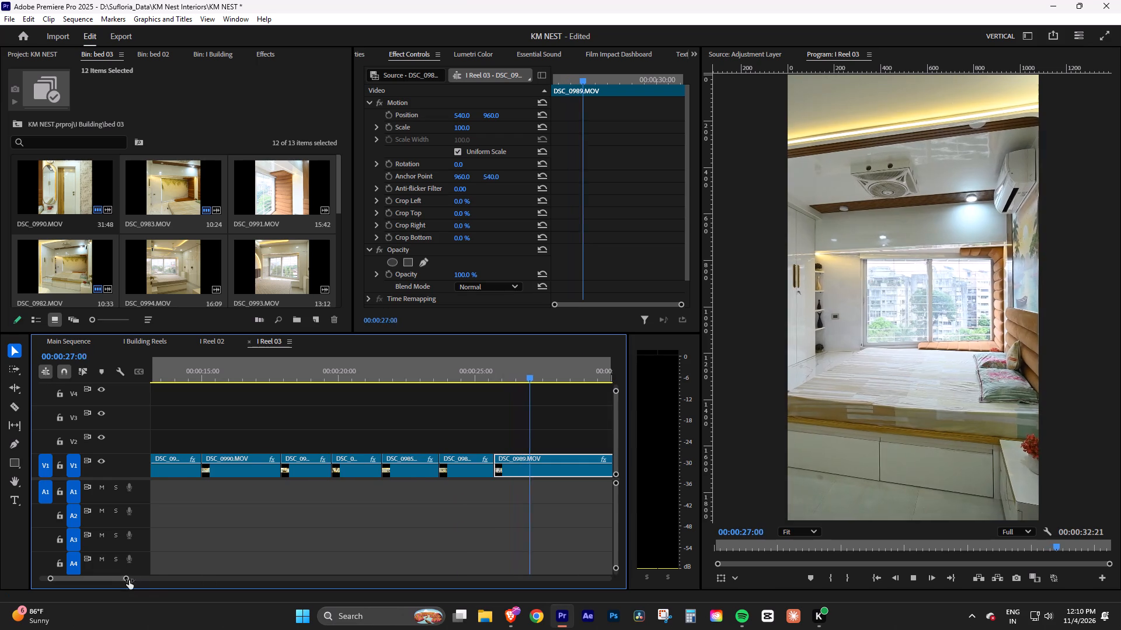
left_click_drag(129, 580, 135, 580)
left_click_drag(392, 376, 372, 380, "shift")
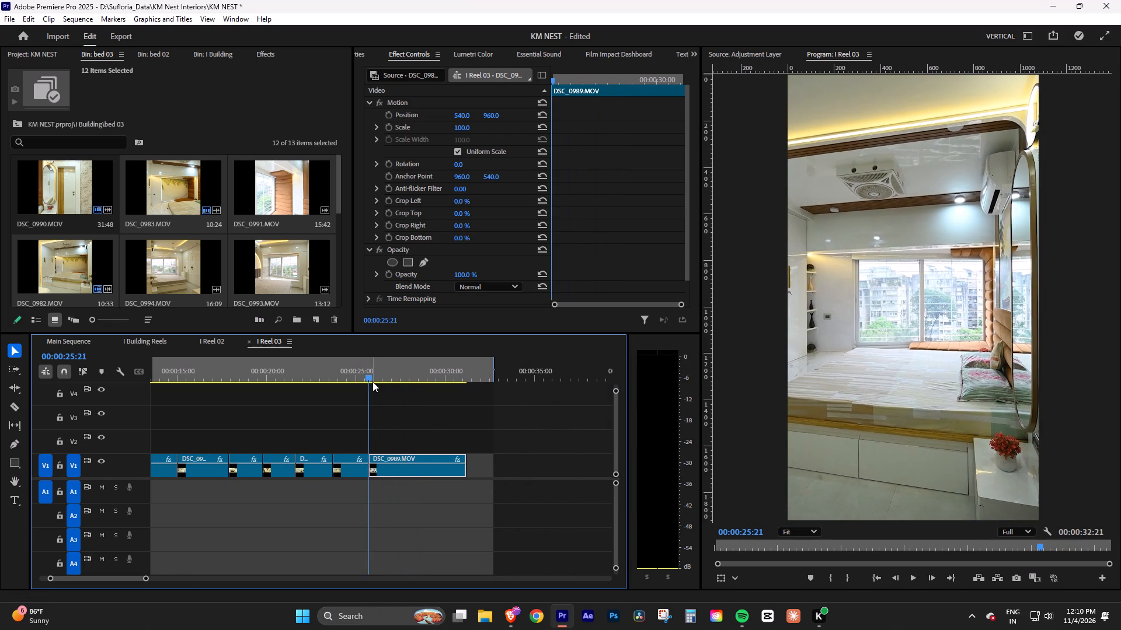
key("space")
key("space")
left_click(432, 473)
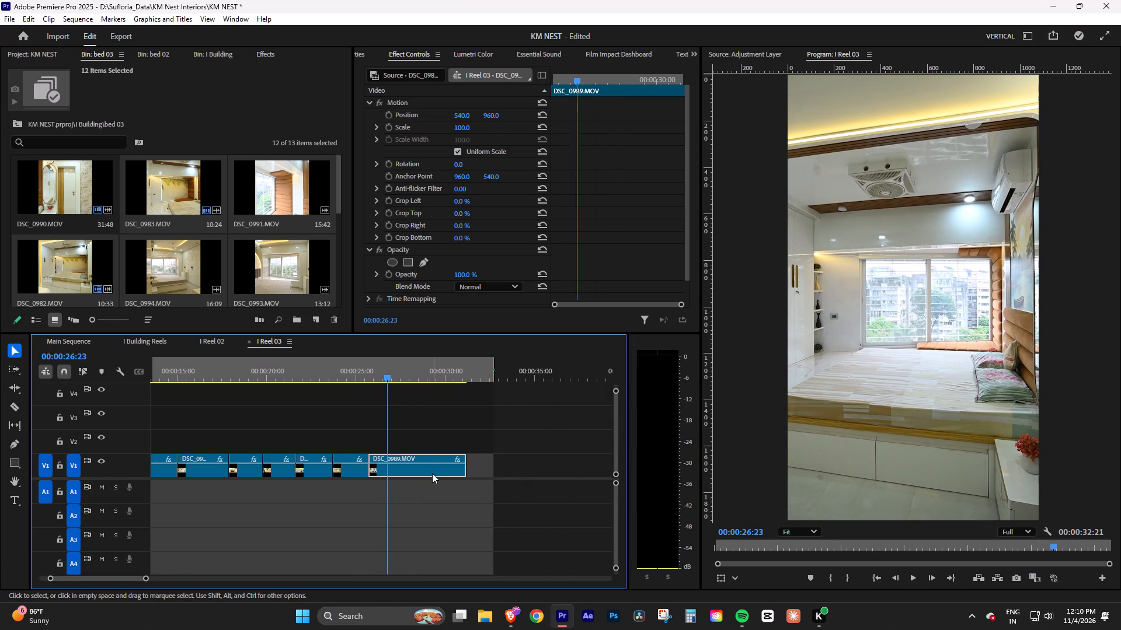
key("space")
key("space")
left_click(431, 473)
key("ctrl+k")
key("Delete")
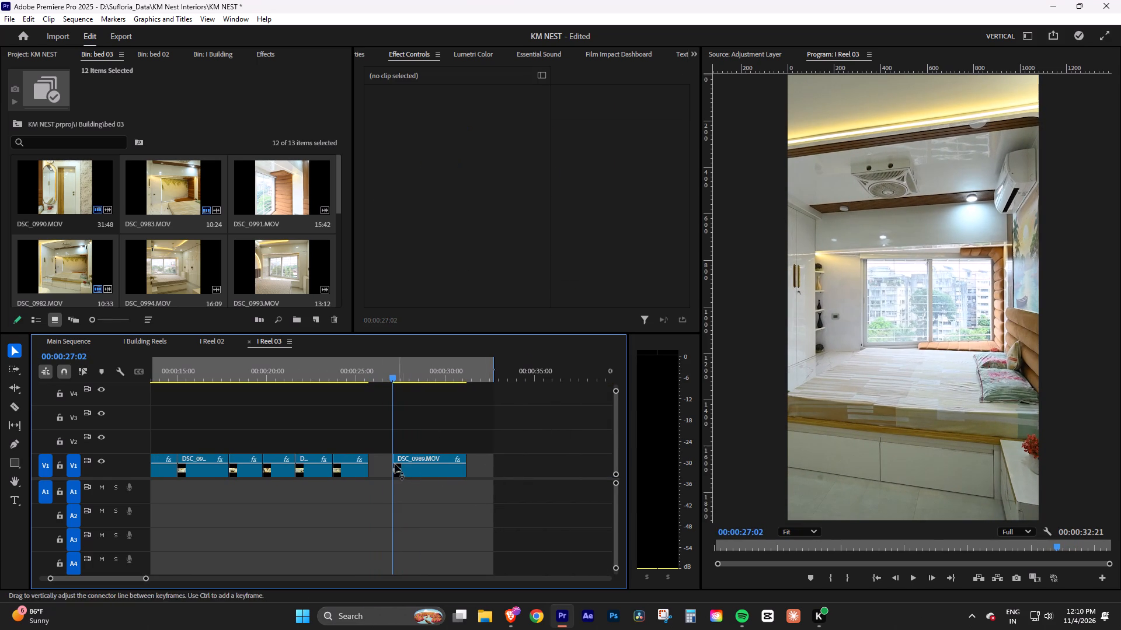
left_click(380, 464)
right_click(380, 464)
double_click(413, 471)
key("ctrl+s")
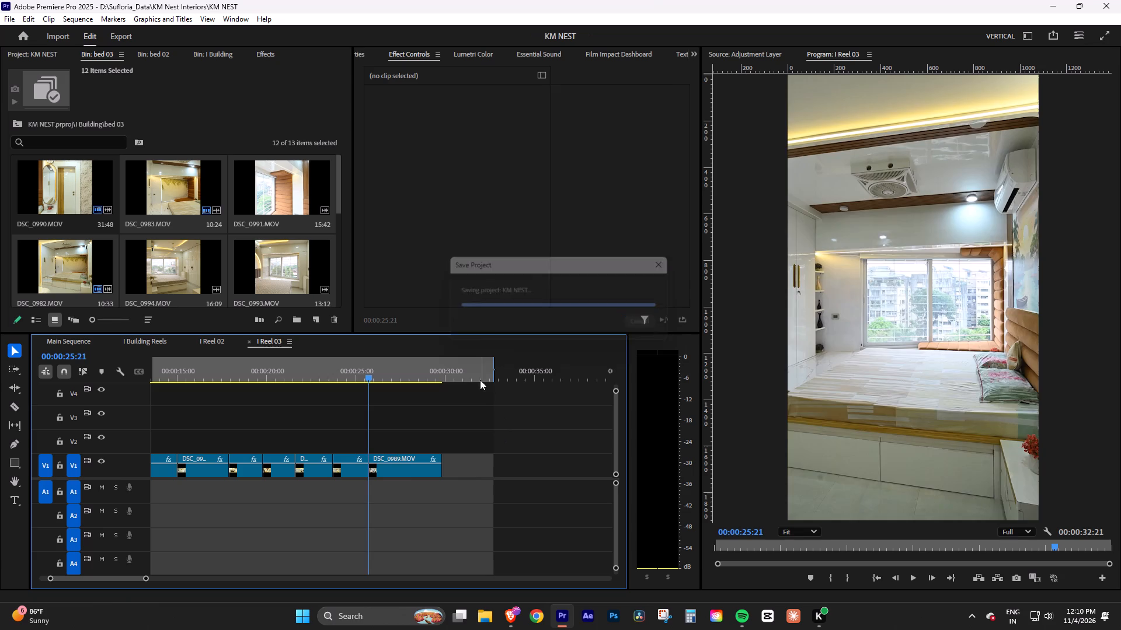
Set the sequence Out point at the end of the shortened DSC_0989 clip, return to the clip's start and save the project.
left_click_drag(462, 375, 444, 379)
key("p")
key("o")
left_click_drag(399, 372, 375, 380)
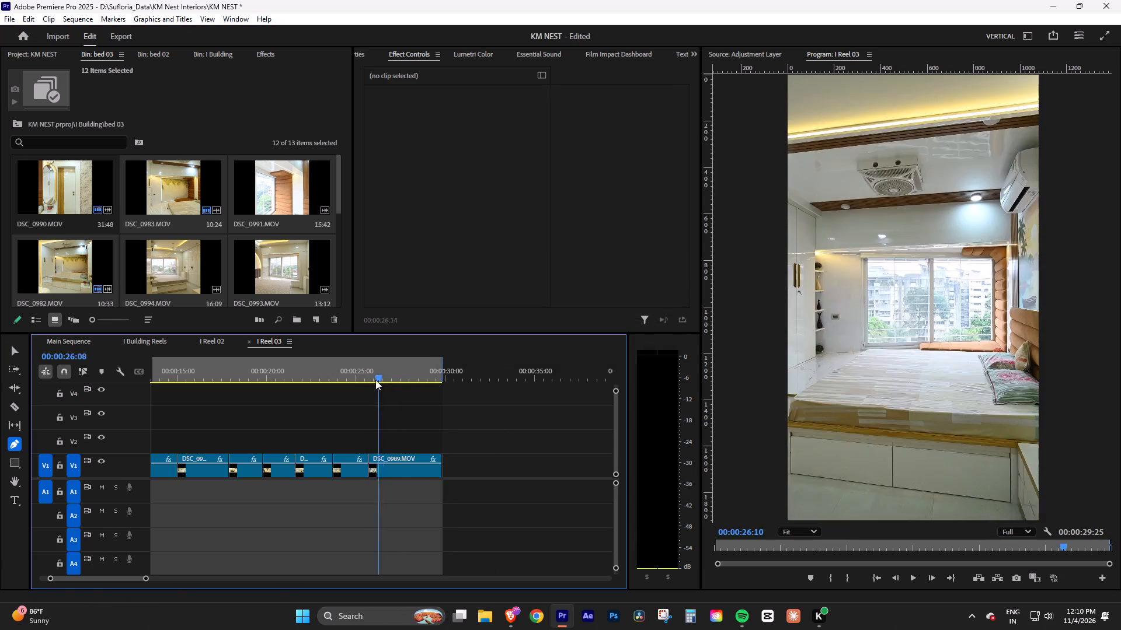
left_click_drag(375, 380, 365, 384)
left_click(373, 369)
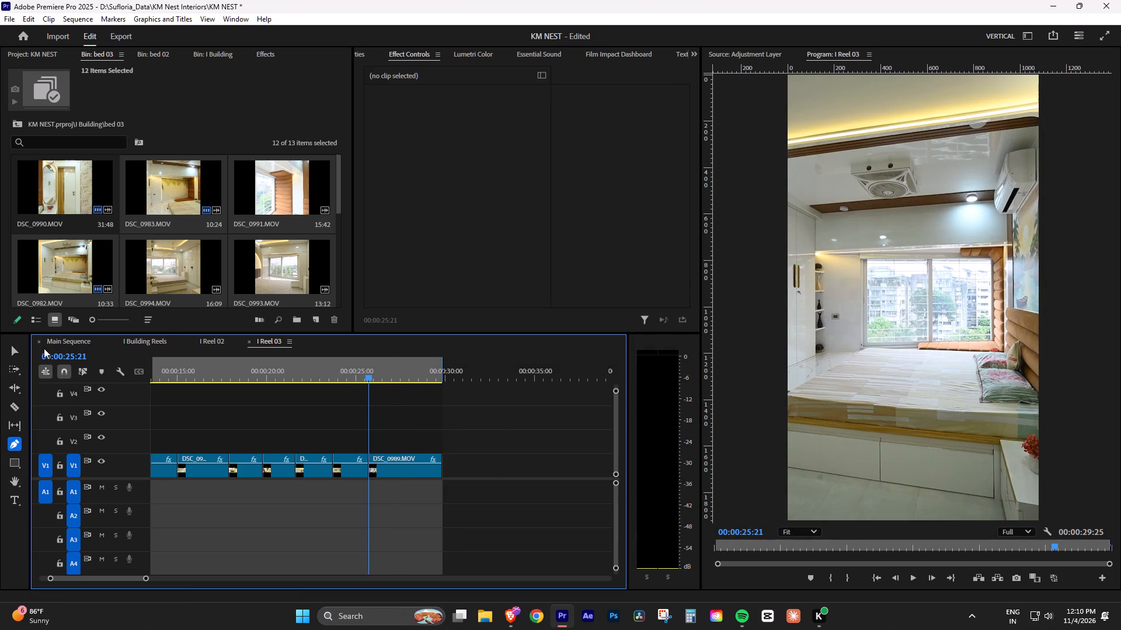
left_click(15, 351)
left_click(399, 467)
key("ctrl+s")
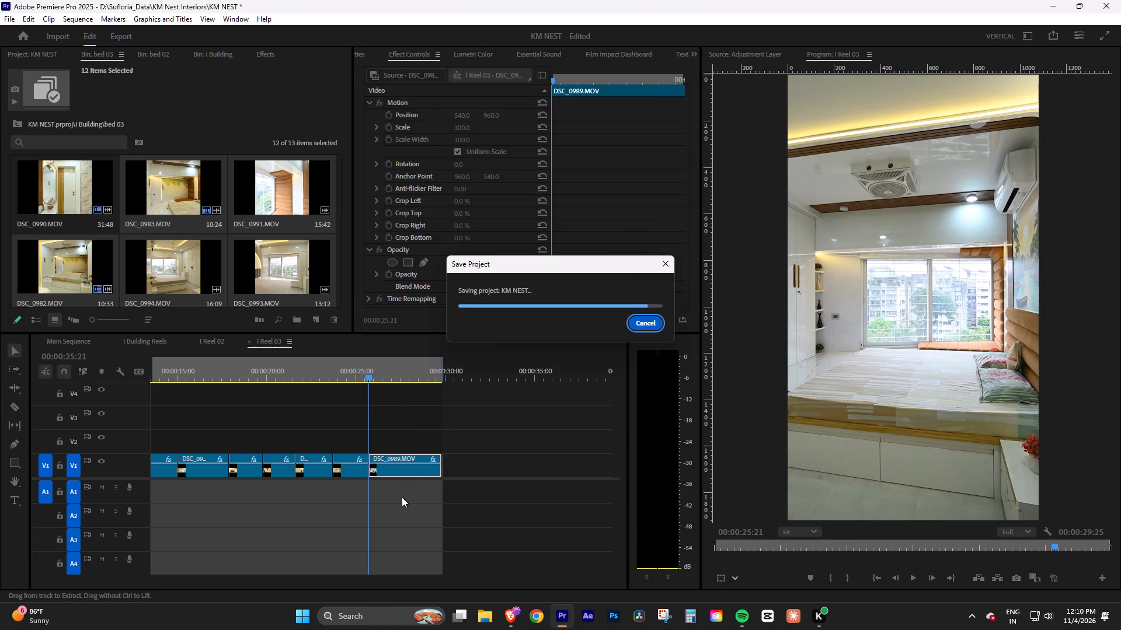
Preview the DSC_0989 clip and slow its speed to 60%.
left_click(411, 492)
left_click(417, 472)
key("space")
key("space")
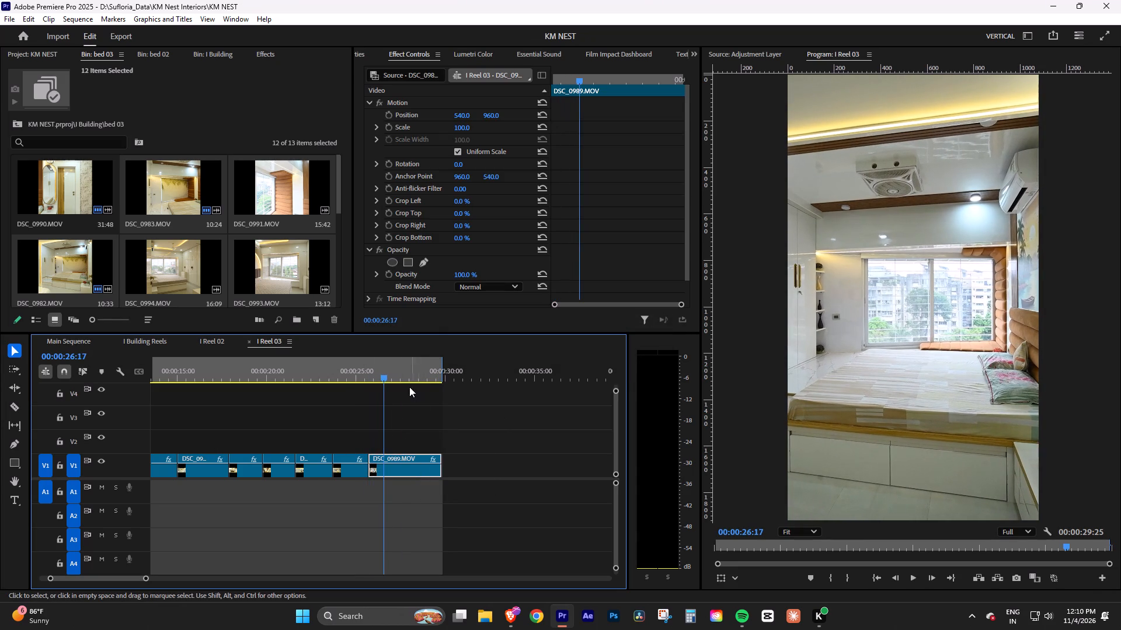
key("space")
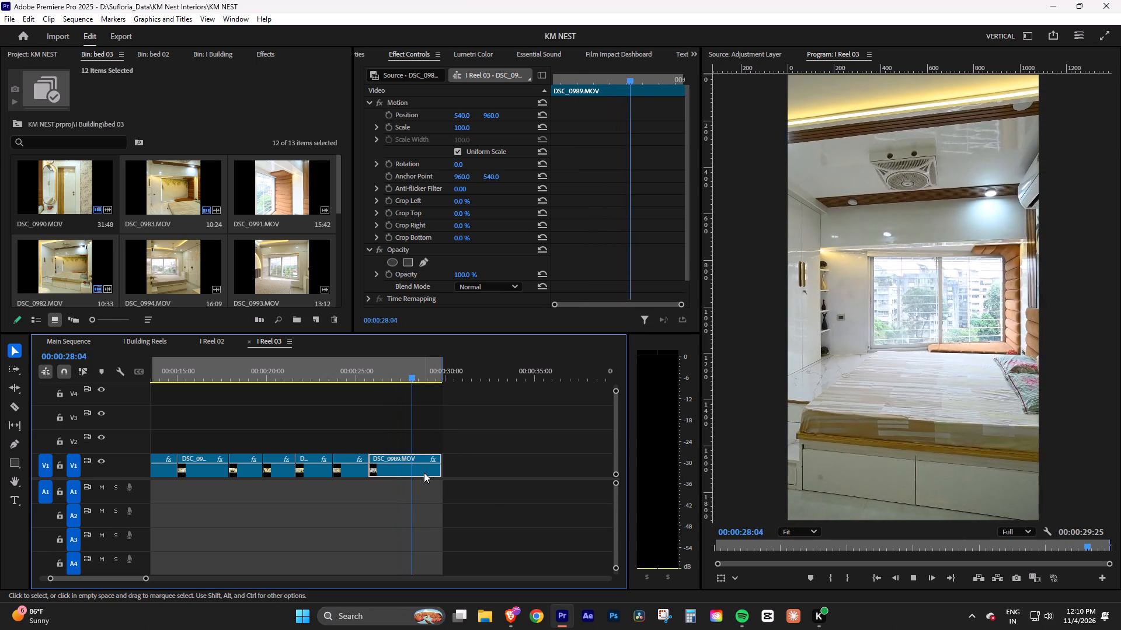
key("space")
left_click(413, 470)
key("ctrl+r")
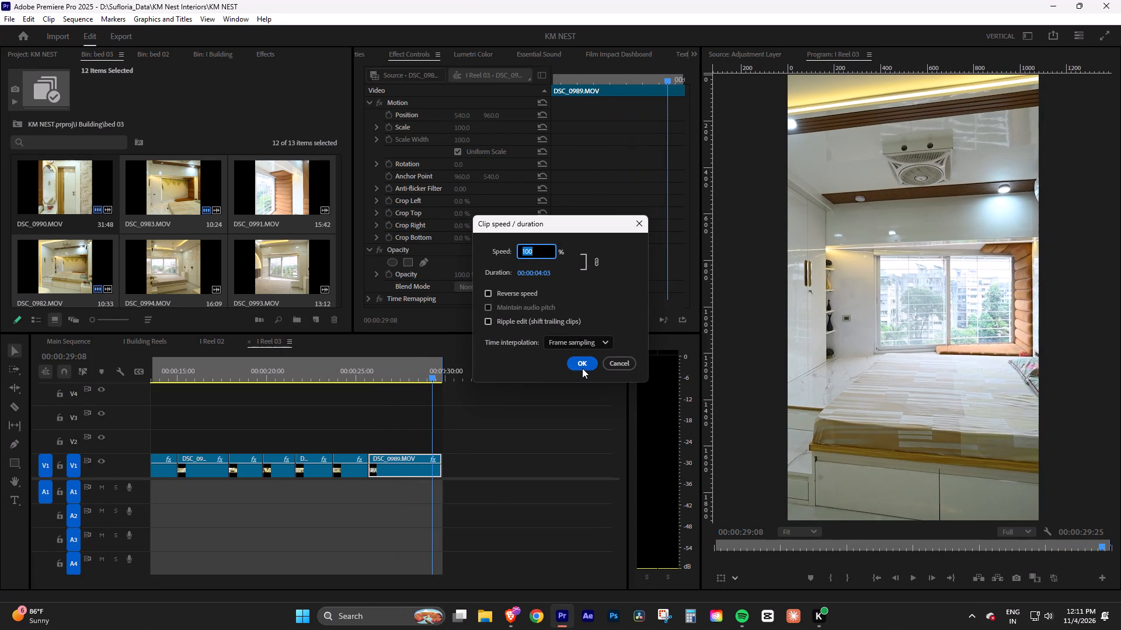
type("60")
key("Return")
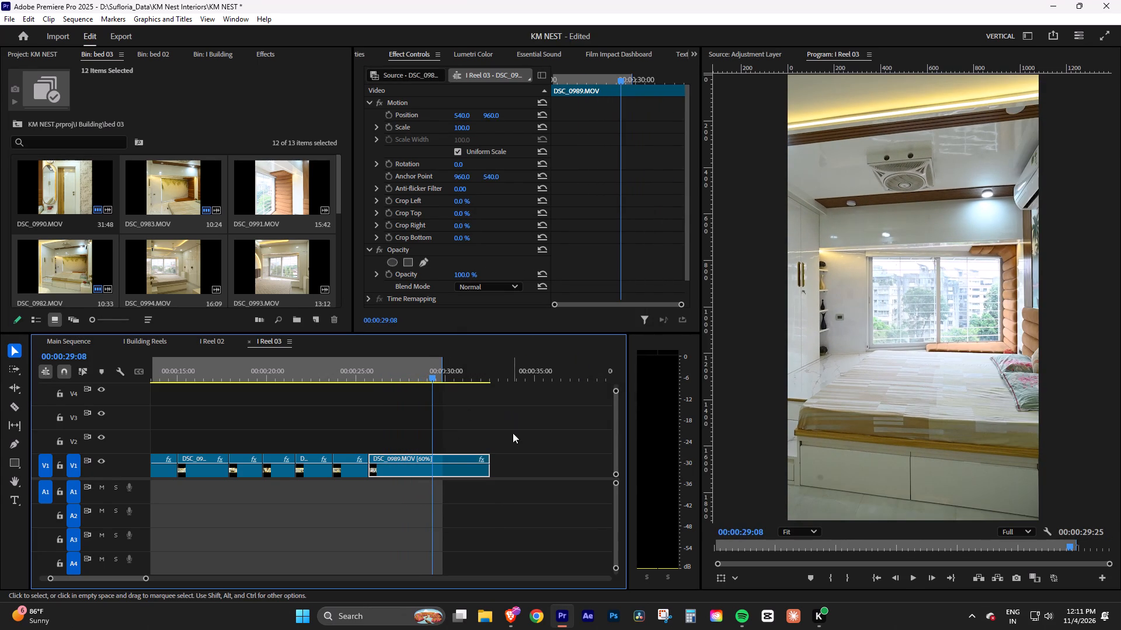
Trim the end of the slowed DSC_0989 clip to 00:00:30:18 and set the sequence Out point there.
key("space")
key("space")
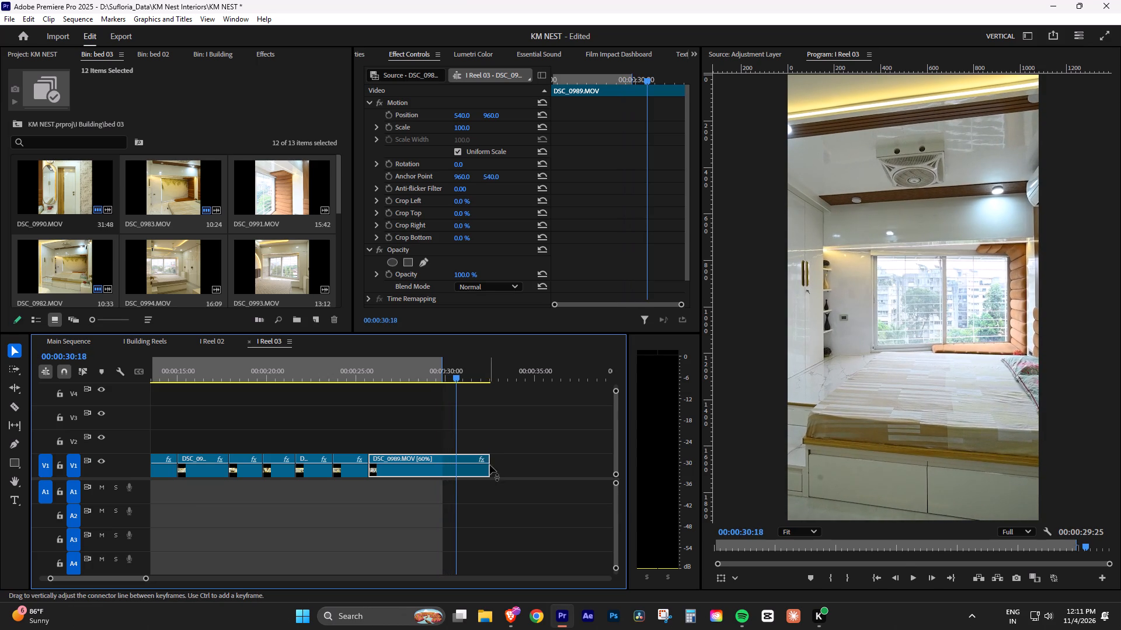
left_click(490, 465)
key("ctrl+z")
left_click_drag(497, 466, 466, 464)
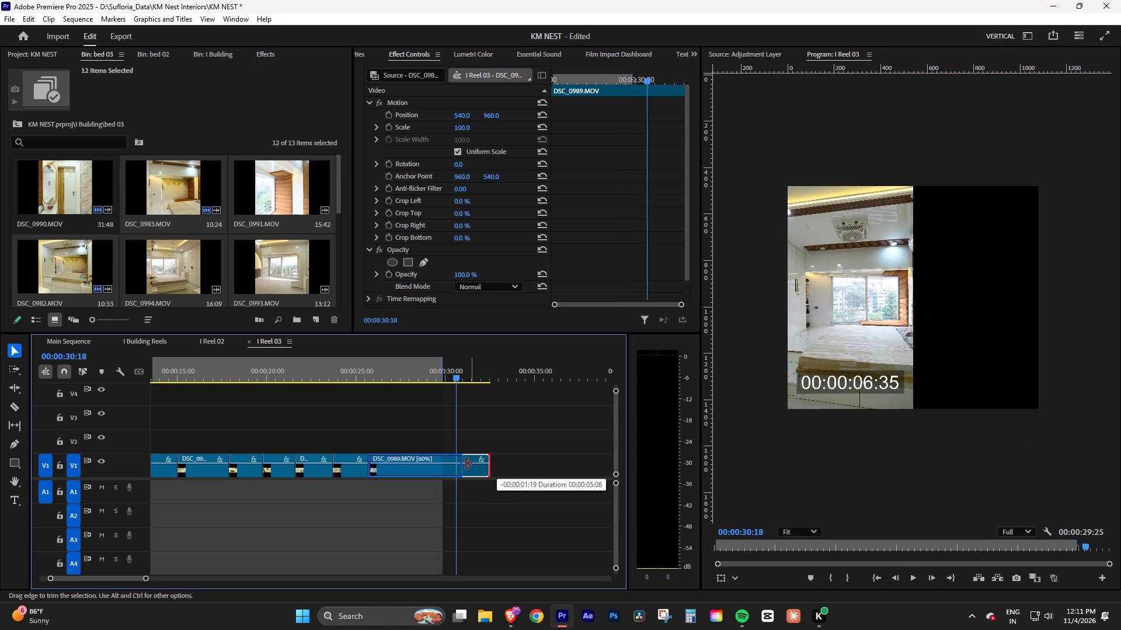
left_click_drag(466, 464, 464, 462)
key("o")
Play the trimmed DSC_0989 clip from its start and save the project.
left_click_drag(410, 376, 364, 385)
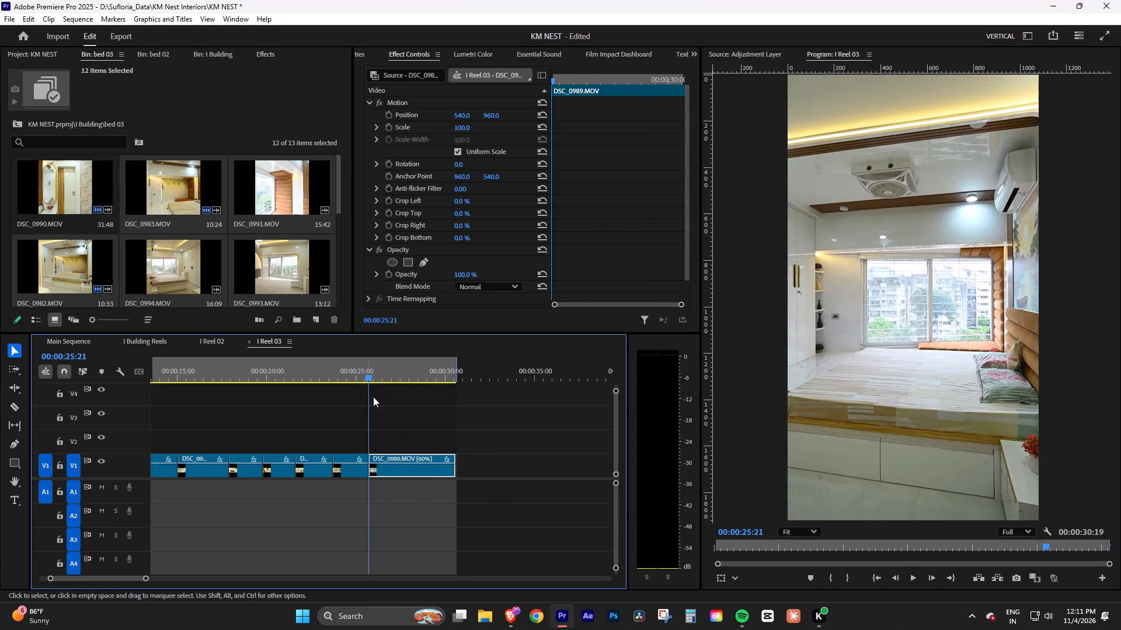
key("space")
left_click(416, 435)
left_click(422, 471)
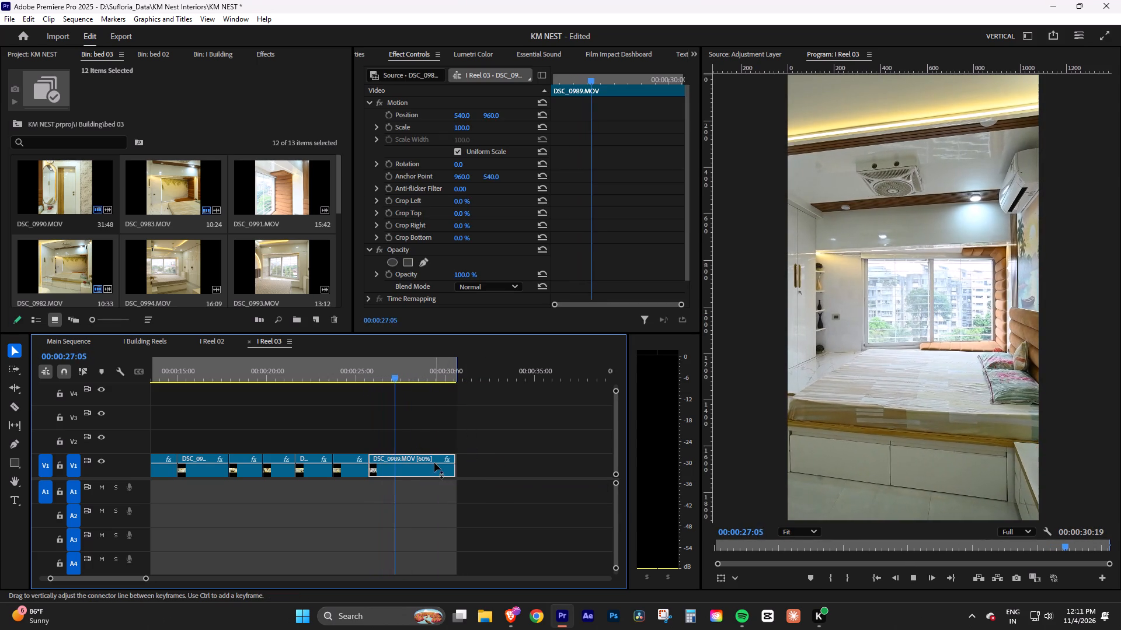
key("space")
key("ctrl+s")
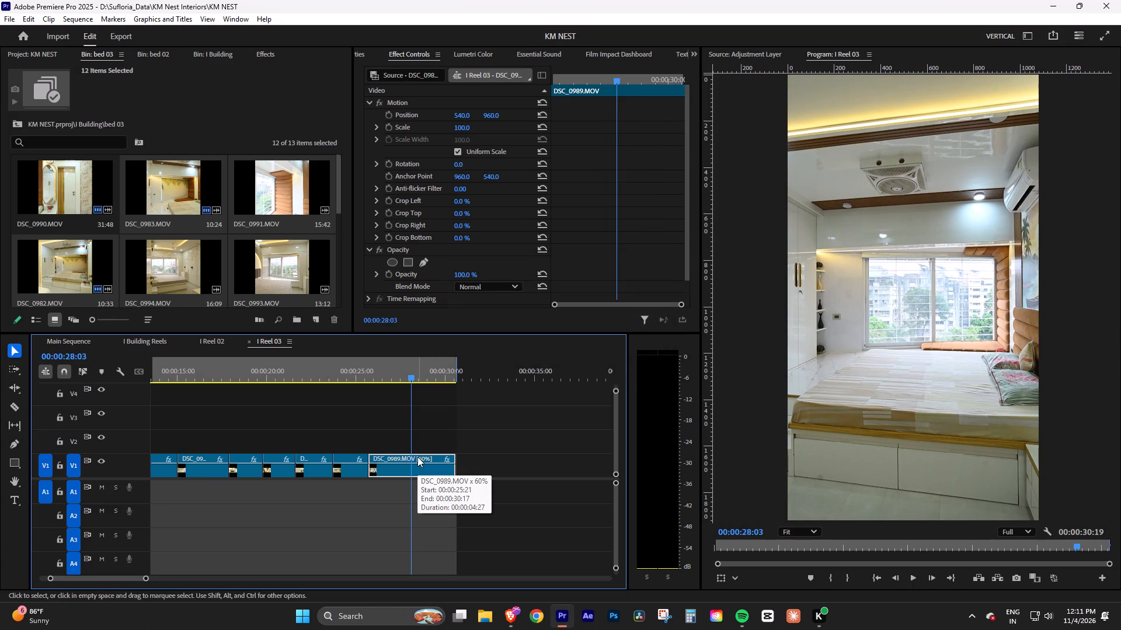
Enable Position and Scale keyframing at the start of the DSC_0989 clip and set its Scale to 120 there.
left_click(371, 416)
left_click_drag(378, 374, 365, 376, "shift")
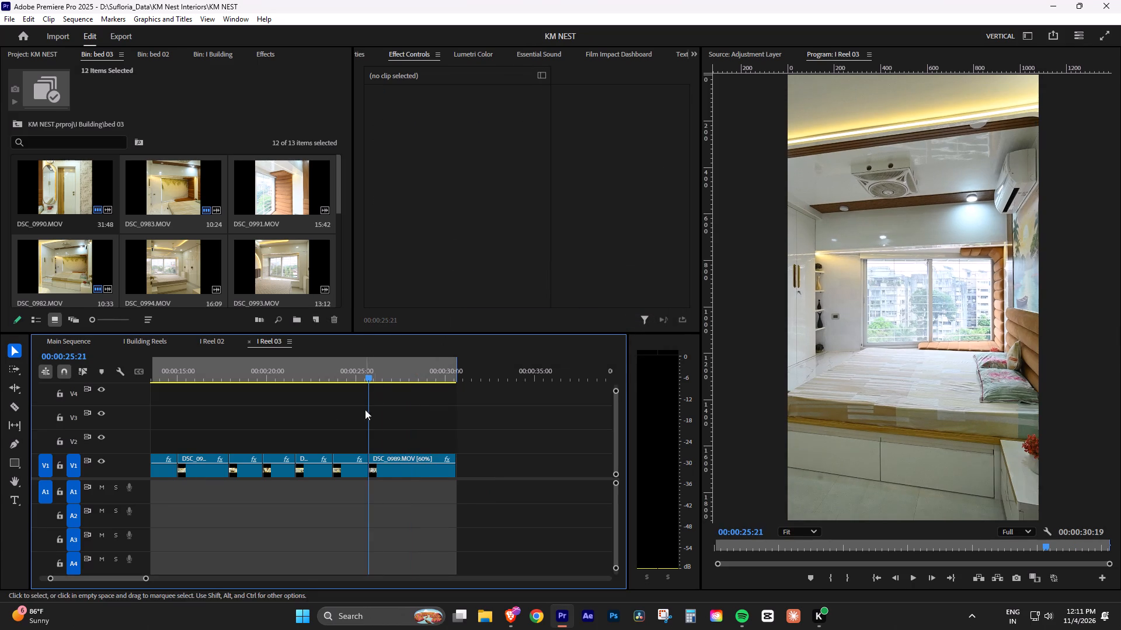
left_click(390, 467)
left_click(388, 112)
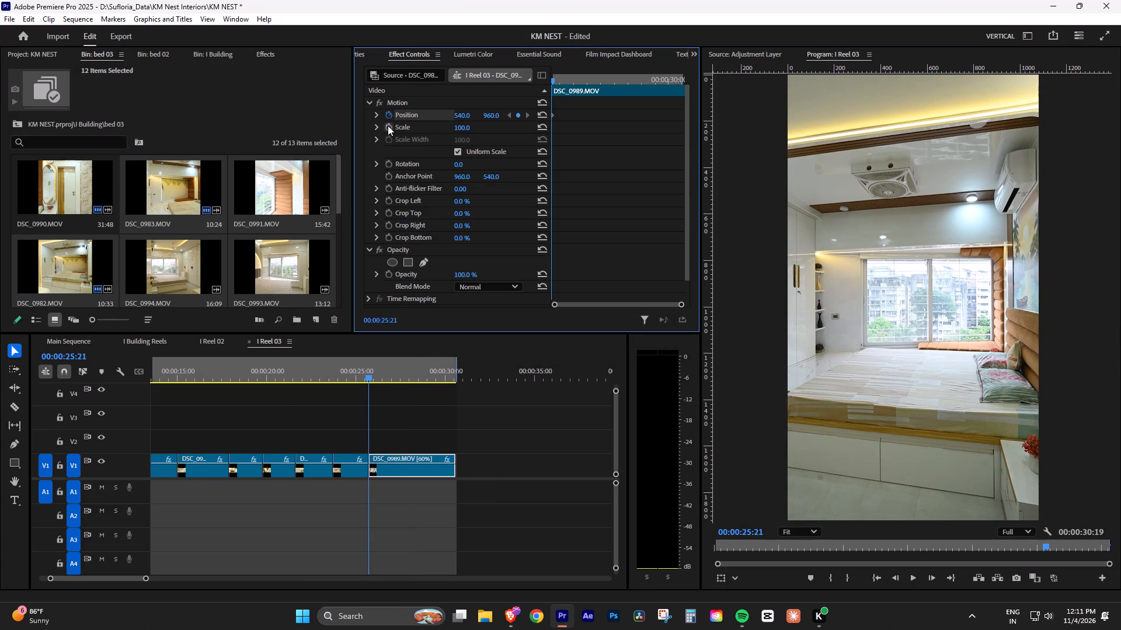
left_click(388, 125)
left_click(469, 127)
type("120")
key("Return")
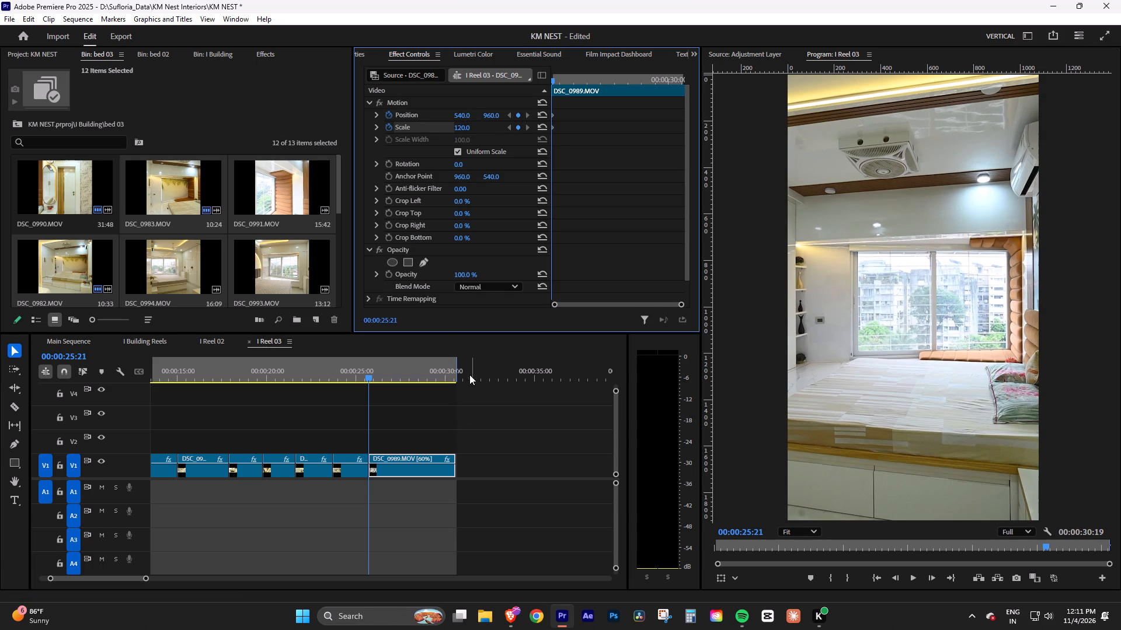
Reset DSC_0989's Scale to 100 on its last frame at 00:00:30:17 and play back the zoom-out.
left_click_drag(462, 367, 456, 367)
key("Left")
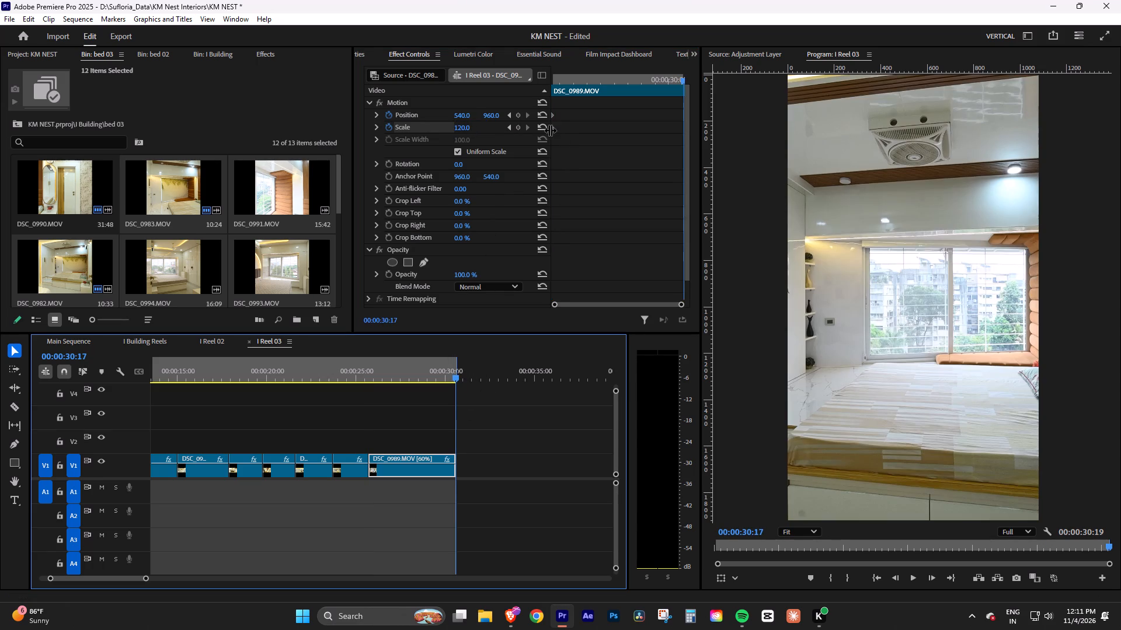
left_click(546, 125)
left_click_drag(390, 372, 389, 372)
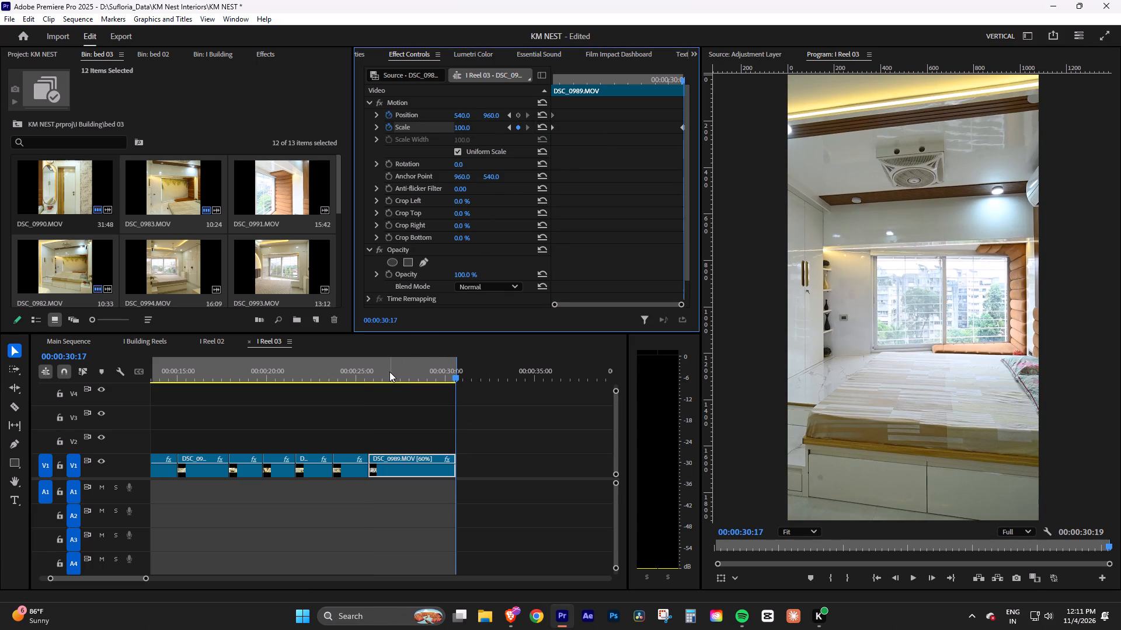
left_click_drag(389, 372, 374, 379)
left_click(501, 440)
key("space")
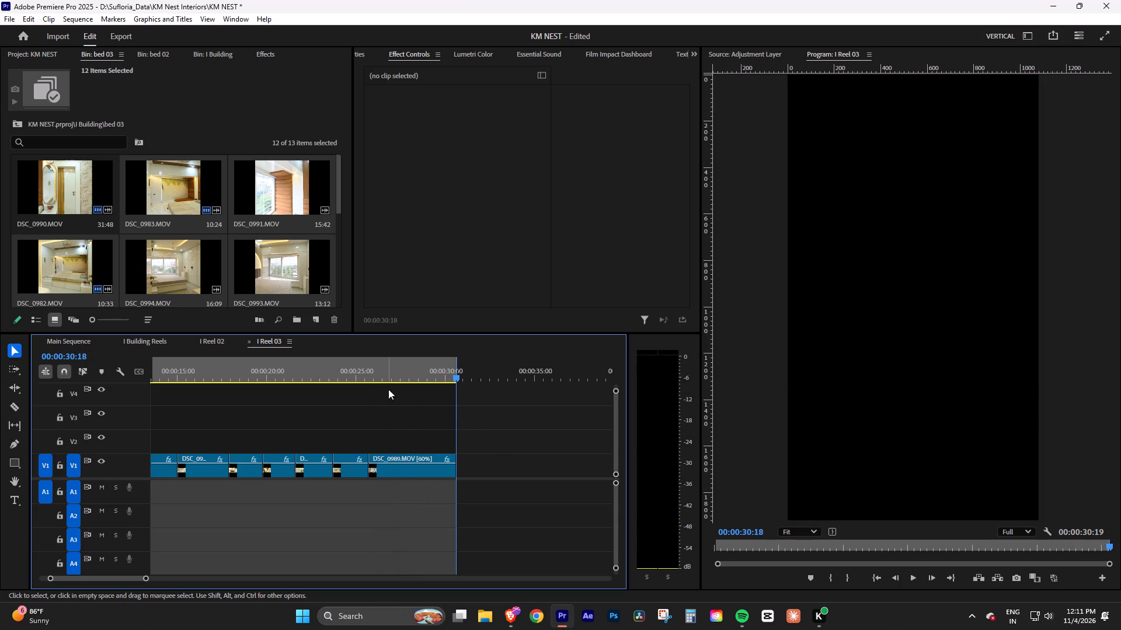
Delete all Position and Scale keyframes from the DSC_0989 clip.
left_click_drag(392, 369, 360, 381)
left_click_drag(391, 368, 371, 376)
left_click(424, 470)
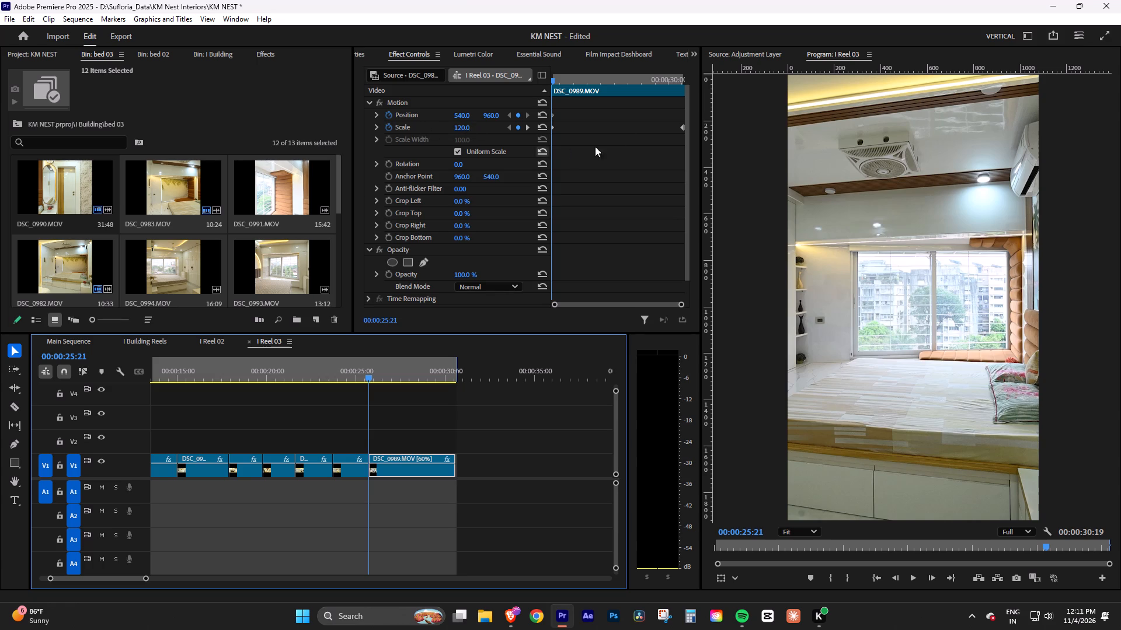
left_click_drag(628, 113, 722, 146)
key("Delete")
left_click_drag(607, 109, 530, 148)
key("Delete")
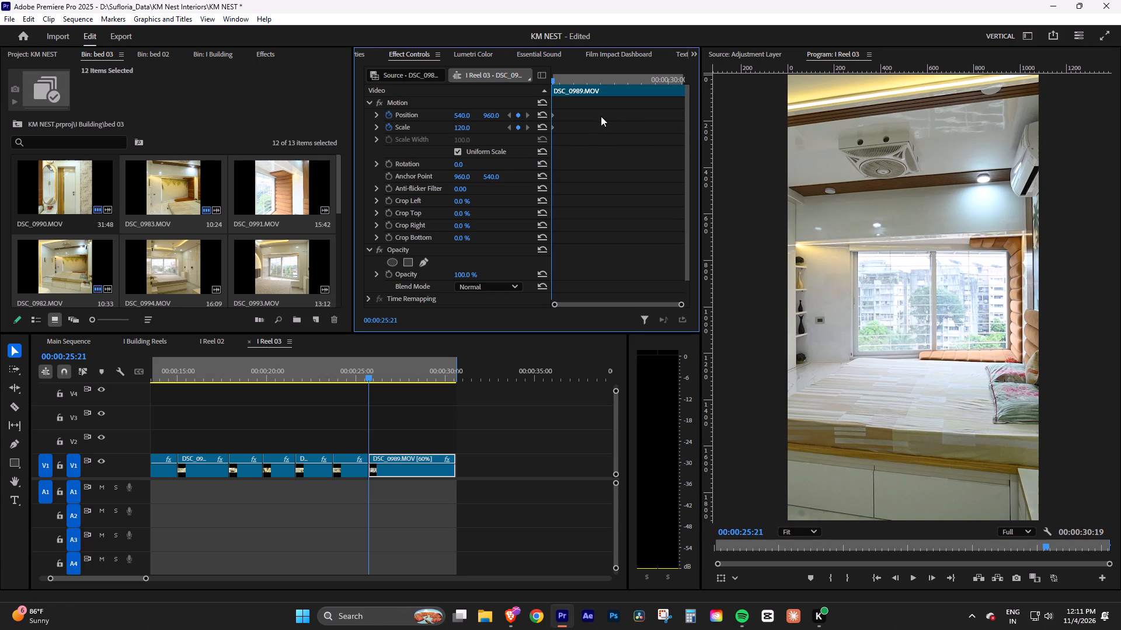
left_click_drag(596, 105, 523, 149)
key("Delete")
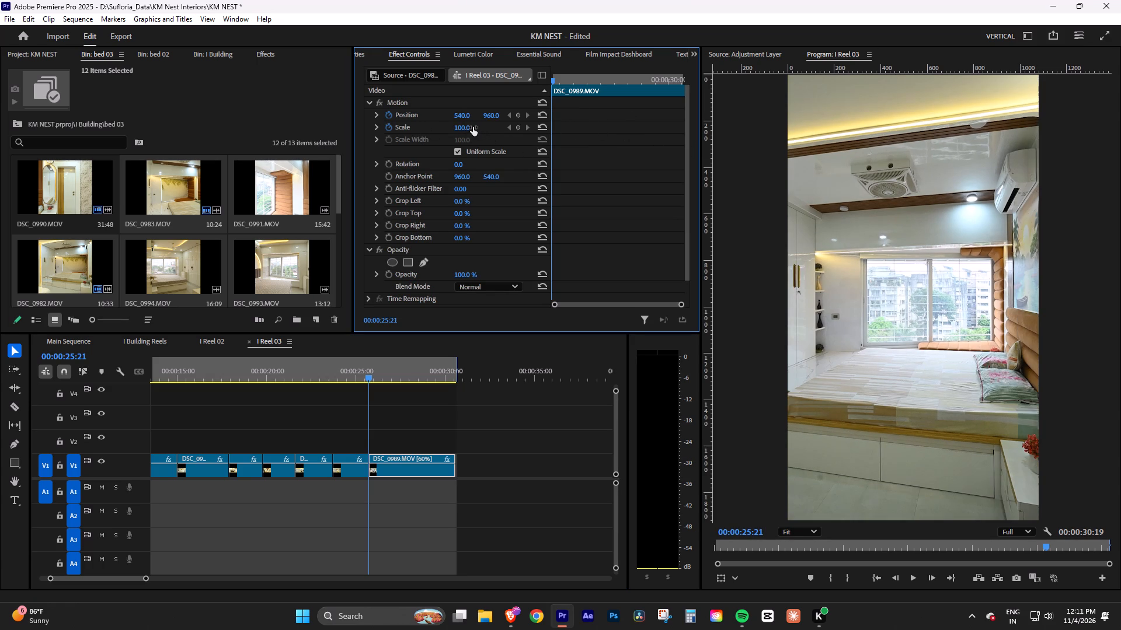
Save the project and replay the opening of the DSC_0989 clip.
left_click(502, 435)
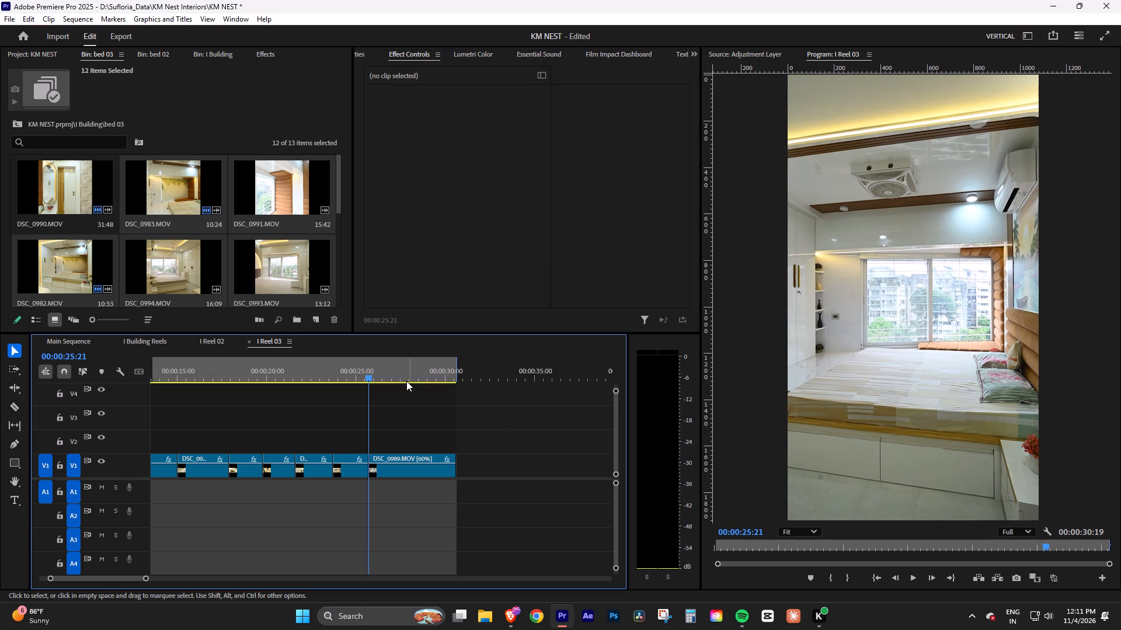
left_click_drag(398, 372, 374, 377)
key("ctrl+s")
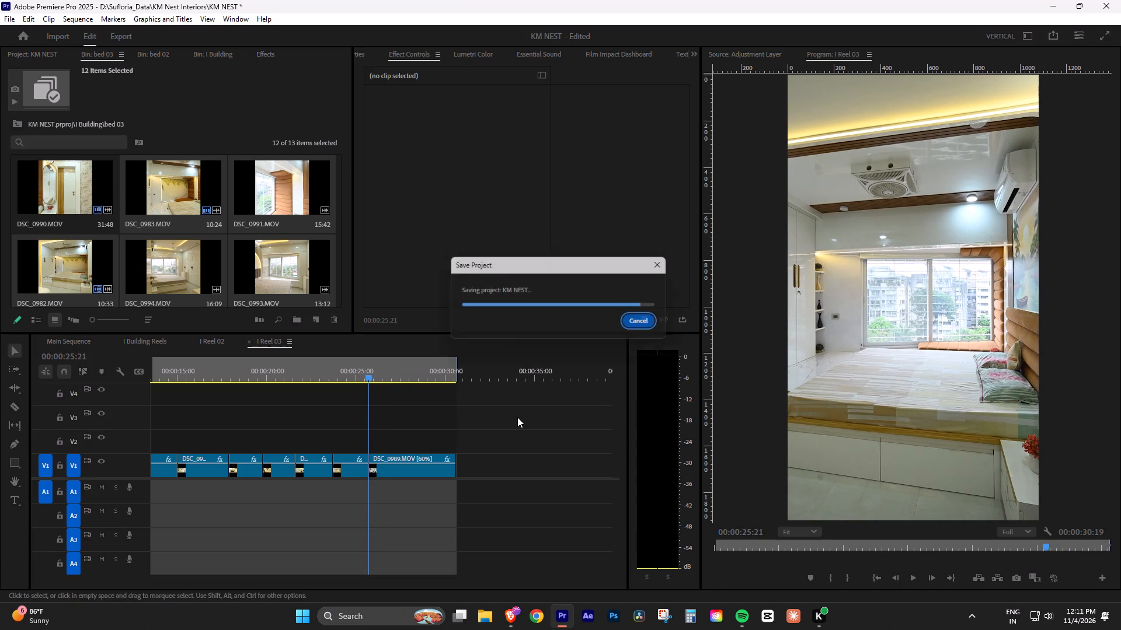
left_click(517, 417)
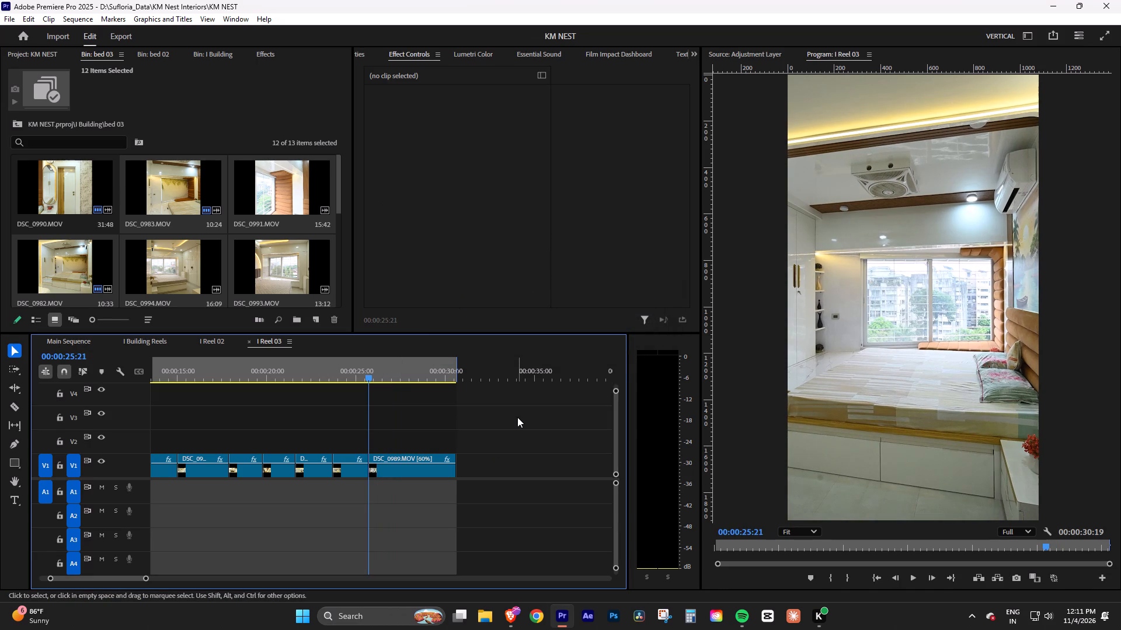
key("ctrl+s")
left_click(479, 431)
left_click_drag(403, 370, 378, 376)
left_click_drag(385, 375, 372, 382)
key("space")
left_click(492, 436)
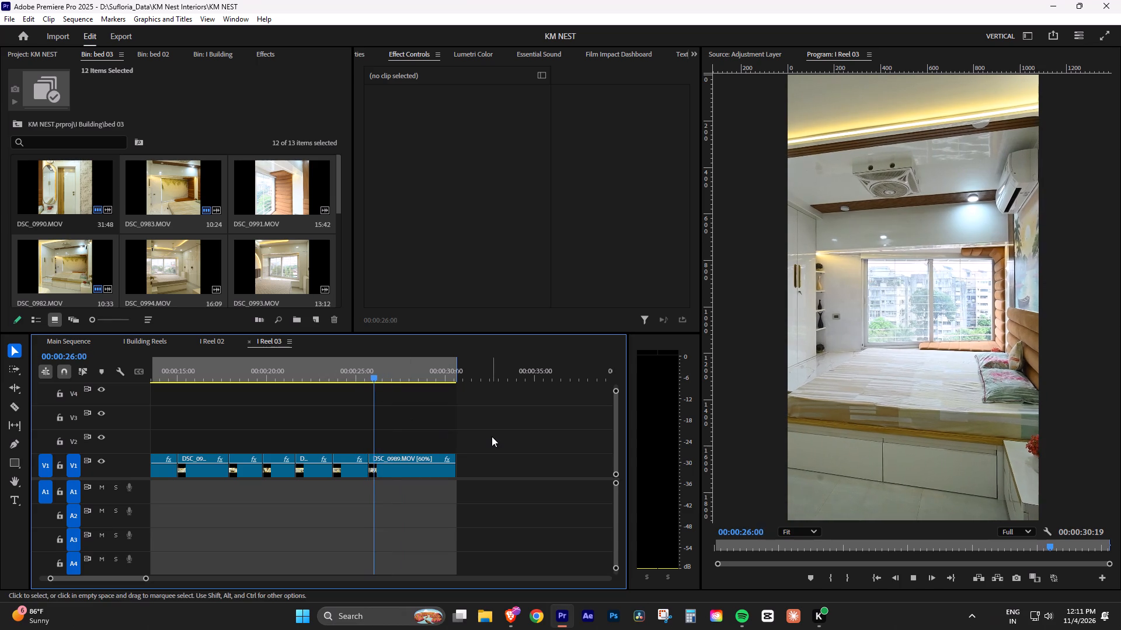
key("space")
Return to the start of the sequence, briefly play the opening DSC_0982 clip and save the project.
left_click_drag(328, 367, 121, 400)
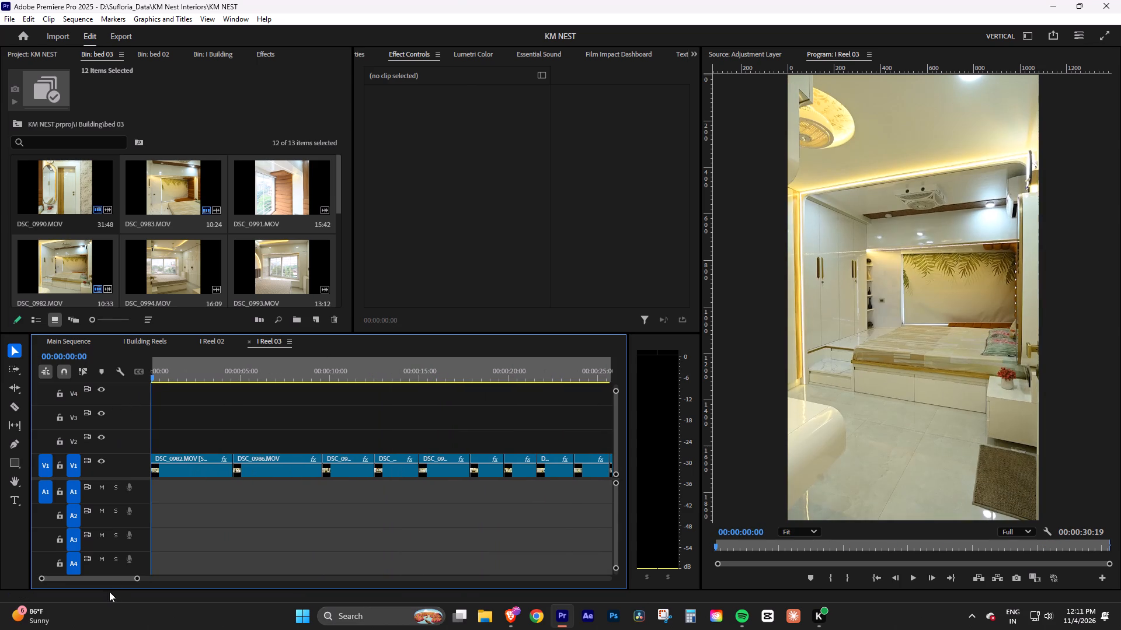
left_click_drag(138, 578, 153, 575)
left_click(221, 533)
key("ctrl+s")
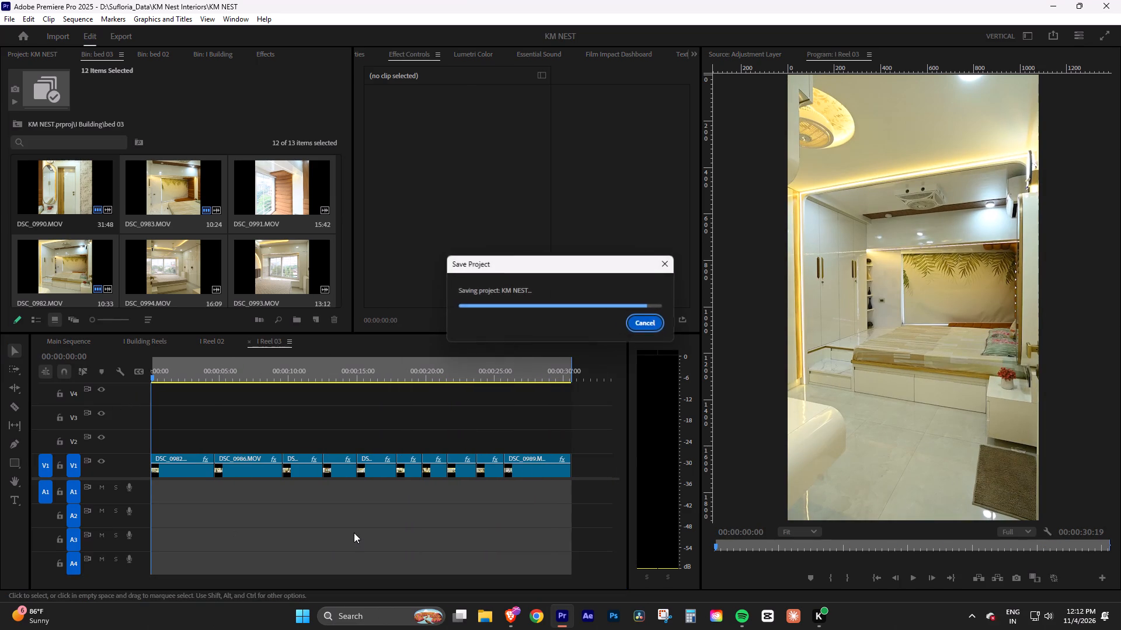
left_click_drag(153, 580, 168, 577)
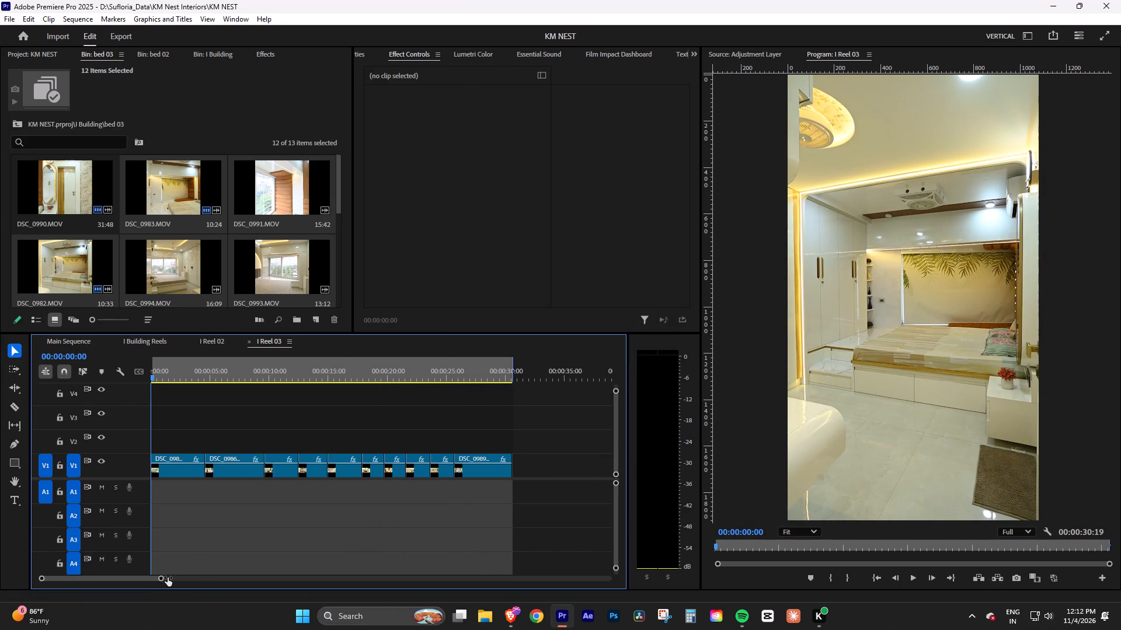
left_click_drag(168, 577, 161, 577)
key("space")
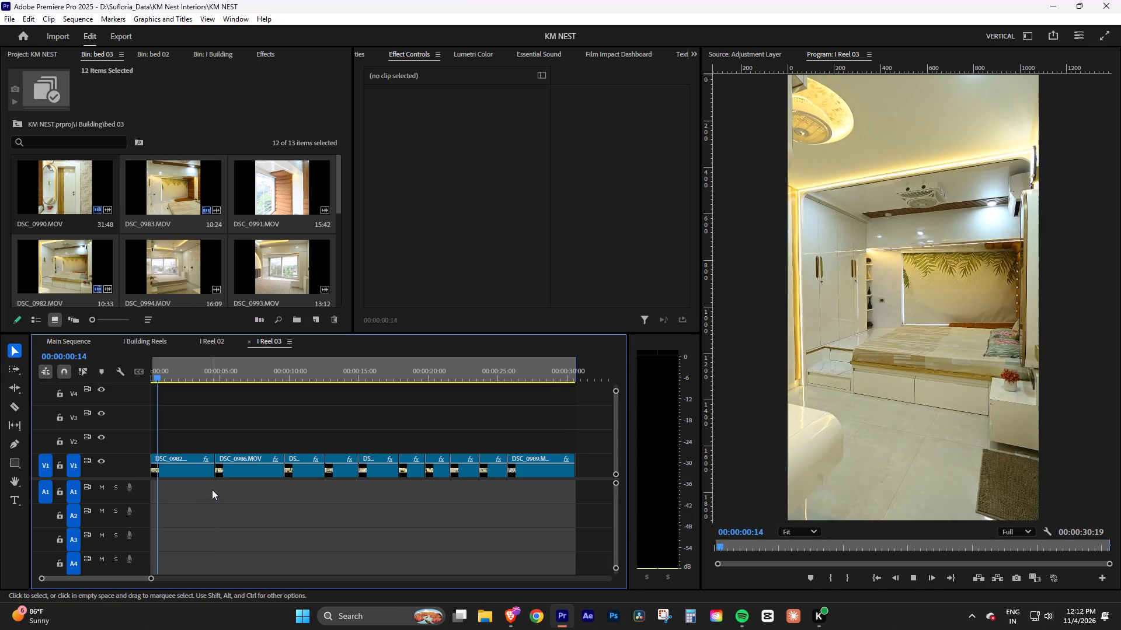
key("space")
left_click(183, 473)
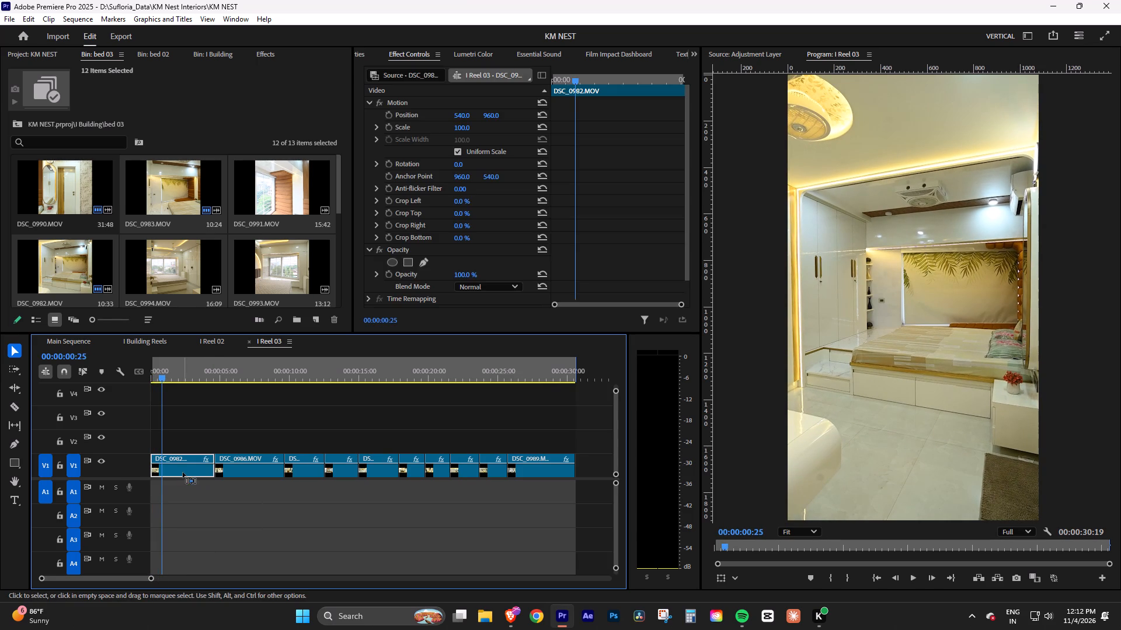
key("ctrl+s")
left_click(213, 519)
left_click(211, 513)
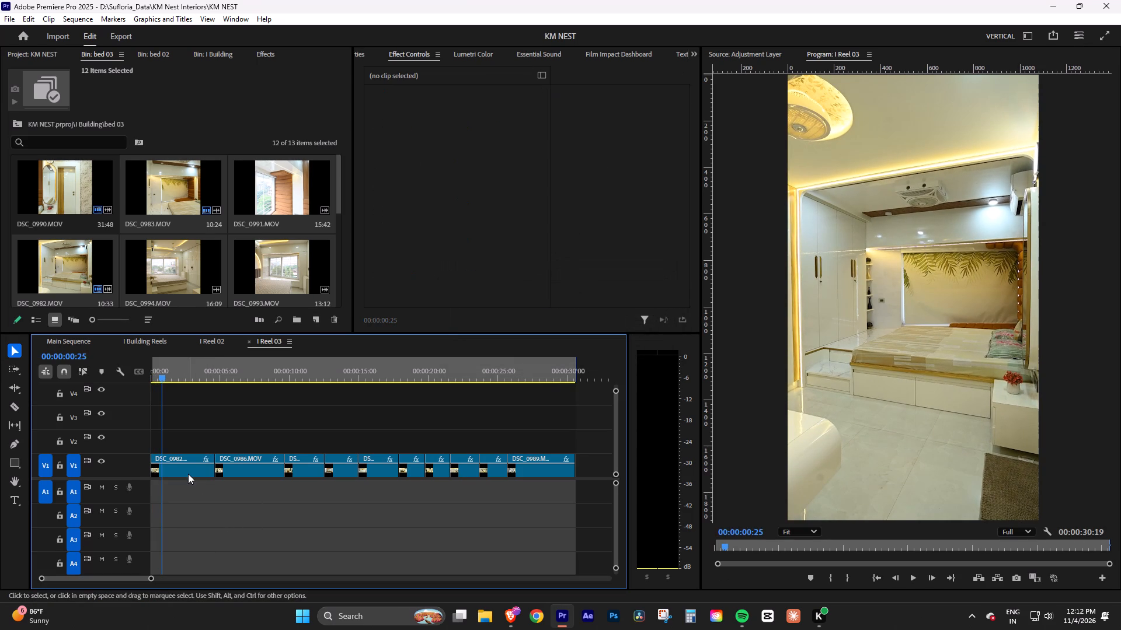
key("ctrl+s")
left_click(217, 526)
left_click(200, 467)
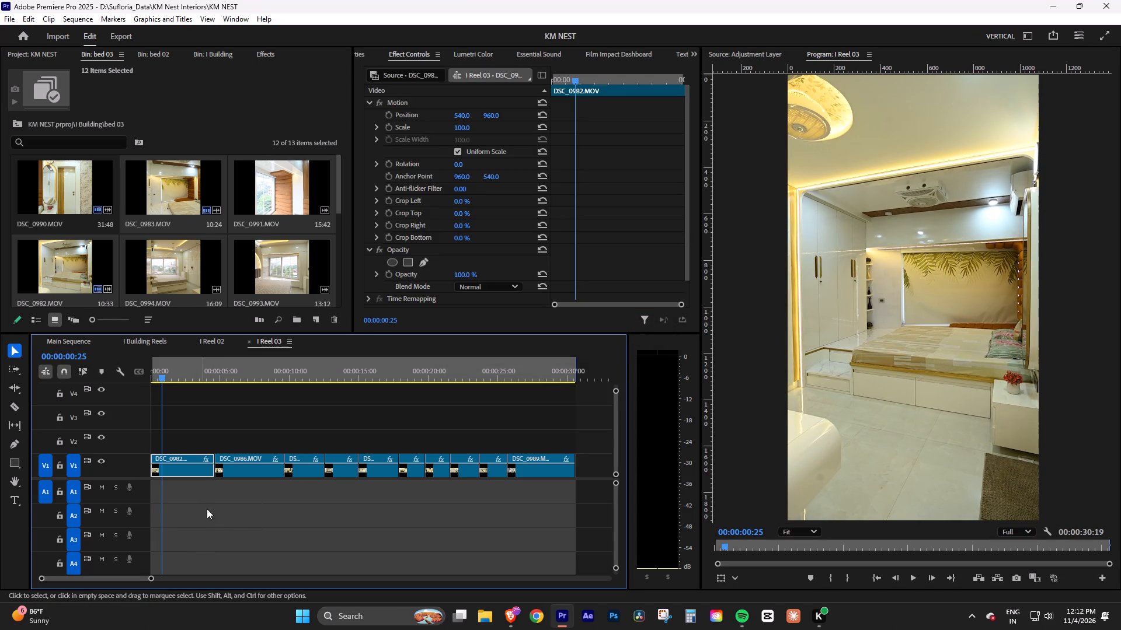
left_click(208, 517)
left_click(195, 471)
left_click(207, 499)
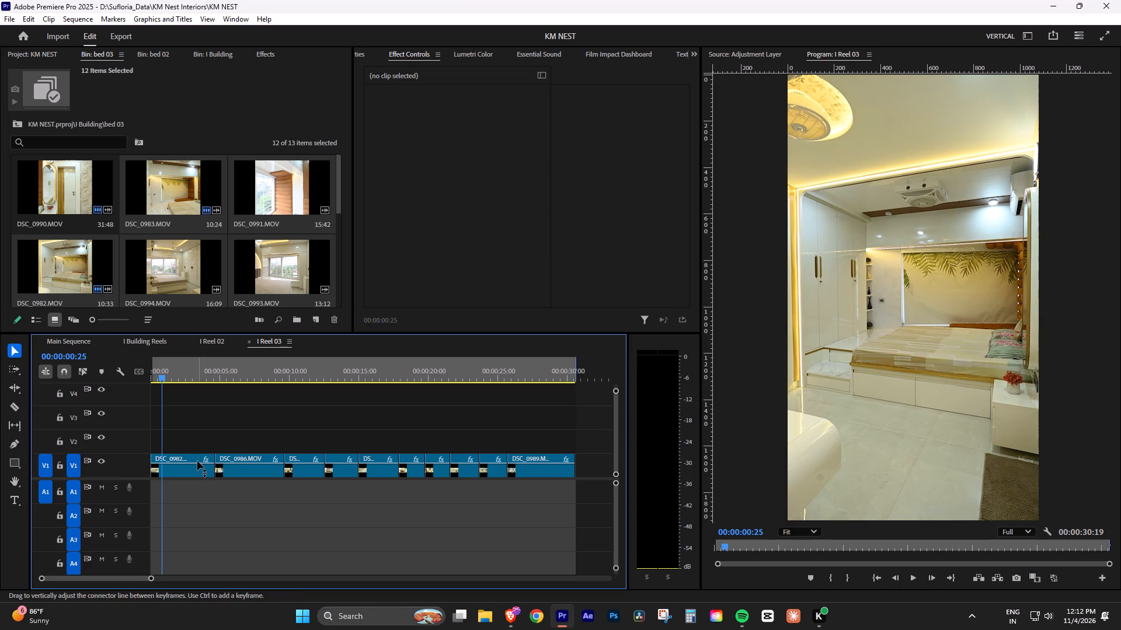
Adjust the Lumetri light settings of DSC_0982: Contrast about 61, Highlights about -34.8 and Shadows about 23.5.
left_click(193, 475)
key("space")
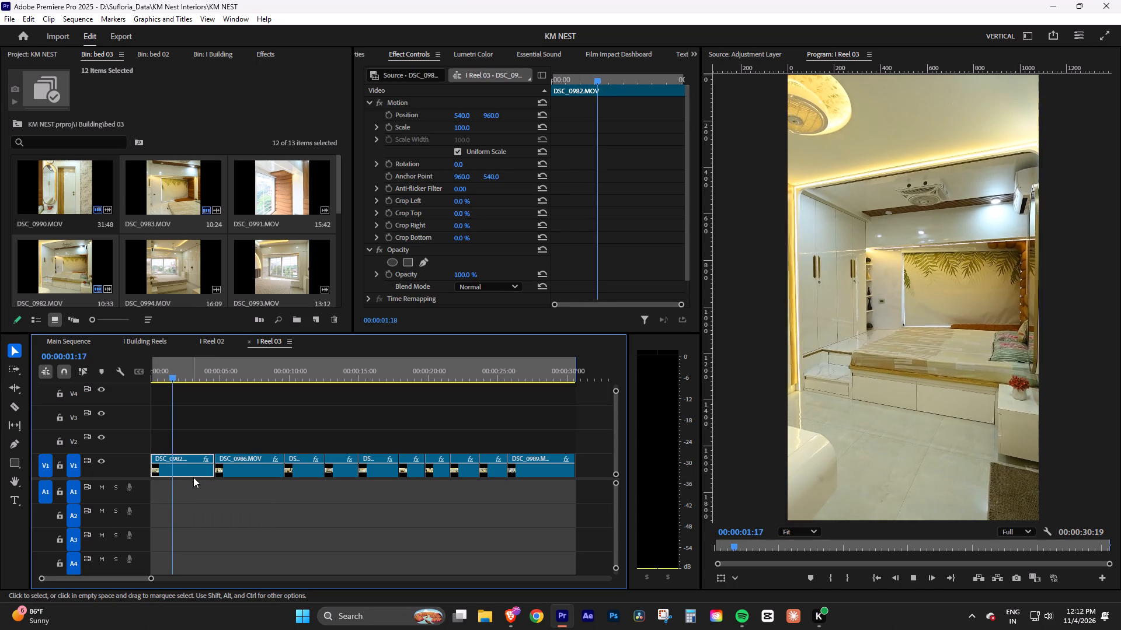
key("space")
left_click(481, 54)
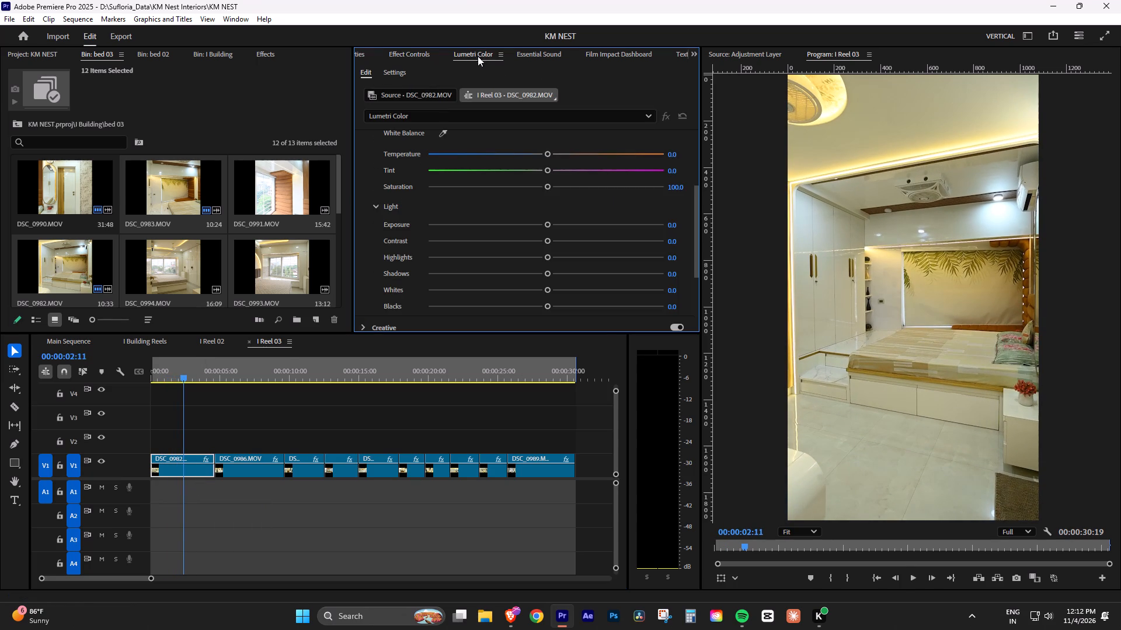
left_click_drag(697, 206, 690, 130)
left_click(486, 139)
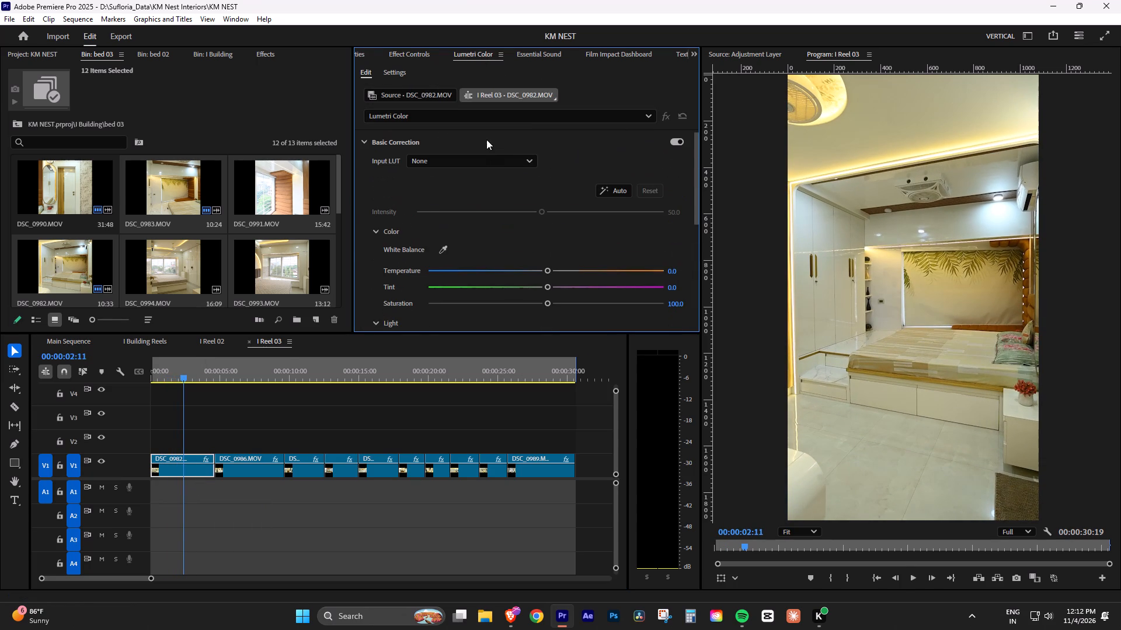
left_click(399, 144)
left_click_drag(697, 173, 688, 232)
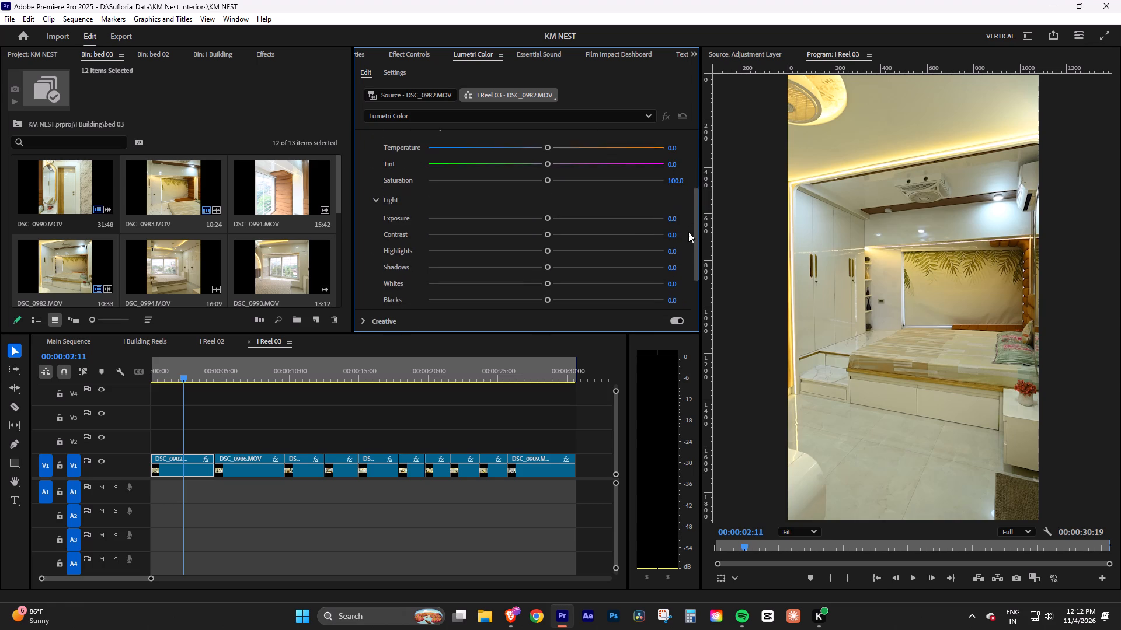
left_click_drag(688, 232, 686, 237)
left_click_drag(548, 248, 531, 251)
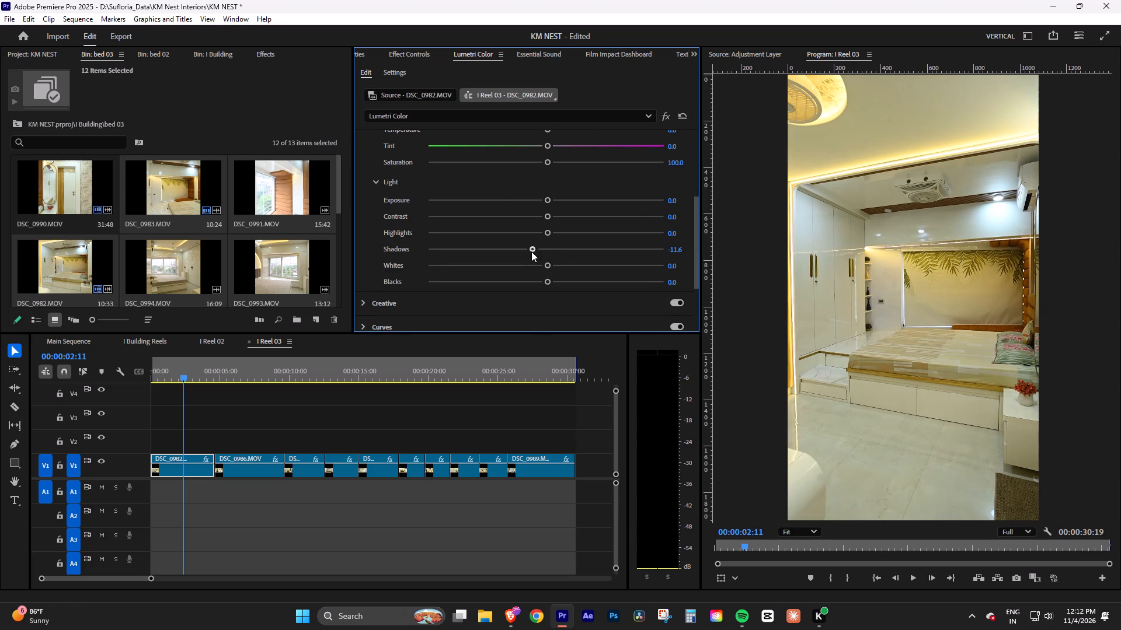
left_click_drag(531, 251, 573, 249)
left_click_drag(547, 232, 467, 233)
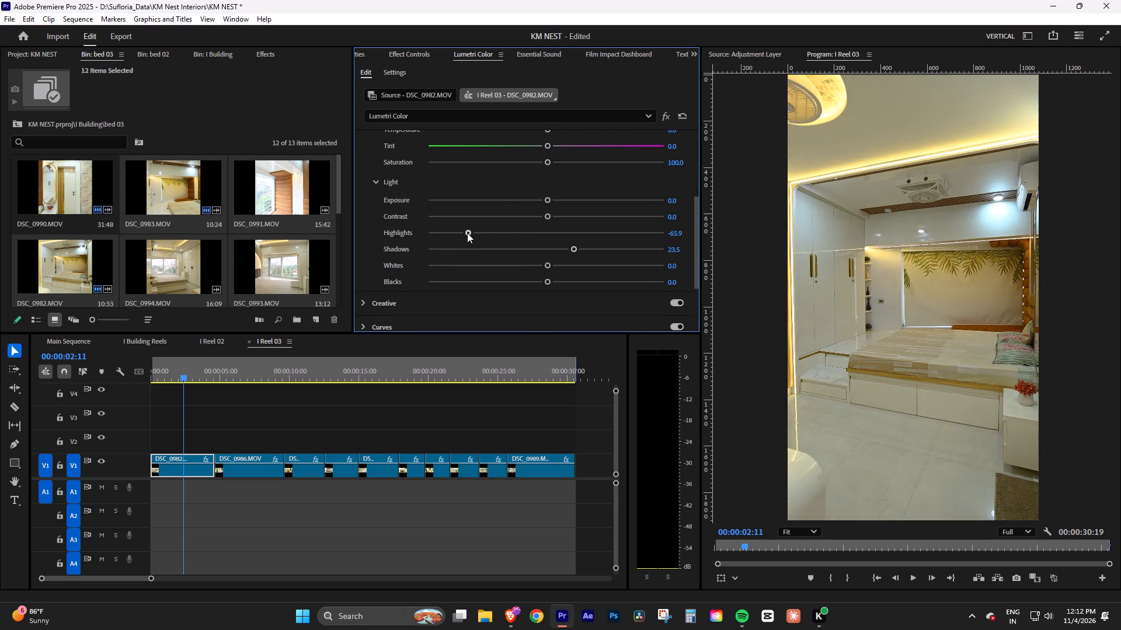
left_click_drag(467, 233, 504, 233)
left_click_drag(548, 214, 617, 222)
Apply the custom Creative look "Creamy Lut pack (3)" to DSC_0982 in Lumetri Color.
scroll(547, 249, "up", 5)
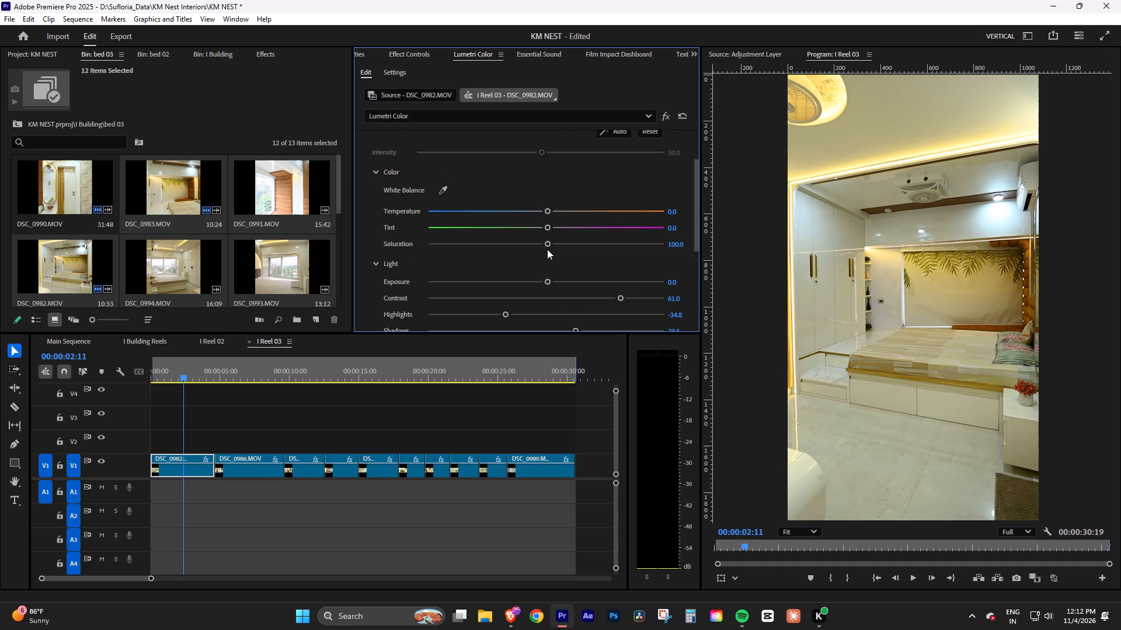
scroll(547, 249, "up", 7)
left_click(446, 142)
left_click(408, 165)
left_click(416, 187)
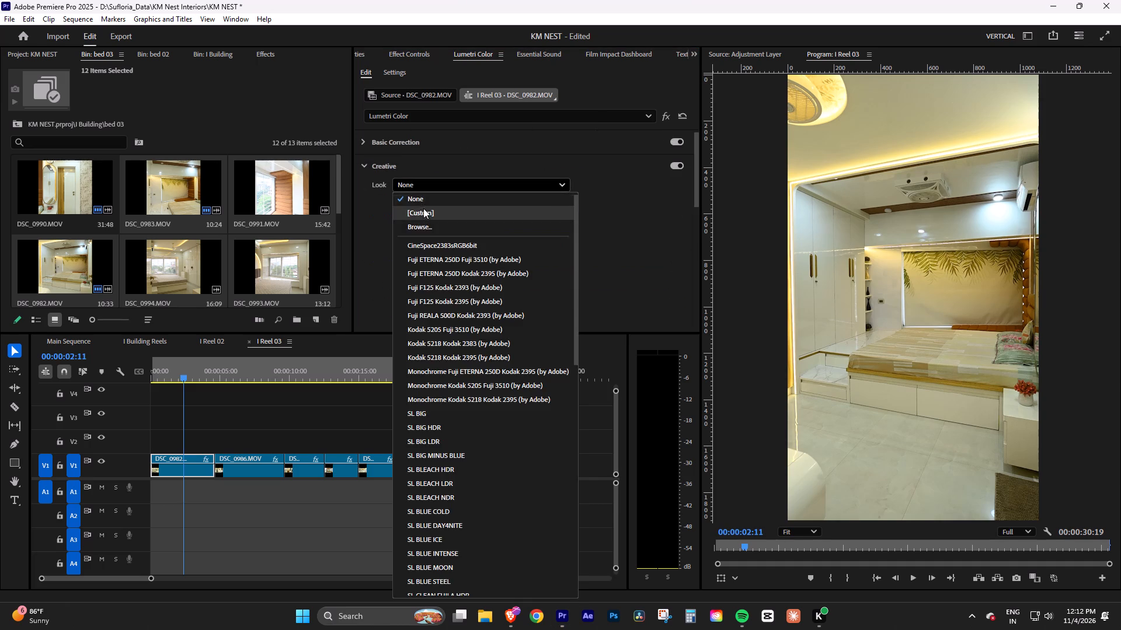
left_click(424, 213)
left_click(887, 111)
key("Return")
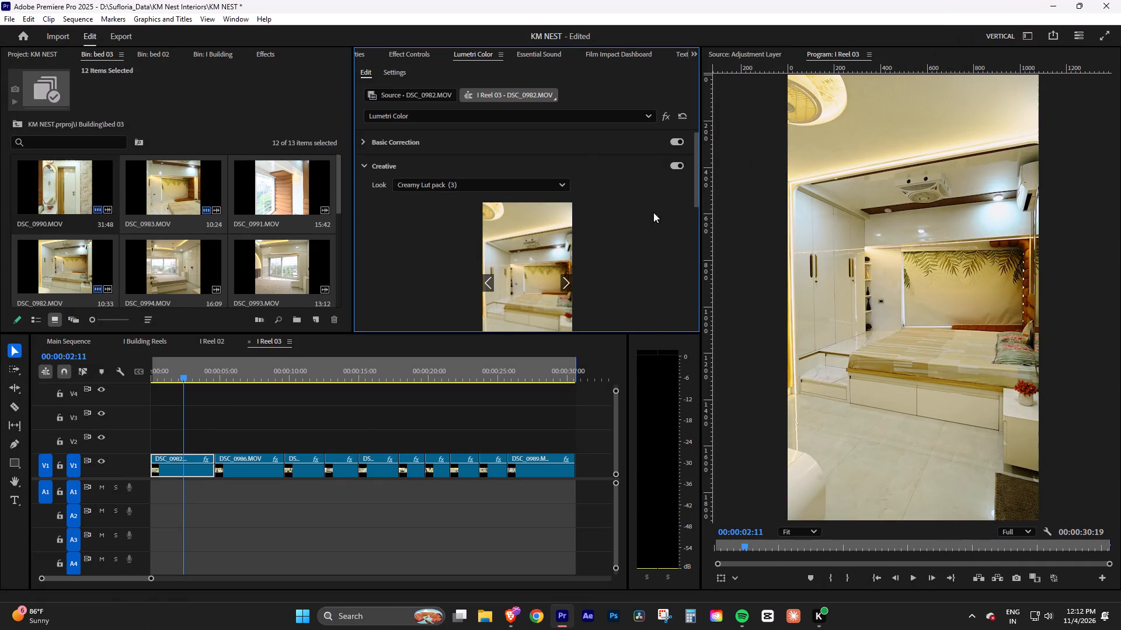
Set the Temperature of DSC_0982 to -10 in the Lumetri Basic Correction settings.
left_click(593, 160)
left_click(580, 146)
left_click(671, 270)
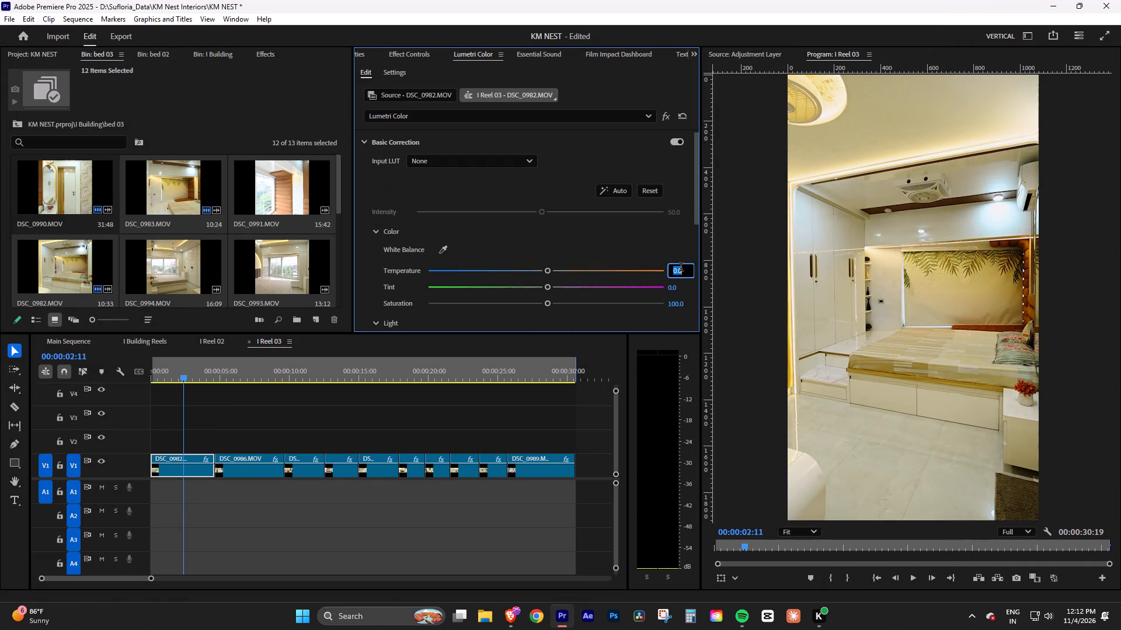
type("-10")
key("Return")
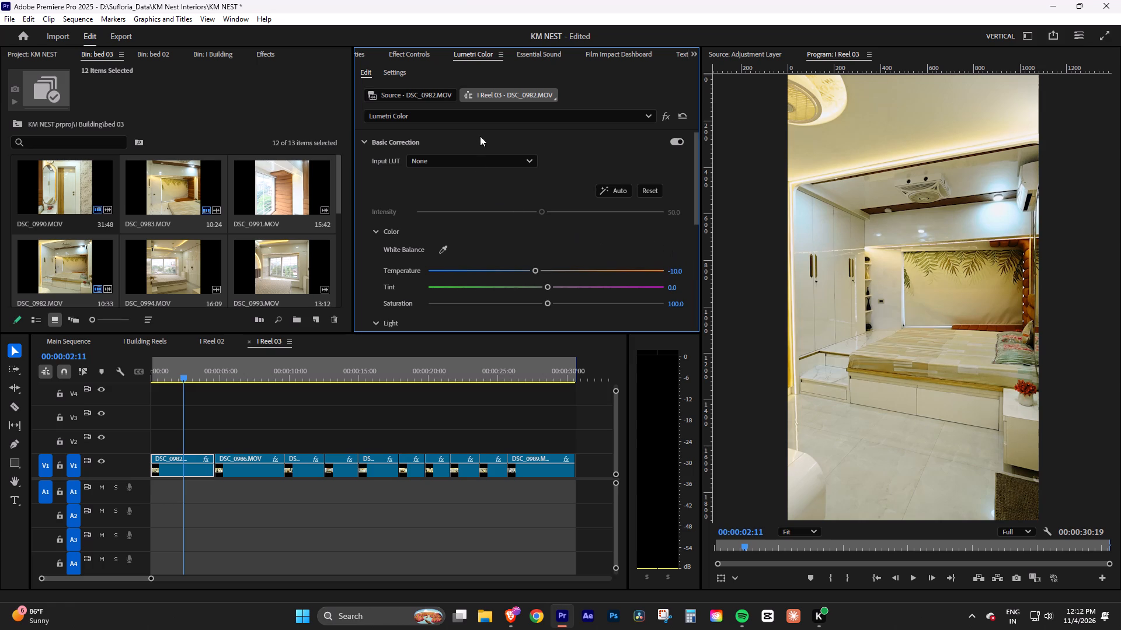
left_click(480, 134)
left_click(410, 143)
Adjust DSC_0982's Lumetri light settings to Shadows about 24 and Highlights about -54.1, and save the project.
scroll(532, 227, "down", 10)
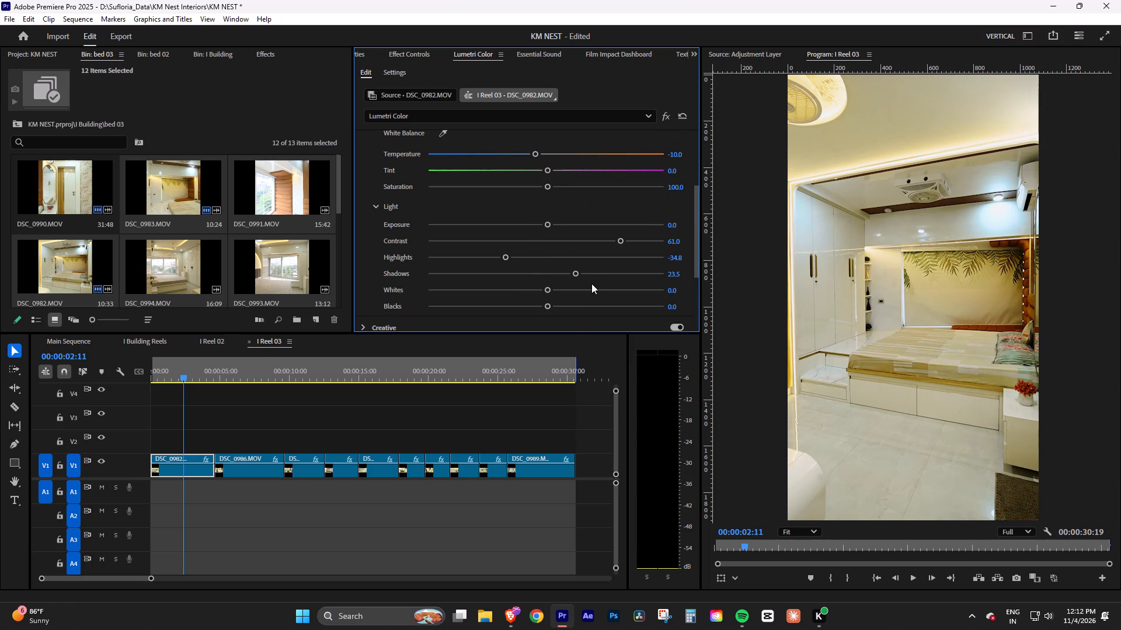
left_click(576, 273)
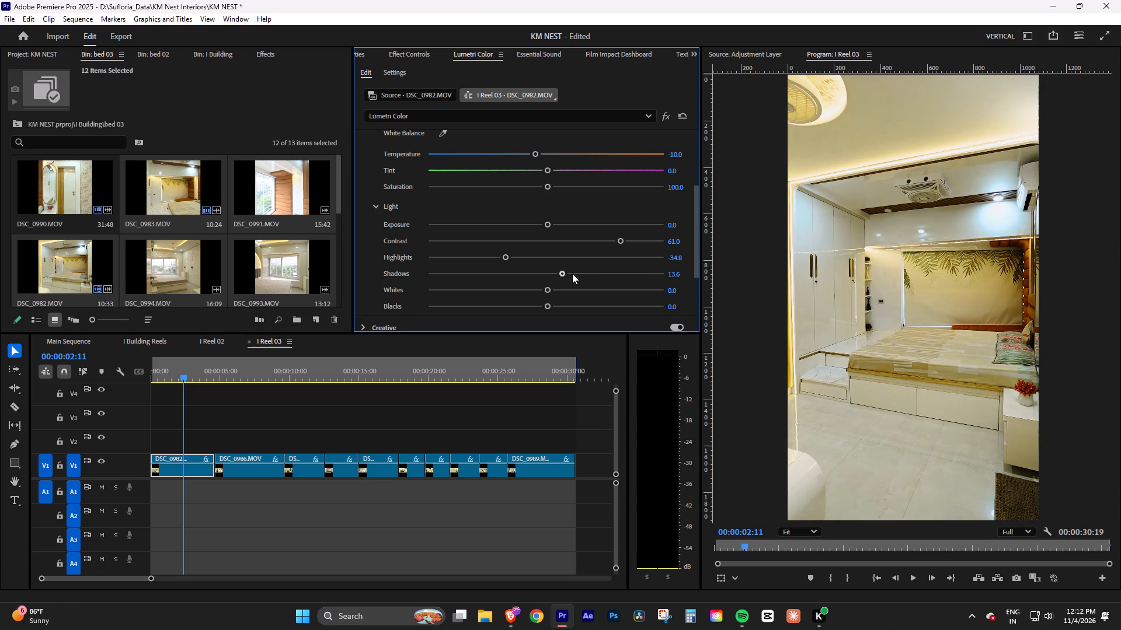
left_click_drag(504, 255, 490, 265)
left_click_drag(490, 265, 492, 262)
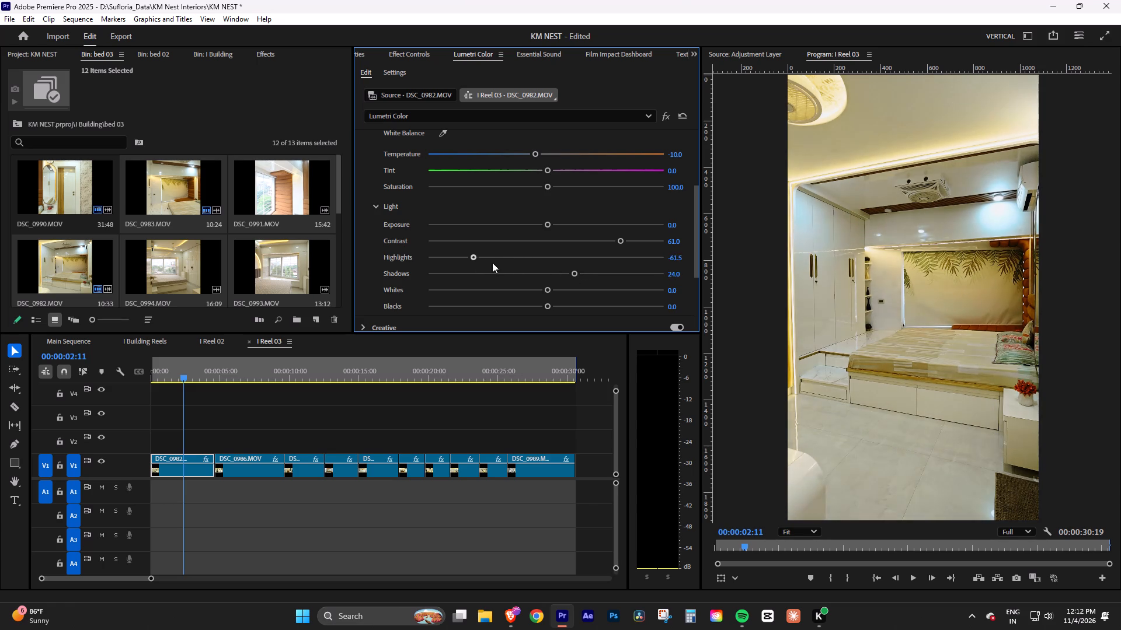
left_click_drag(492, 262, 481, 257)
left_click(253, 416)
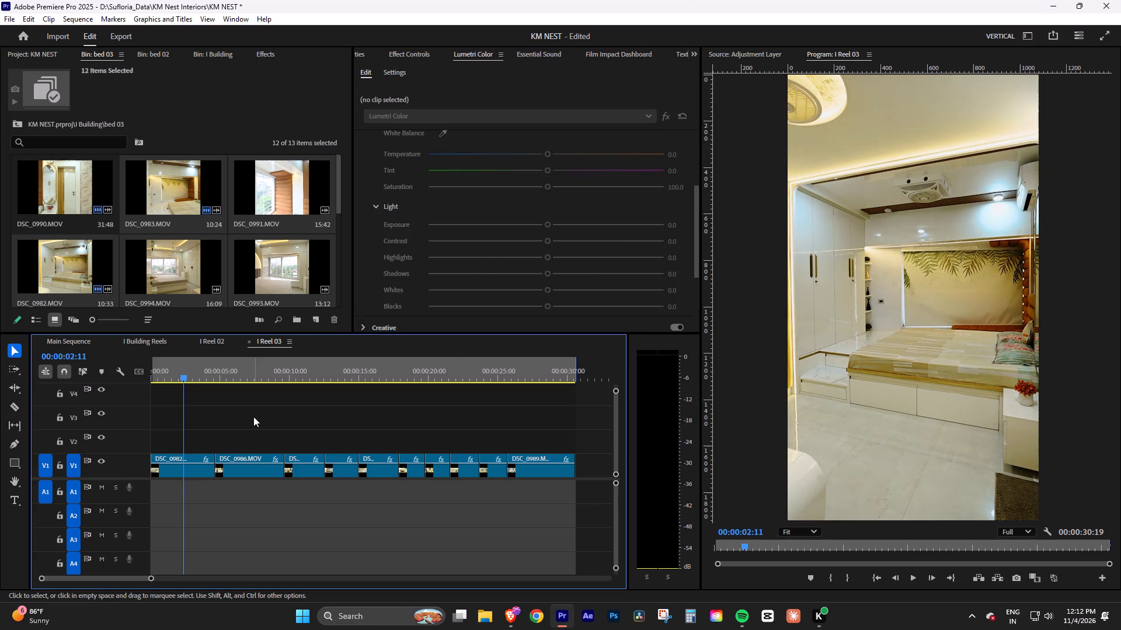
key("ctrl+s")
left_click(239, 422)
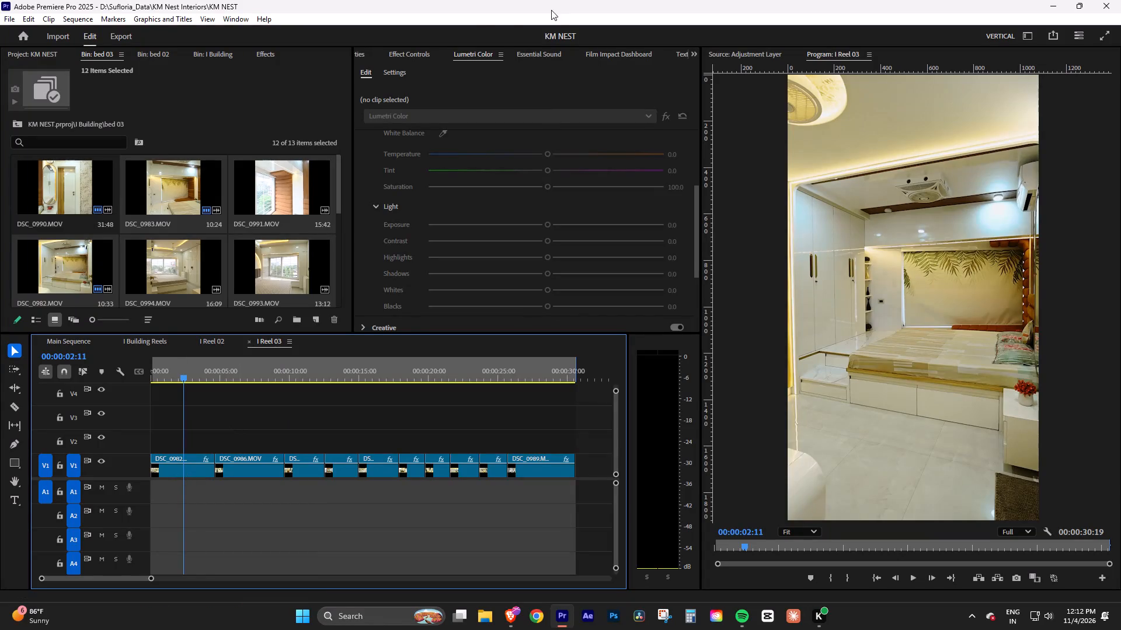
Compare DSC_0982 with and without its Lumetri Color effect using Effect Controls.
left_click(428, 52)
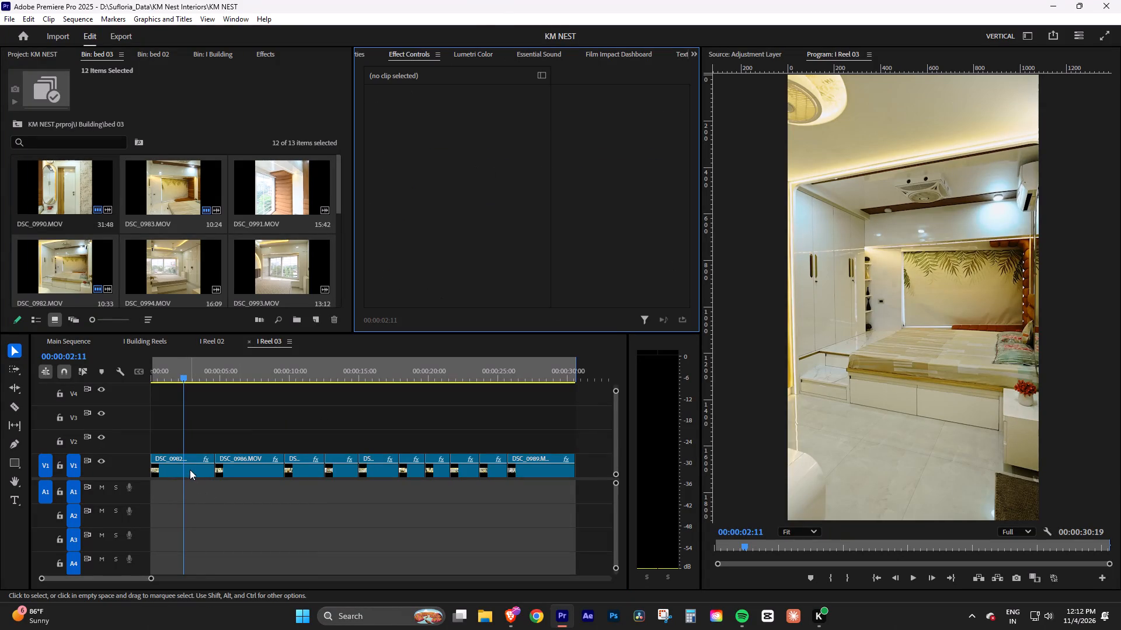
left_click(190, 469)
left_click_drag(686, 138, 680, 246)
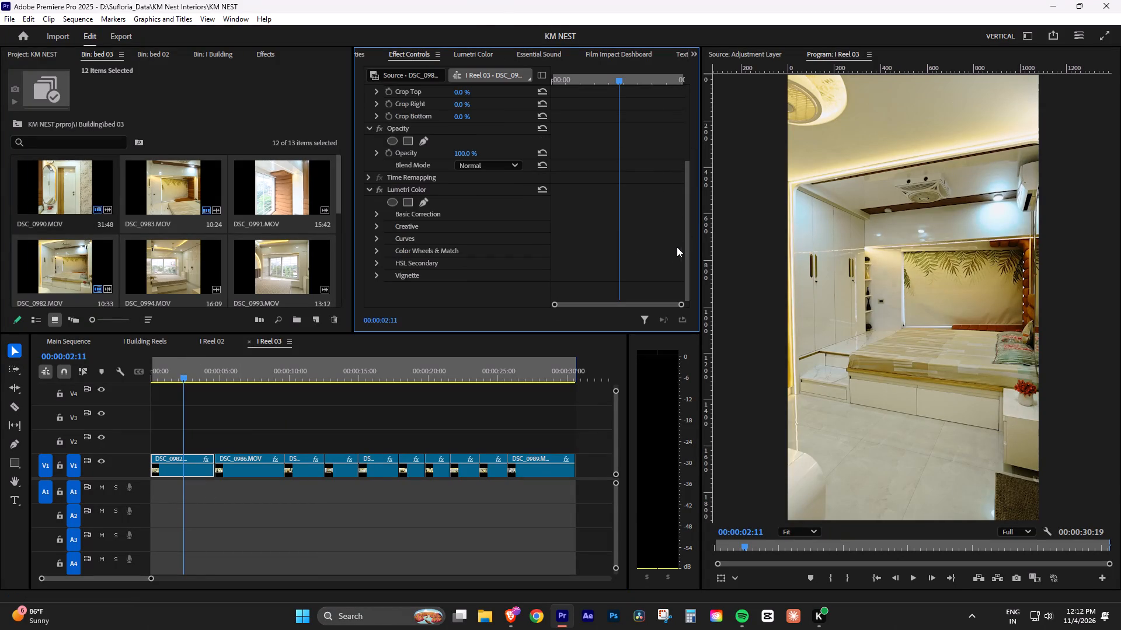
left_click(368, 186)
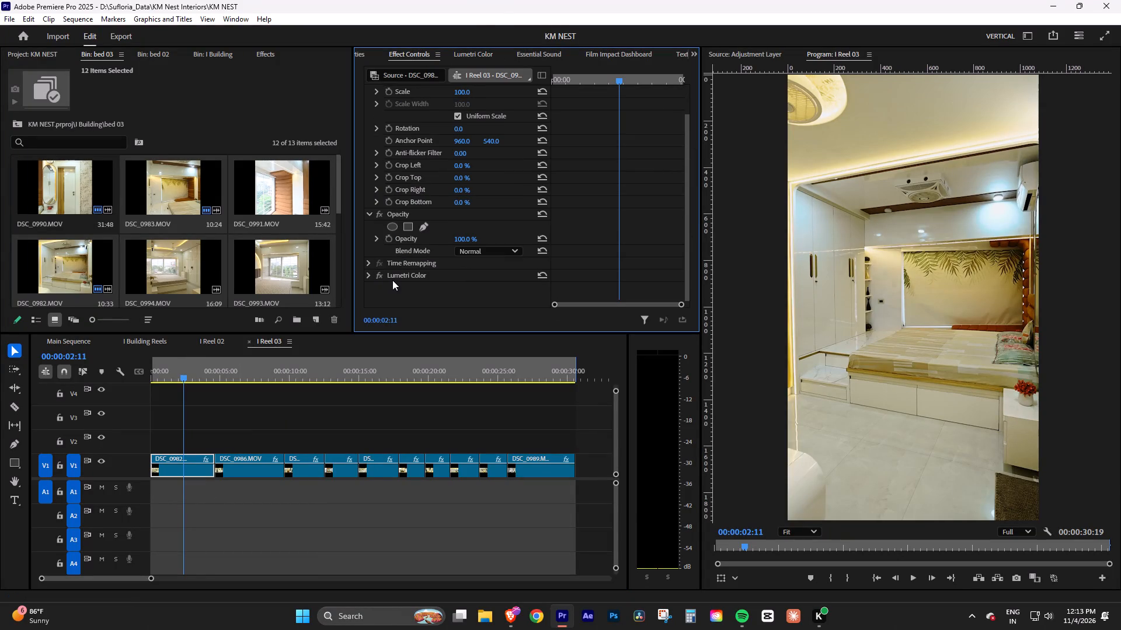
left_click(392, 275)
left_click(380, 274)
left_click(380, 274)
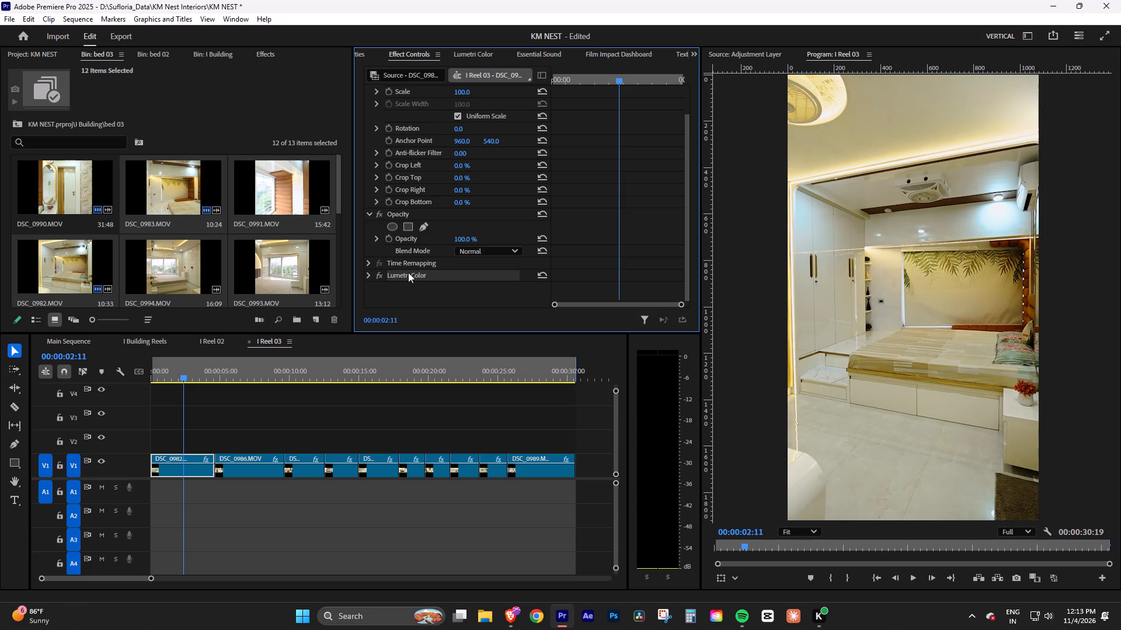
Copy the DSC_0982 clip and paste only its Lumetri Color effect onto the DSC_0986 clip.
right_click(202, 472)
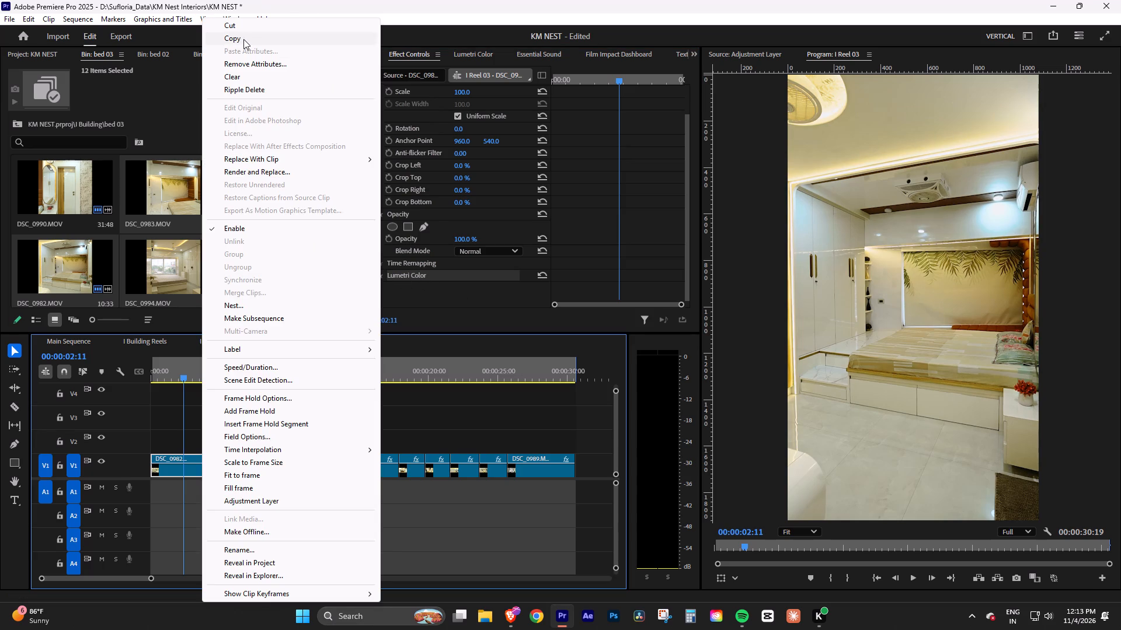
left_click(241, 40)
left_click(242, 372)
left_click(258, 472)
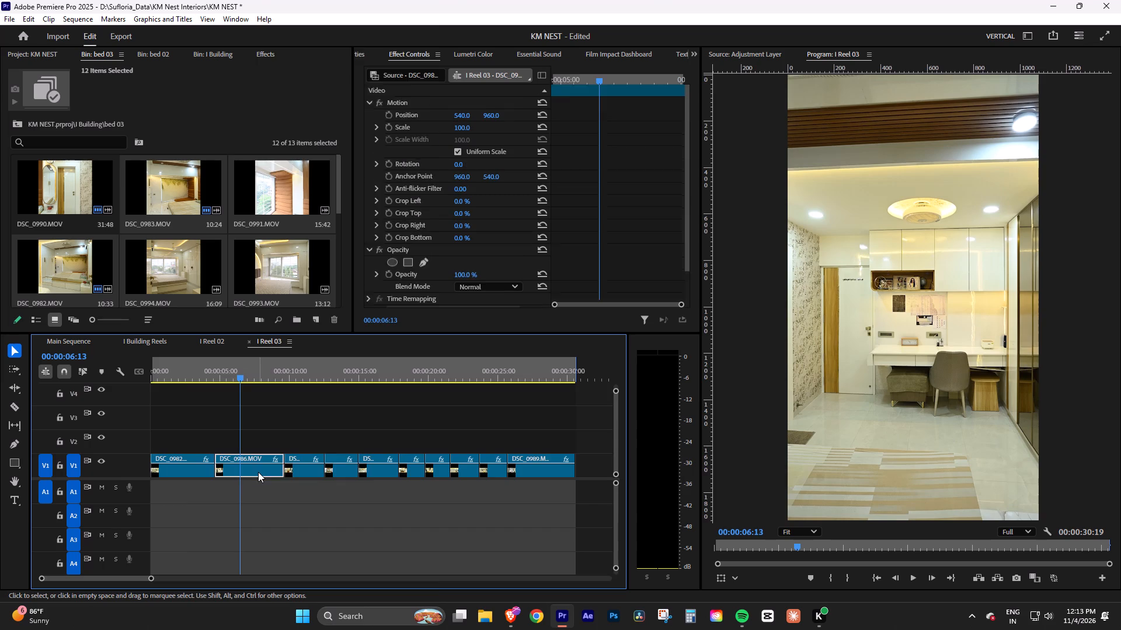
right_click(258, 472)
left_click(333, 51)
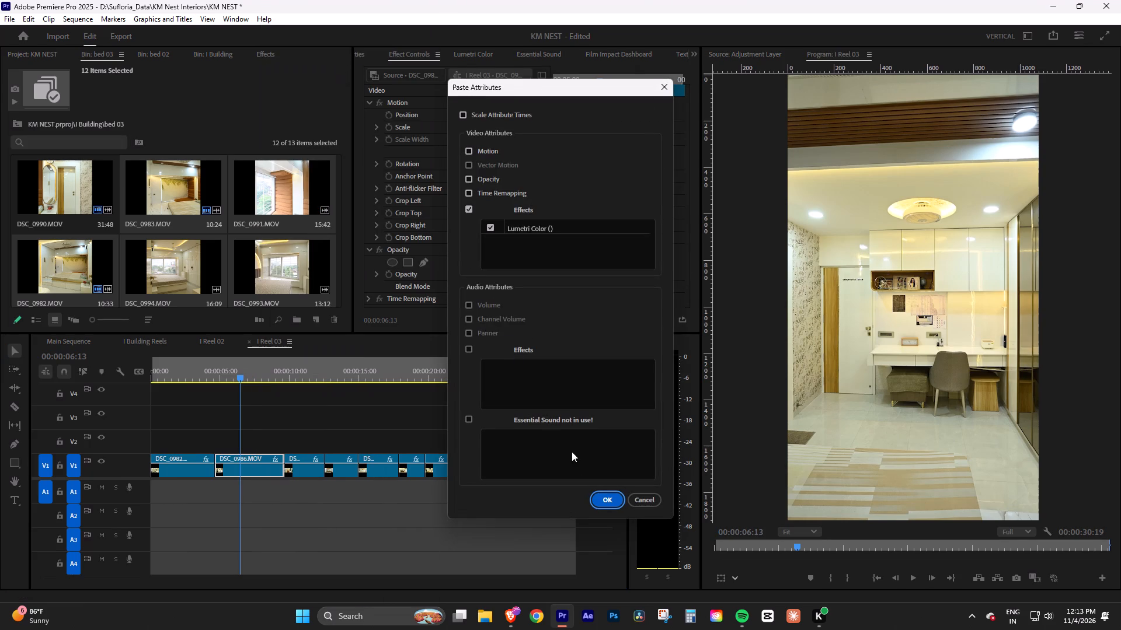
left_click(604, 498)
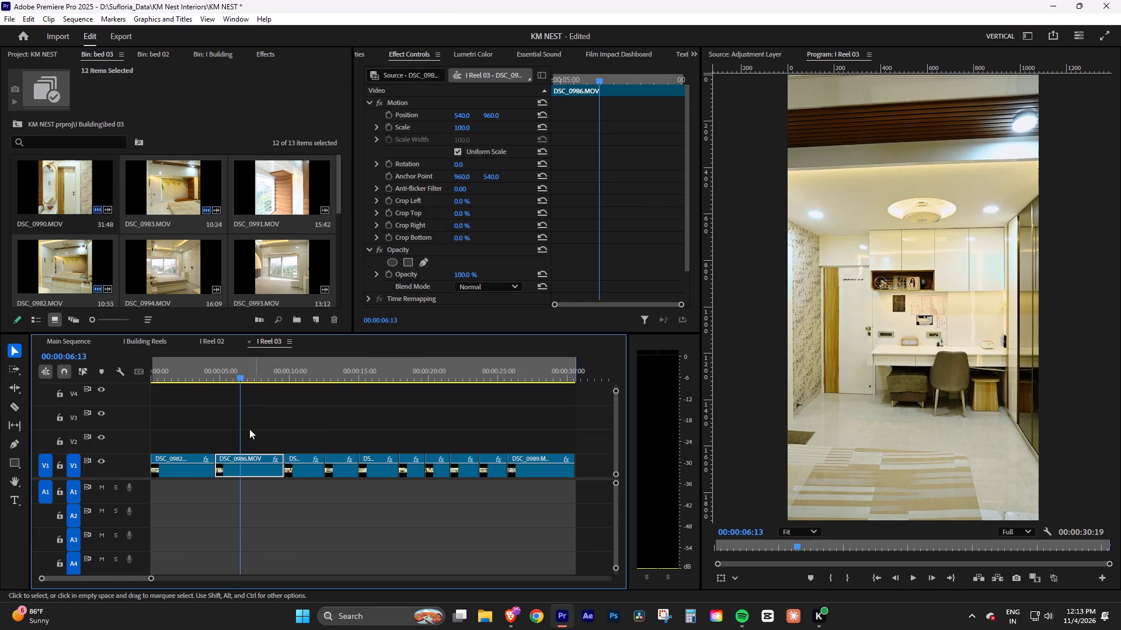
Save the project and briefly play the graded DSC_0986 clip from its start.
left_click_drag(228, 374, 218, 374, "shift")
left_click(260, 418)
key("ctrl+s")
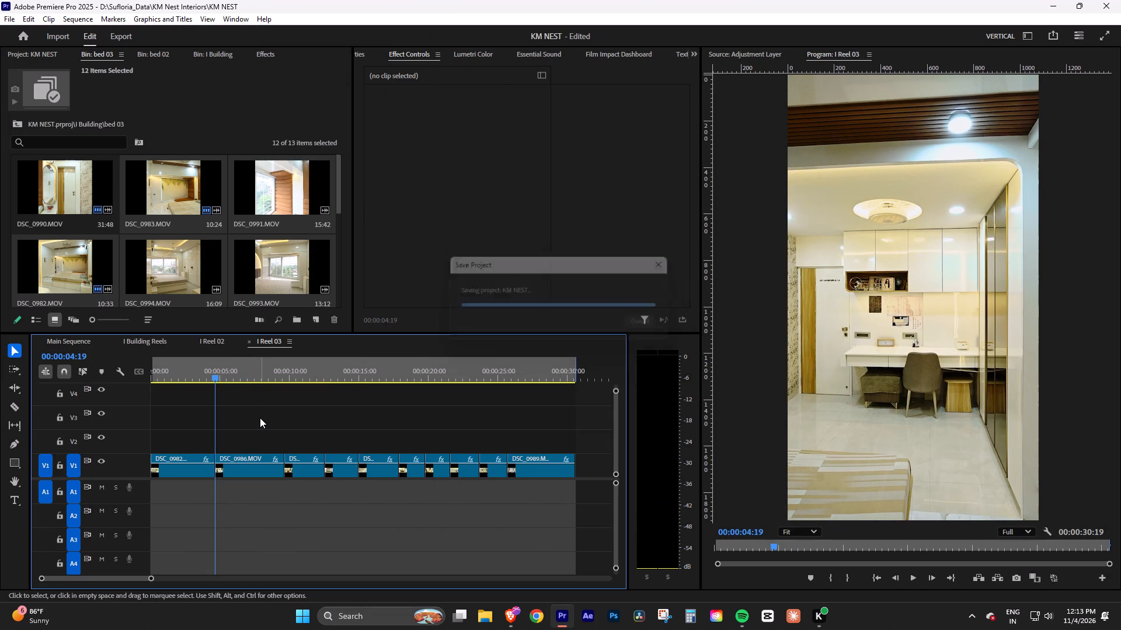
left_click(260, 418)
key("space")
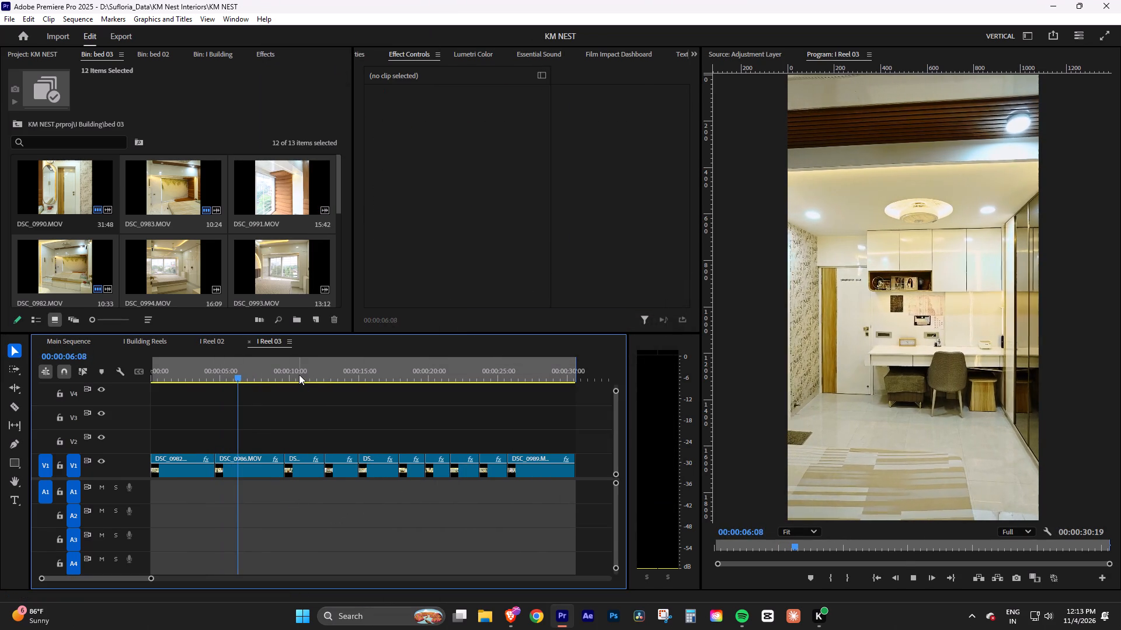
key("space")
left_click(259, 468)
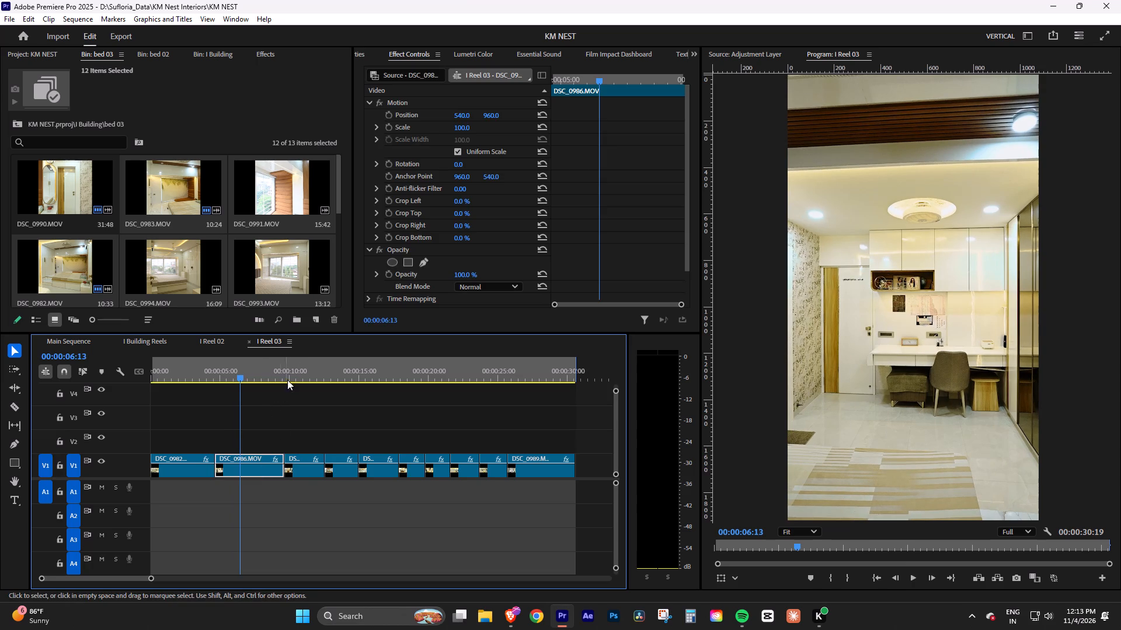
Paste only the copied Lumetri Color effect onto the DSC_0983 clip near 10 seconds.
left_click(290, 371)
left_click(307, 473)
right_click(307, 473)
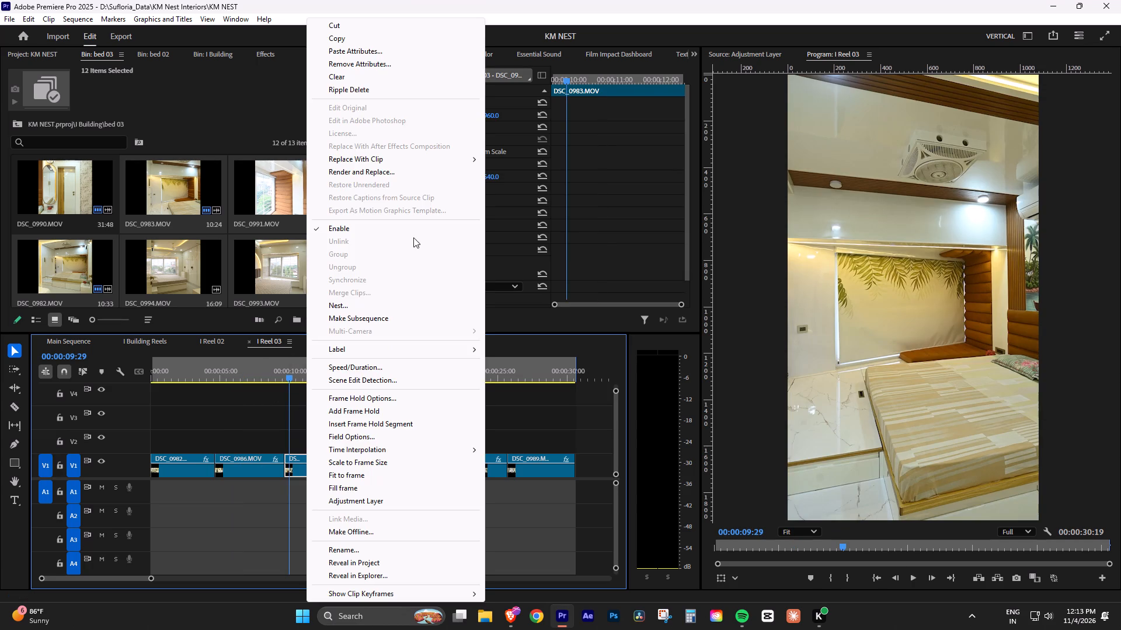
left_click(386, 54)
left_click(610, 496)
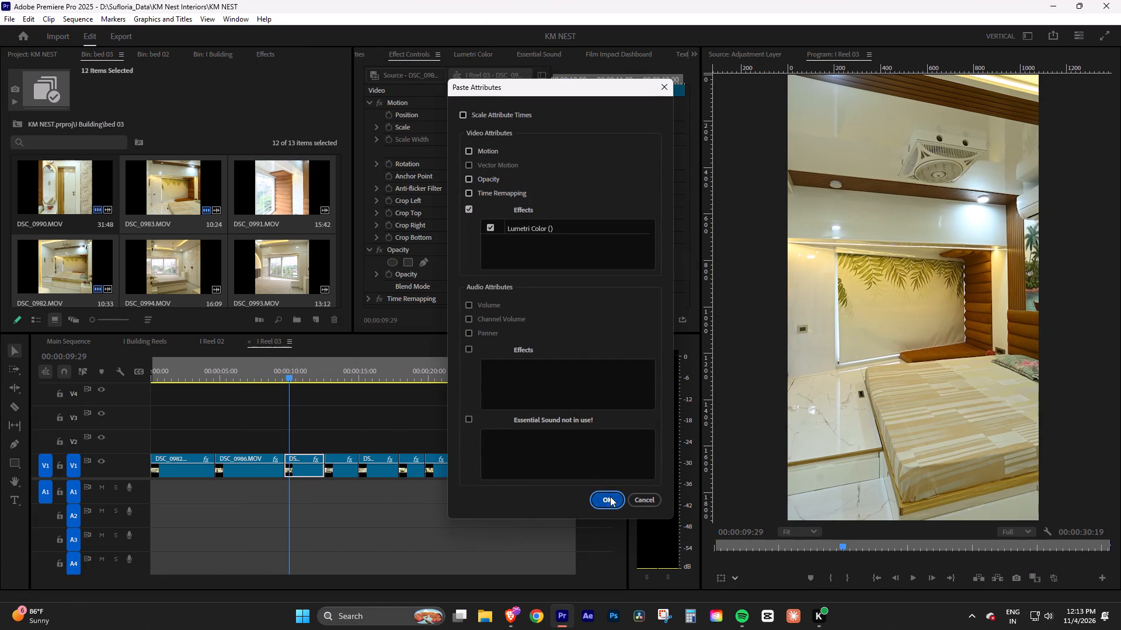
Briefly play the graded DSC_0983 clip and save the project.
left_click(436, 508)
key("space")
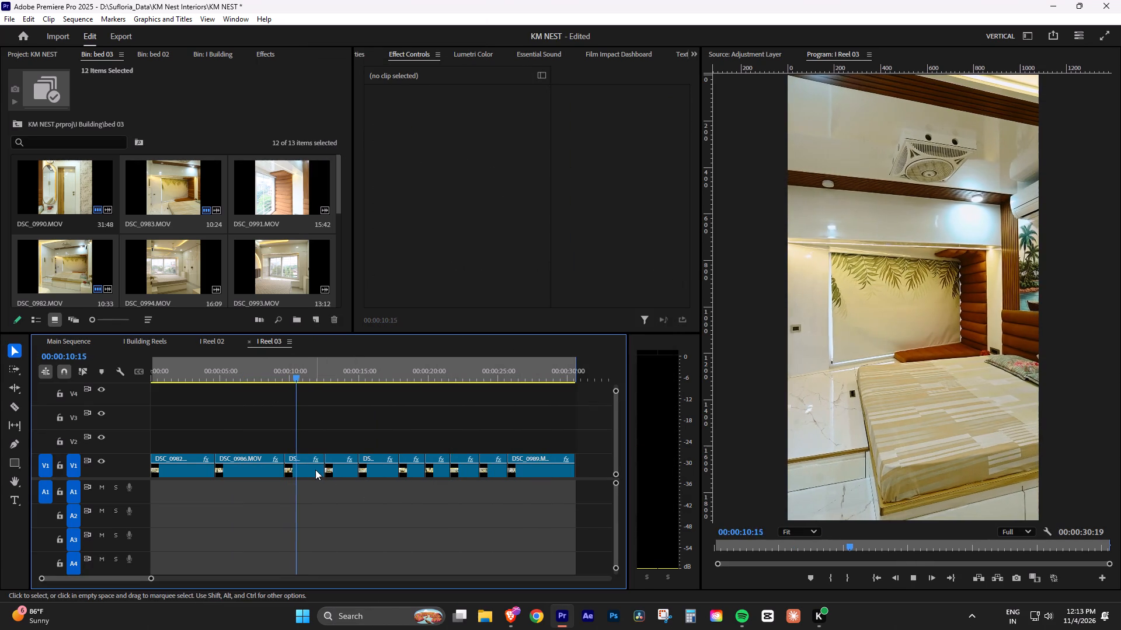
key("space")
left_click(353, 500)
key("ctrl+s")
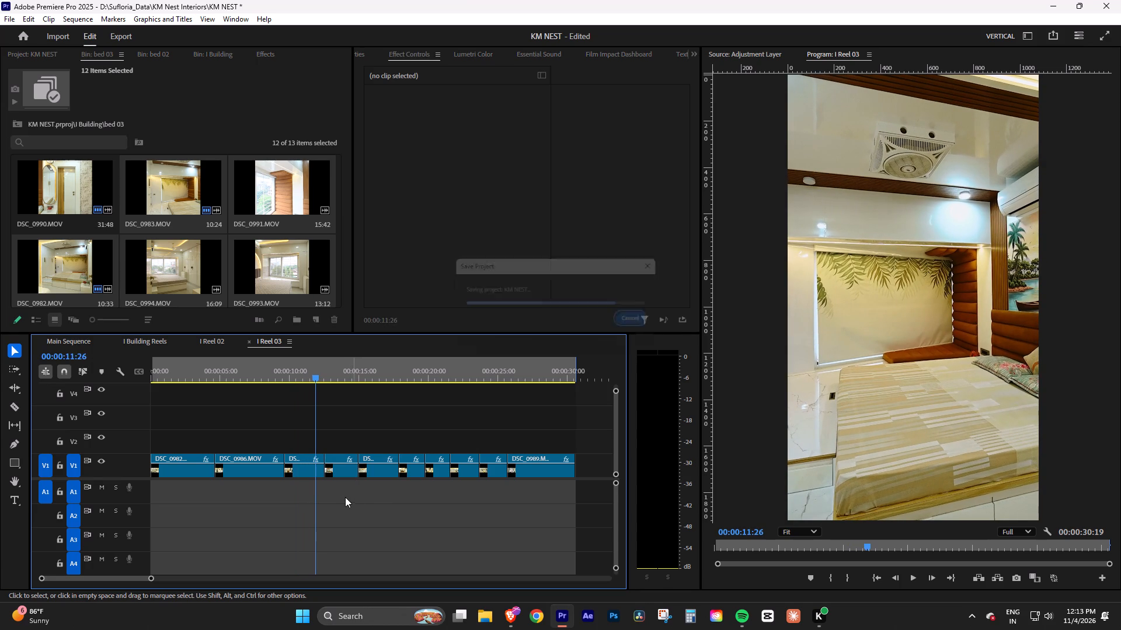
left_click(343, 495)
Paste only the copied Lumetri Color effect onto the first DSC_0990 clip, following DSC_0983, and play it.
left_click(343, 475)
right_click(343, 475)
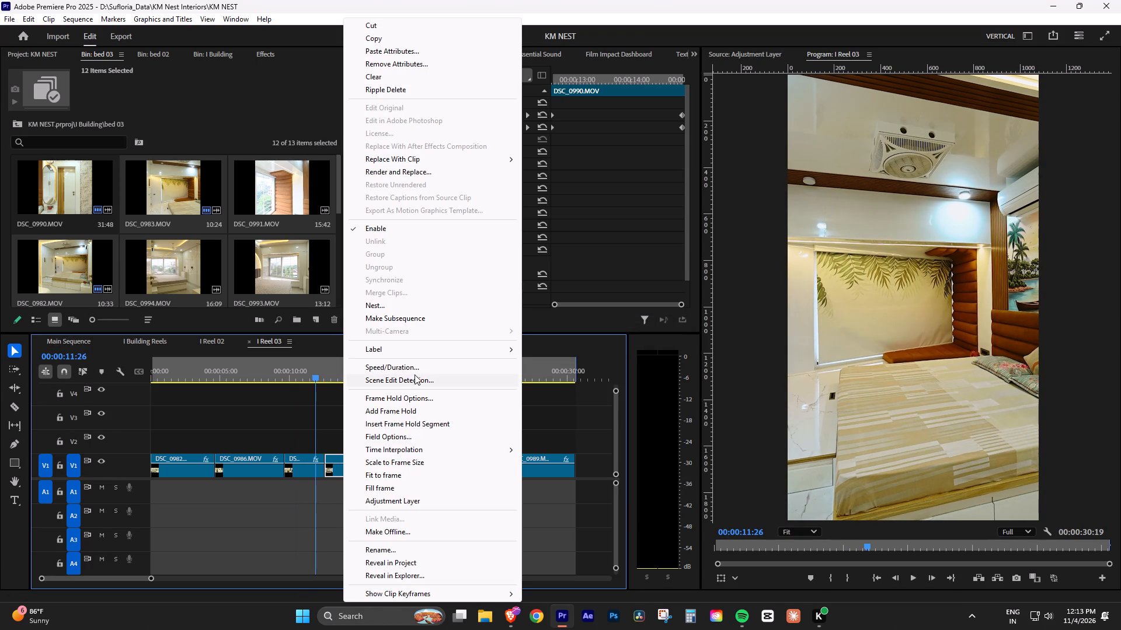
left_click(390, 47)
left_click(609, 497)
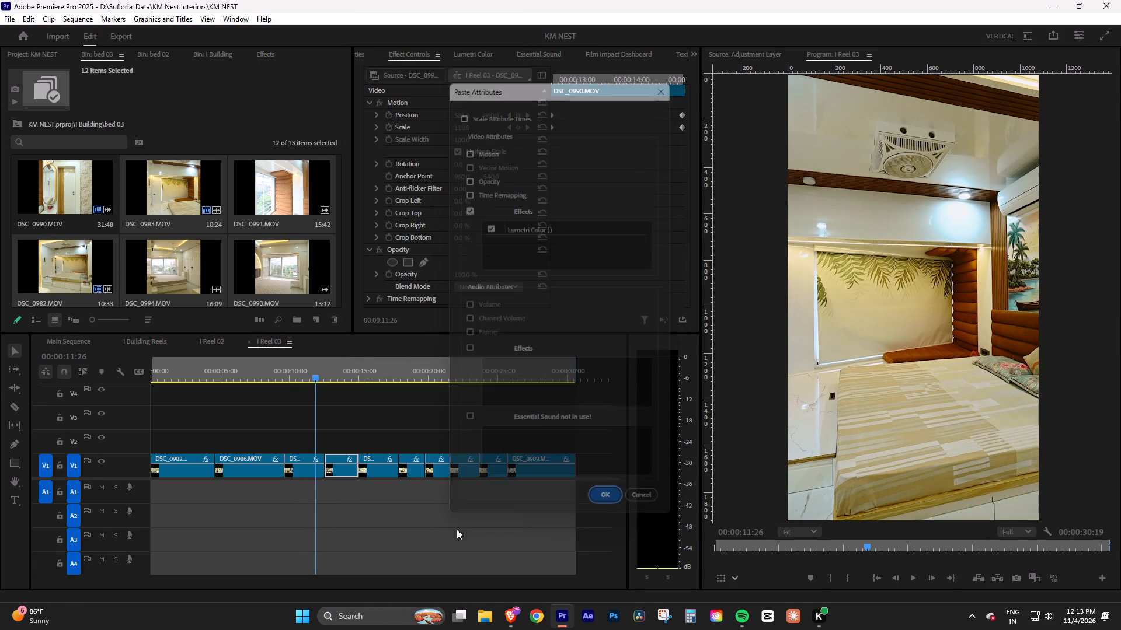
left_click(424, 529)
key("space")
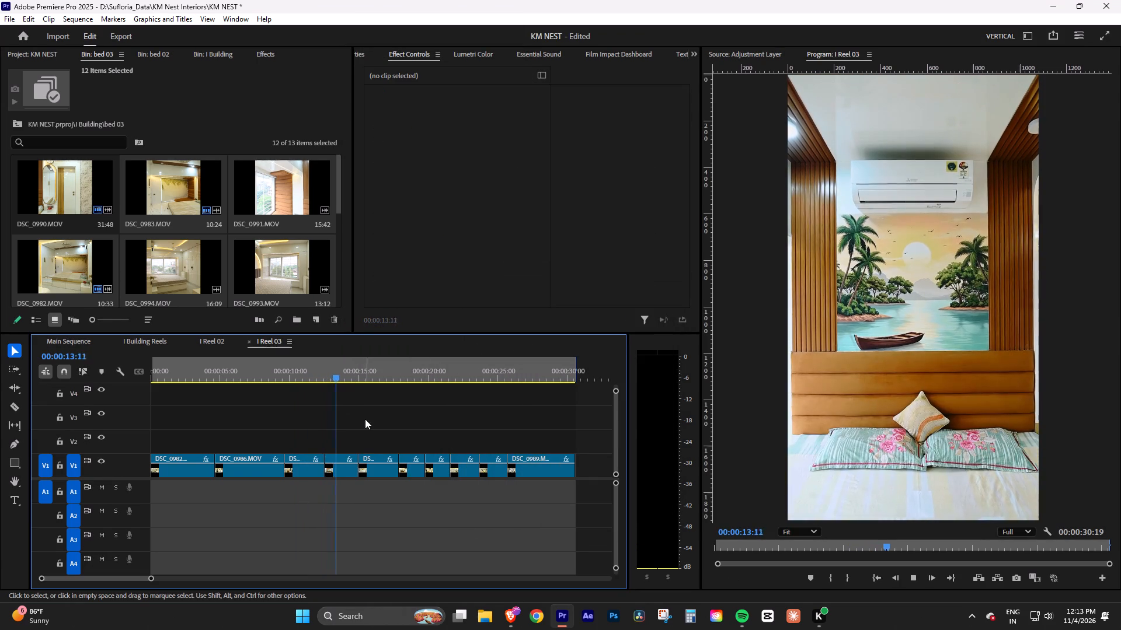
key("space")
Play on to the second DSC_0990 clip, showing the mirror and door, and paste the copied Lumetri Color effect onto it.
left_click(381, 470)
key("space")
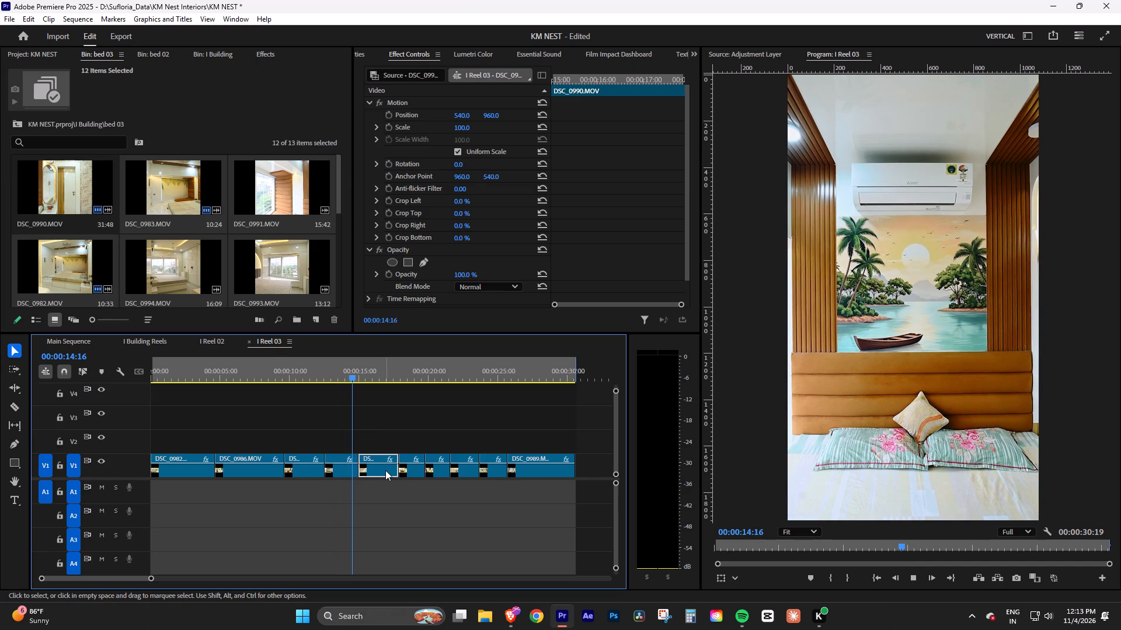
key("space")
right_click(390, 470)
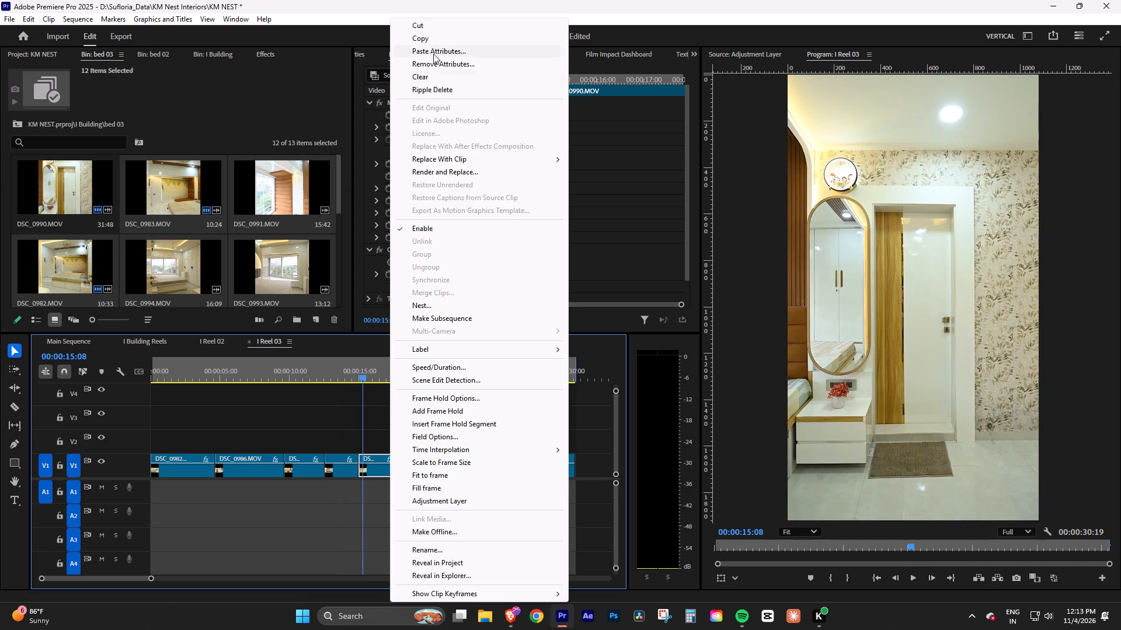
left_click(433, 51)
key("Return")
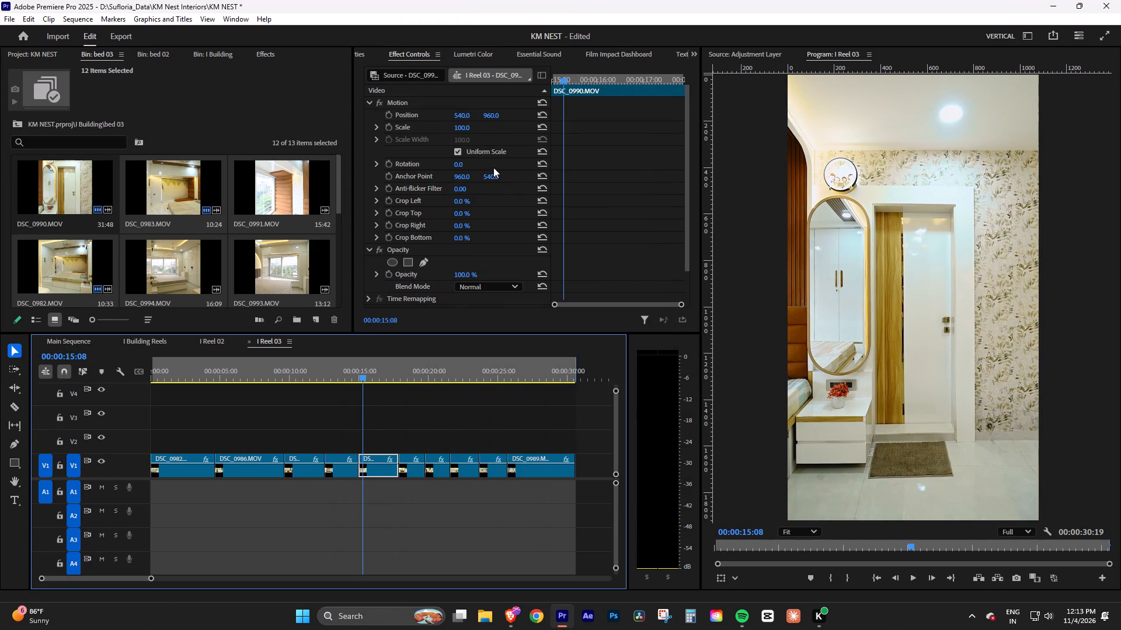
Adjust the second DSC_0990 clip's Lumetri light settings to Shadows about 17 and Highlights -100.
left_click(478, 45)
left_click(474, 56)
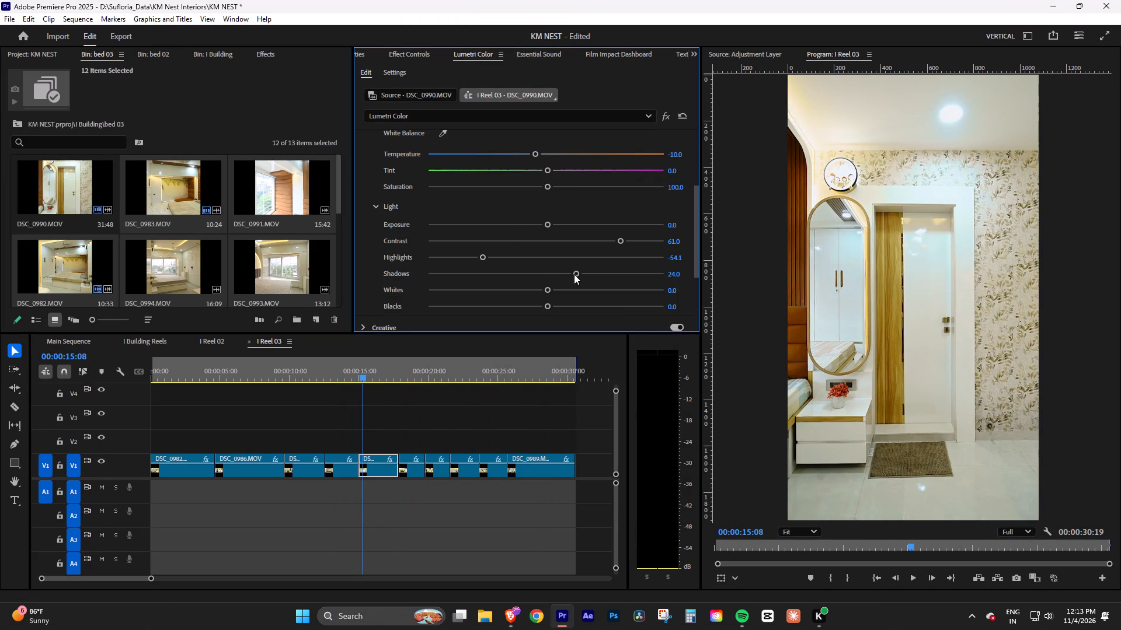
left_click_drag(579, 273, 565, 273)
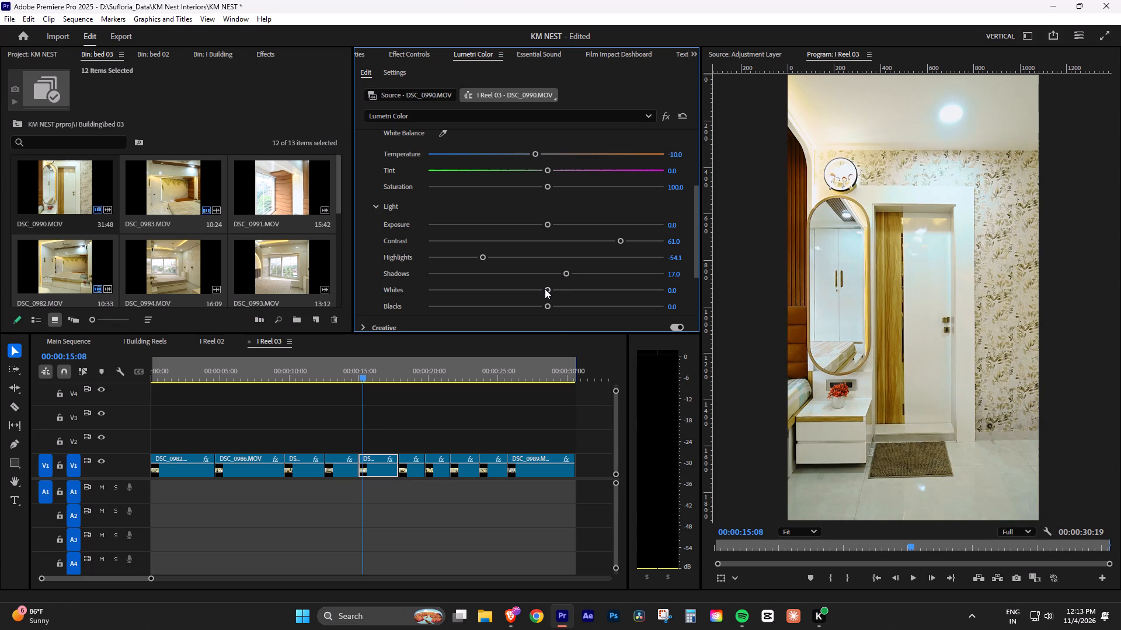
left_click_drag(475, 257, 417, 258)
key("space")
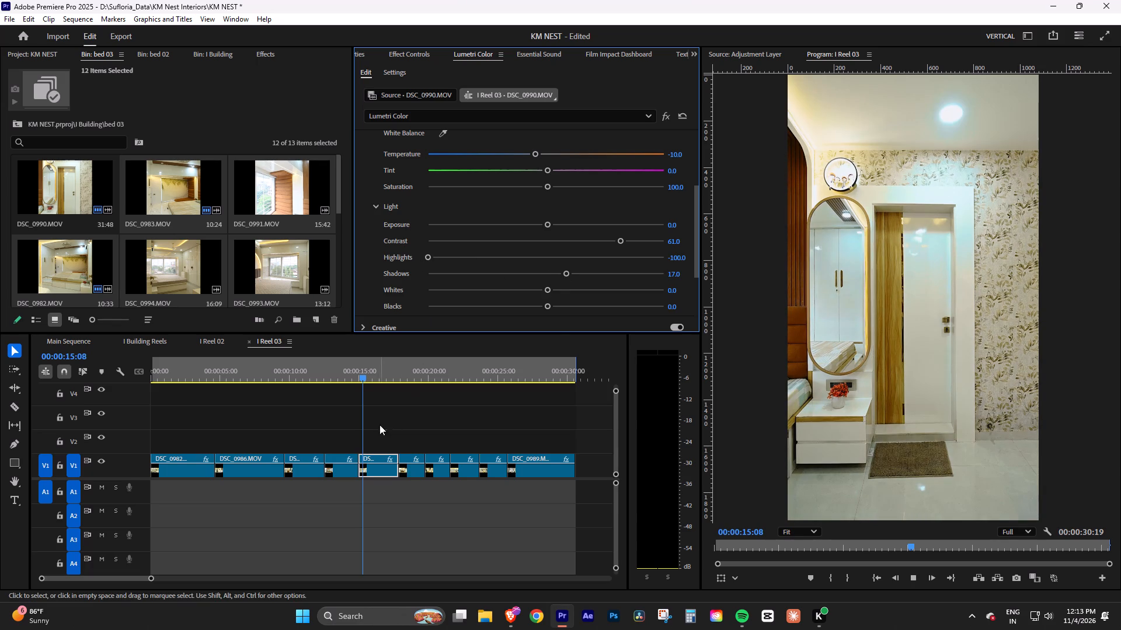
left_click(420, 435)
Paste only the copied Lumetri Color effect onto the DSC_0988 clip near 18 seconds.
left_click(408, 377)
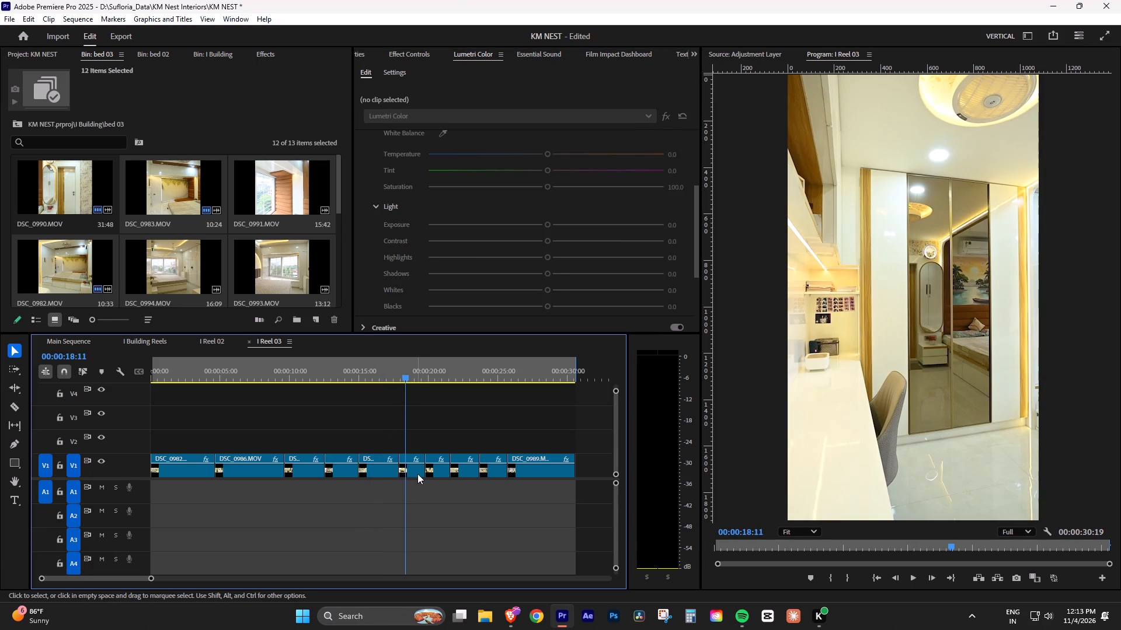
left_click(418, 474)
right_click(418, 474)
left_click(462, 47)
key("Return")
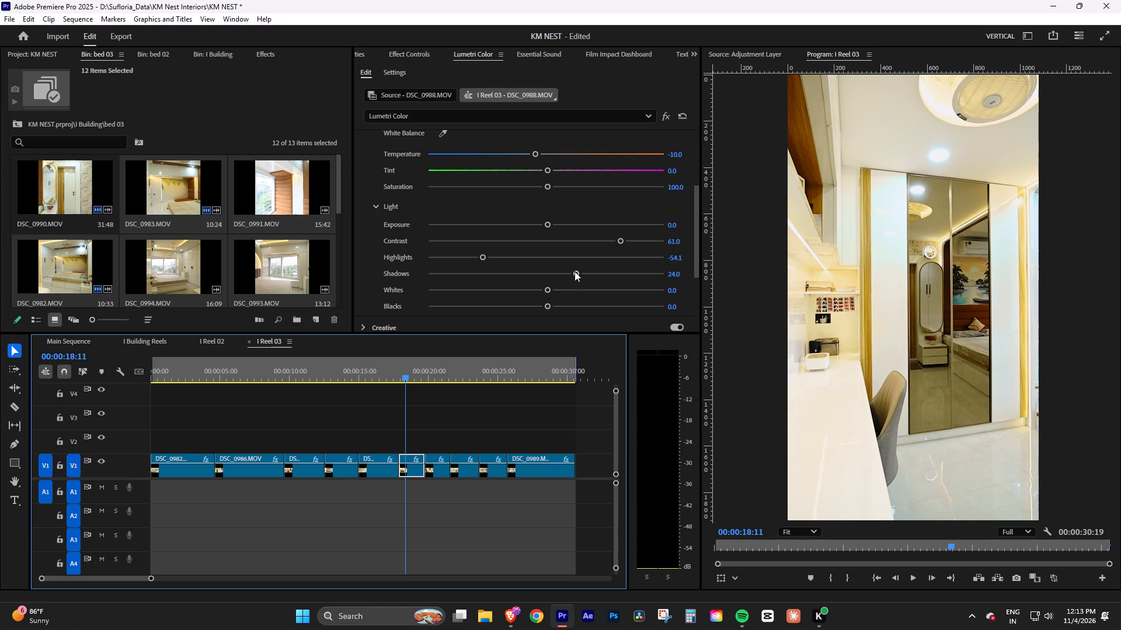
Set the DSC_0988 clip's Shadows to about 5 and Highlights to about -85, lower its Whites, and save the project.
left_click_drag(575, 271, 551, 271)
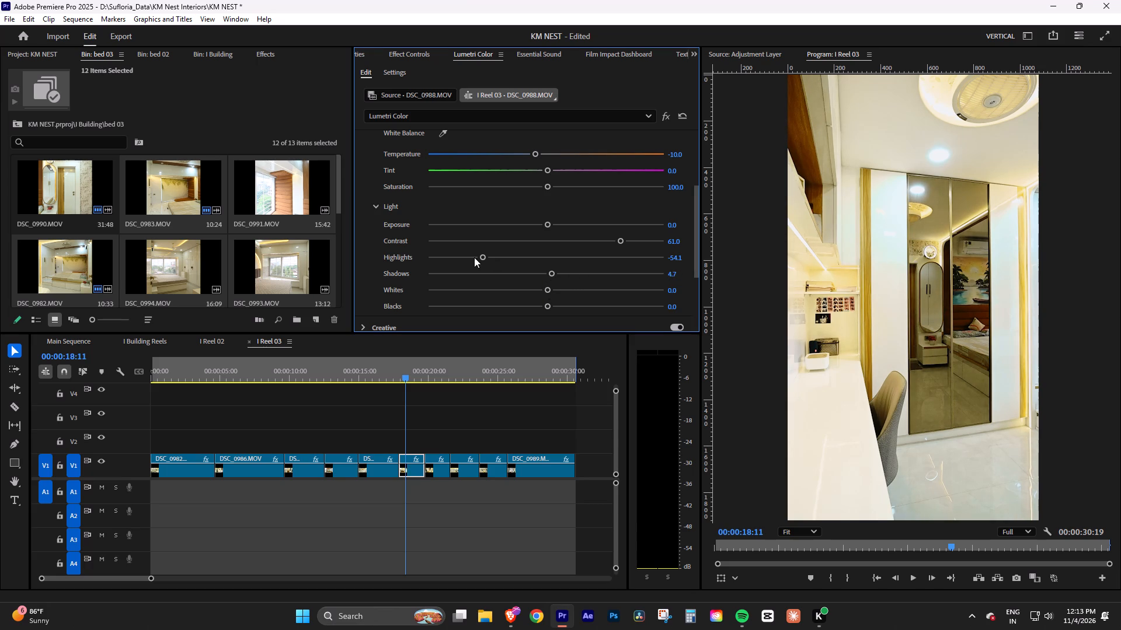
left_click_drag(486, 258, 445, 260)
left_click_drag(545, 290, 503, 289)
key("space")
key("space")
key("ctrl+s")
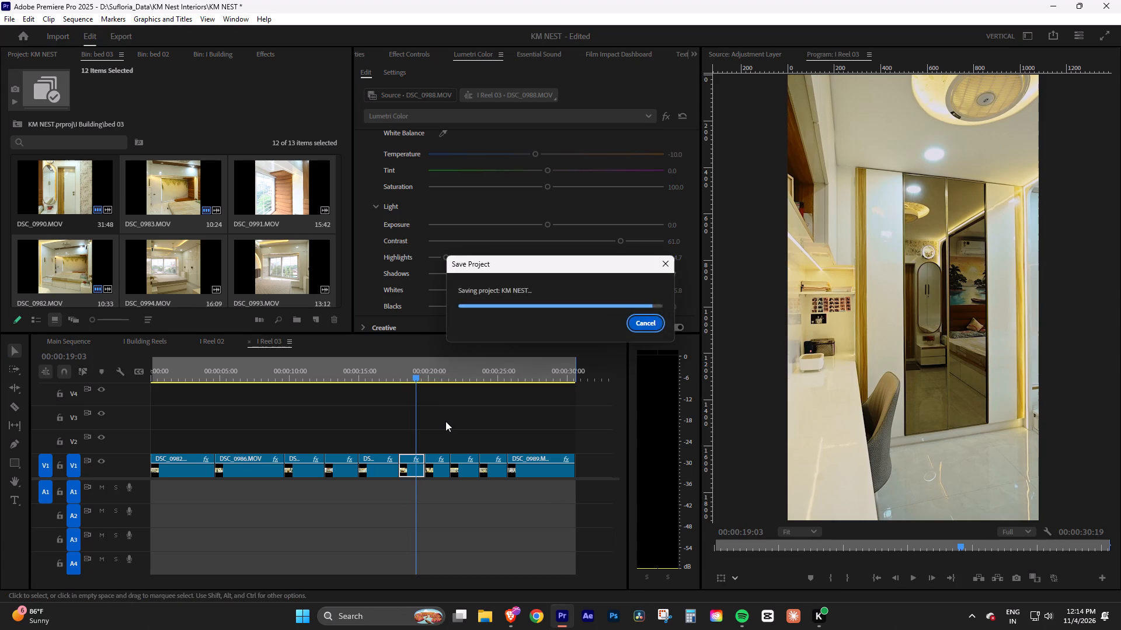
Play on to the DSC_0992 clip near 20 seconds, showing the desk, and paste the copied Lumetri Color effect onto it.
left_click(445, 421)
key("space")
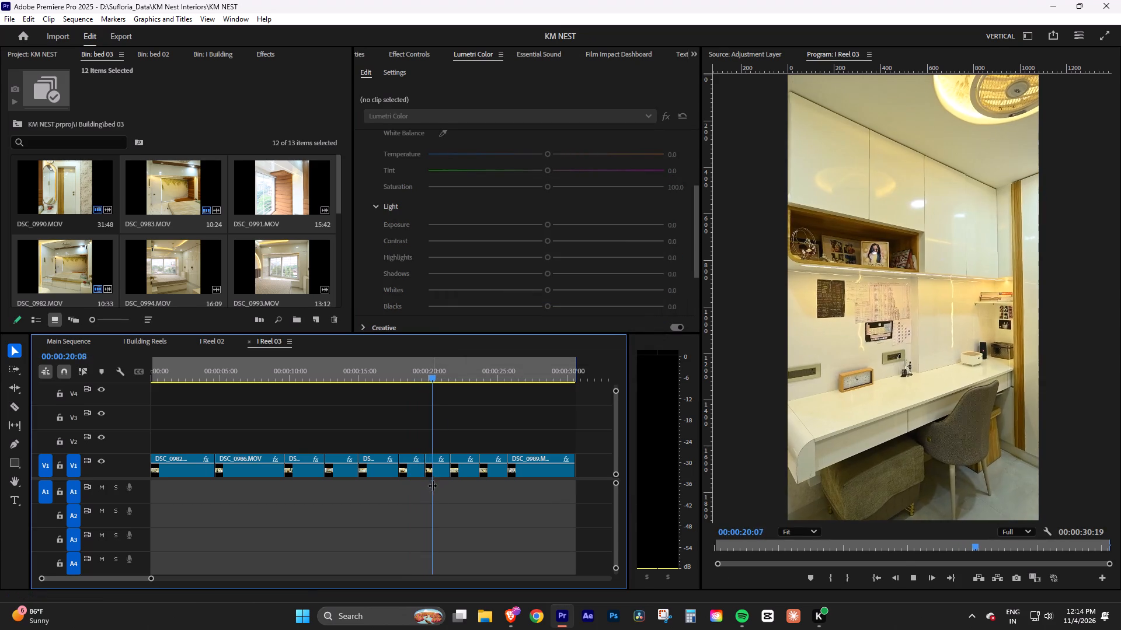
key("space")
left_click(437, 474)
right_click(438, 474)
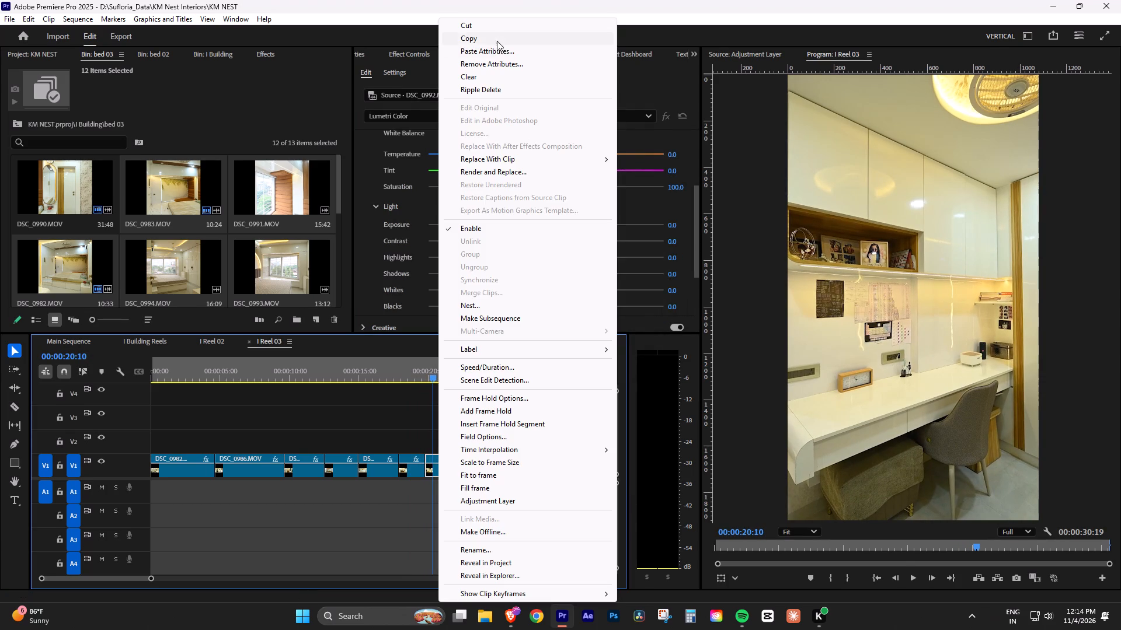
left_click(496, 51)
key("Return")
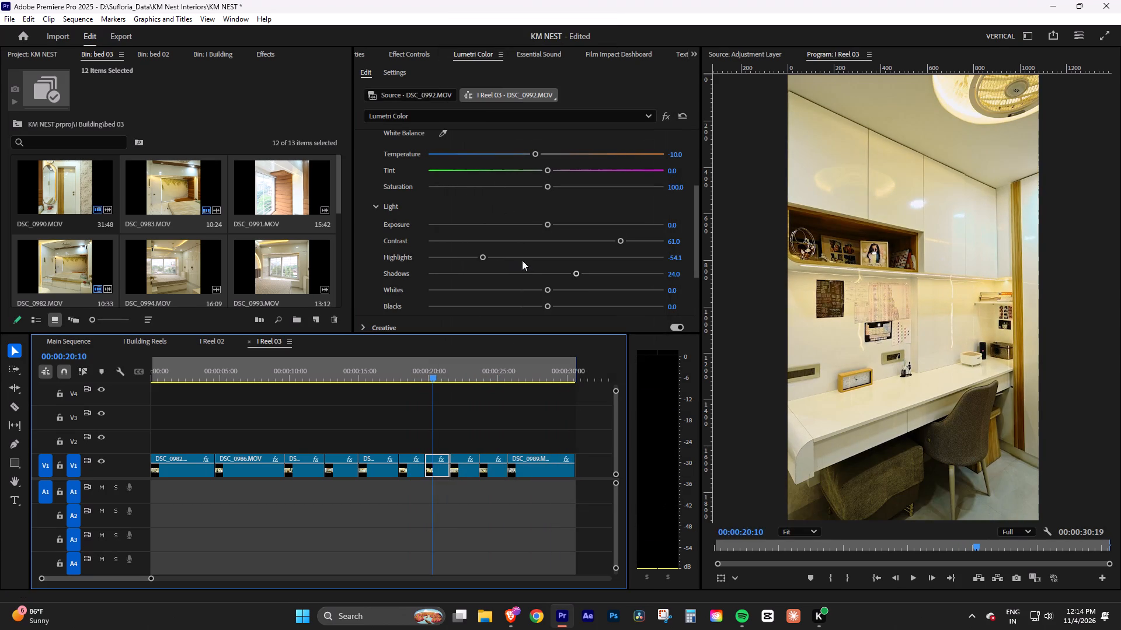
Adjust the DSC_0992 clip's Lumetri light settings to Highlights about -95 and Shadows about 38.
left_click_drag(481, 256, 506, 253)
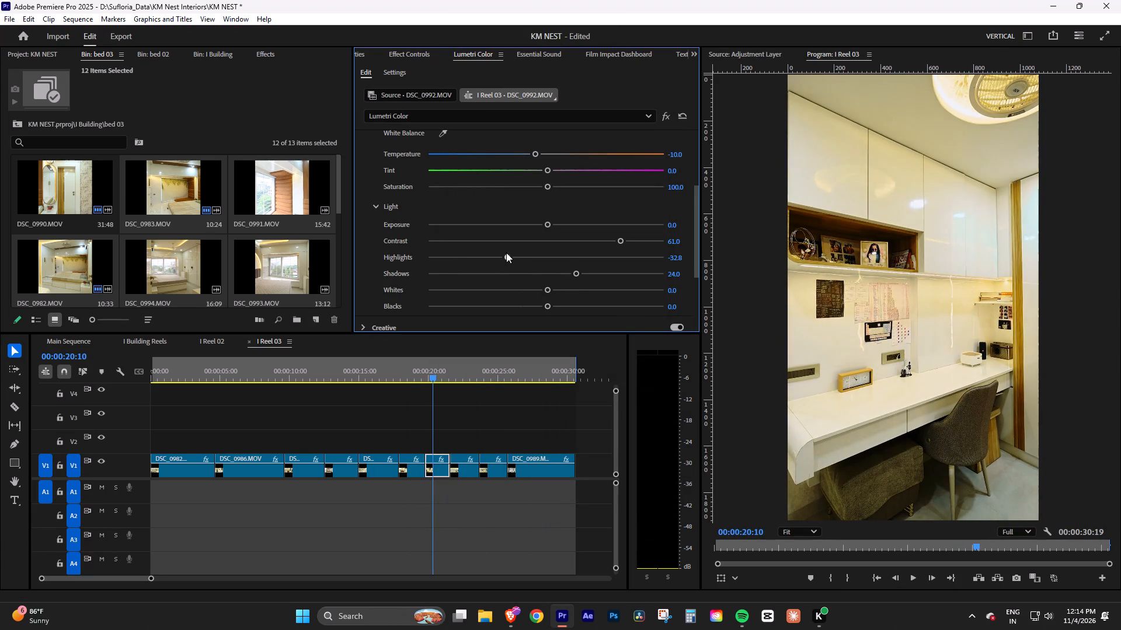
left_click_drag(506, 253, 433, 256)
left_click_drag(577, 274, 590, 268)
Play on to the DSC_0985 clip at about 22 seconds, showing the wardrobe and bed, and paste the copied Lumetri Color effect onto it.
key("space")
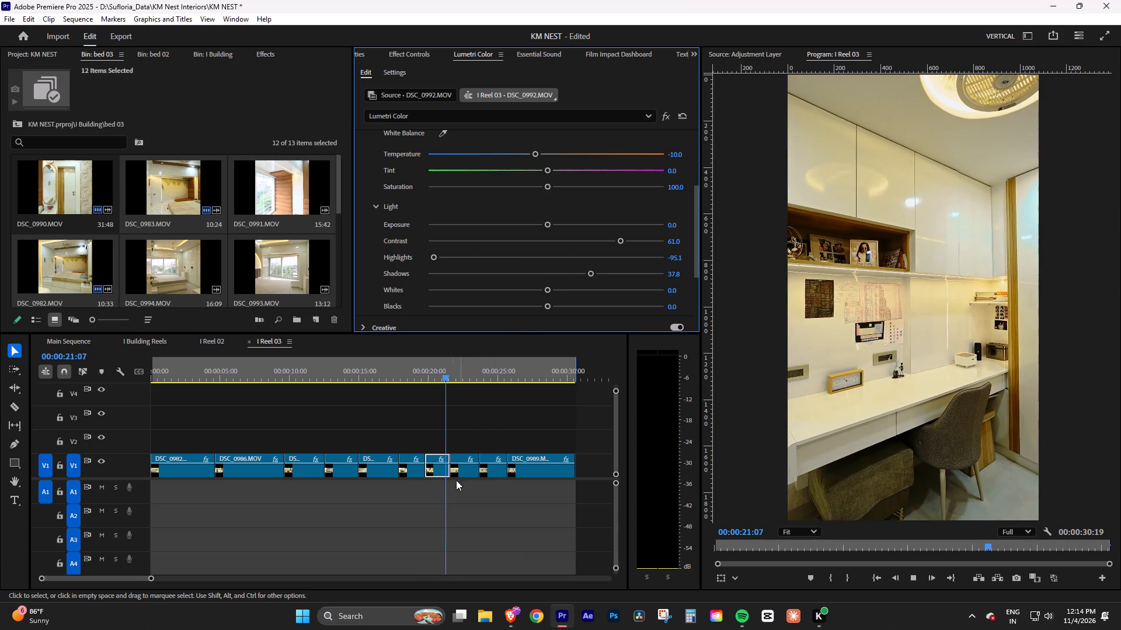
key("space")
left_click(465, 472)
right_click(465, 472)
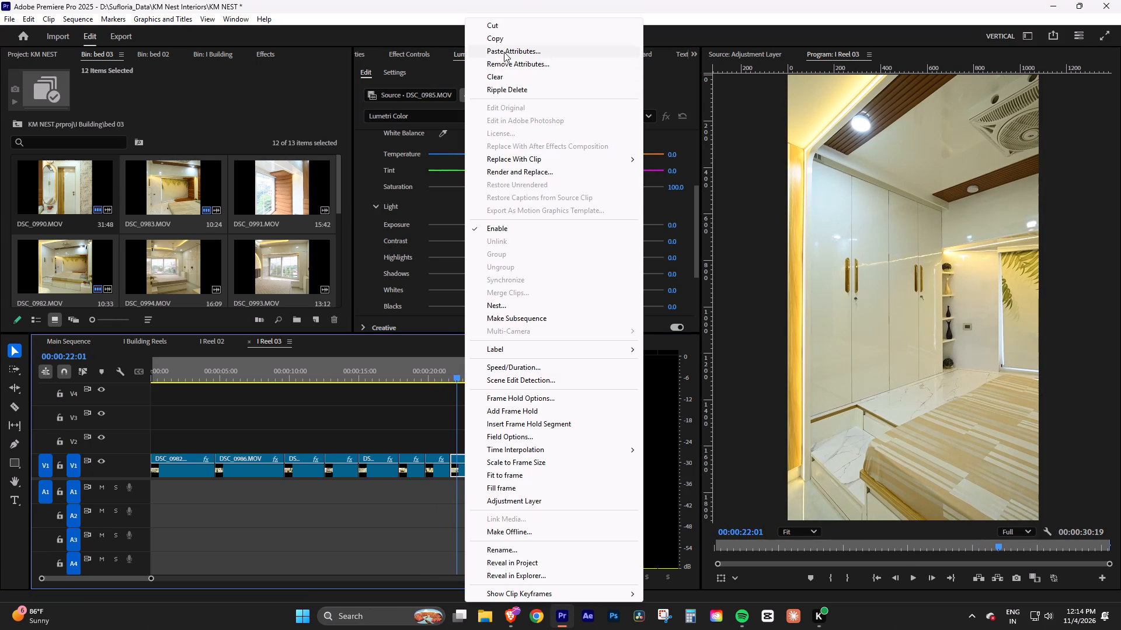
left_click(504, 51)
key("Return")
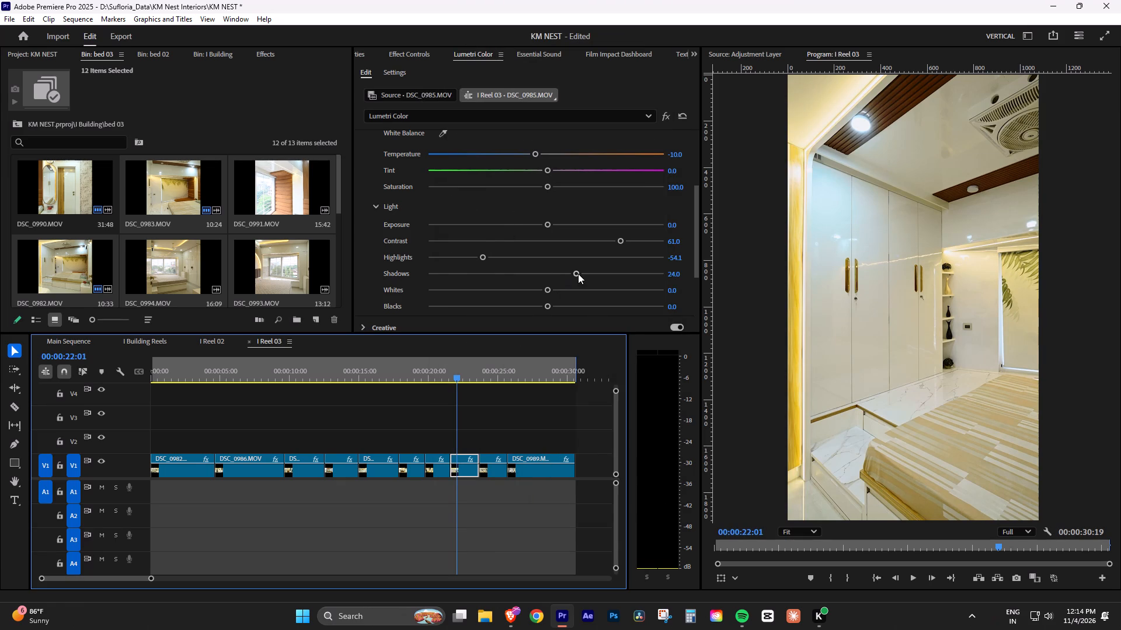
Set the DSC_0985 clip's Shadows to about 0 and Highlights to about -82, play it briefly, and save the project.
left_click_drag(579, 274, 545, 268)
left_click_drag(482, 254, 448, 255)
key("space")
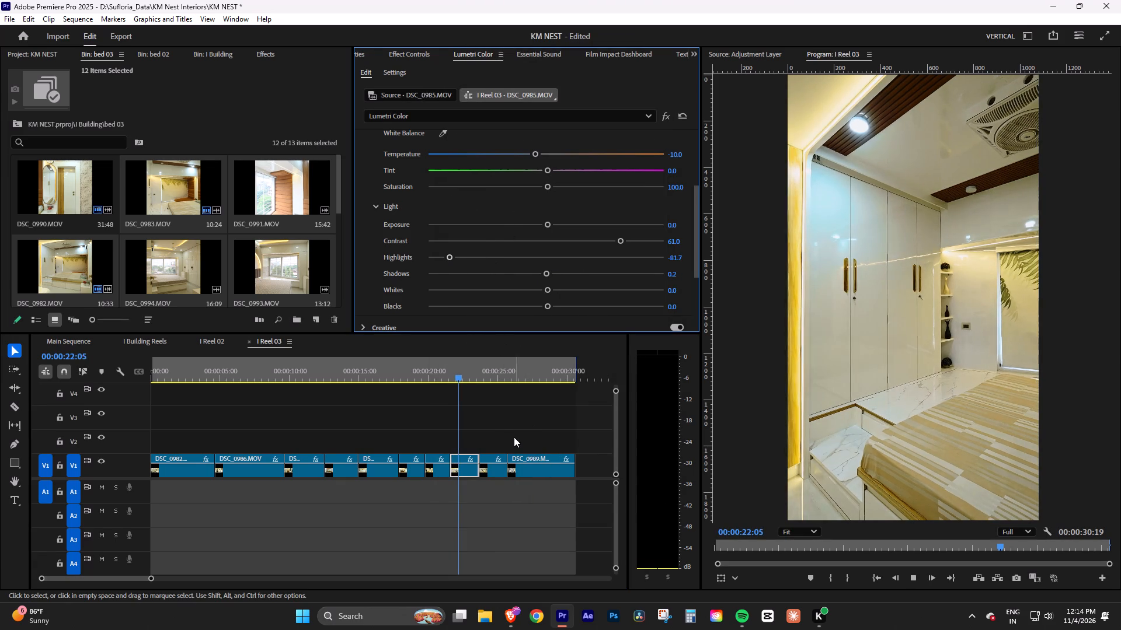
key("space")
left_click(499, 431)
key("ctrl+s")
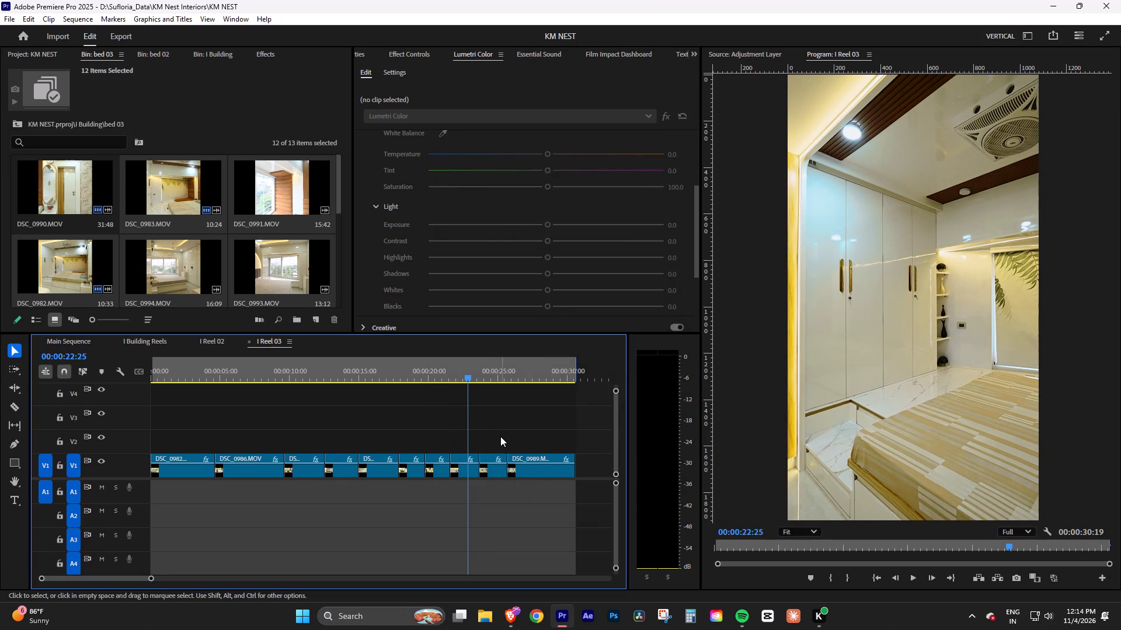
Copy the graded DSC_0985 clip and paste only its Lumetri Color effect onto the following DSC_0987 clip.
key("space")
scroll(502, 461, "up", 5, "alt")
key("space")
left_click(490, 473)
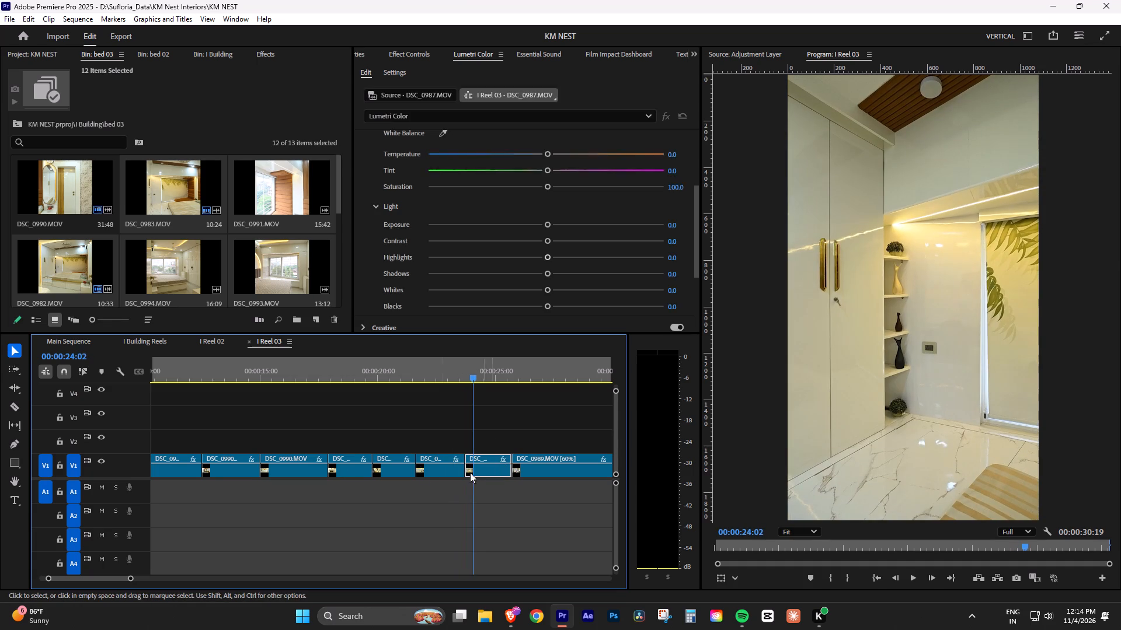
left_click(419, 473)
left_click(435, 469)
right_click(435, 469)
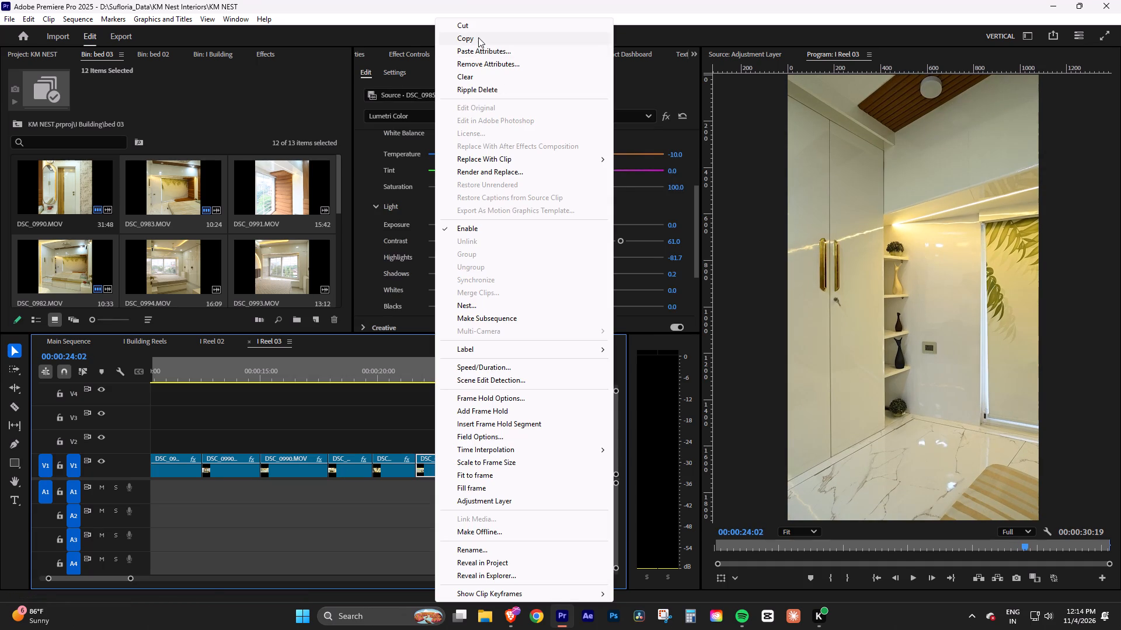
left_click(478, 37)
left_click(490, 475)
right_click(490, 475)
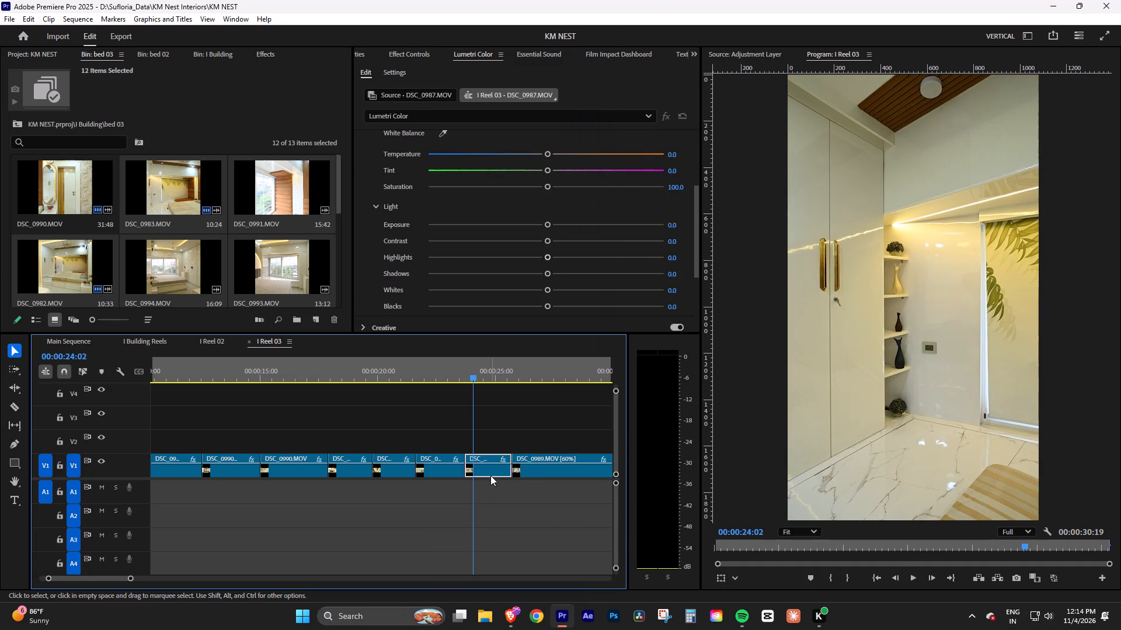
left_click(558, 52)
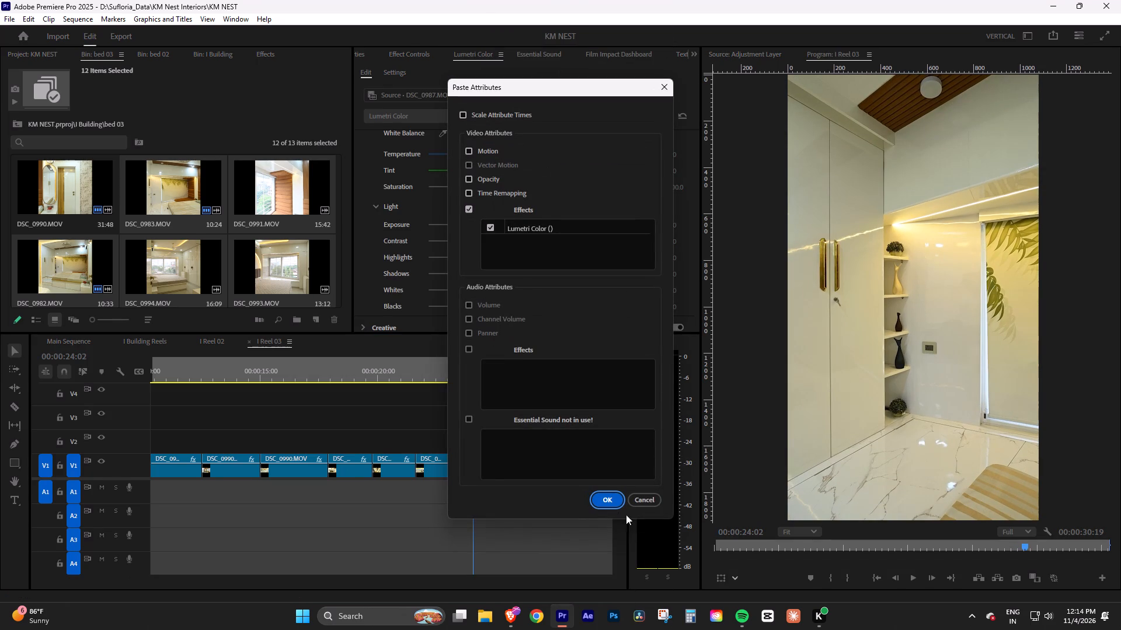
left_click(607, 498)
Play part of the DSC_0987 clip and raise its Lumetri Shadows to about 22.5.
key("space")
key("space")
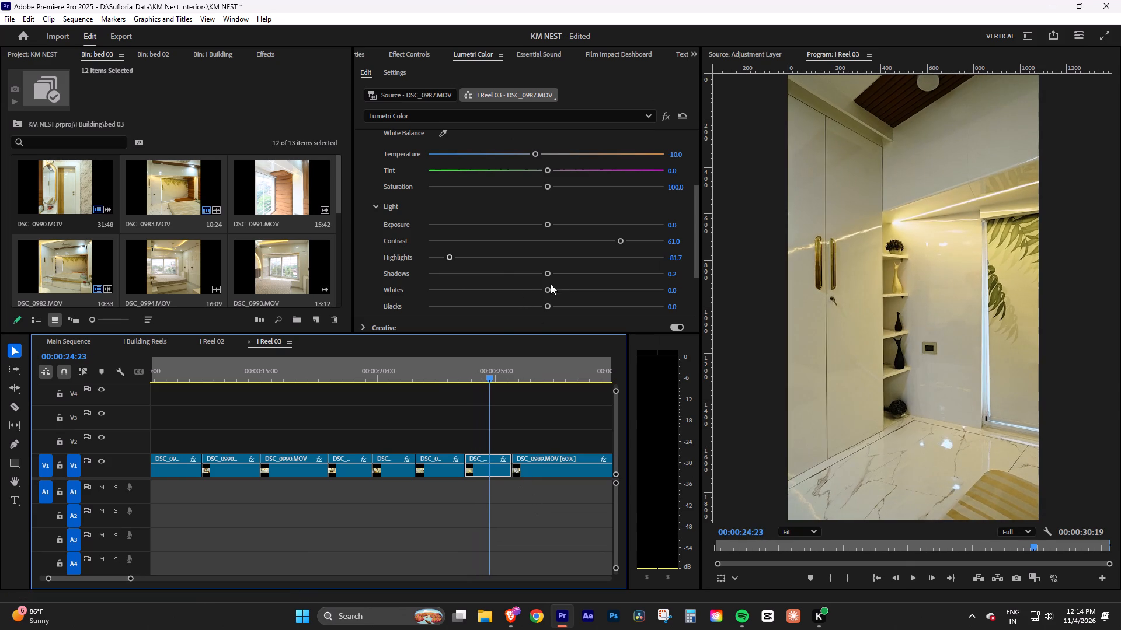
left_click_drag(548, 272, 572, 275)
Play on to the DSC_0989 clip and set its Contrast to about 48, Highlights -100, Shadows about 24 and Whites about -25.
key("space")
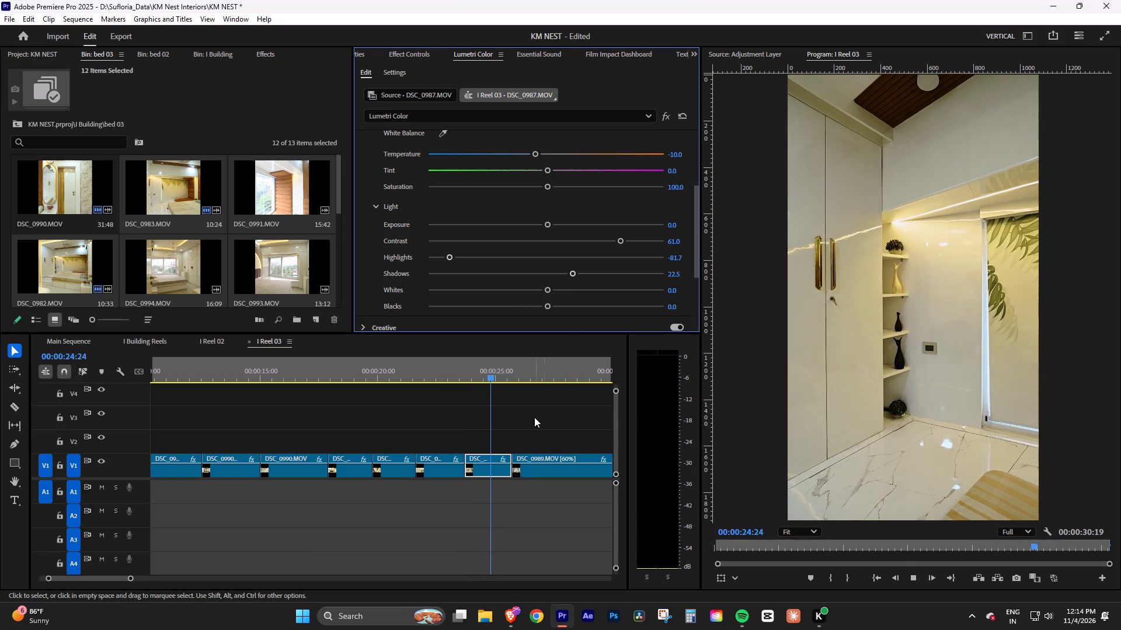
key("space")
left_click(549, 468)
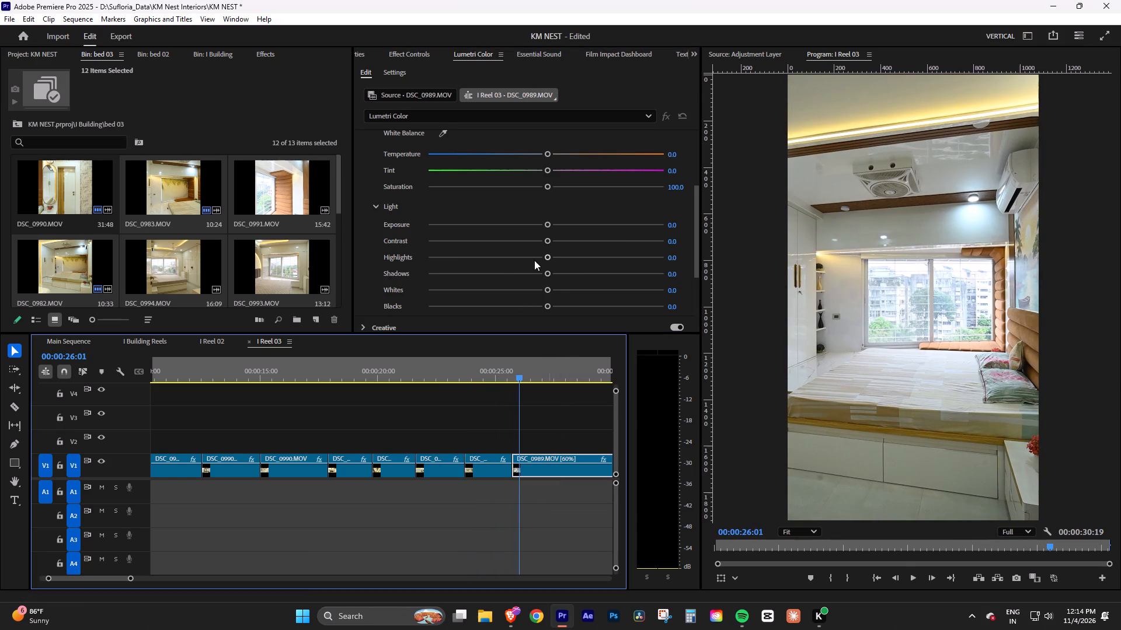
left_click_drag(546, 258, 445, 253)
left_click_drag(546, 271, 560, 274)
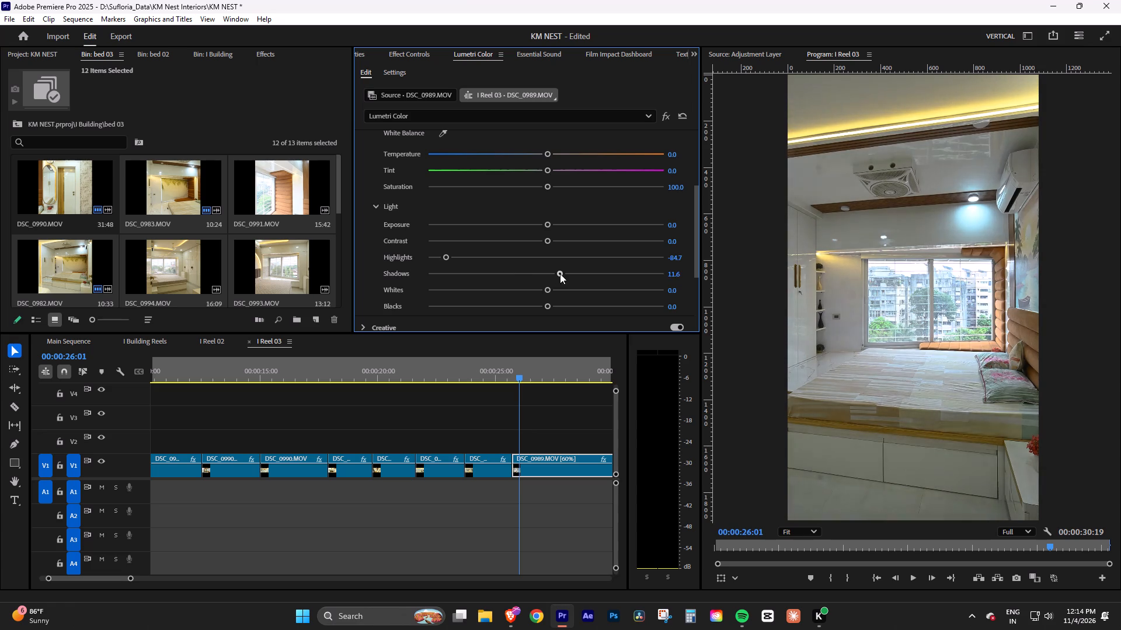
left_click_drag(560, 274, 574, 273)
left_click_drag(548, 237, 573, 239)
left_click_drag(573, 239, 601, 239)
left_click_drag(449, 255, 471, 260)
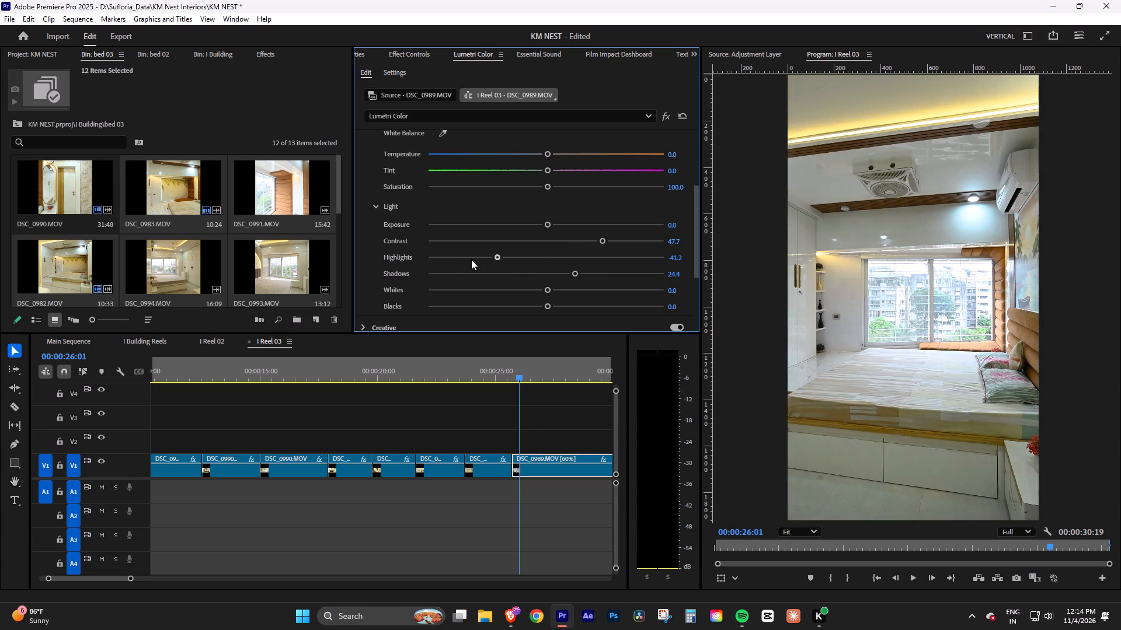
left_click_drag(471, 260, 372, 256)
left_click_drag(547, 290, 536, 286)
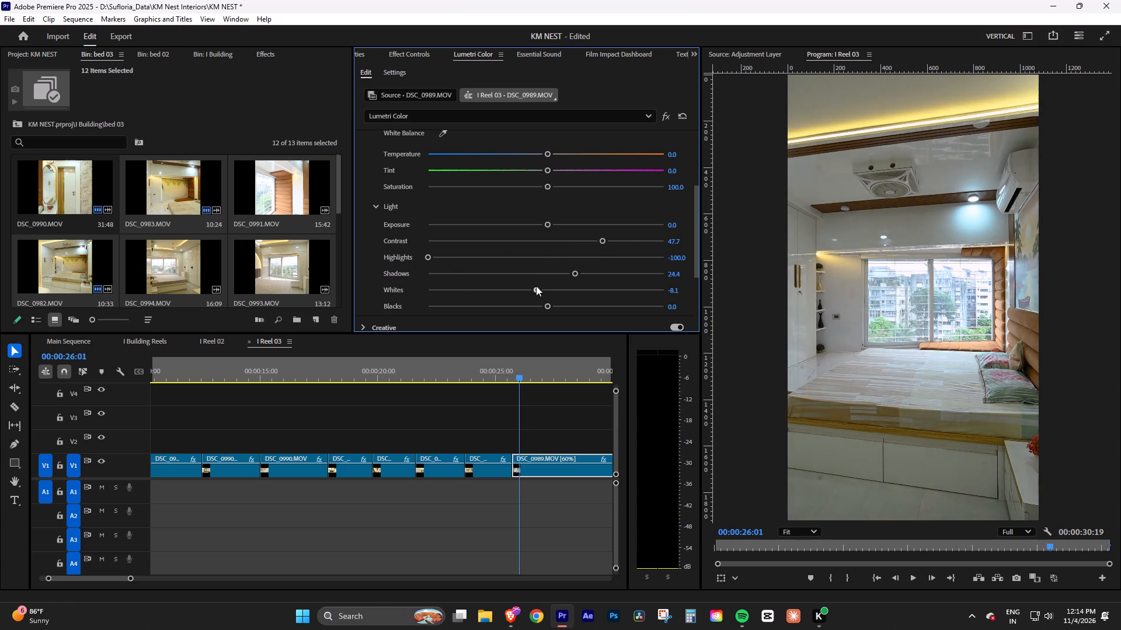
left_click_drag(536, 286, 515, 286)
Load a custom look file as the DSC_0989 clip's Creative look in Lumetri Color.
scroll(520, 258, "up", 9)
scroll(410, 178, "up", 3)
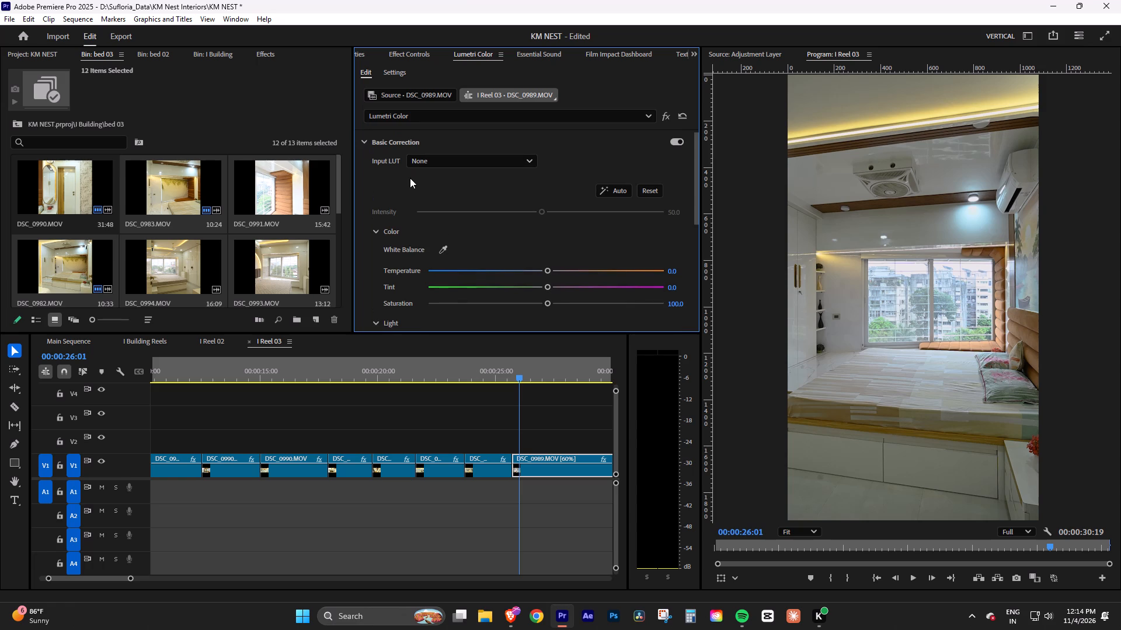
scroll(410, 178, "up", 1)
left_click(401, 146)
left_click(399, 141)
left_click(402, 167)
left_click(409, 189)
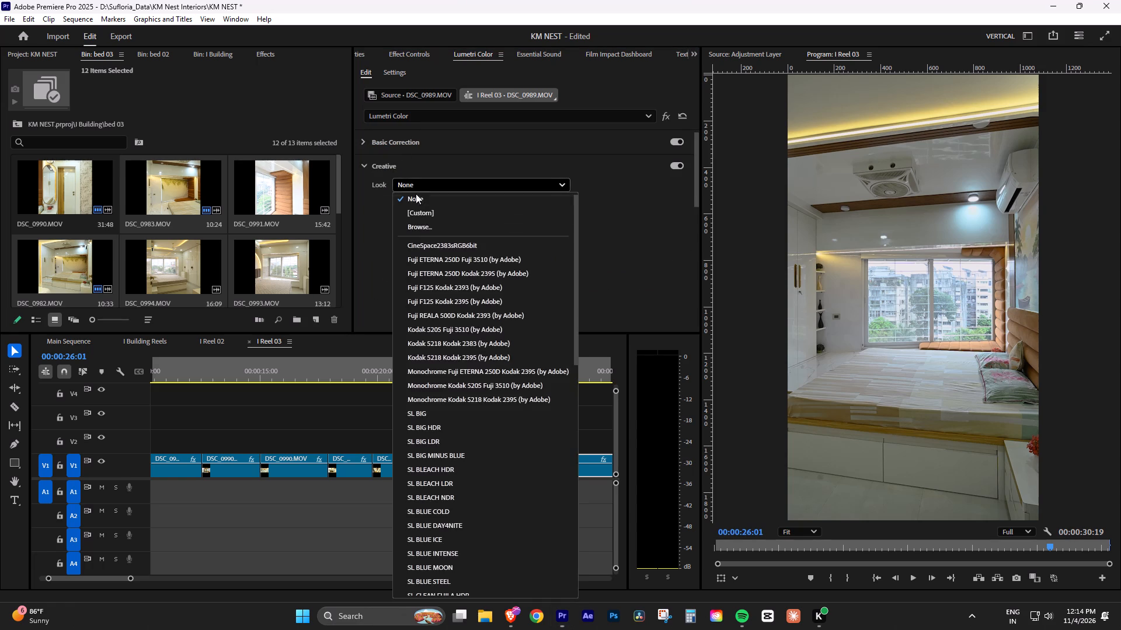
left_click(417, 213)
left_click(862, 97)
key("Return")
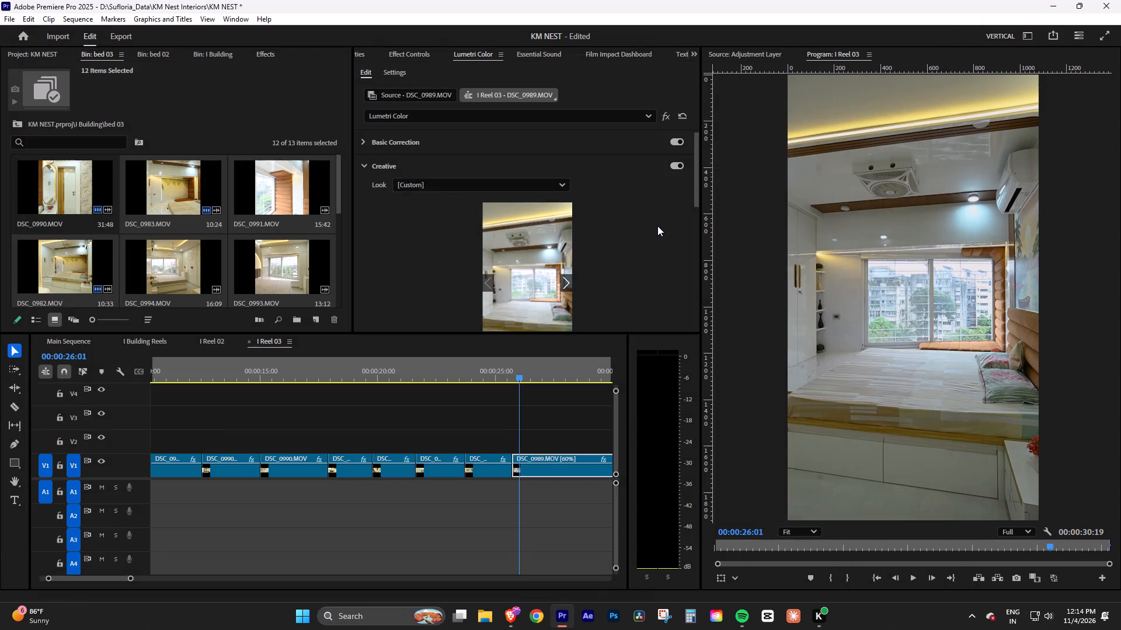
Return to the DSC_0989 clip's Basic Correction, set Contrast to 60, Whites to about -31 and Shadows to about 26, and save the project.
left_click(478, 163)
left_click(486, 139)
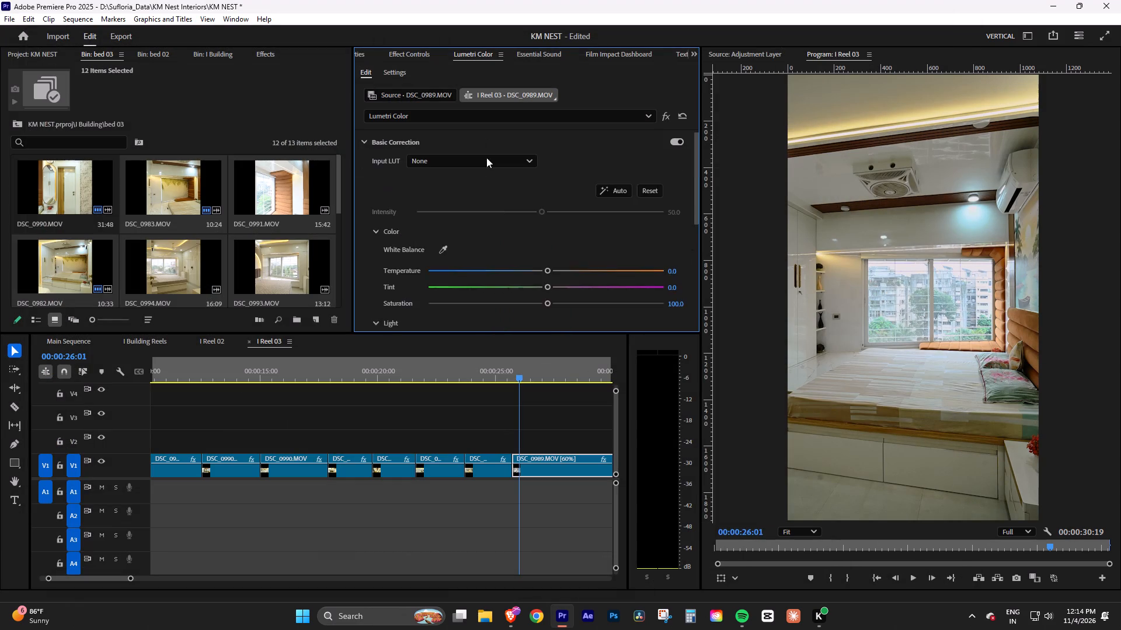
scroll(506, 235, "down", 9)
left_click_drag(606, 251, 568, 252)
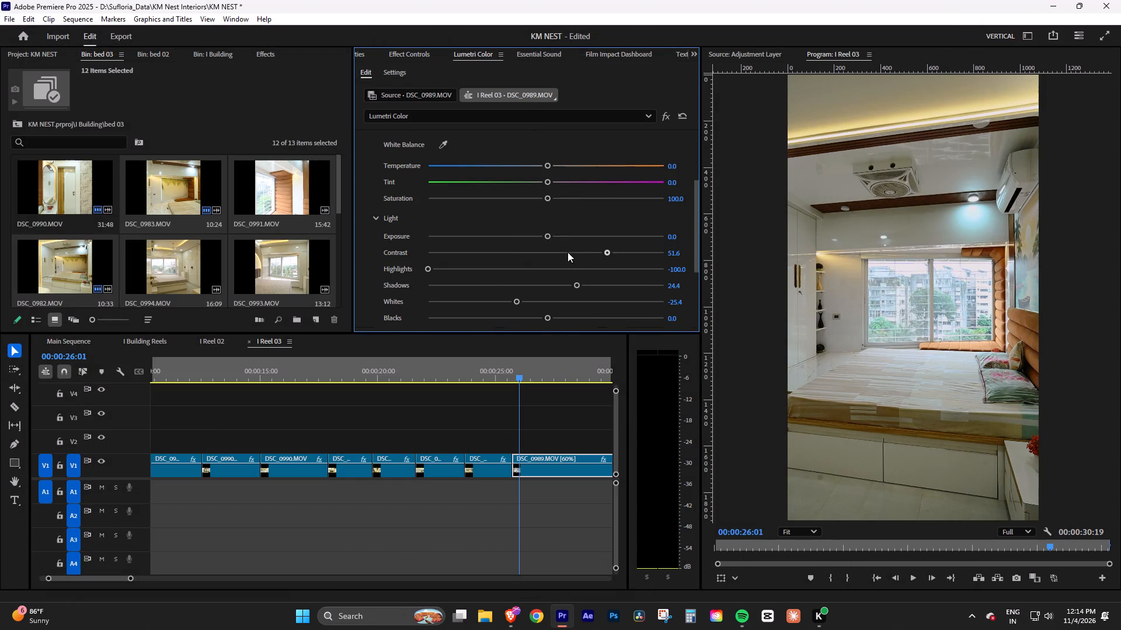
left_click_drag(568, 252, 616, 244)
left_click_drag(514, 301, 454, 301)
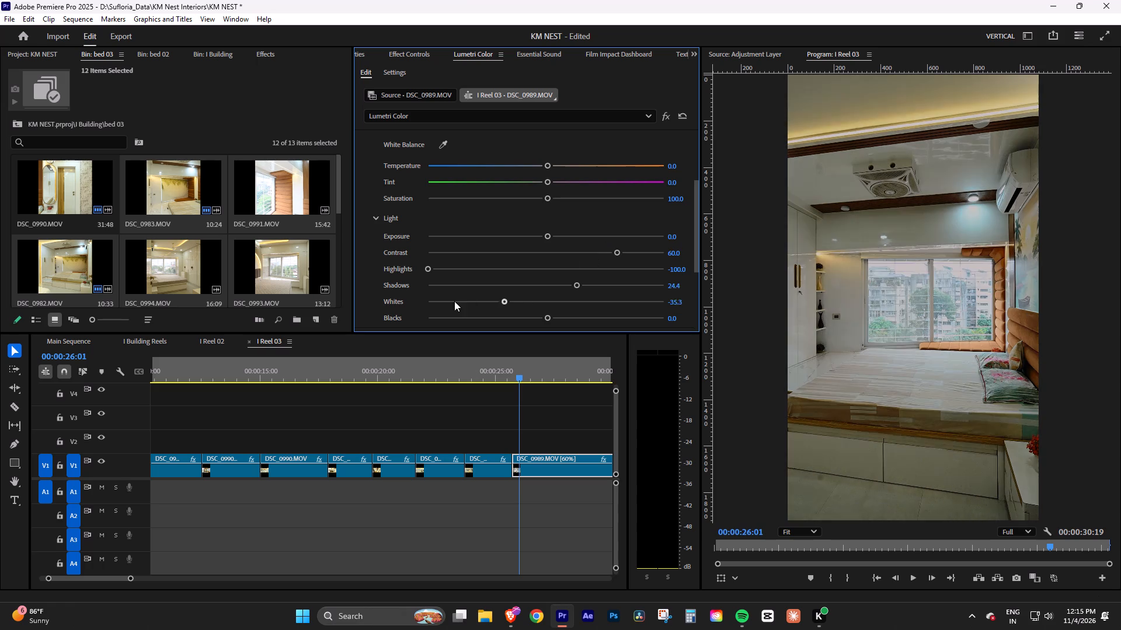
left_click_drag(454, 301, 509, 293)
left_click(579, 284)
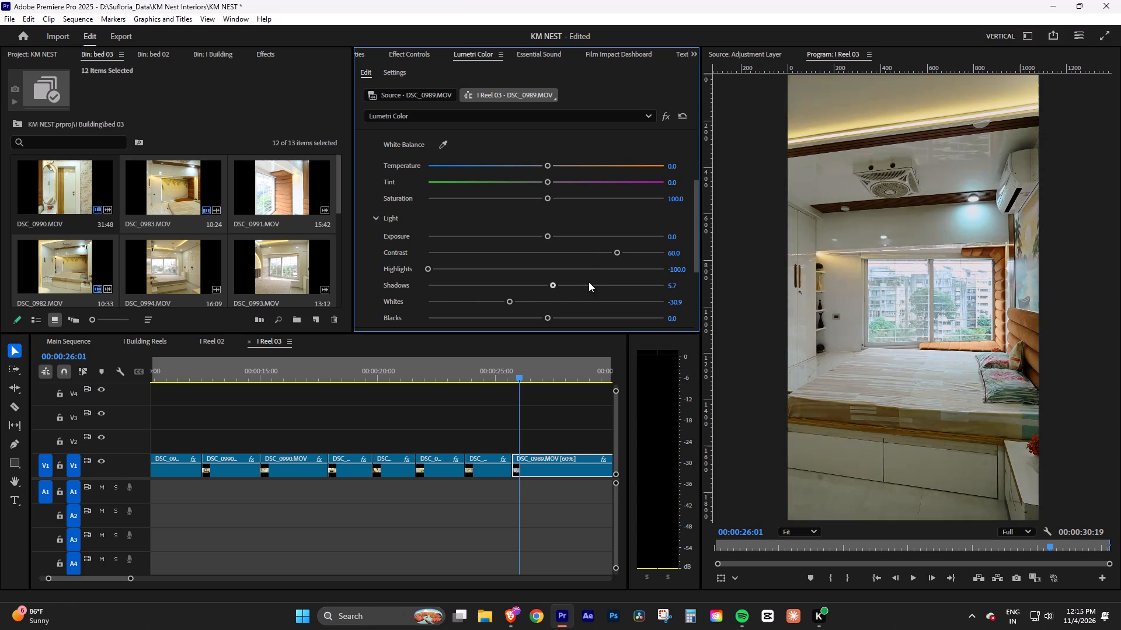
key("ctrl+s")
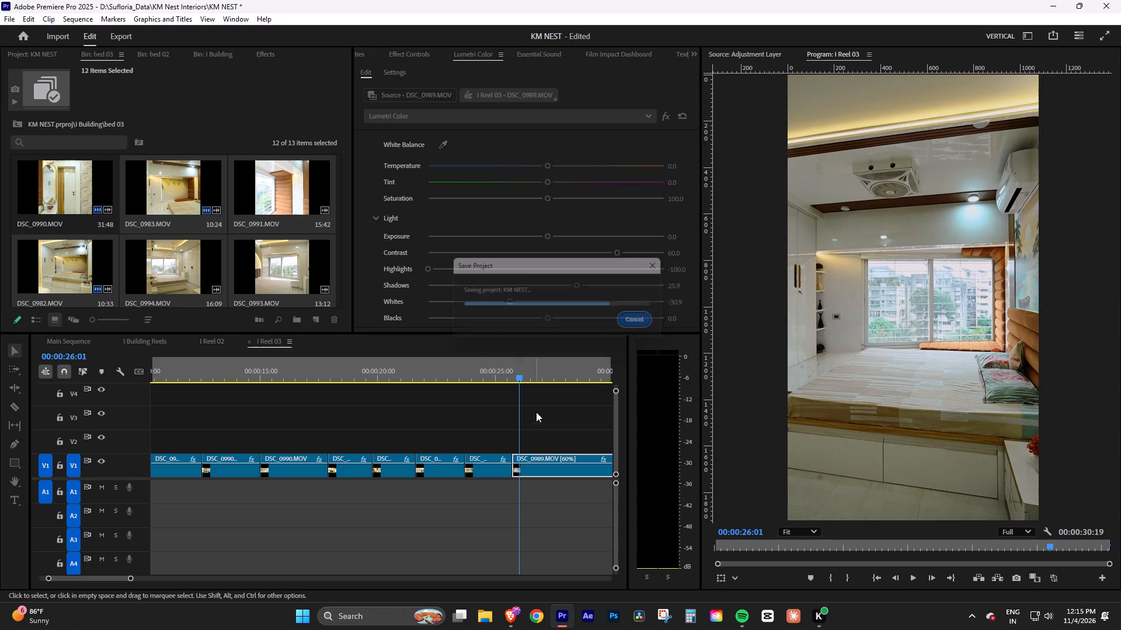
Fine-tune the DSC_0989 clip to Highlights -100 and Shadows about 11, and play it briefly to check the grade.
left_click_drag(428, 266, 474, 266)
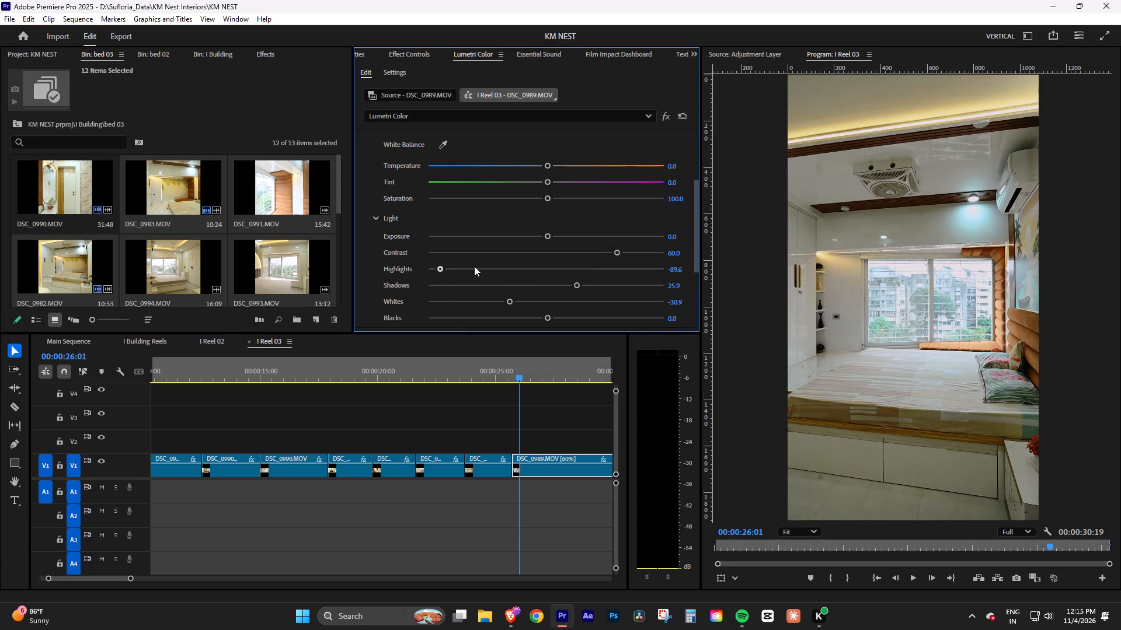
left_click_drag(474, 266, 402, 262)
left_click_drag(577, 286, 570, 286)
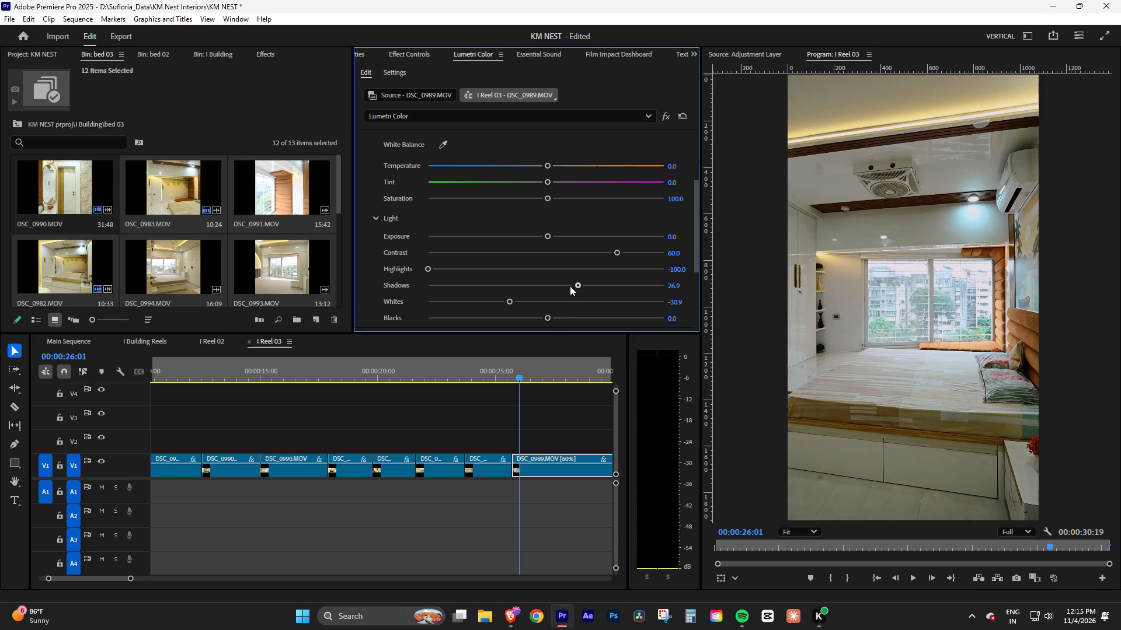
left_click_drag(570, 286, 570, 277)
left_click_drag(570, 277, 558, 277)
key("space")
key("space")
left_click_drag(131, 578, 156, 578)
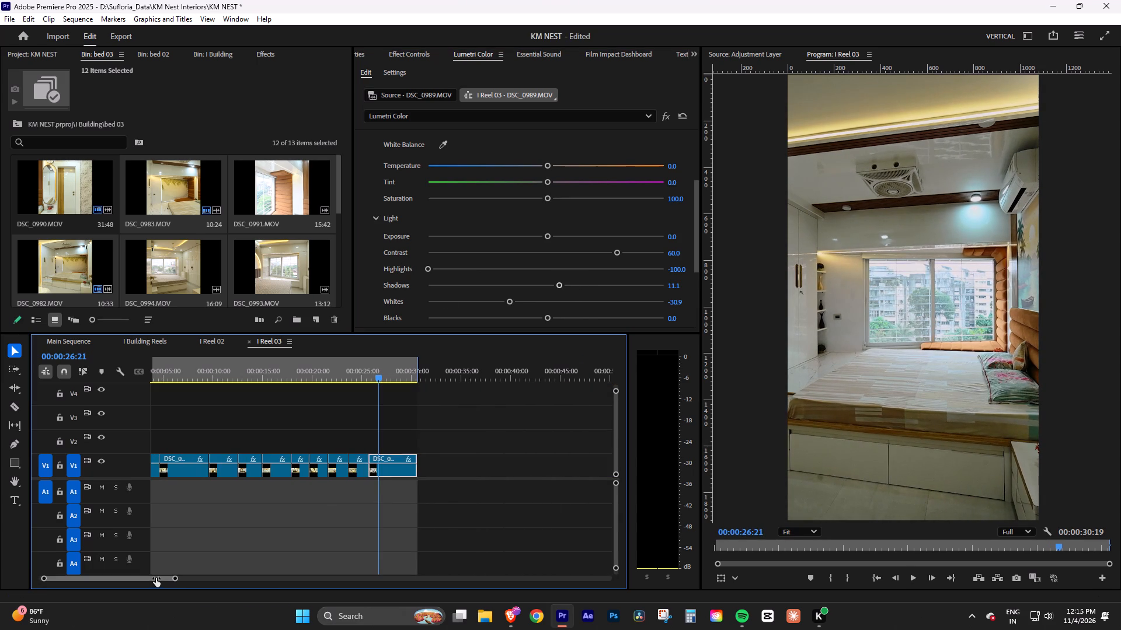
Play more of the DSC_0989 clip to check its grade, and deselect it.
left_click_drag(156, 578, 156, 577)
key("space")
key("space")
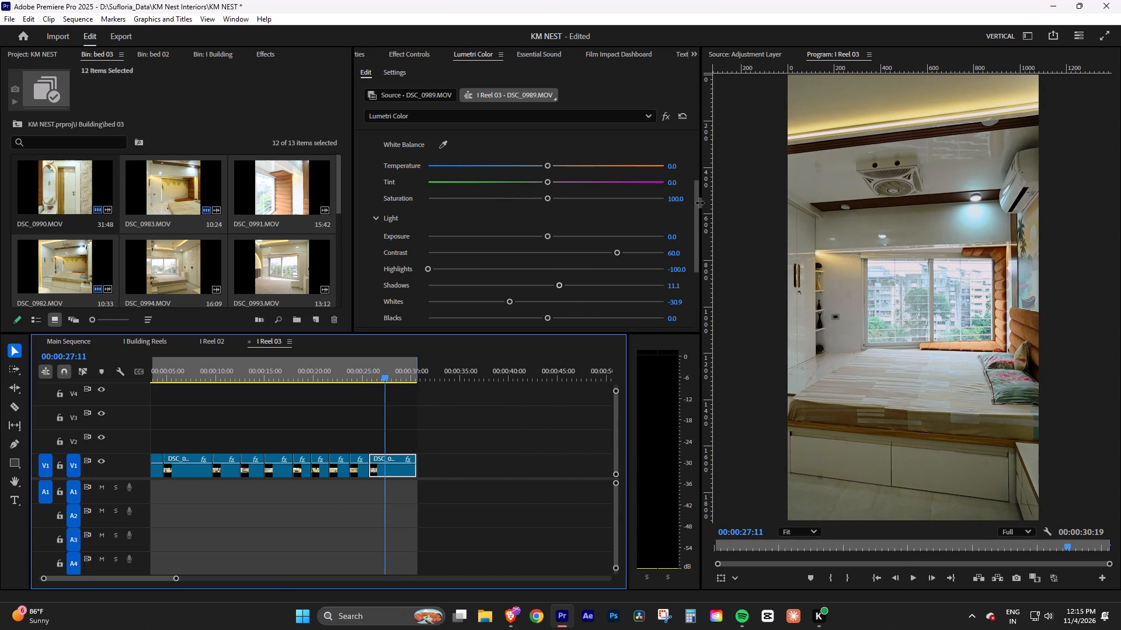
left_click_drag(697, 202, 704, 155)
left_click(421, 436)
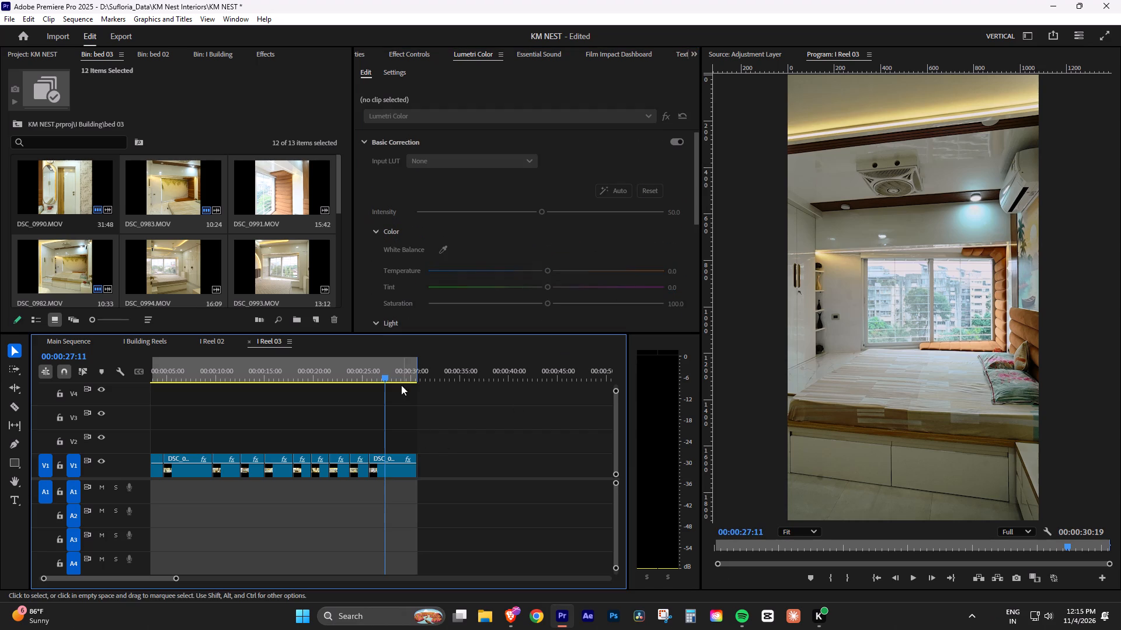
Return to the start of the I Reel 03 sequence, save the project and briefly play the opening clip.
left_click_drag(391, 374, 121, 383)
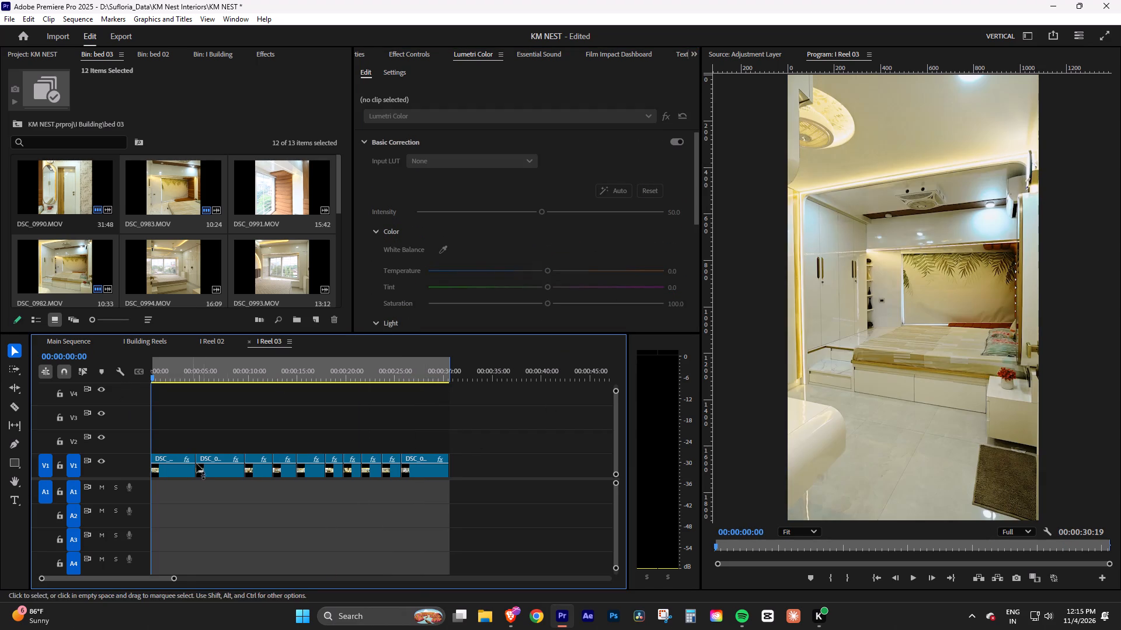
left_click_drag(171, 577, 182, 573)
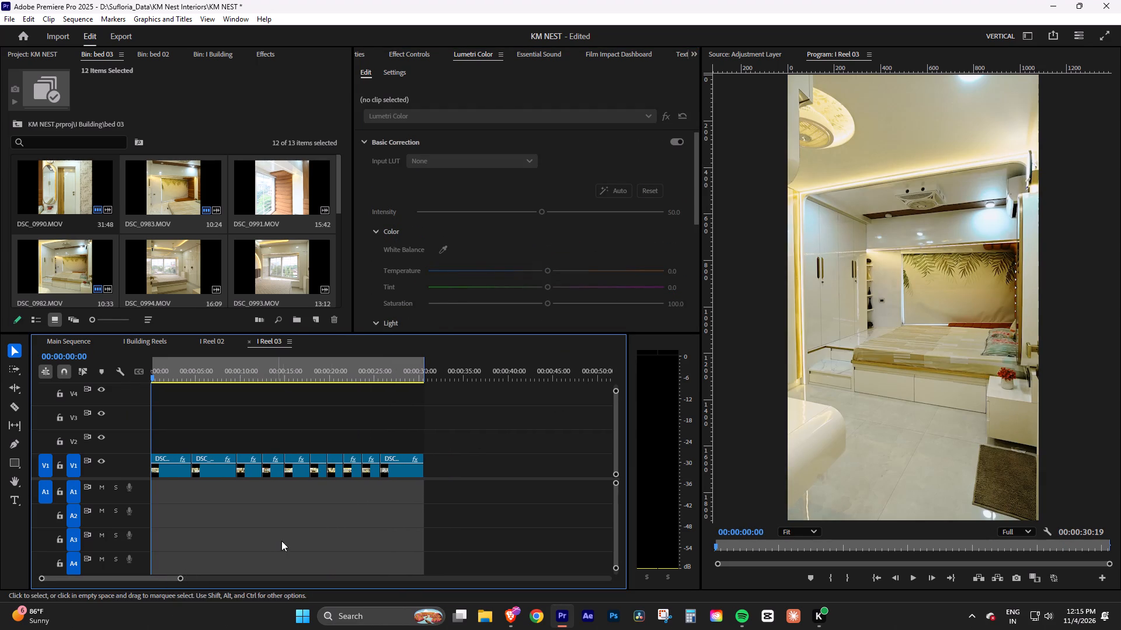
key("ctrl+s")
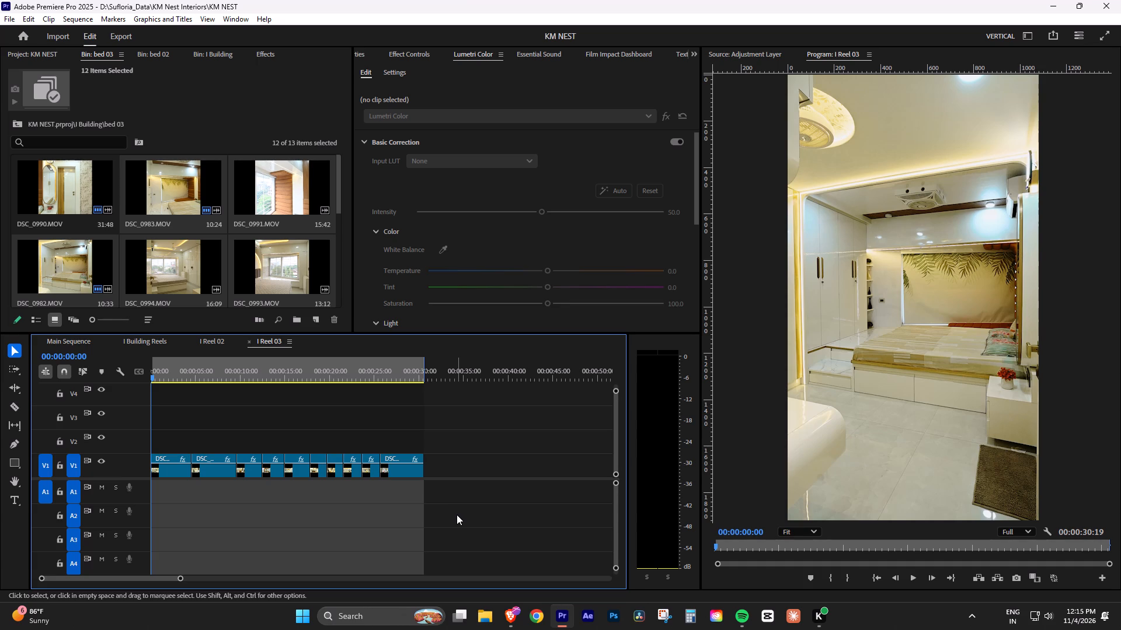
key("space")
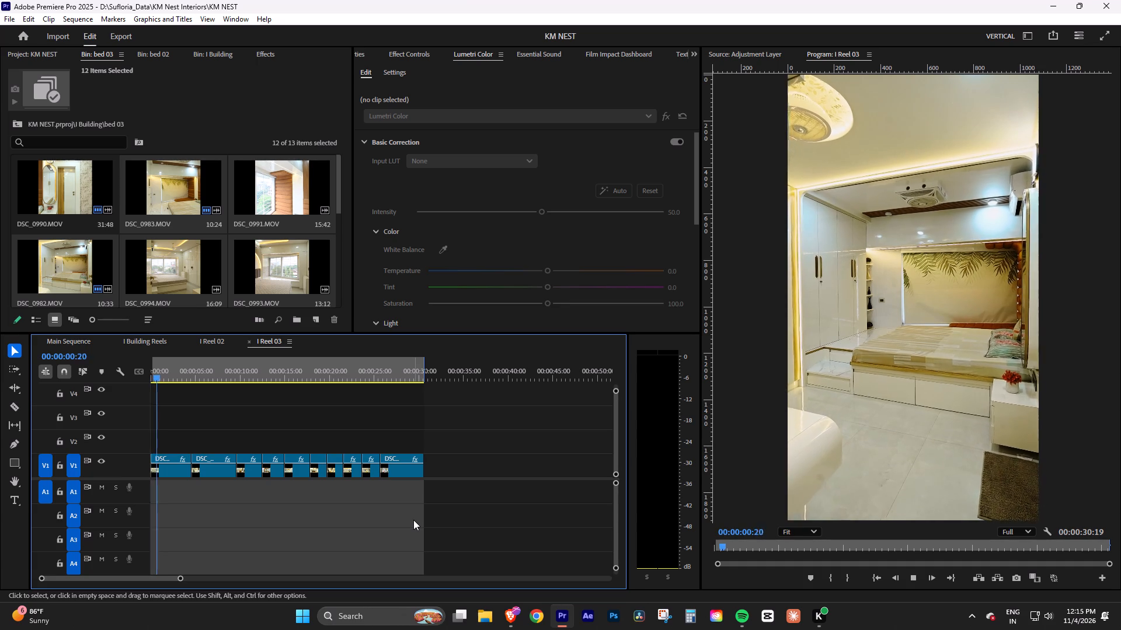
key("space")
key("ctrl+s")
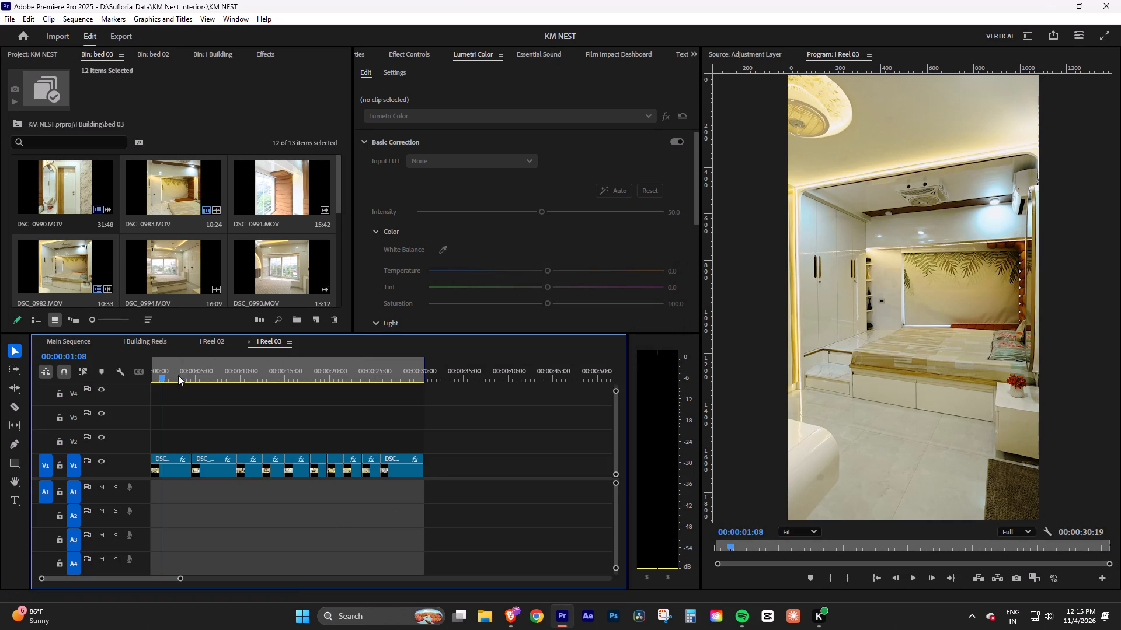
left_click_drag(173, 370, 142, 384)
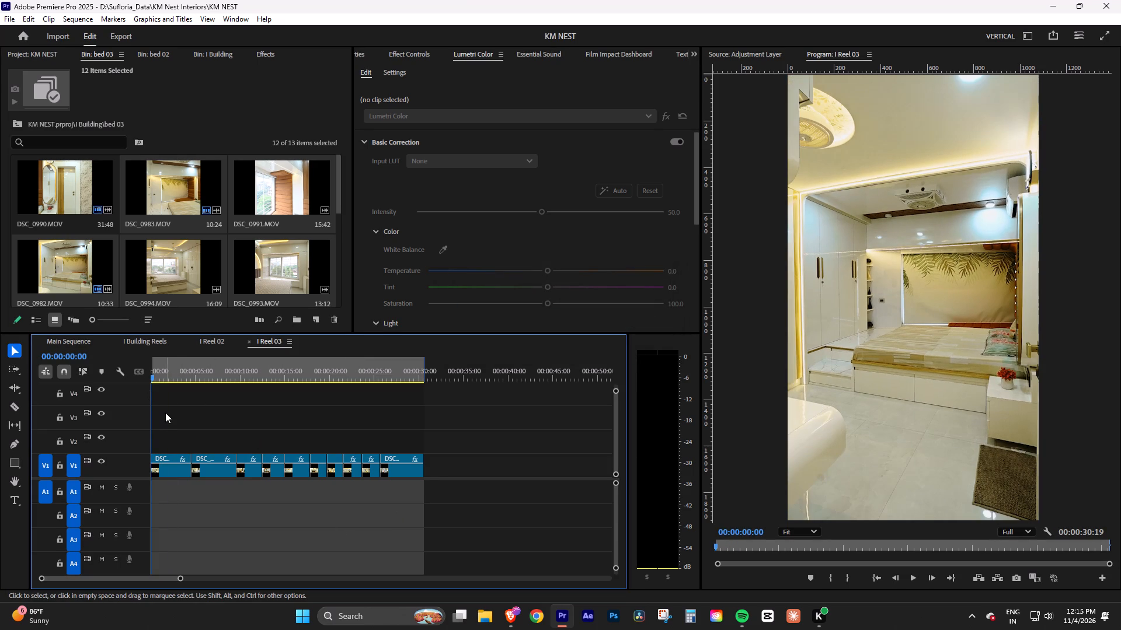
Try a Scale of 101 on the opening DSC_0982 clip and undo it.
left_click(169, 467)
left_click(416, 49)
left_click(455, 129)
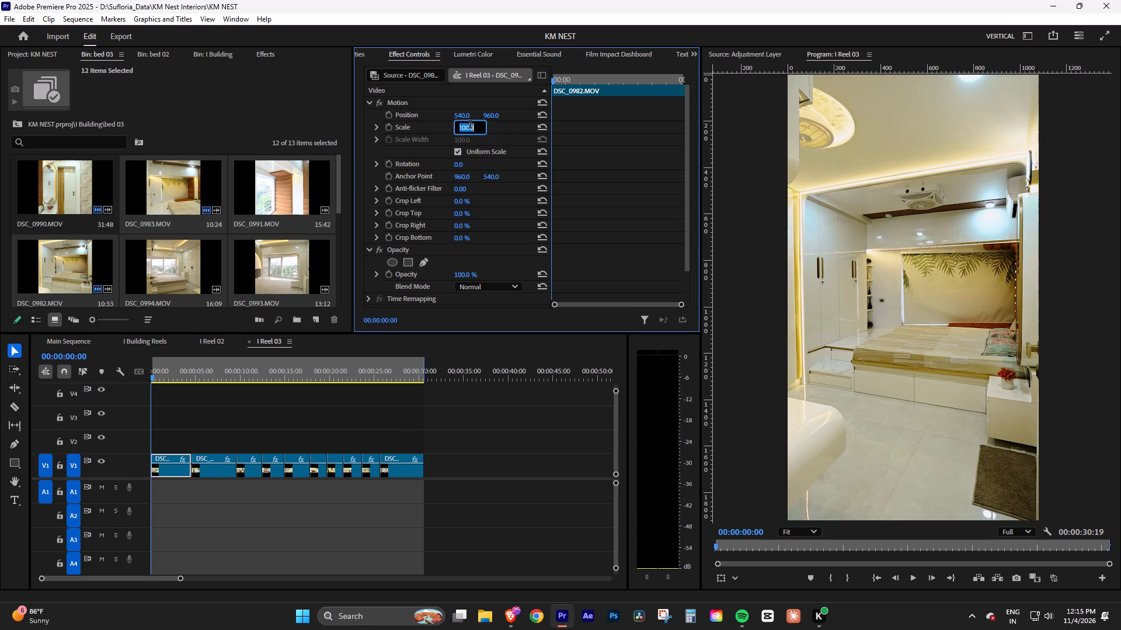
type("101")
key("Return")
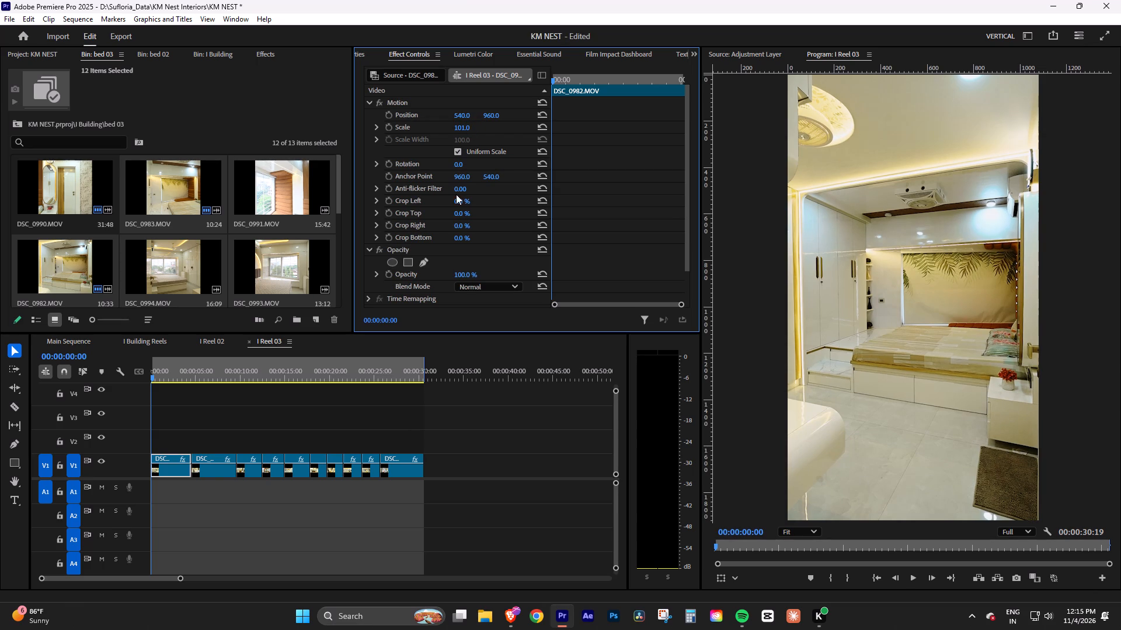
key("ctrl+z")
Straighten the DSC_0982 clip by trying Rotation values of 1° and 0.5°, and settle on 1°.
left_click(462, 164)
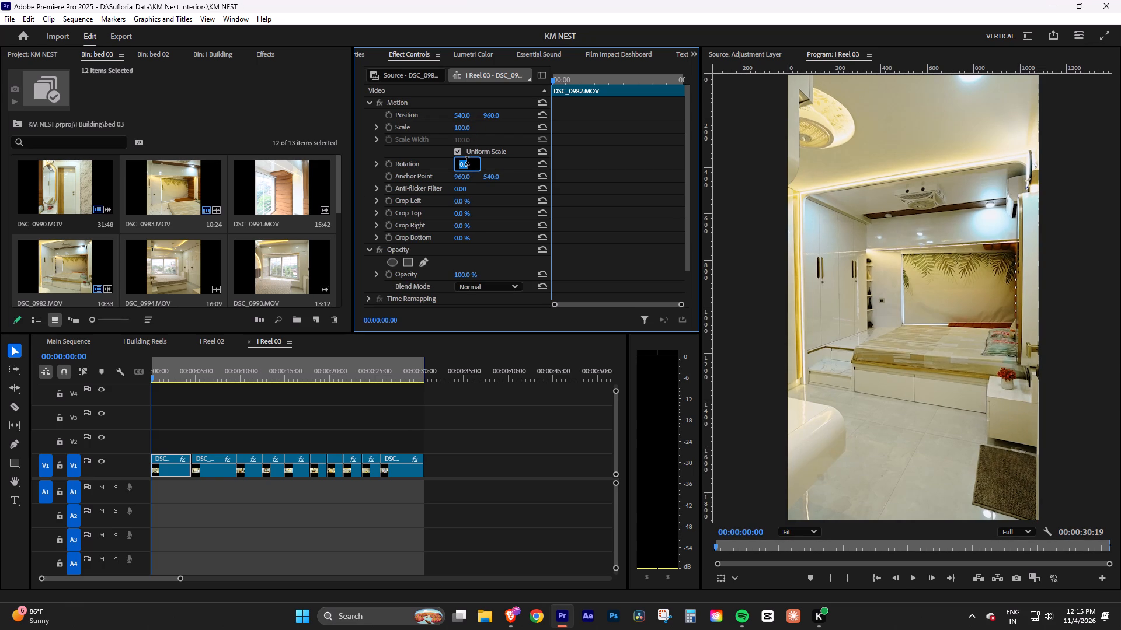
key("1")
key("Return")
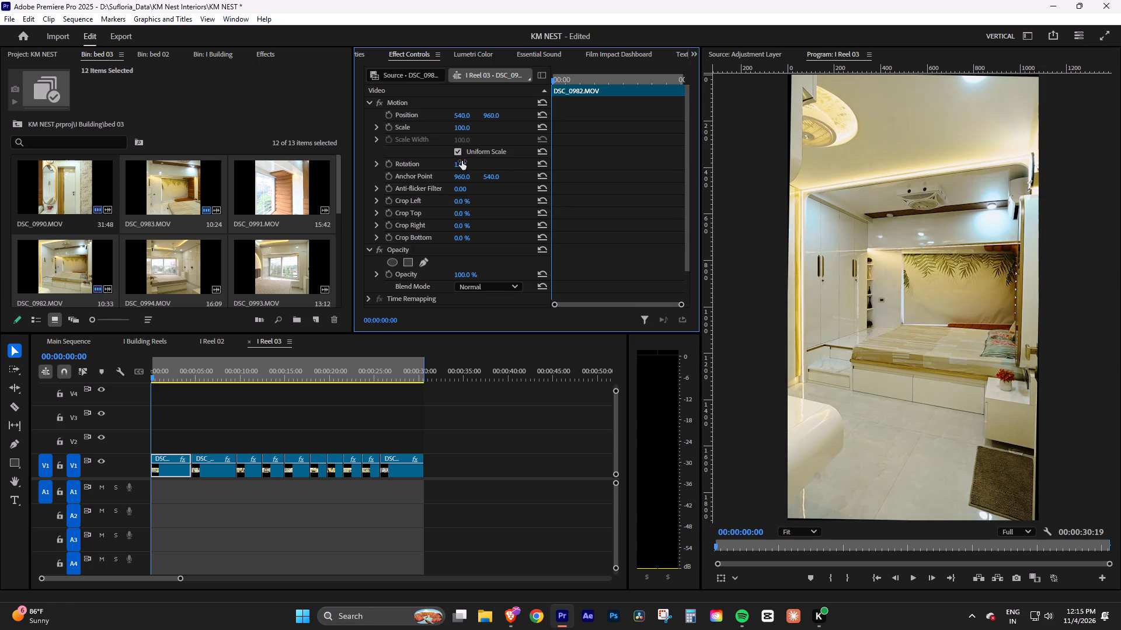
left_click(462, 161)
key("0")
type(".50")
key("Return")
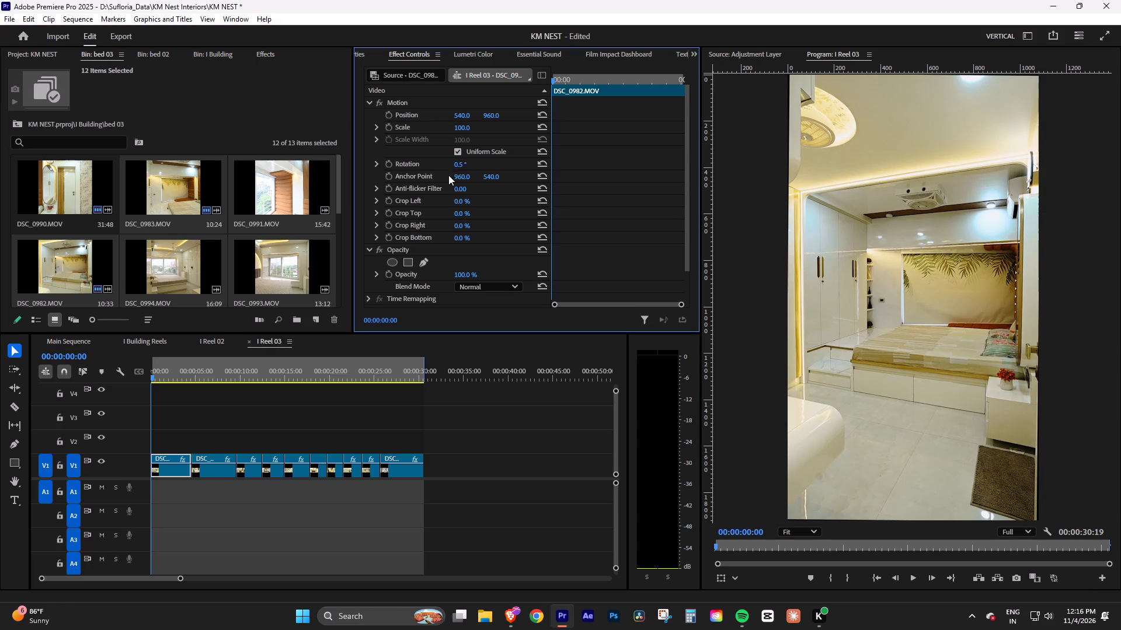
left_click(456, 165)
key("1")
key("Return")
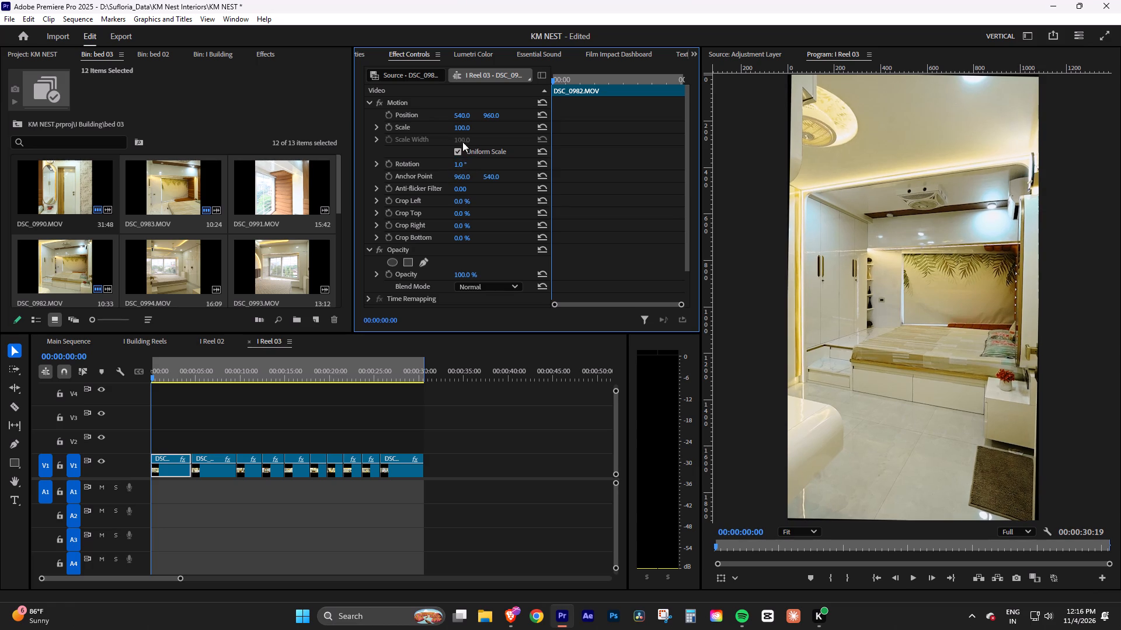
Set the DSC_0982 clip's Scale to 105 to cover the rotated edges, play it briefly and save the project.
left_click(462, 125)
type("10")
key("5")
key("Return")
key("space")
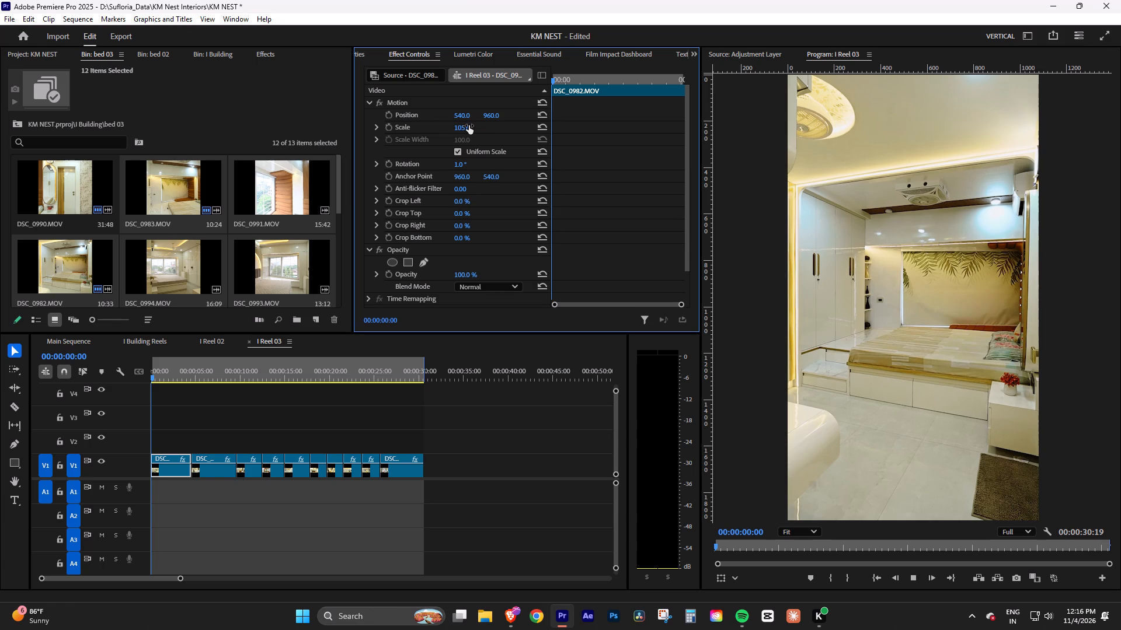
key("space")
key("ctrl+s")
Mark an In point at the sequence start and nest the opening DSC_0982 clip under the default name.
left_click(218, 419)
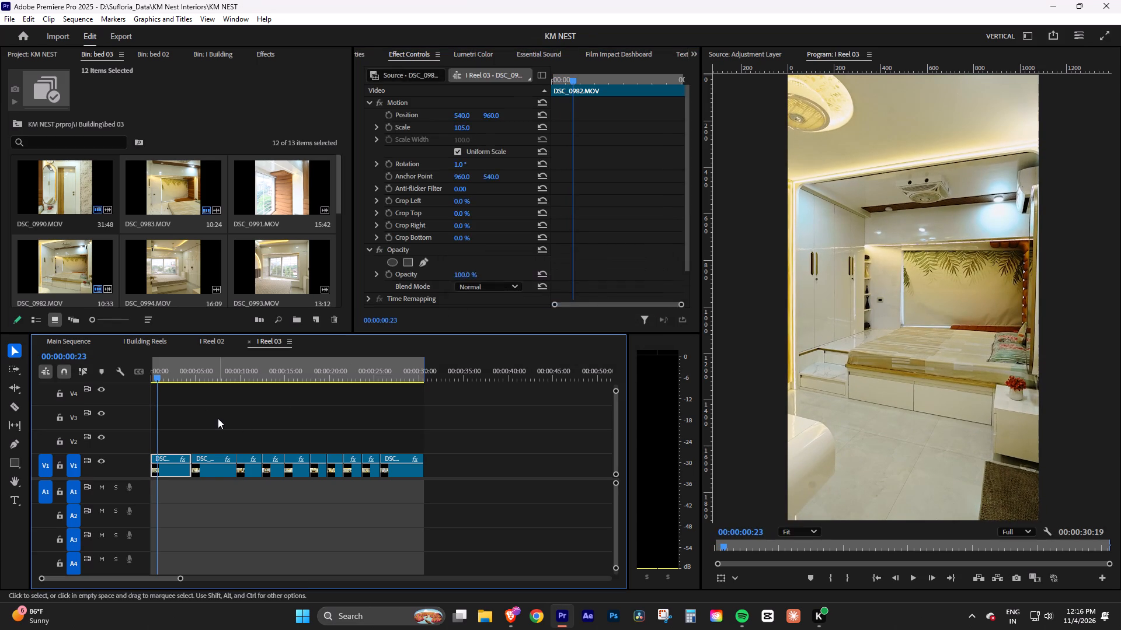
left_click_drag(162, 366, 126, 376)
key("i")
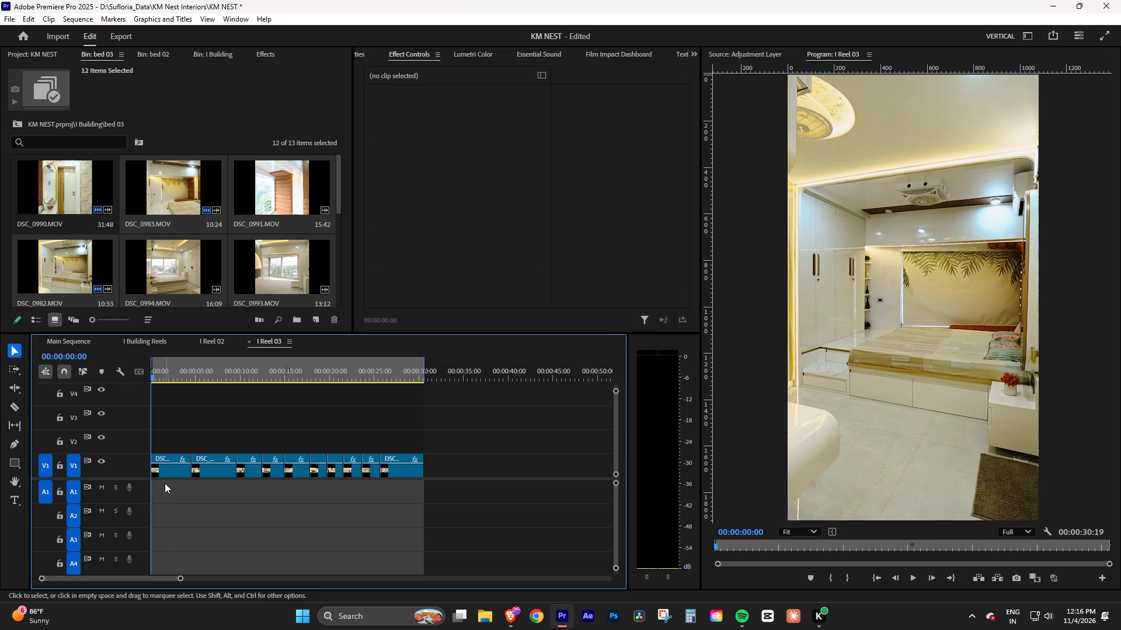
left_click(175, 474)
key("n")
key("Return")
left_click(175, 474)
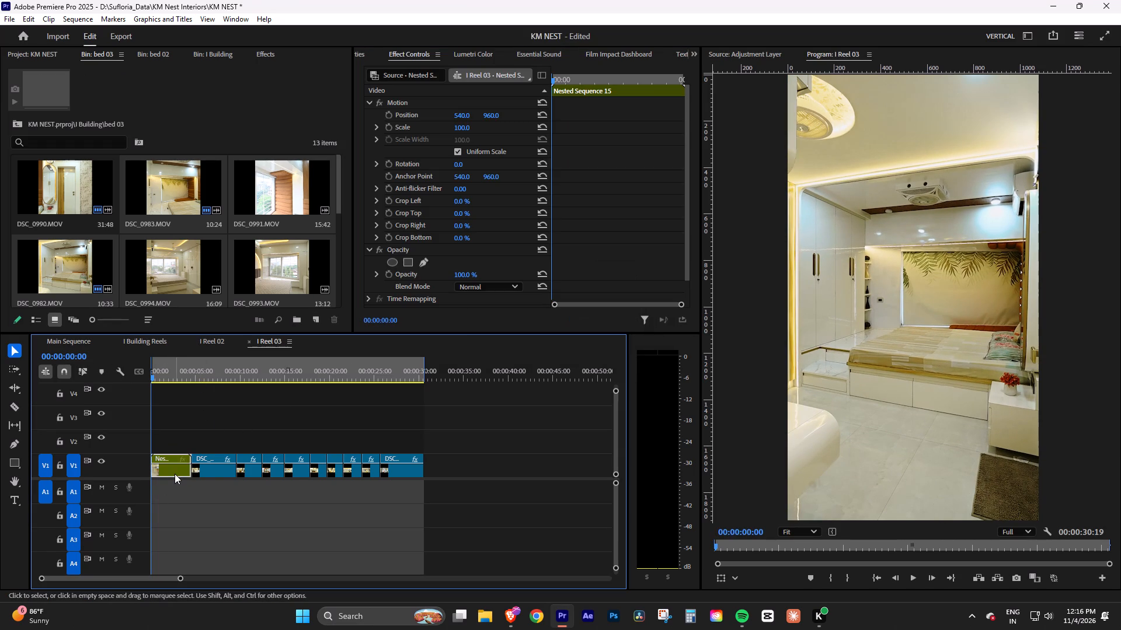
Search the effects for "war" and apply the Warp Stabilizer from Custom Bin 01 to the nested opening clip.
left_click(268, 52)
left_click(64, 79)
left_click(67, 74)
type("war")
left_click_drag(78, 246, 168, 458)
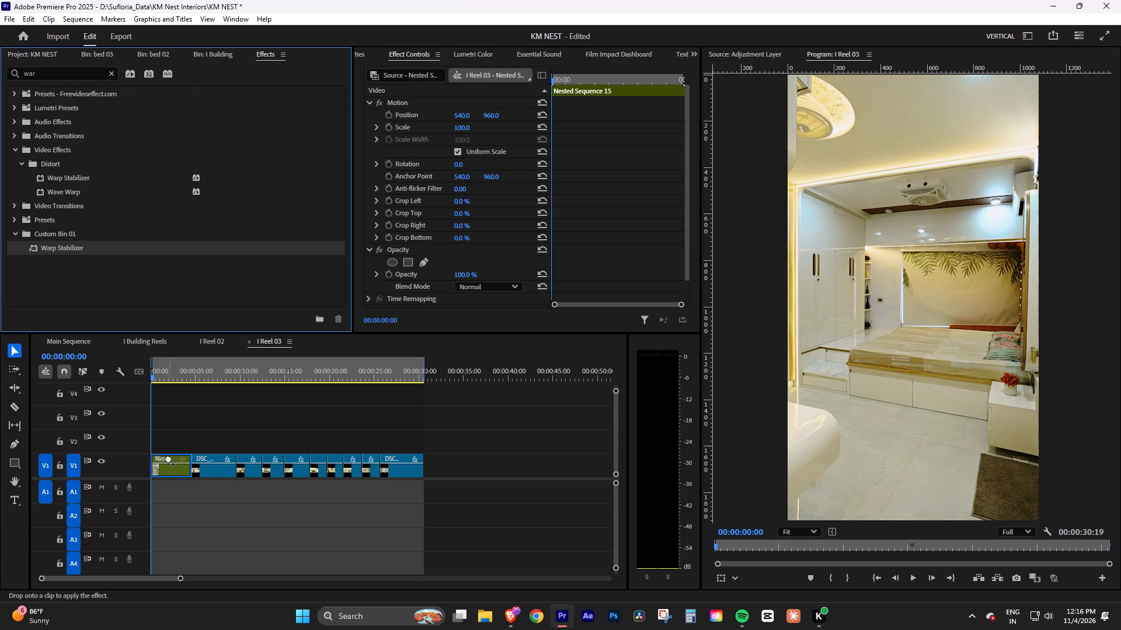
left_click_drag(168, 458, 173, 467)
Set the nested clip's Warp Stabilizer Method to Position, Scale, Rotation and enable Detailed Analysis.
left_click_drag(686, 118, 686, 260)
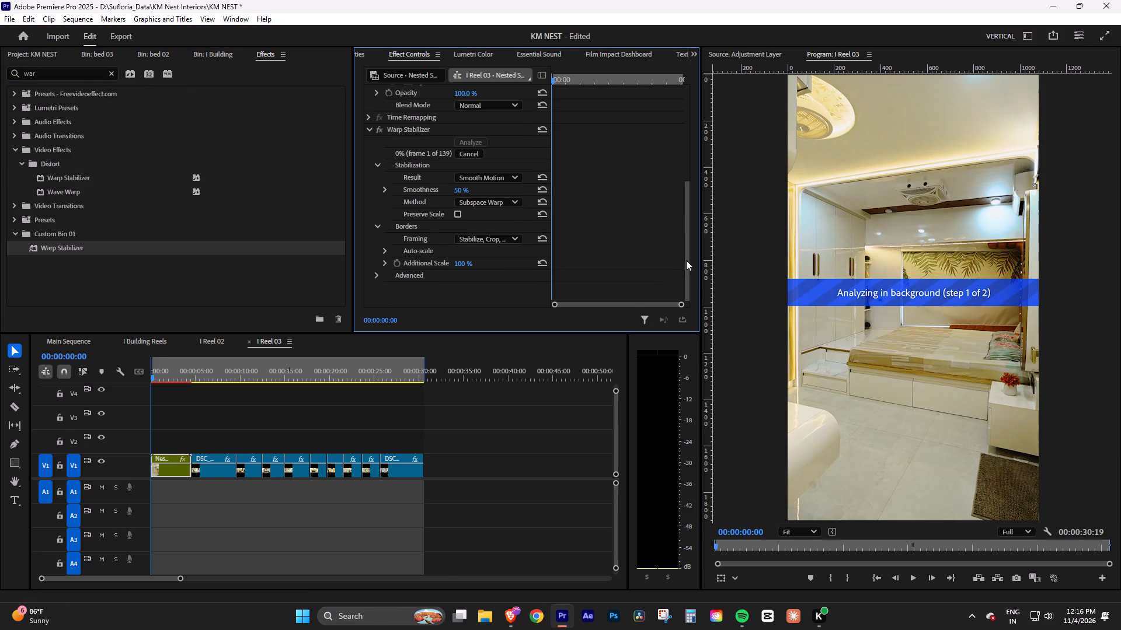
left_click_drag(686, 260, 686, 286)
left_click(503, 205)
left_click(497, 235)
left_click(378, 276)
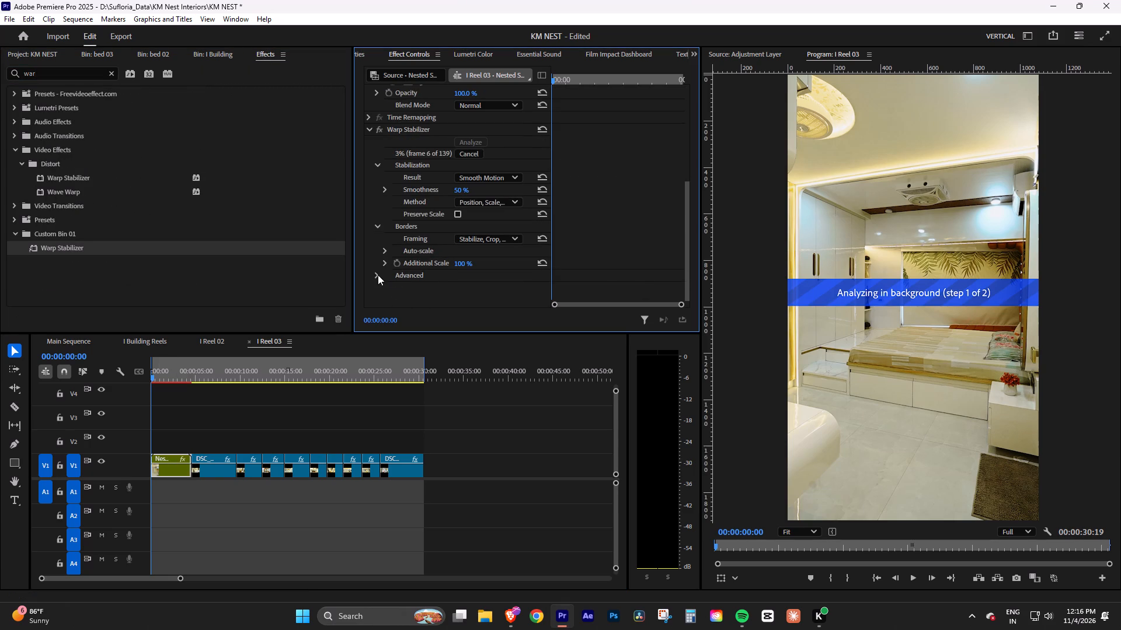
left_click(455, 285)
left_click(458, 301)
left_click(498, 297)
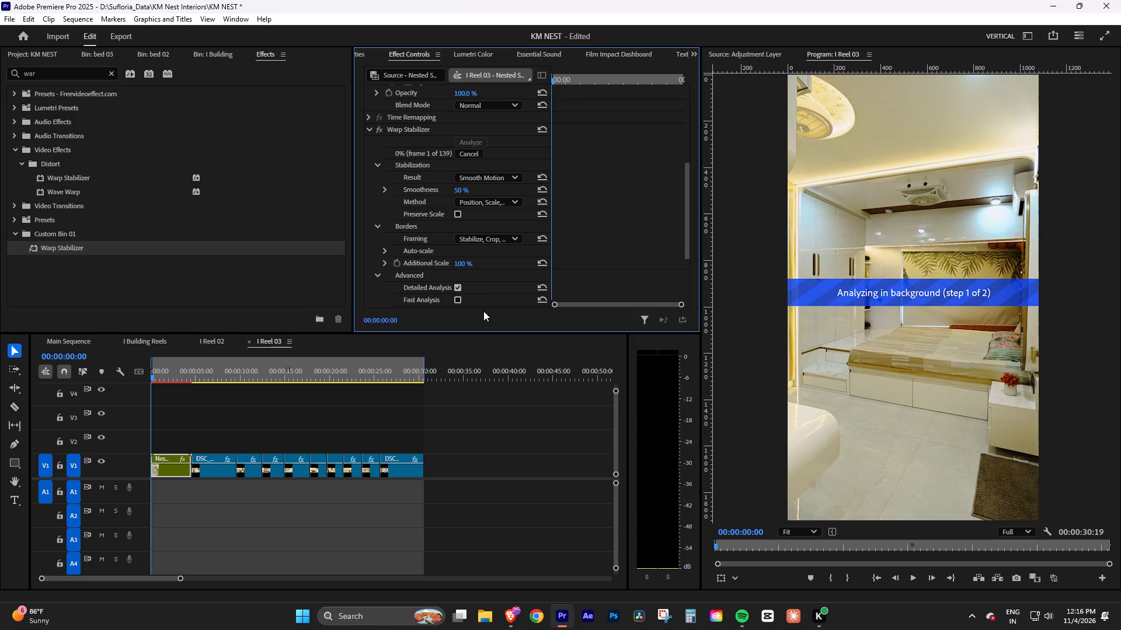
Check the speed and duration settings of the second clip, DSC_0986, and play its beginning.
left_click(210, 476)
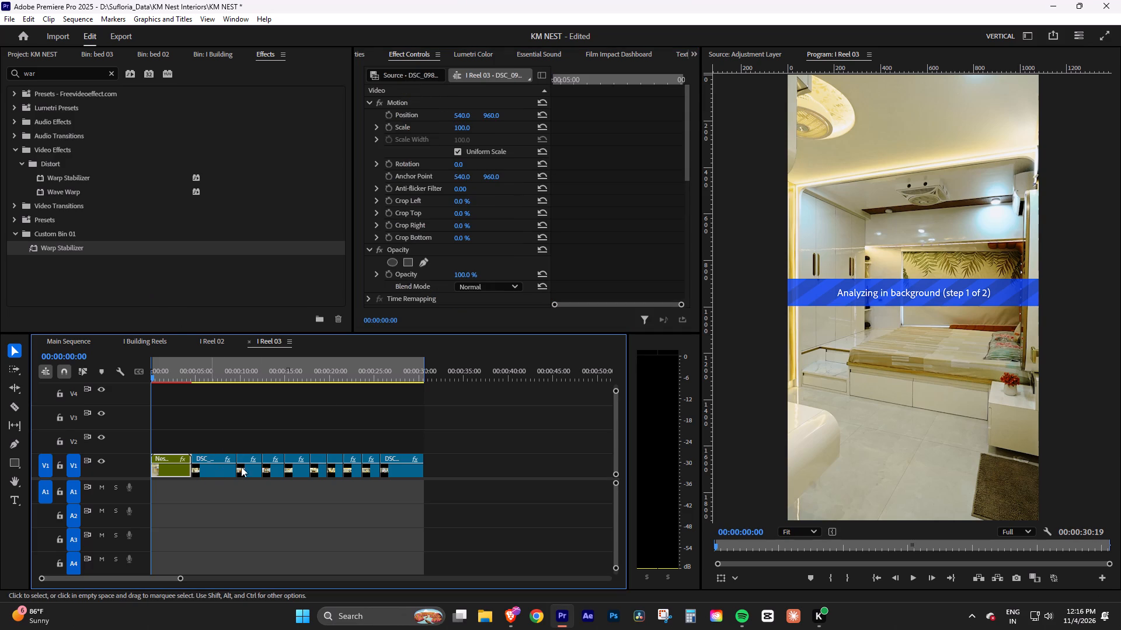
key("ctrl+r")
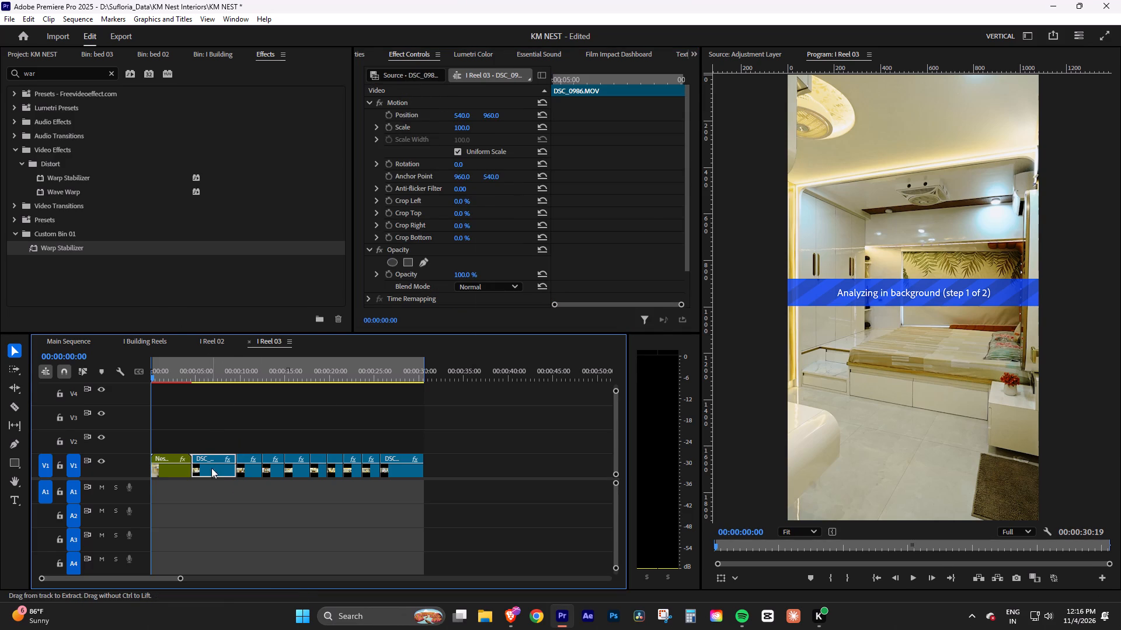
left_click(579, 367)
left_click_drag(208, 373, 201, 376)
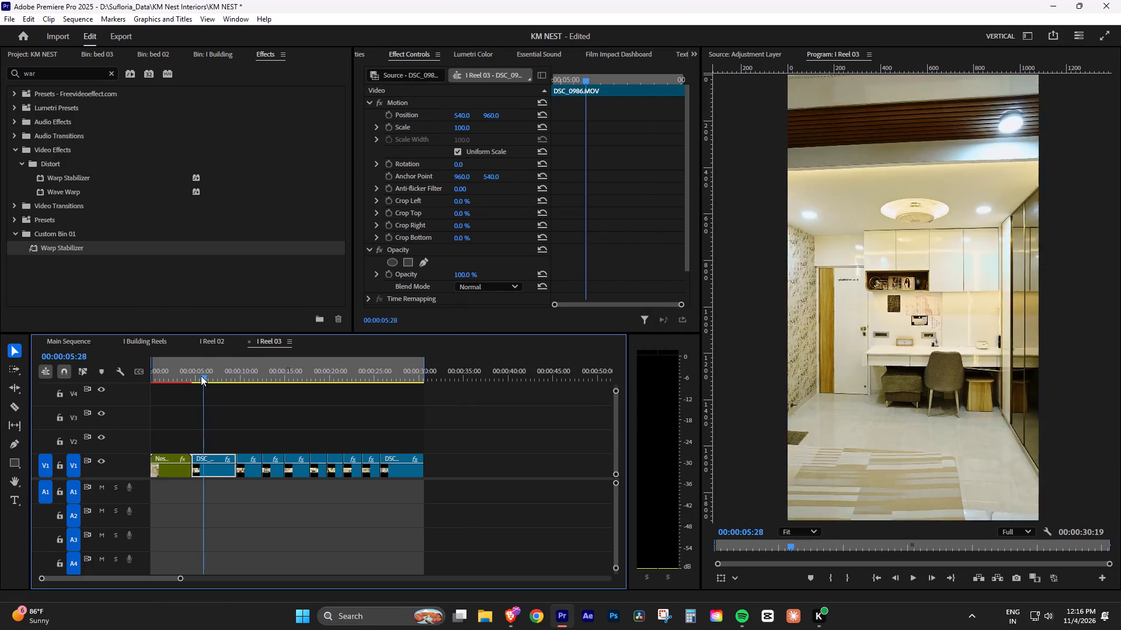
left_click_drag(201, 376, 190, 378)
key("space")
left_click(213, 475)
key("space")
key("ctrl+r")
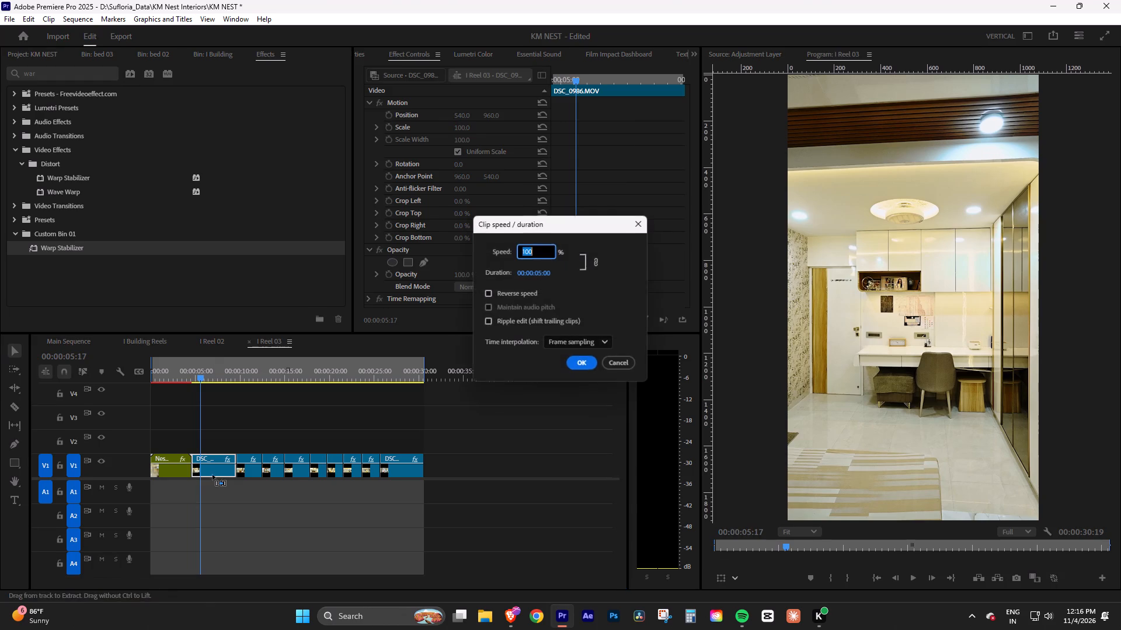
left_click(580, 363)
Apply Warp Stabilizer to the DSC_0986 clip, with Method set to Position, Scale, Rotation and Detailed Analysis enabled.
left_click_drag(182, 248, 240, 401)
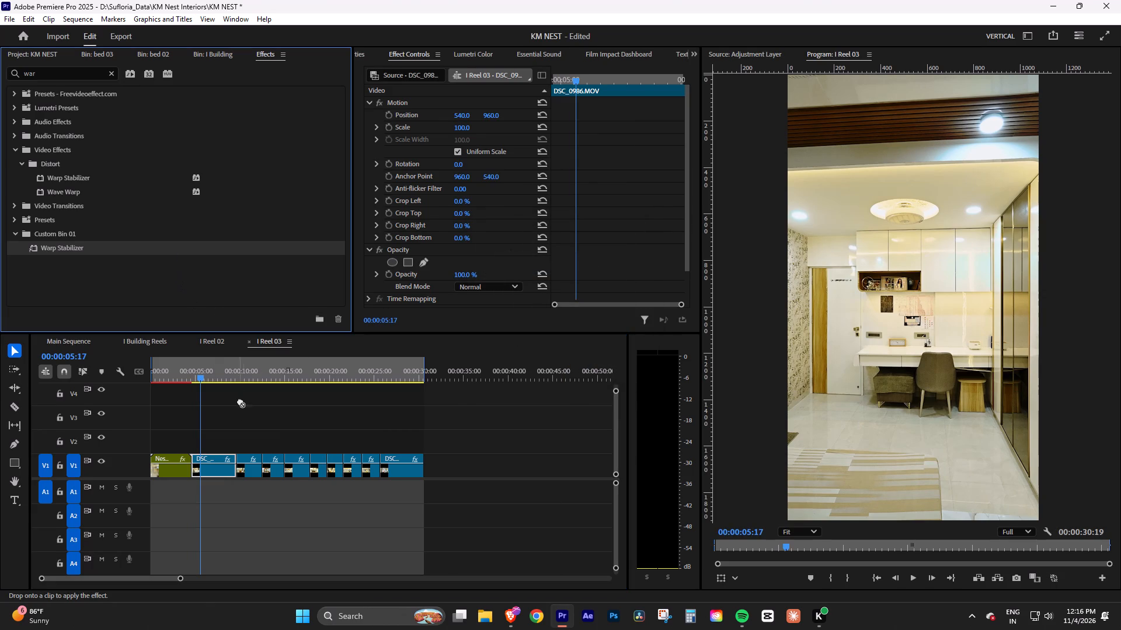
left_click_drag(240, 401, 220, 473)
left_click_drag(685, 144, 685, 145)
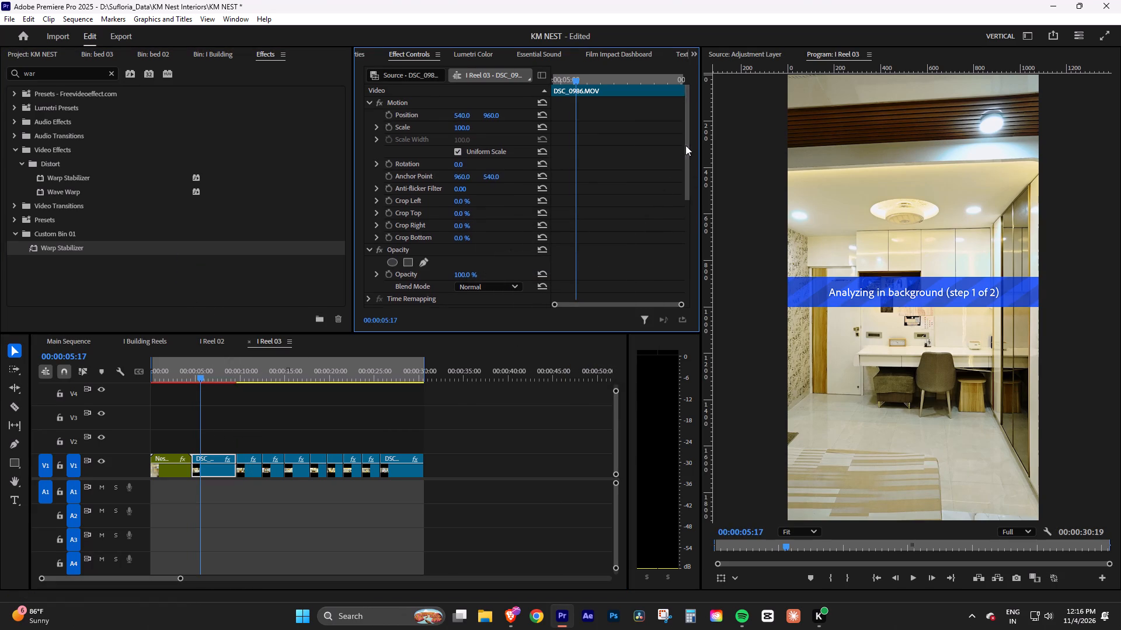
left_click_drag(685, 145, 683, 281)
left_click(494, 193)
left_click(495, 204)
left_click(493, 235)
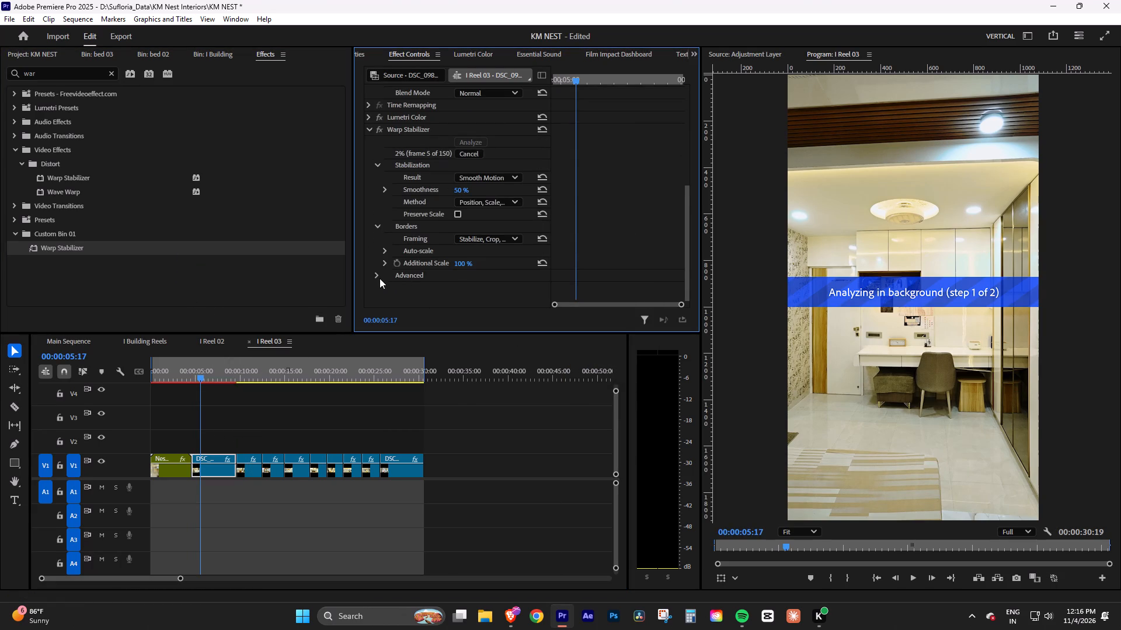
left_click(379, 278)
left_click(457, 288)
left_click(457, 300)
left_click(486, 293)
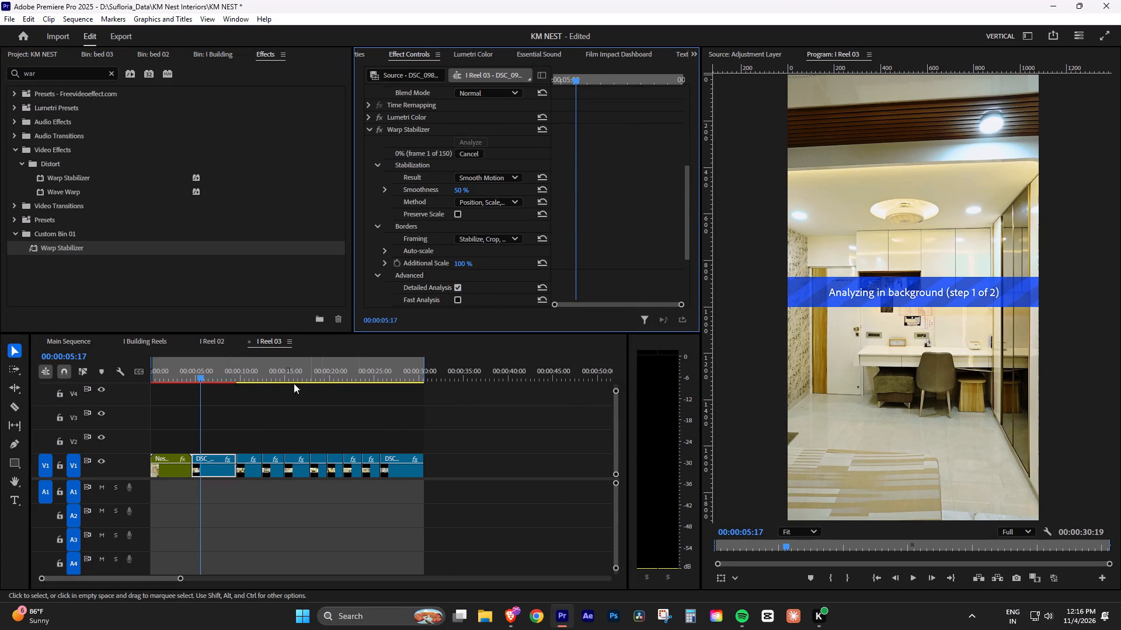
Play the beginning of the third clip, DSC_0983, and check its speed and duration settings.
left_click_drag(247, 374, 239, 374)
key("space")
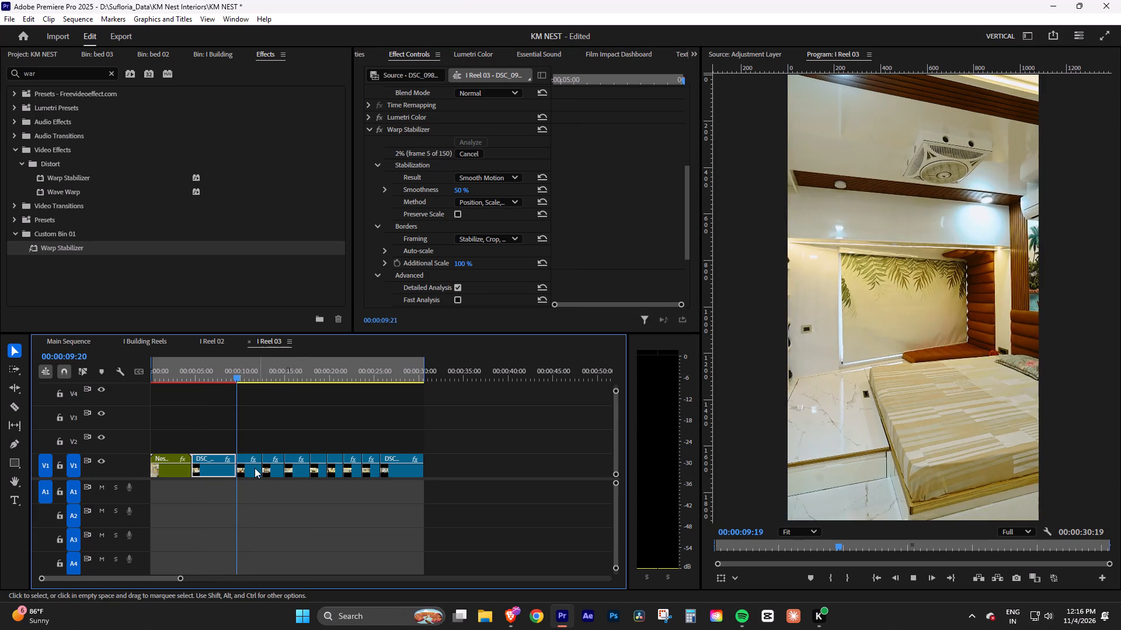
key("space")
left_click(250, 473)
key("ctrl+r")
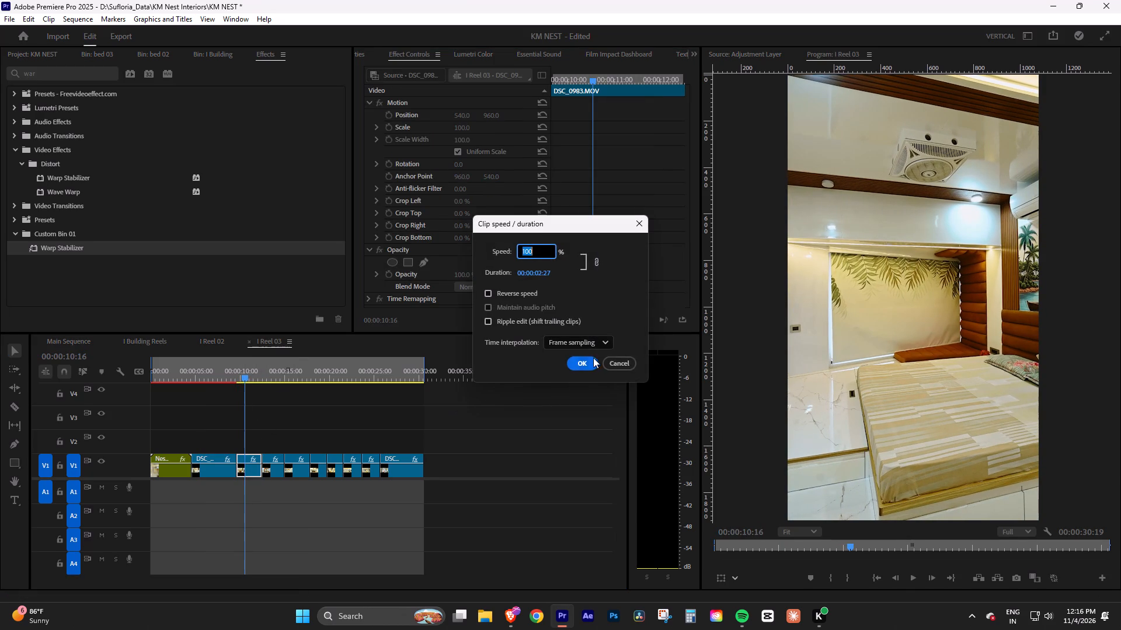
left_click(585, 362)
Apply Warp Stabilizer to DSC_0983, with Method set to Position, Scale, Rotation, Detailed Analysis enabled and Fast Analysis disabled.
left_click_drag(192, 244, 256, 470)
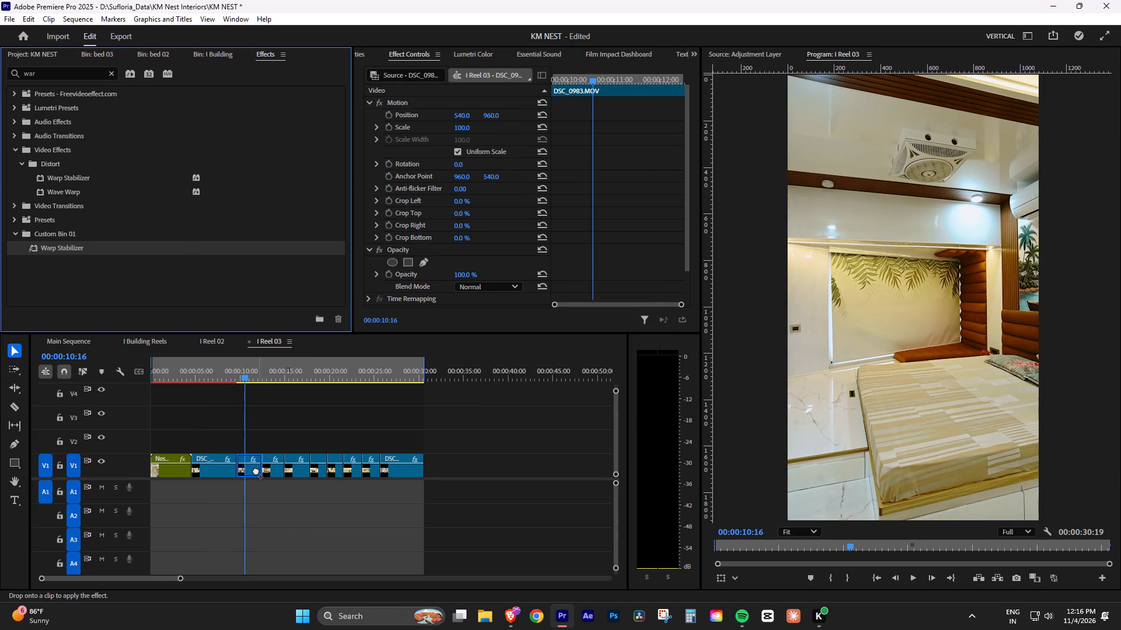
left_click_drag(256, 470, 250, 470)
left_click_drag(688, 136, 674, 306)
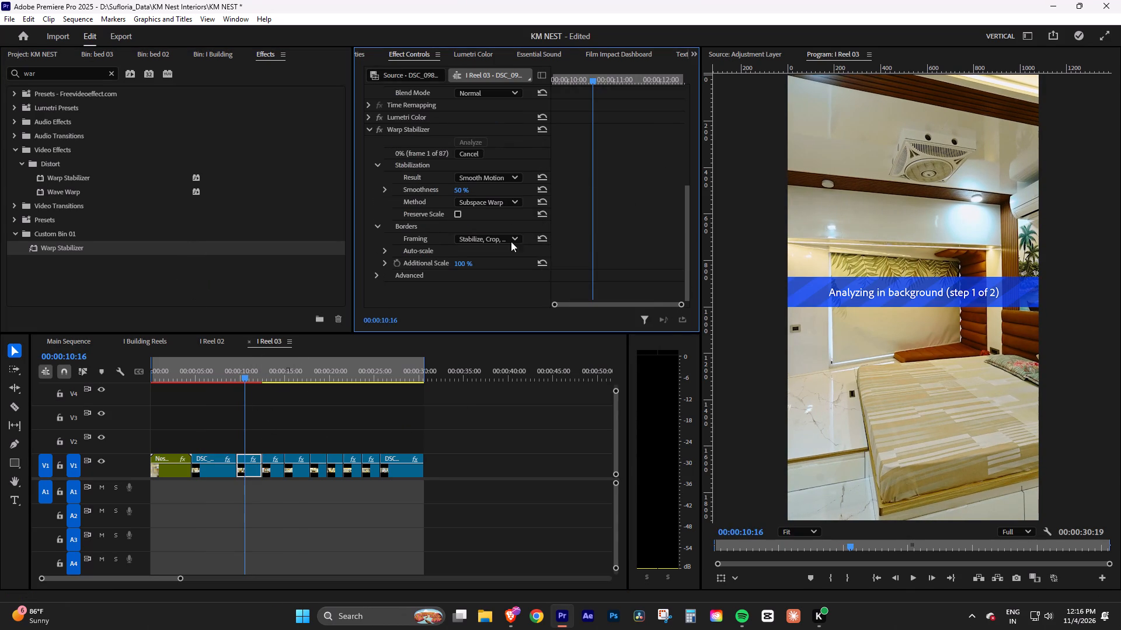
left_click(510, 202)
left_click(500, 237)
left_click(372, 275)
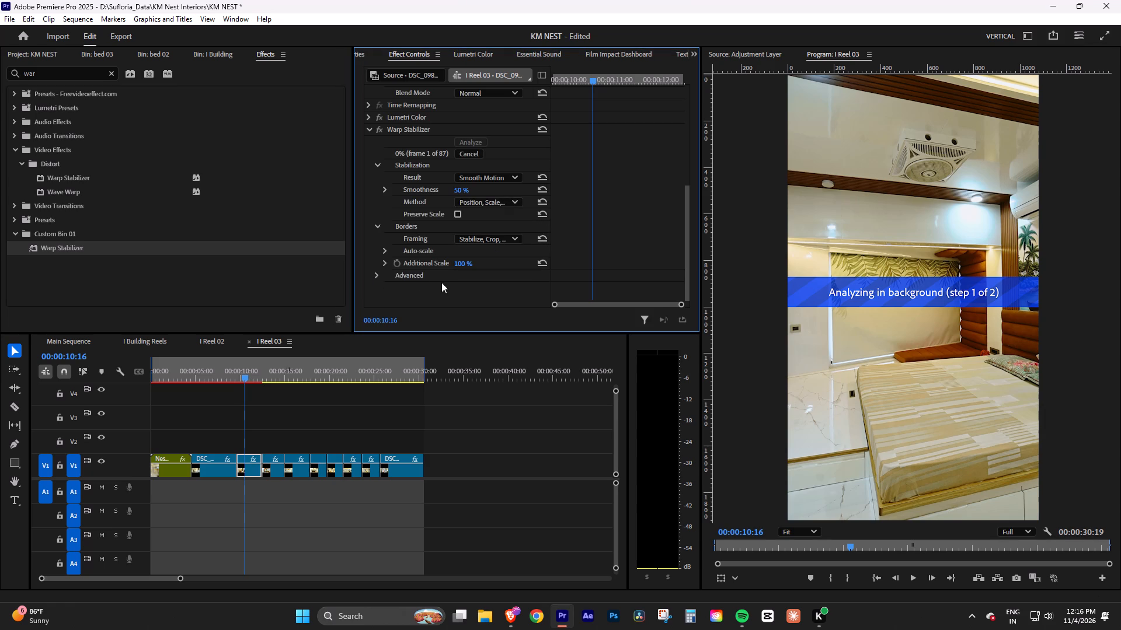
left_click(376, 275)
left_click(457, 286)
left_click(458, 301)
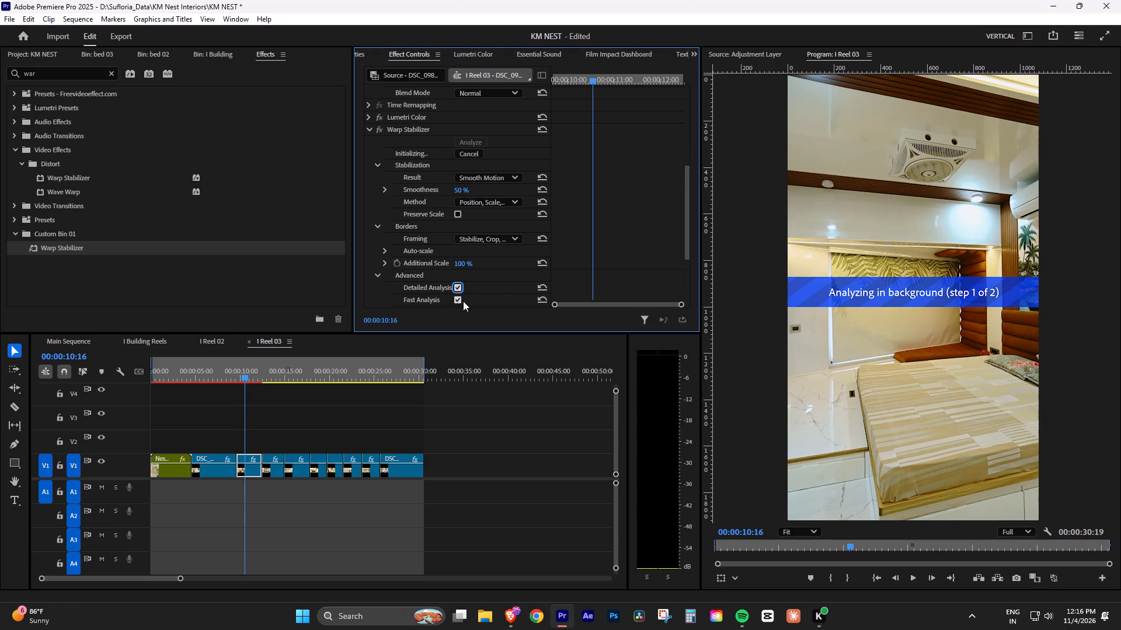
left_click(497, 289)
Play the air-conditioner and bed clip, DSC_0990, through to the mirror and door clip to judge their camera shake.
left_click(271, 375)
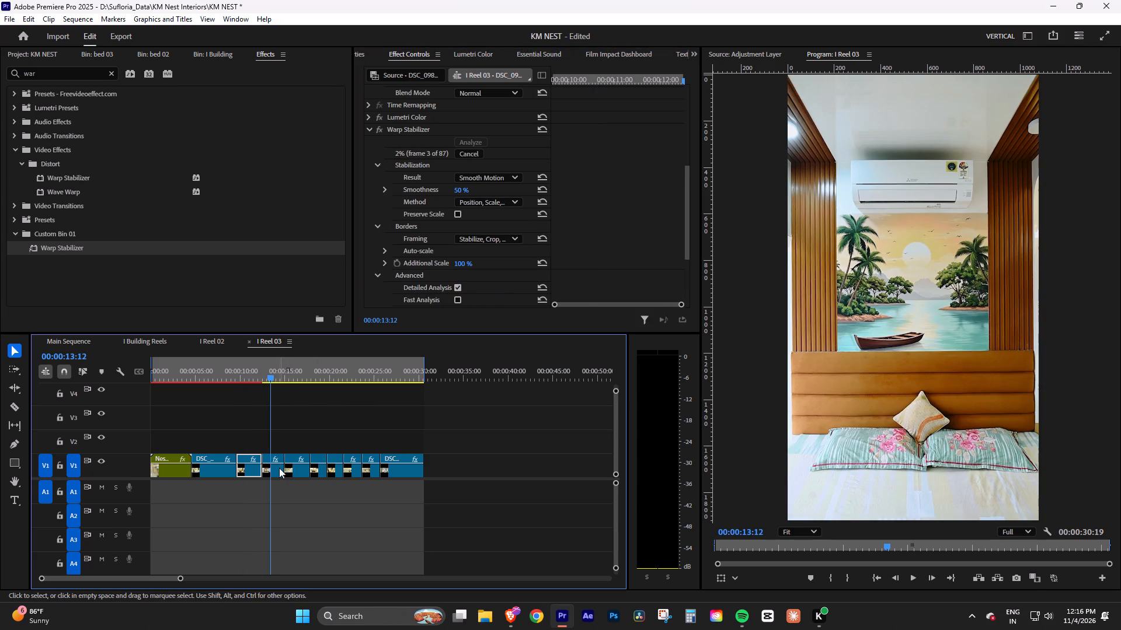
left_click(277, 468)
key("space")
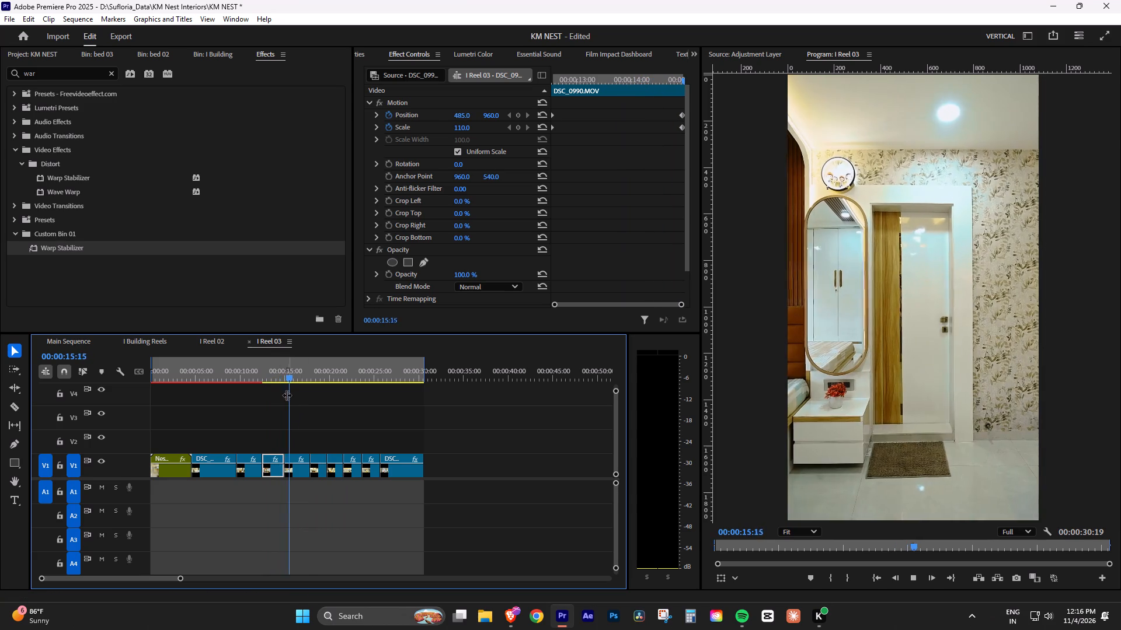
left_click_drag(281, 374, 263, 377, "shift")
left_click(322, 415)
key("space")
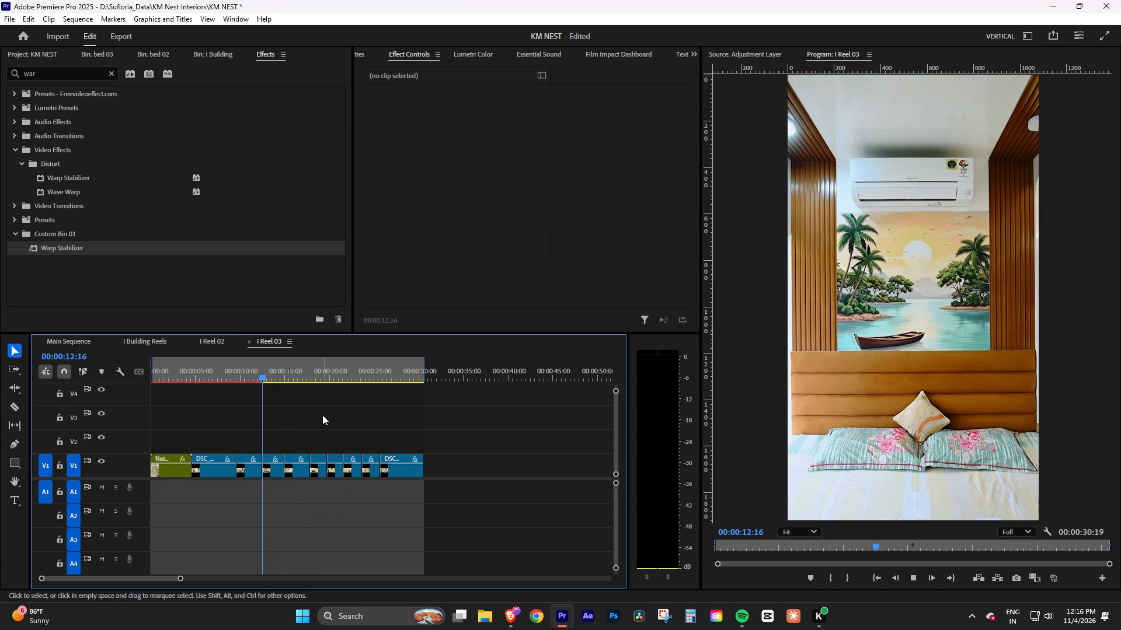
key("space")
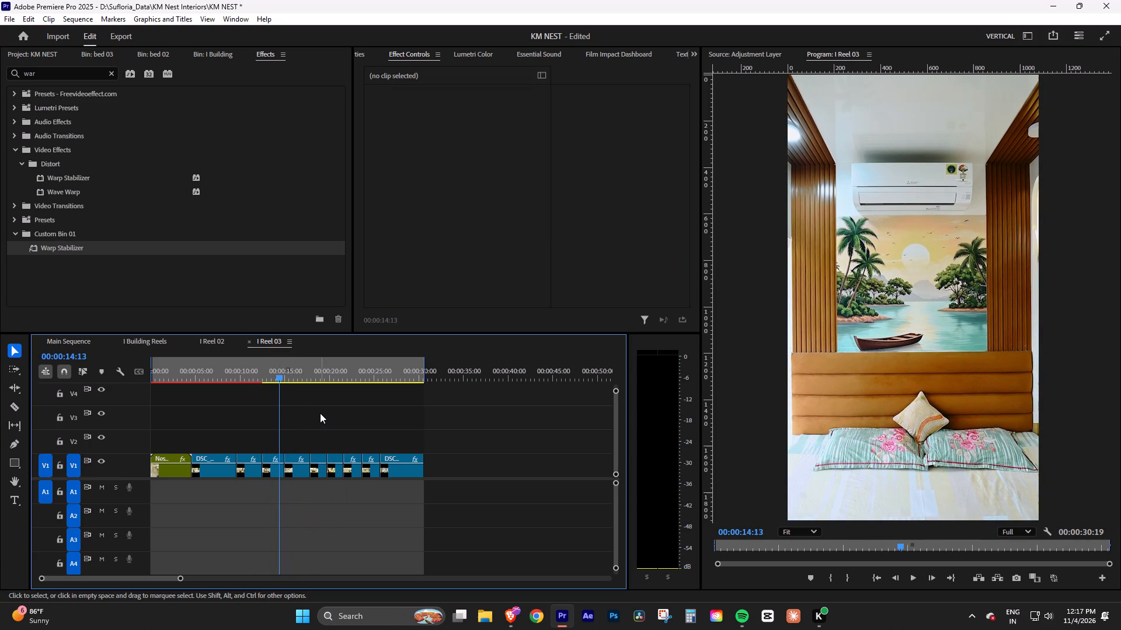
key("space")
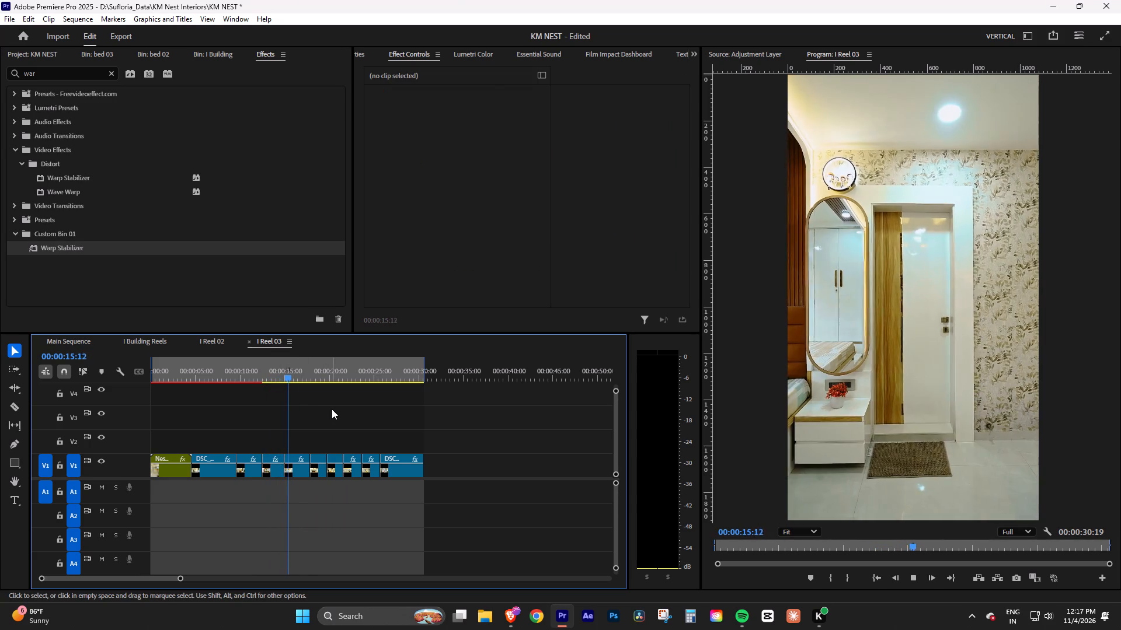
key("space")
Nest the DSC_0990 mirror and door clip under the default name.
left_click(301, 473)
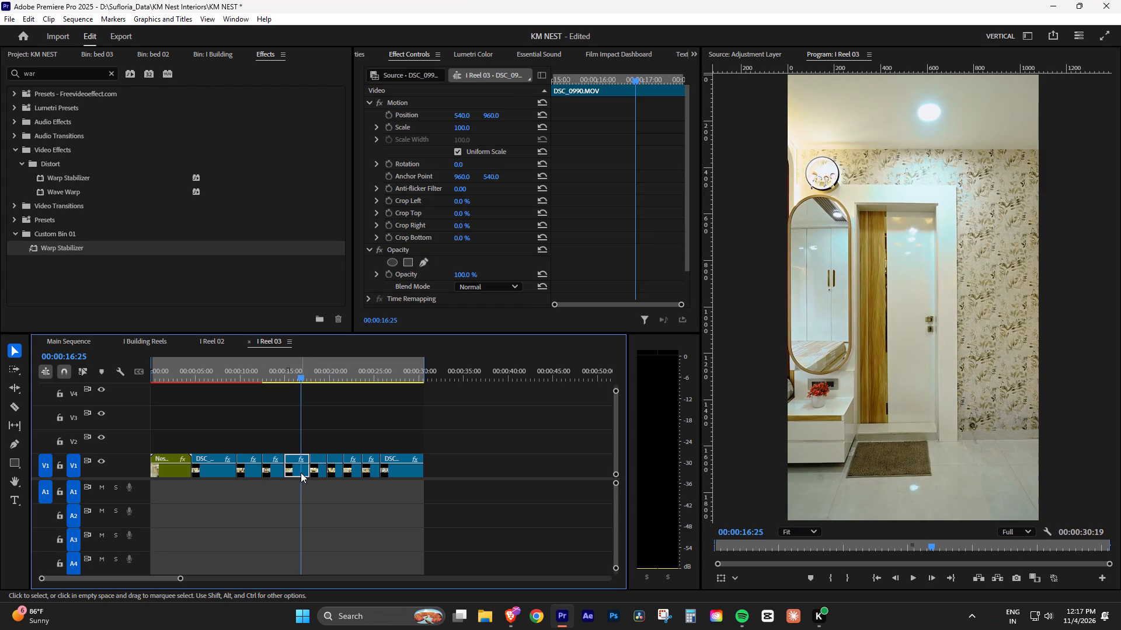
key("n")
key("Return")
Apply Warp Stabilizer to the nested mirror and door clip, using Position, Scale, Rotation with Detailed Analysis enabled and Fast Analysis disabled.
left_click(301, 473)
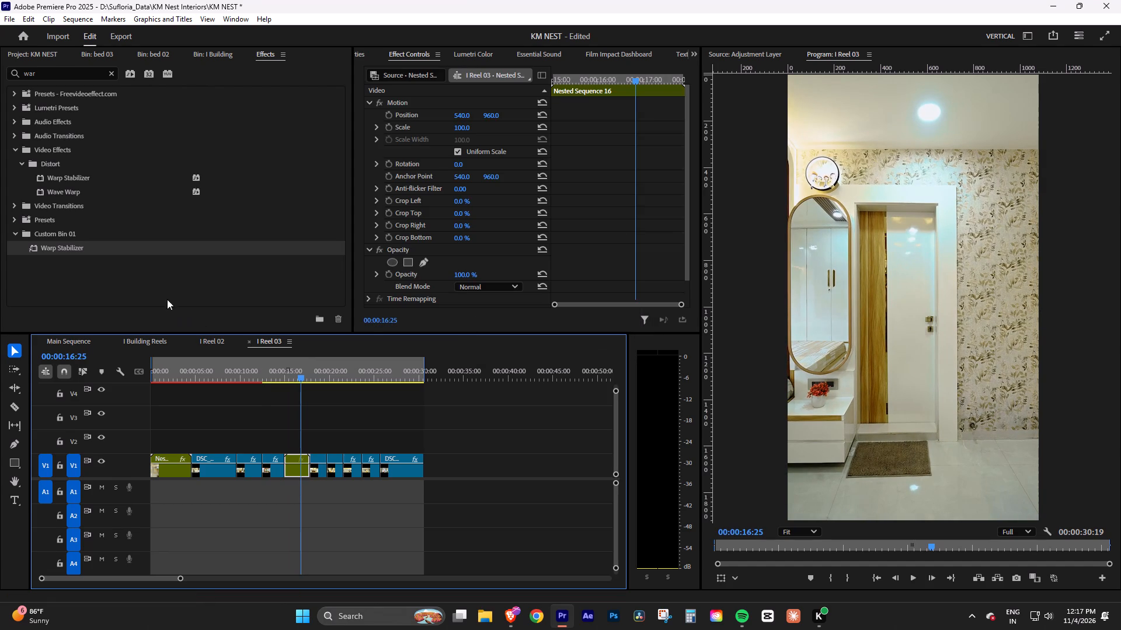
left_click_drag(145, 247, 298, 471)
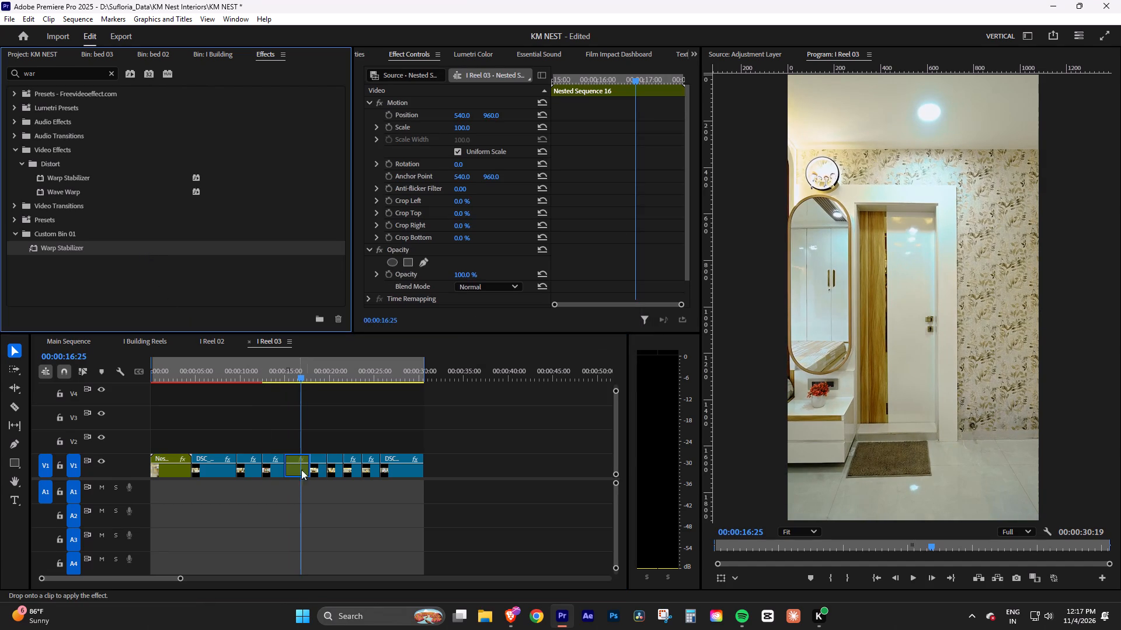
left_click_drag(690, 127, 687, 162)
left_click_drag(683, 162, 684, 261)
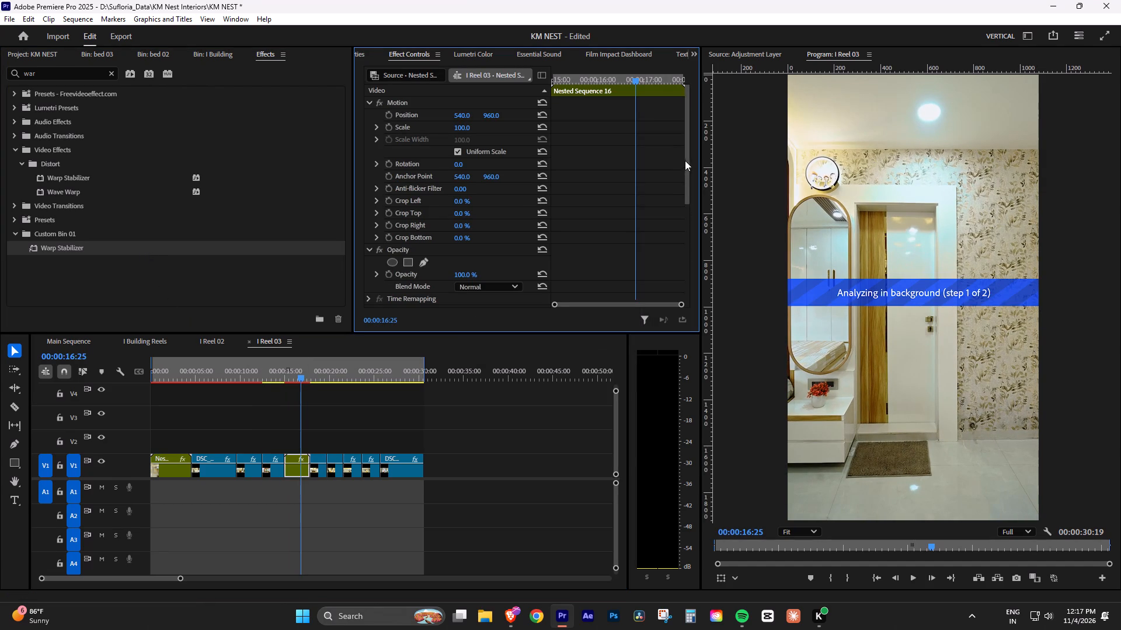
left_click_drag(687, 159, 685, 267)
left_click(511, 199)
left_click(500, 233)
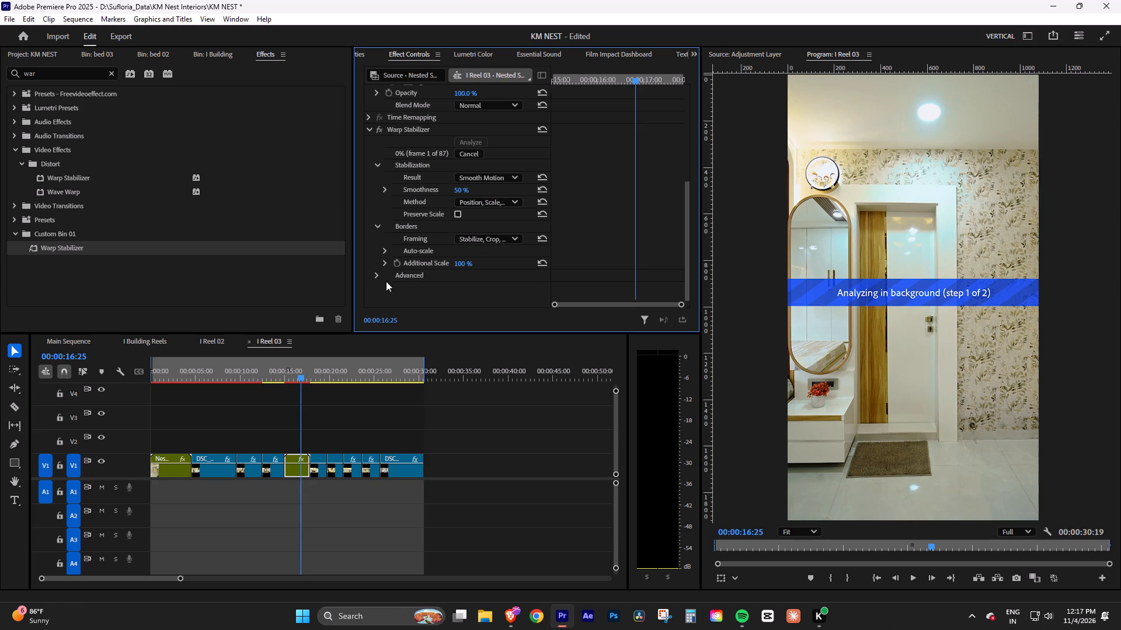
left_click(374, 274)
left_click(462, 289)
left_click(458, 288)
left_click(459, 300)
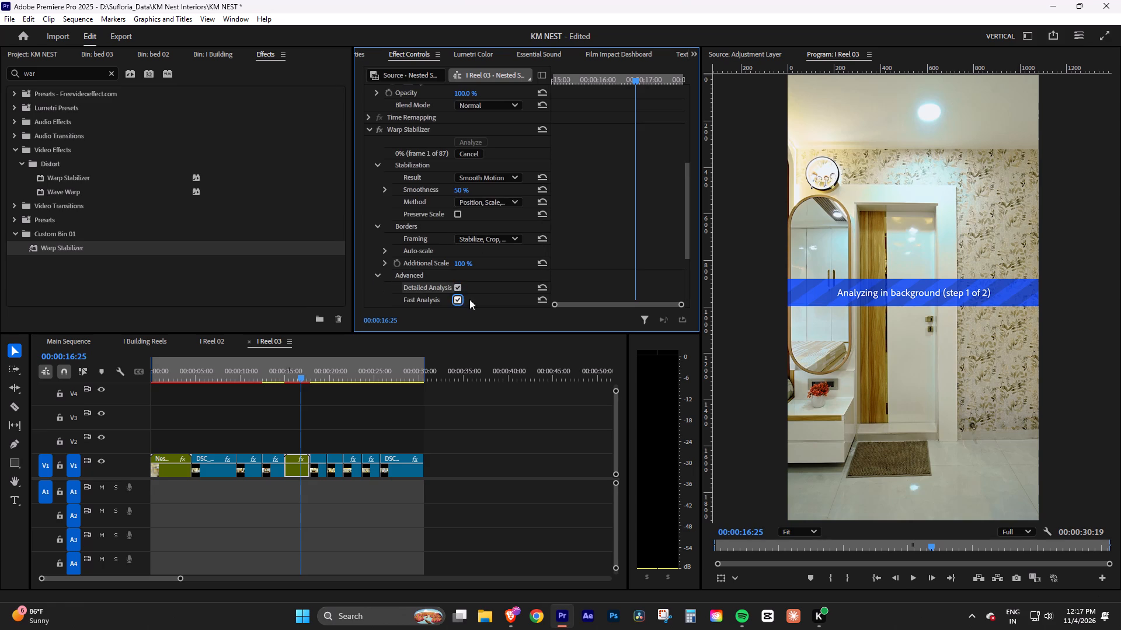
left_click(488, 292)
Play the clips from DSC_0988 through DSC_0985 to examine their camera movement.
left_click(320, 373)
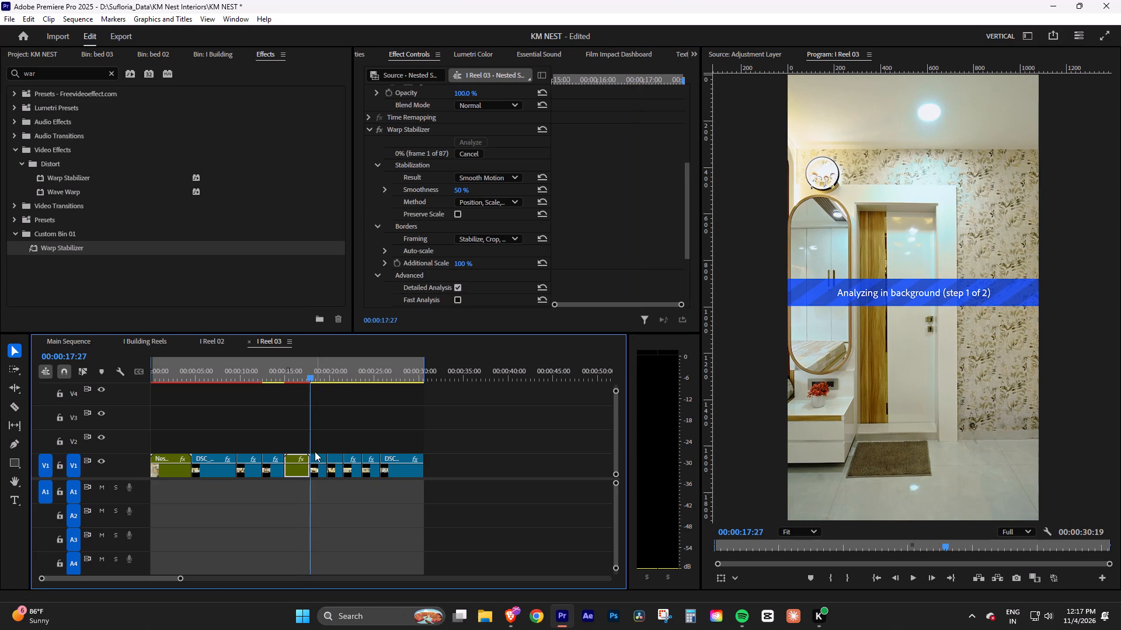
left_click_drag(179, 578, 151, 580)
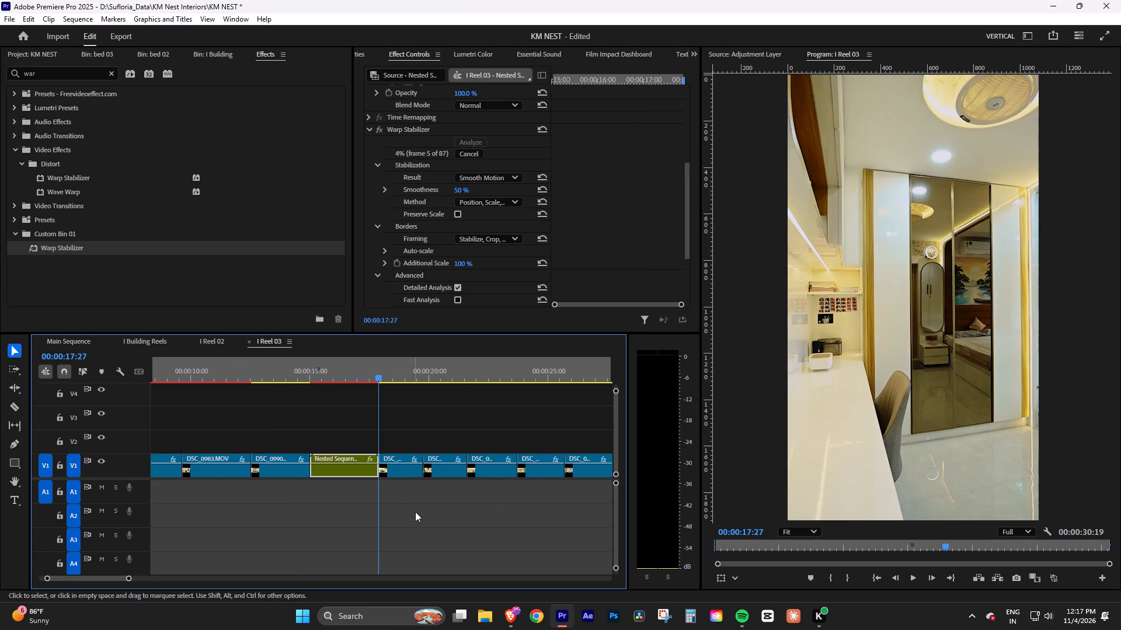
left_click(415, 511)
key("space")
left_click(410, 473)
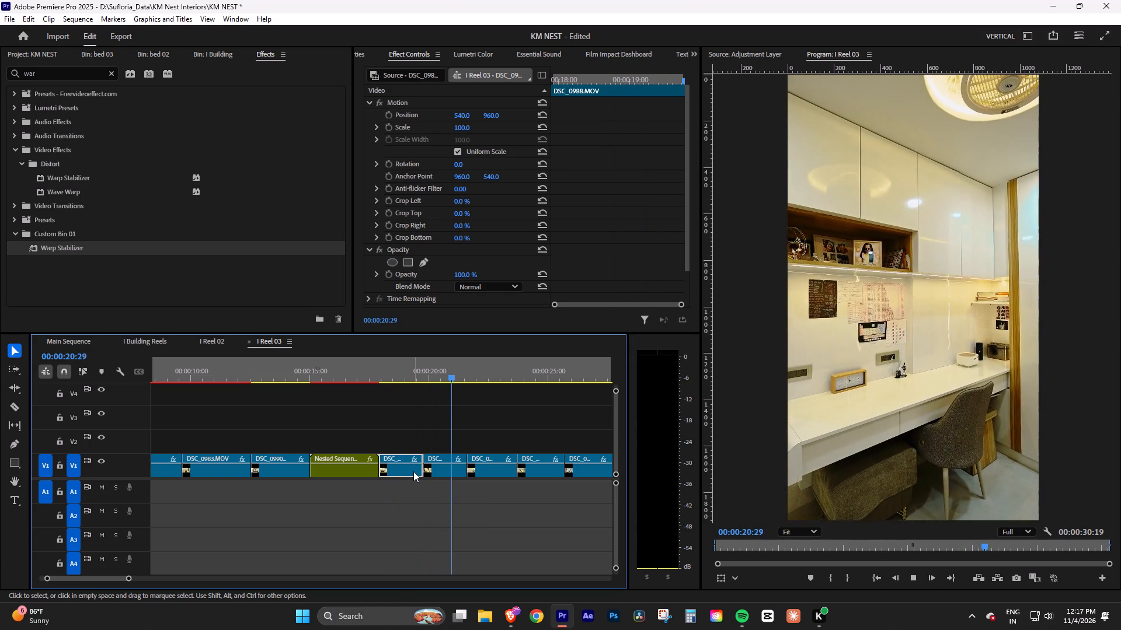
key("space")
left_click_drag(396, 376, 383, 377)
left_click(421, 495)
left_click(409, 474)
key("space")
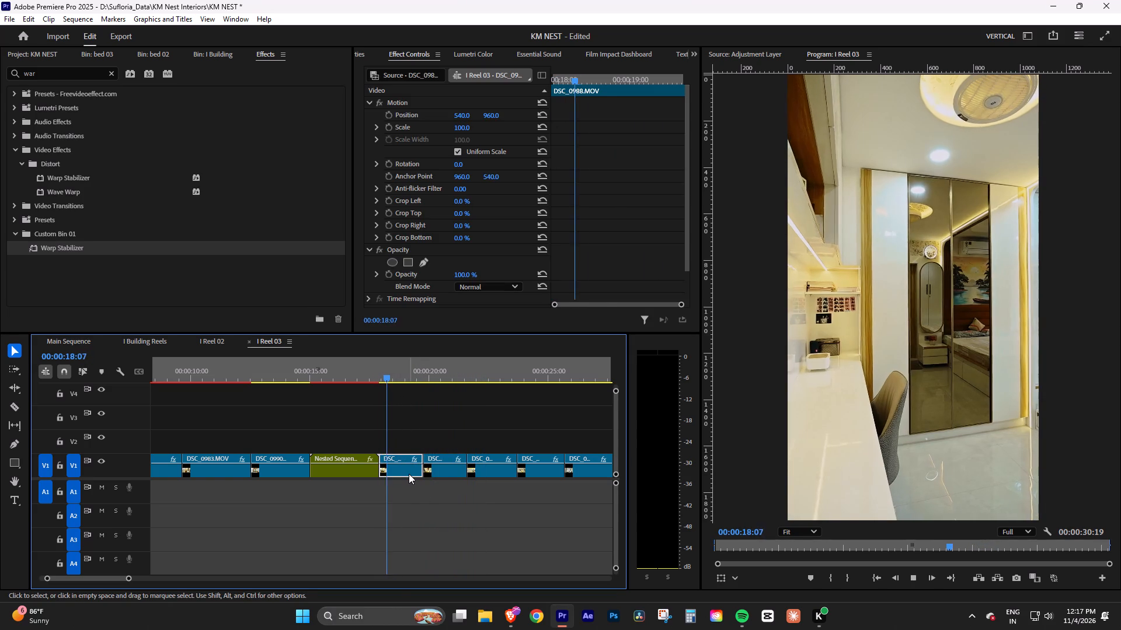
key("space")
key("space")
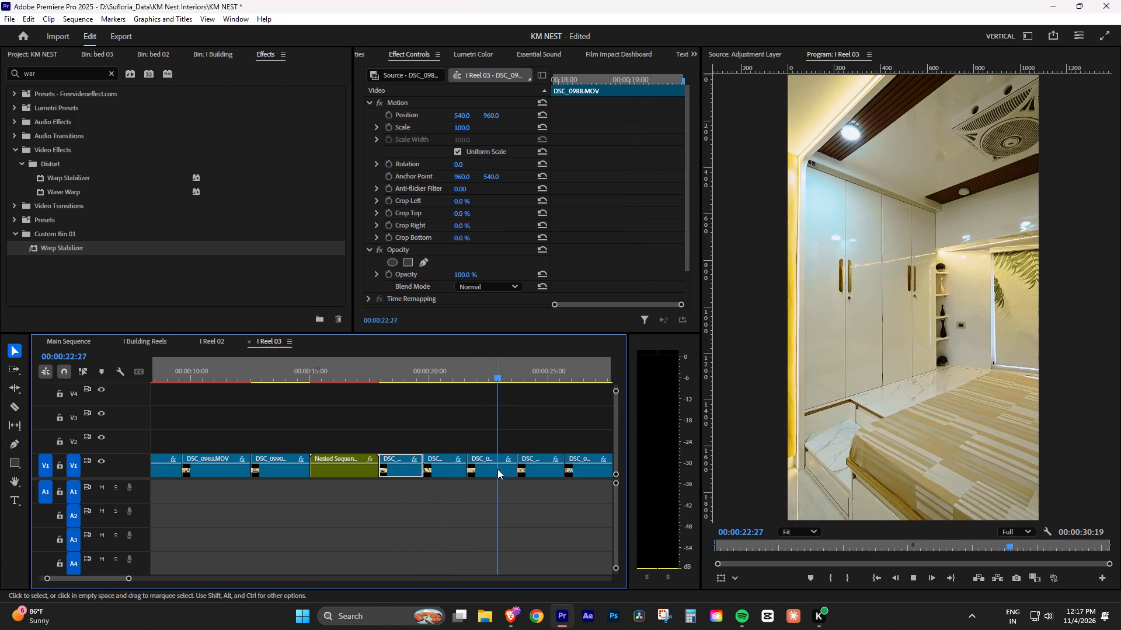
key("space")
Check the speed and duration settings of the DSC_0985 clip.
left_click(498, 470)
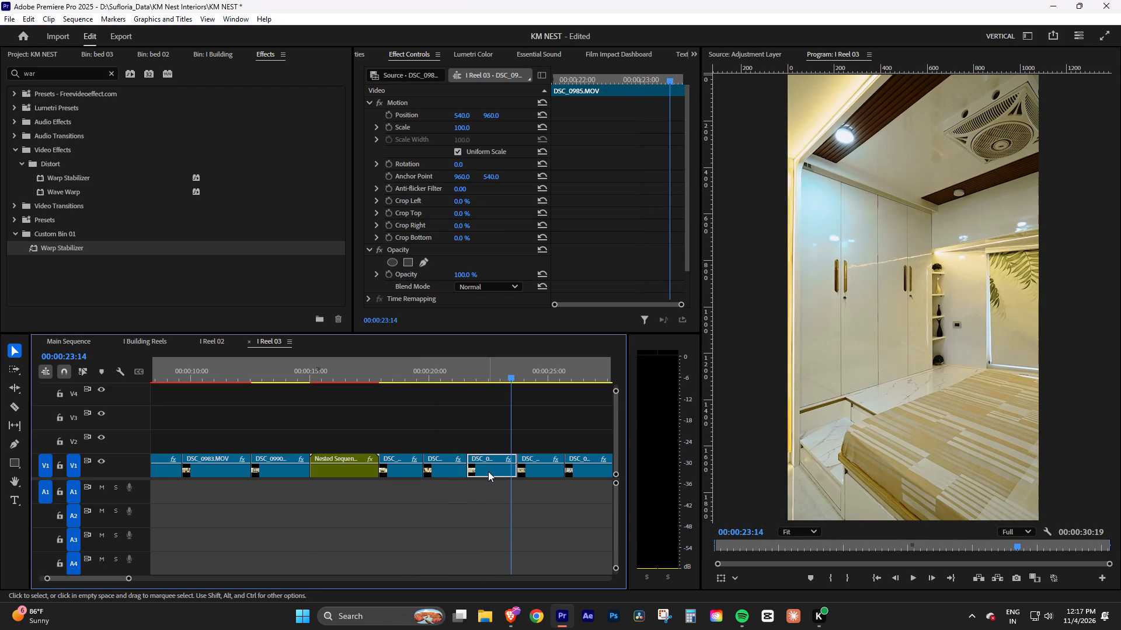
key("ctrl+r")
key("Return")
Apply Warp Stabilizer to DSC_0985, with Method set to Position, Scale, Rotation, Detailed Analysis enabled and Fast Analysis disabled.
left_click(488, 471)
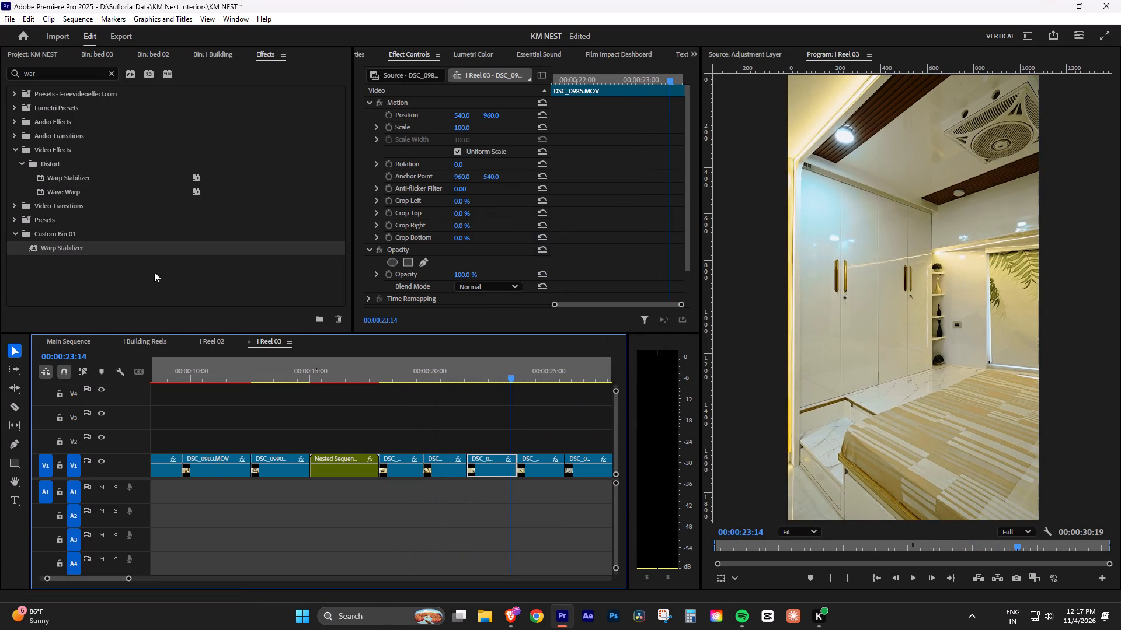
left_click_drag(113, 249, 497, 461)
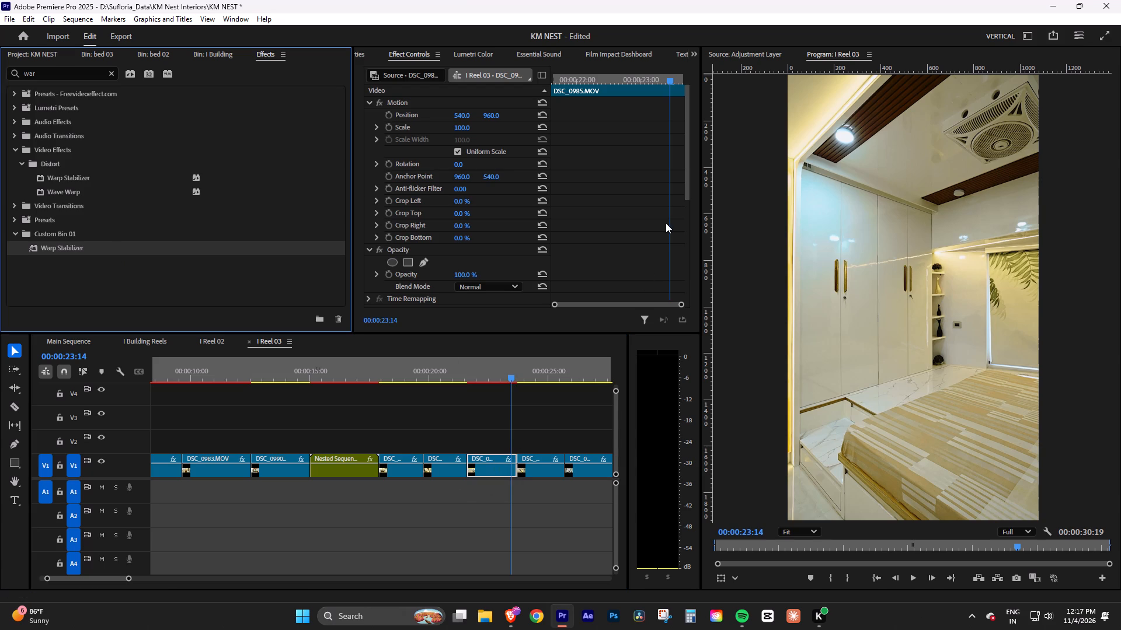
left_click_drag(687, 157, 687, 278)
left_click(509, 201)
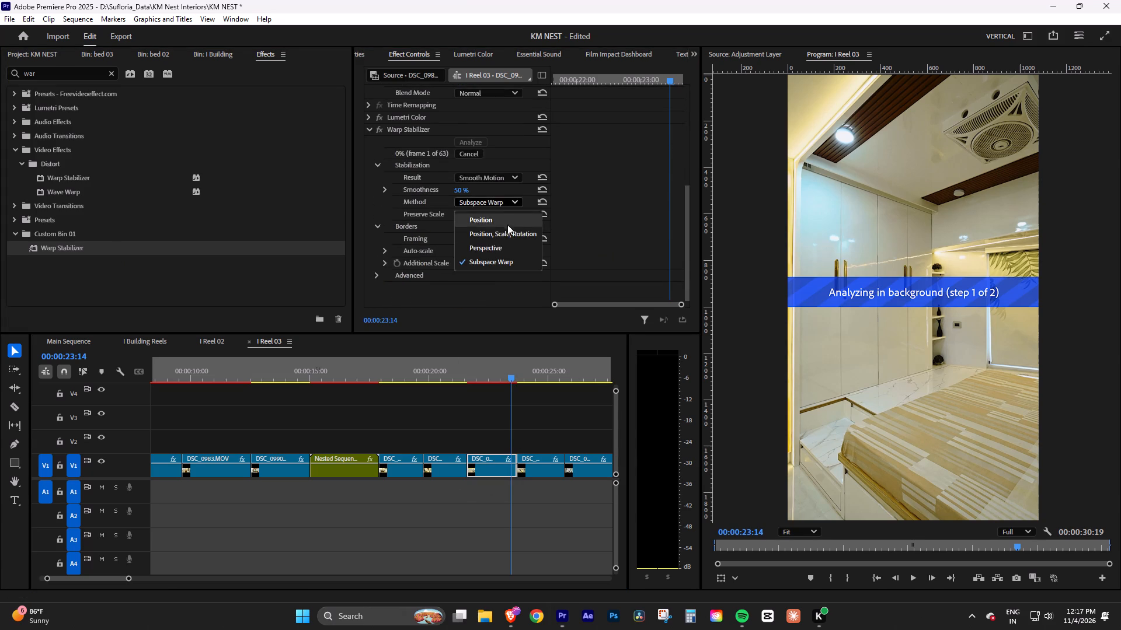
left_click(509, 232)
left_click(379, 272)
left_click(457, 286)
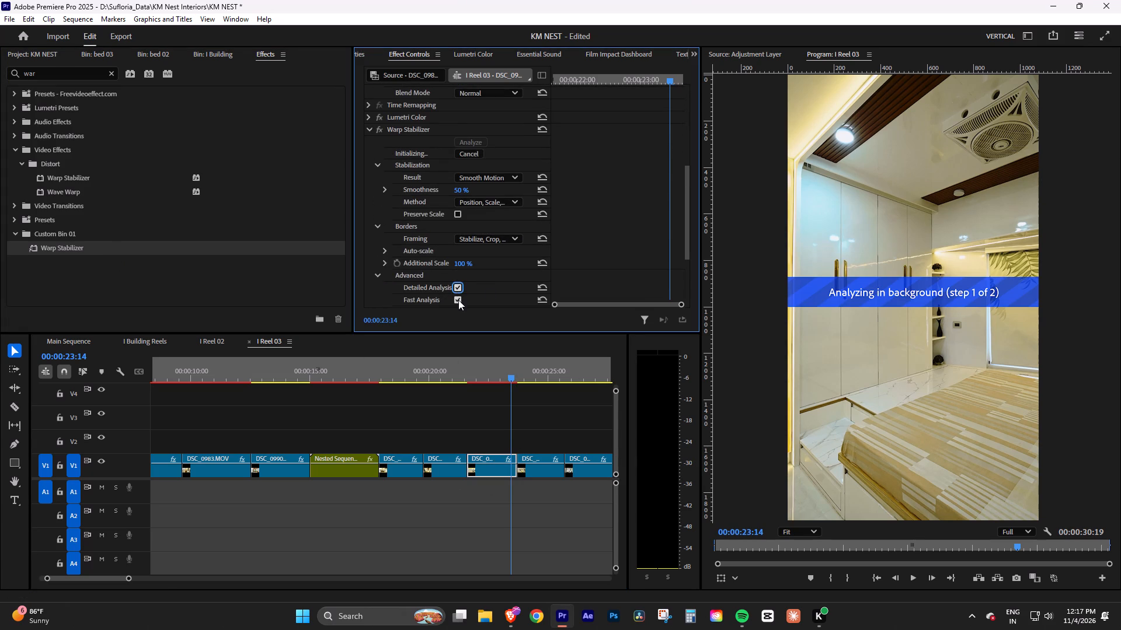
left_click(458, 300)
left_click(489, 289)
Play the DSC_0987 shelf clip and the start of the closing DSC_0989 clip to examine their camera movement.
left_click_drag(538, 378, 517, 378)
key("space")
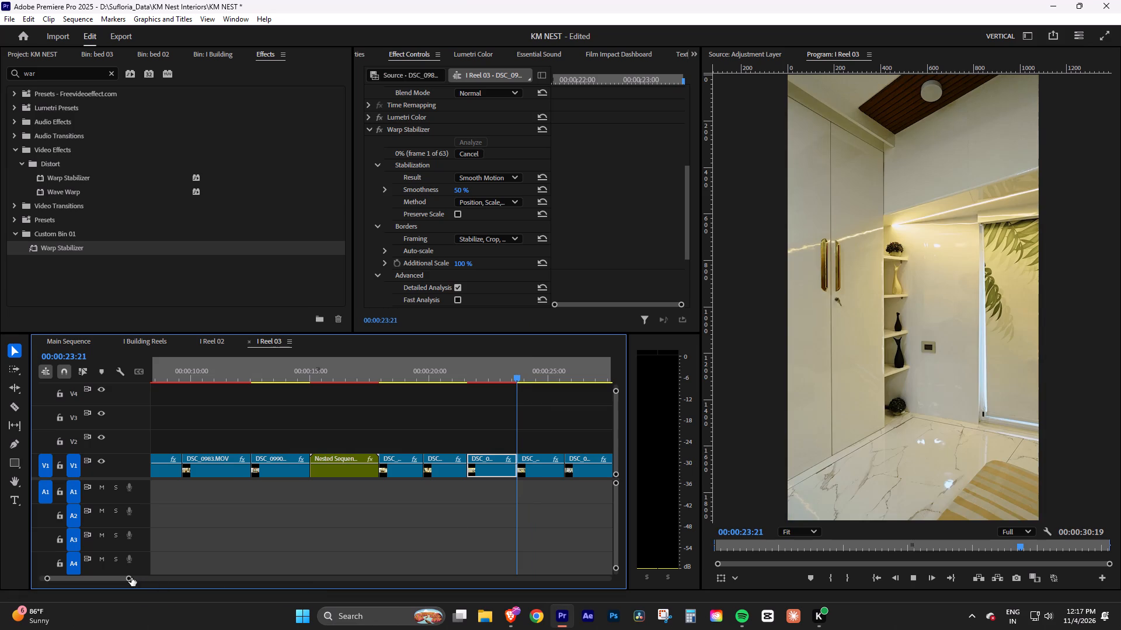
left_click(130, 577)
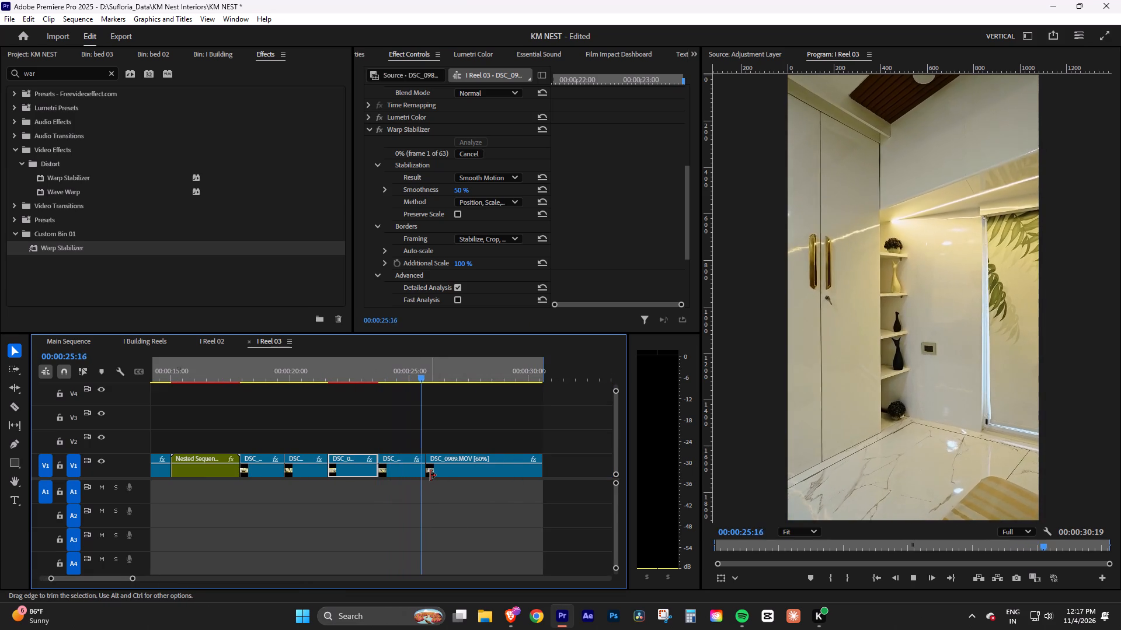
key("space")
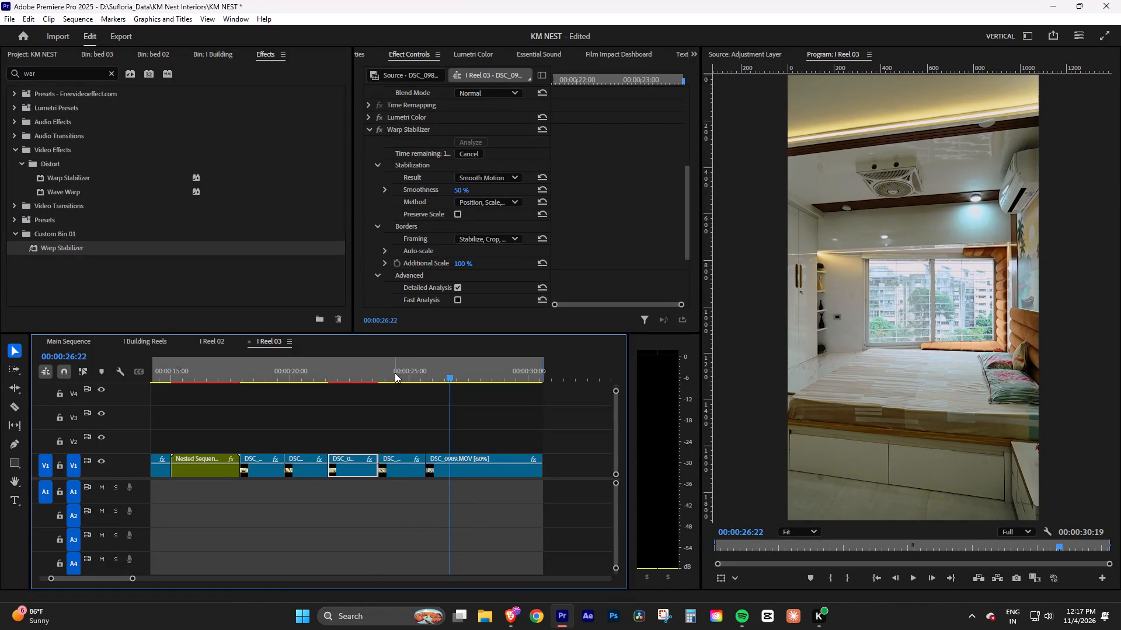
left_click_drag(394, 373, 381, 374)
left_click(408, 432)
left_click(417, 468)
key("space")
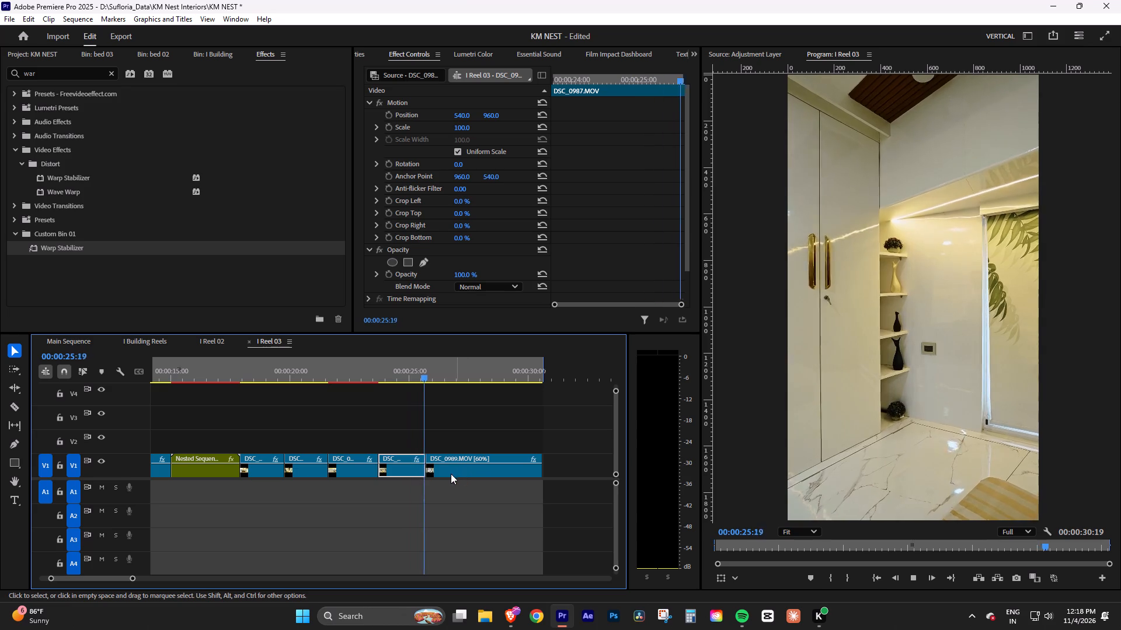
key("space")
left_click(402, 470)
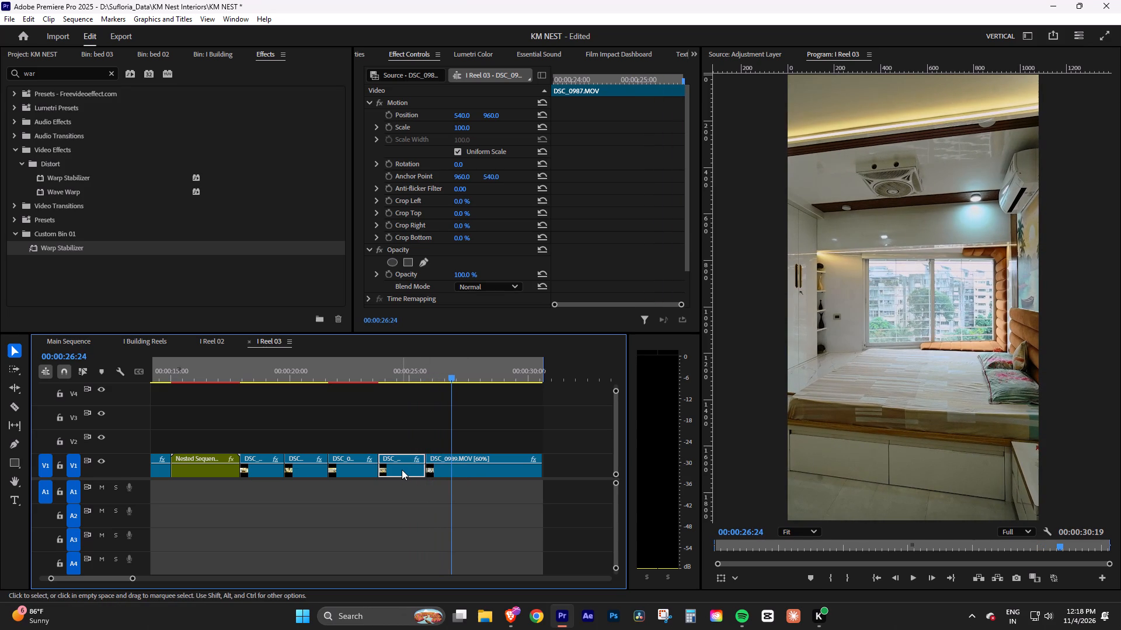
key("space")
Nest the closing DSC_0989 clip under the default name.
left_click(482, 471)
key("space")
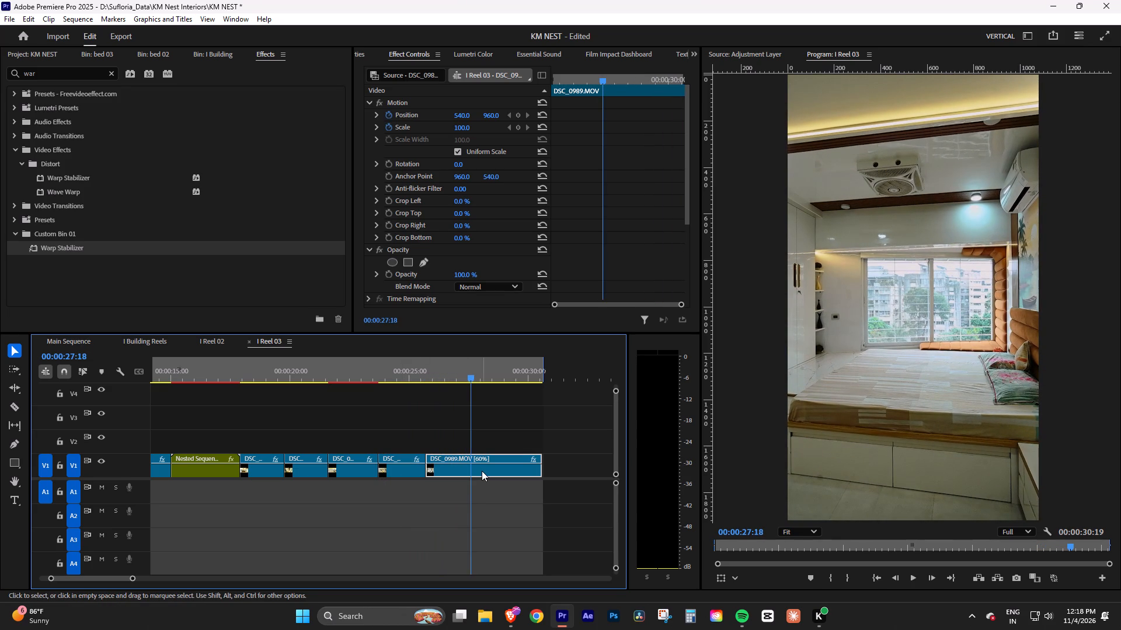
type("n")
key("Return")
Apply Warp Stabilizer to the nested closing clip, using Position, Scale, Rotation with Detailed Analysis enabled and Fast Analysis disabled.
left_click(482, 471)
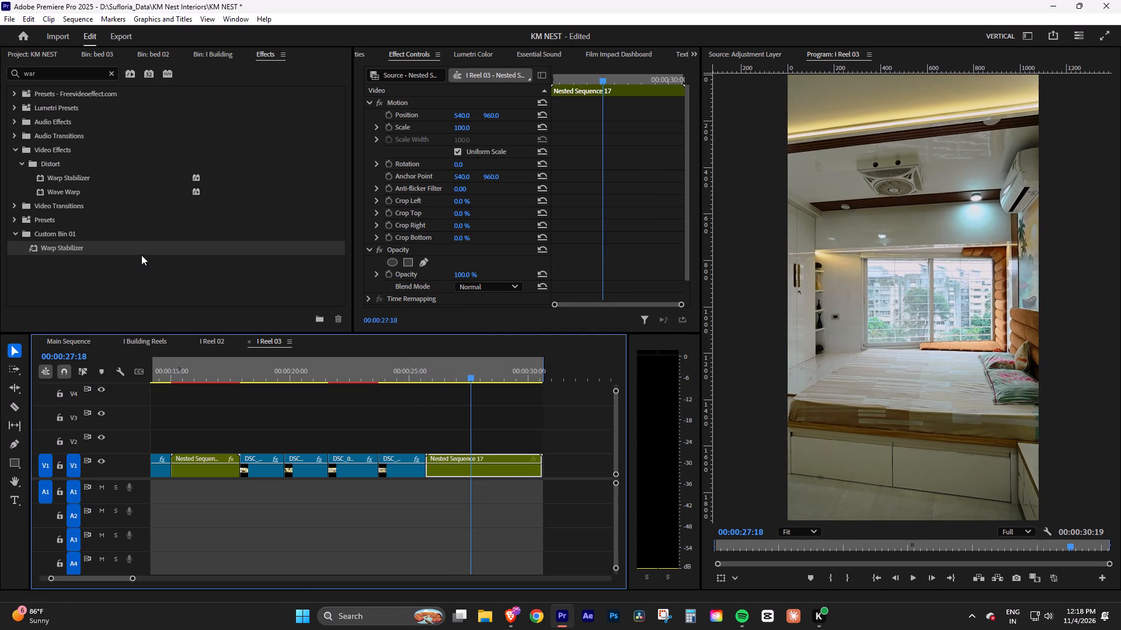
left_click_drag(142, 249, 455, 464)
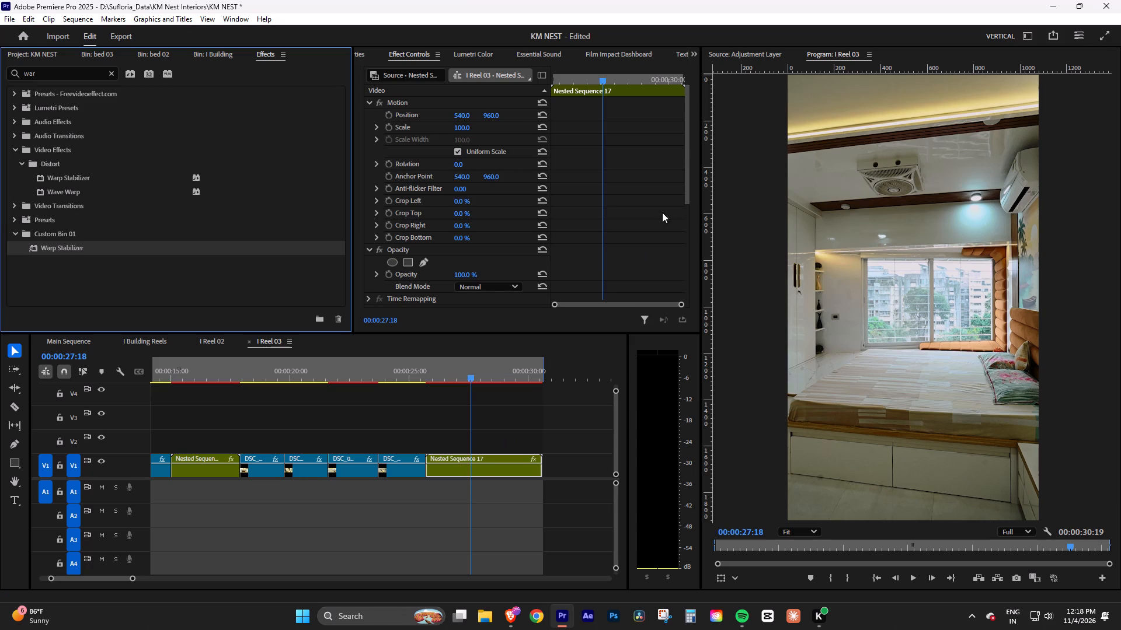
left_click_drag(688, 154, 698, 280)
left_click(511, 199)
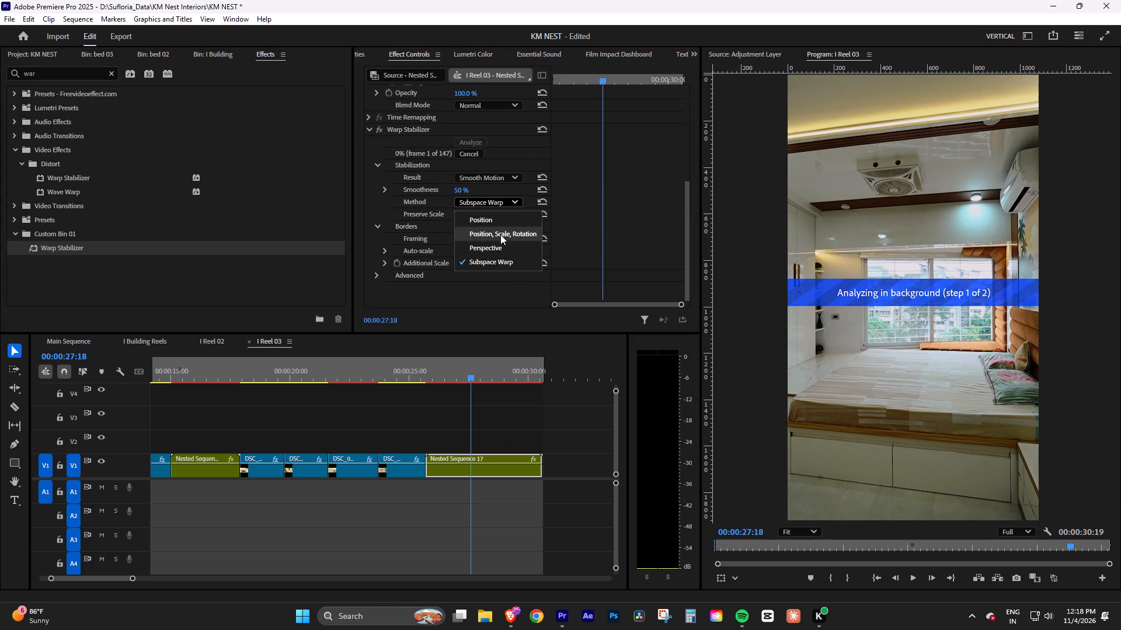
left_click(500, 235)
left_click(375, 274)
left_click(459, 287)
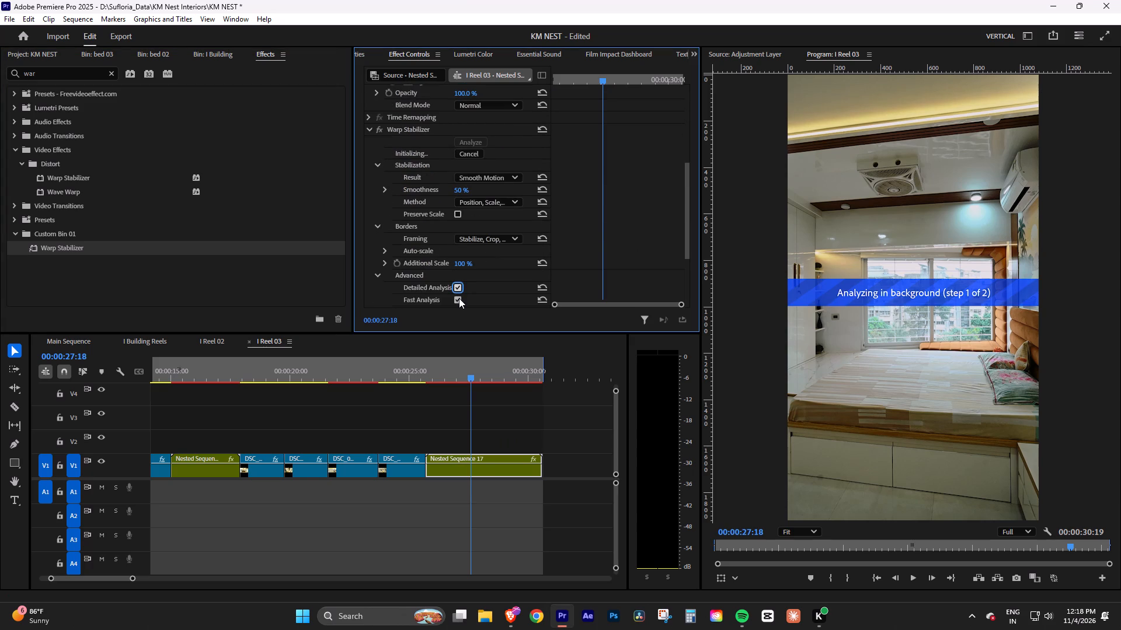
left_click(459, 299)
left_click(496, 283)
left_click(578, 414)
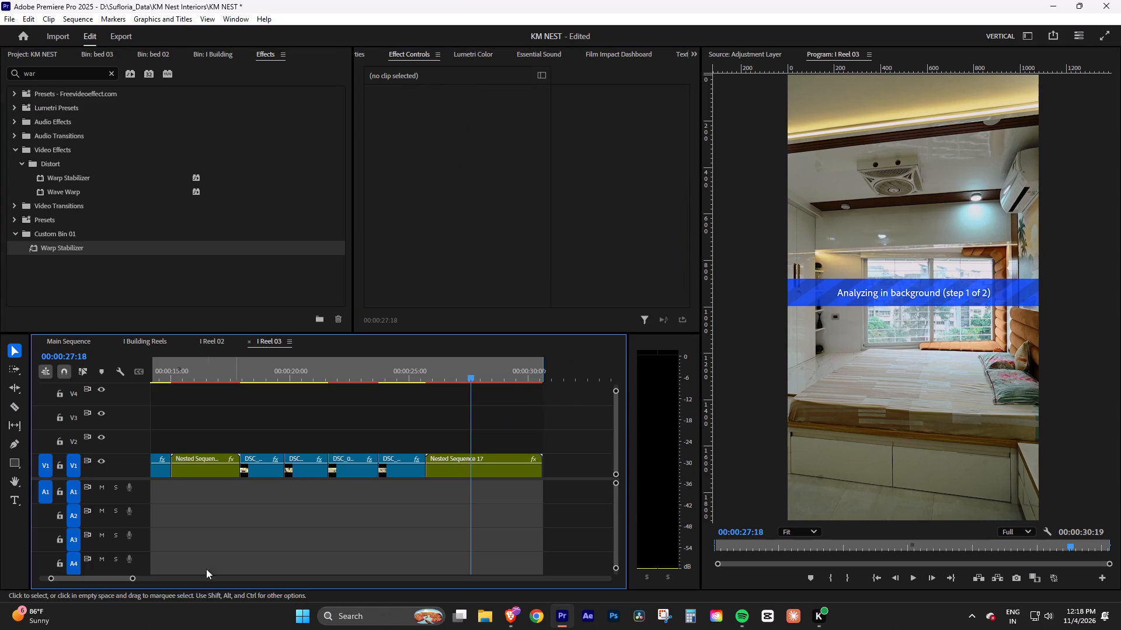
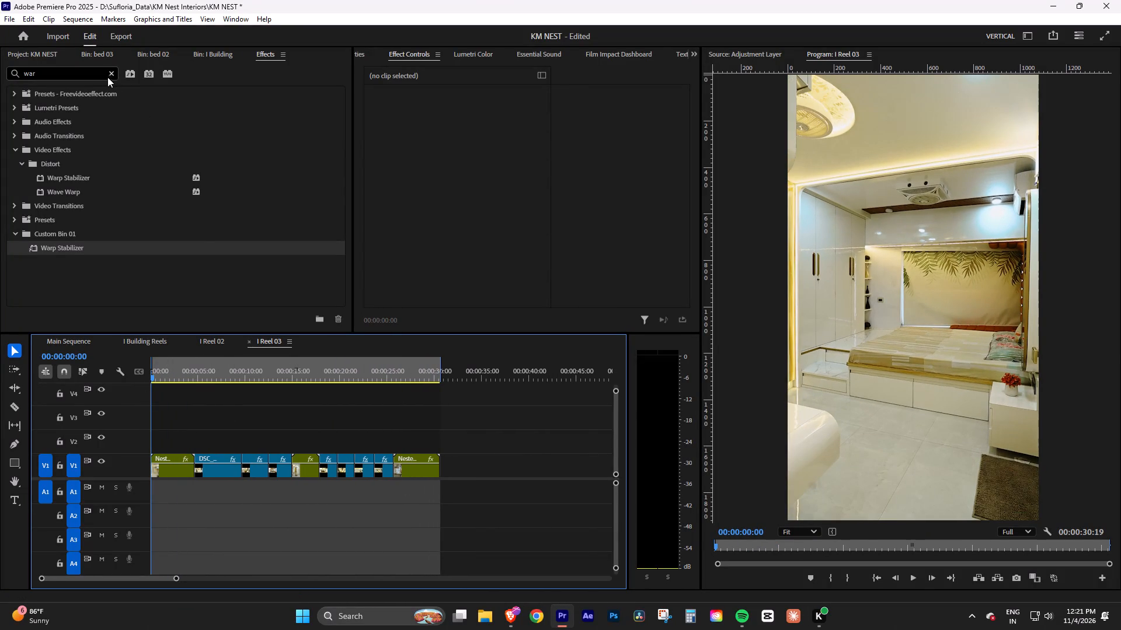
Clear the Effects search and return to the KM NEST project bin.
left_click(109, 73)
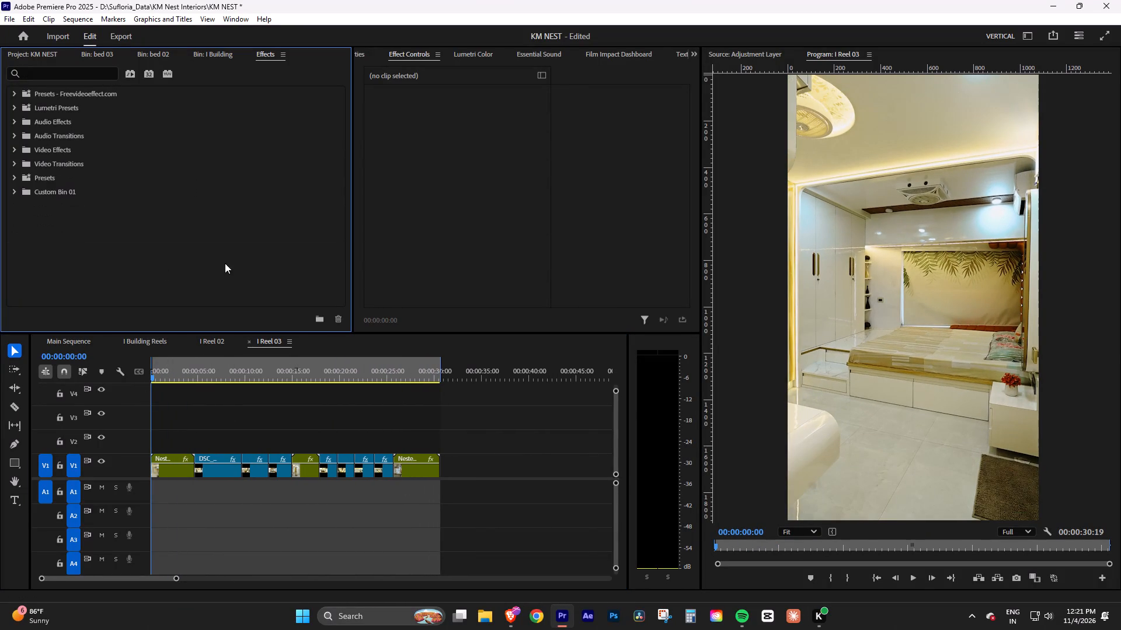
left_click(43, 54)
left_click(211, 267)
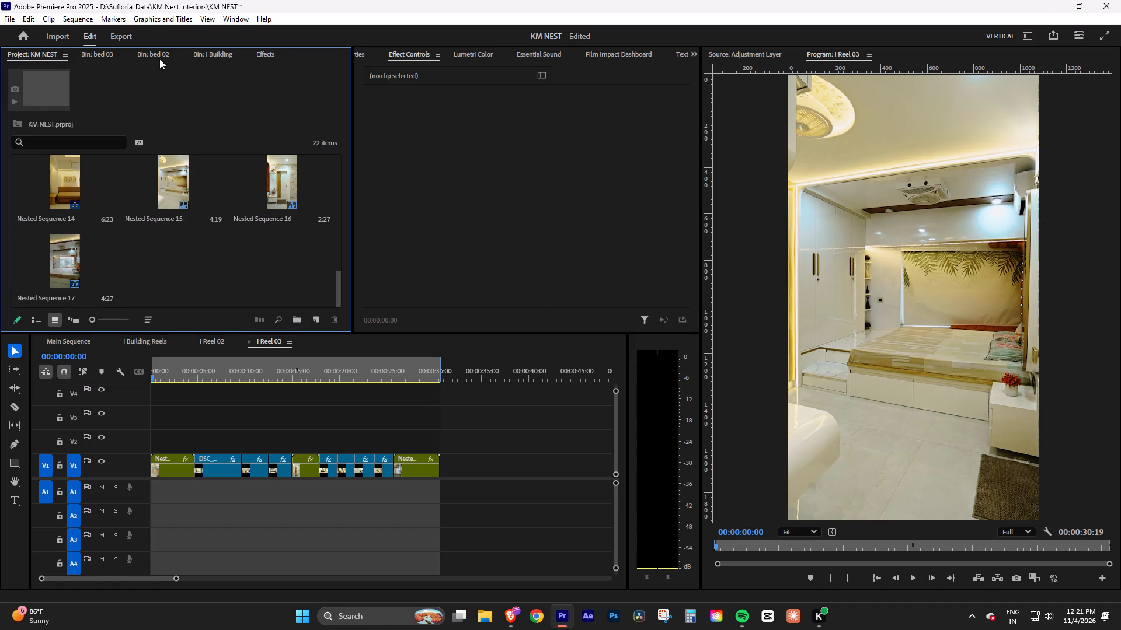
Play I Reel 03 from the start through the first bedroom clips, then replay the cut into DSC_0983 to examine its motion.
left_click(908, 576)
left_click(908, 576)
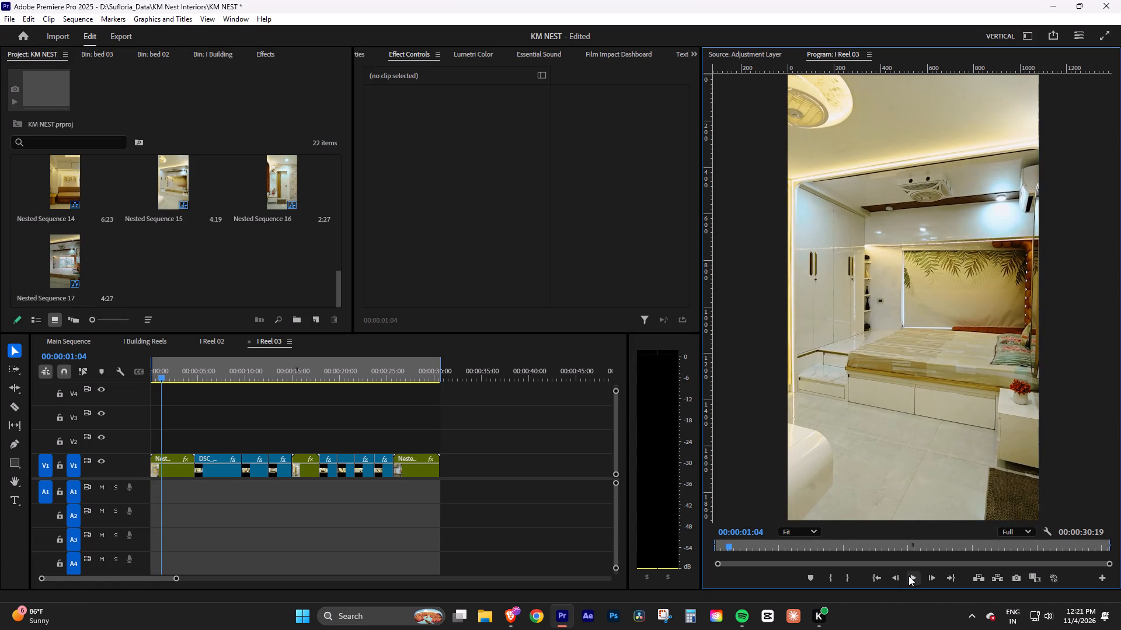
left_click(908, 576)
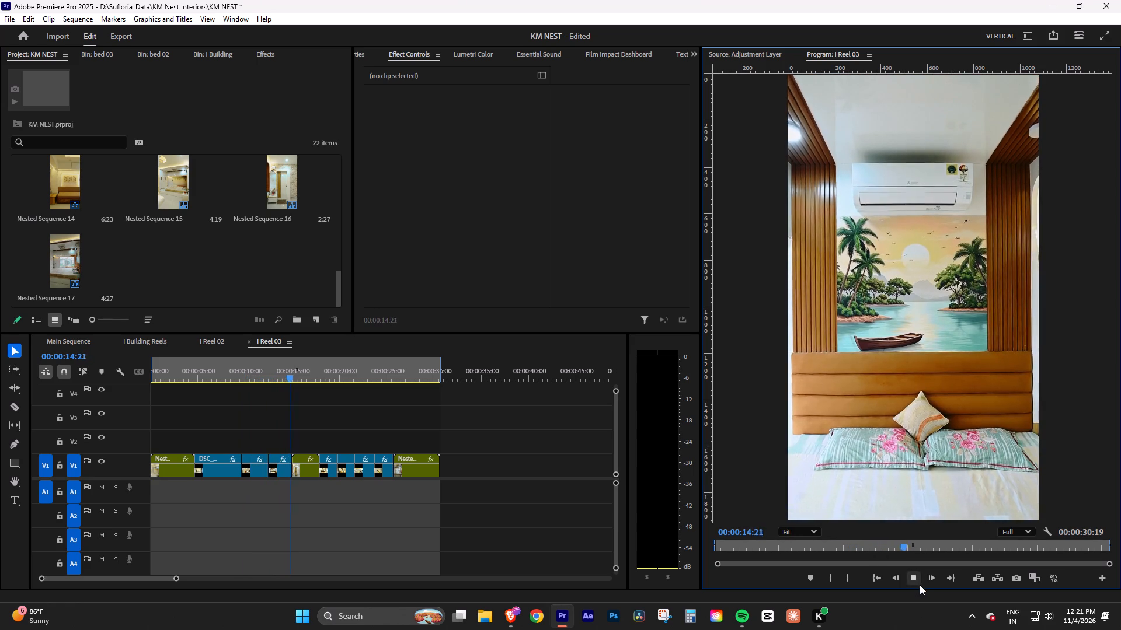
left_click(917, 579)
left_click(242, 373)
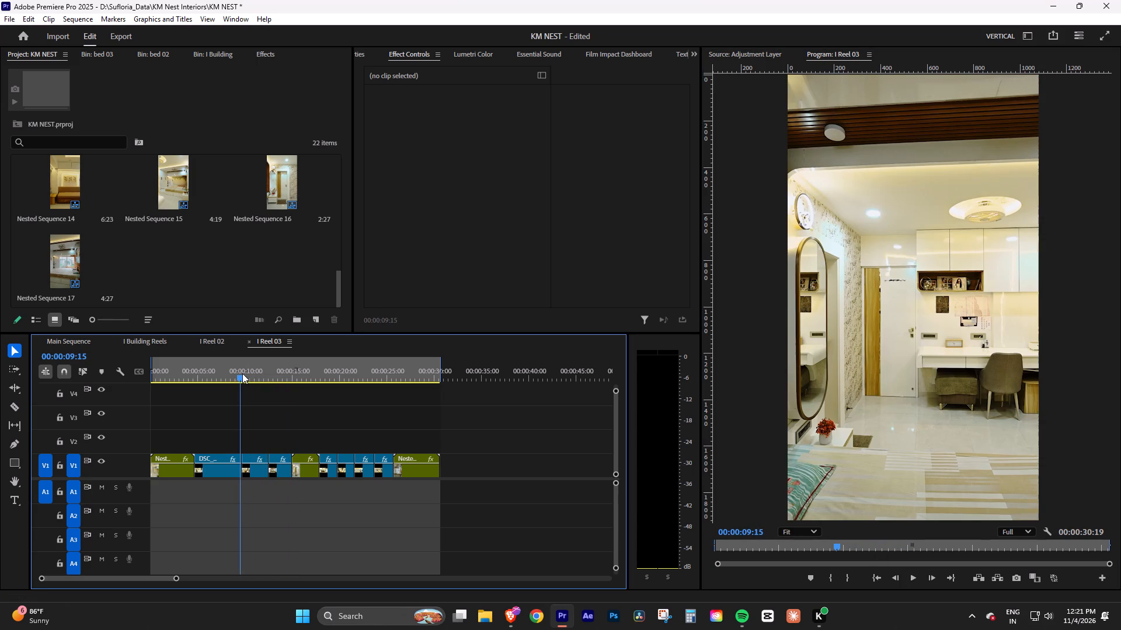
left_click(915, 577)
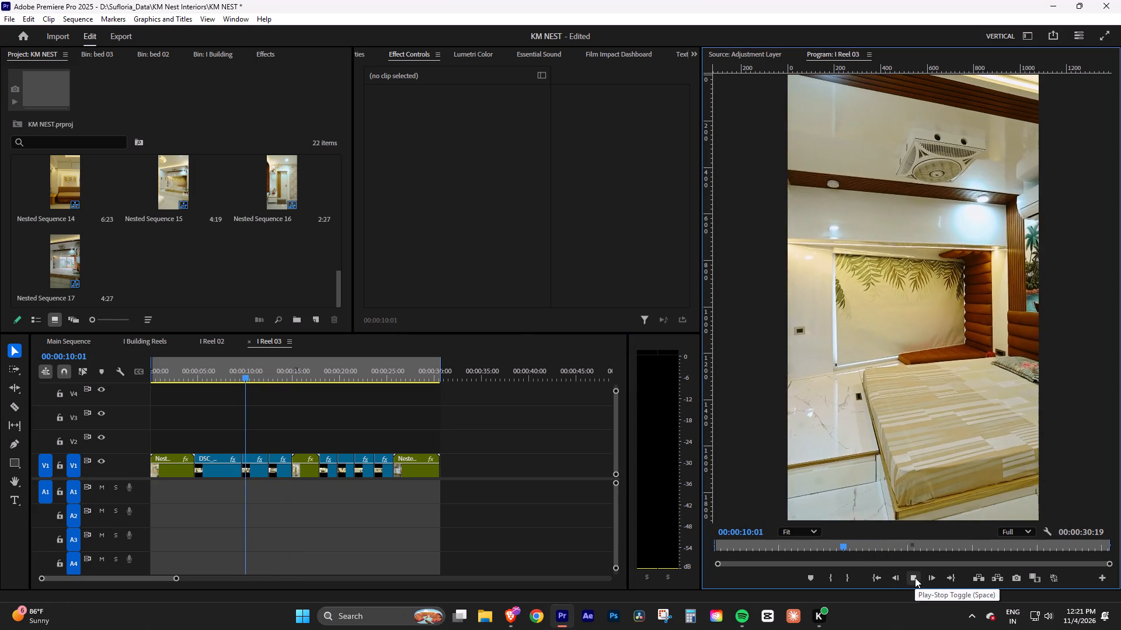
left_click(915, 577)
Review the Warp Stabilizer settings and Method options on DSC_0983 and replay the clip to examine its stabilization.
left_click(243, 470)
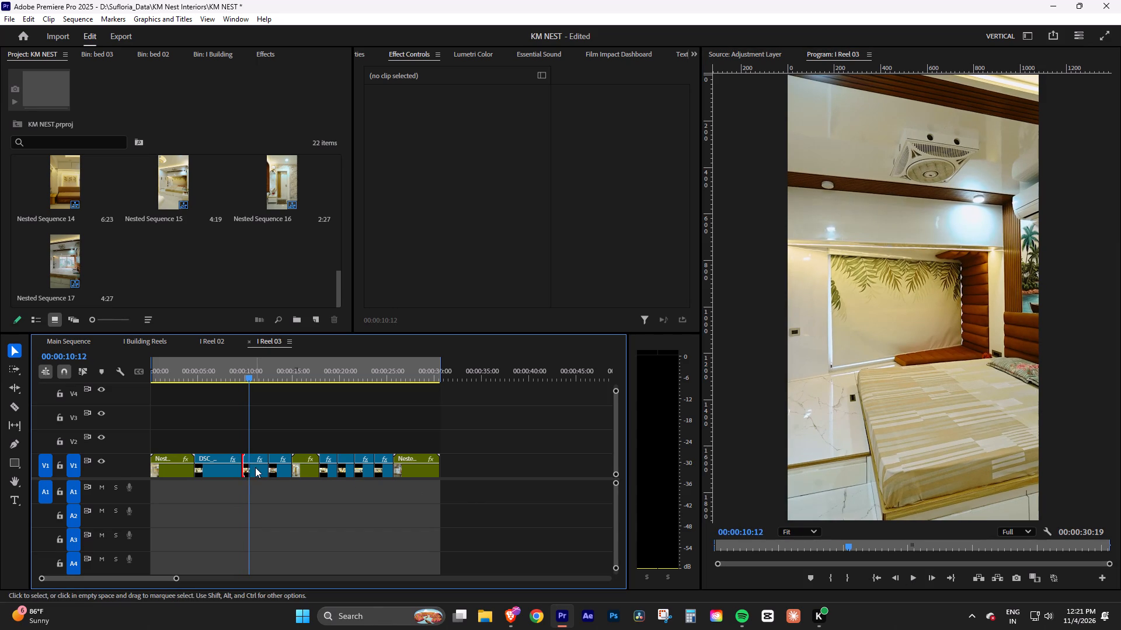
left_click(255, 467)
left_click_drag(683, 171, 683, 179)
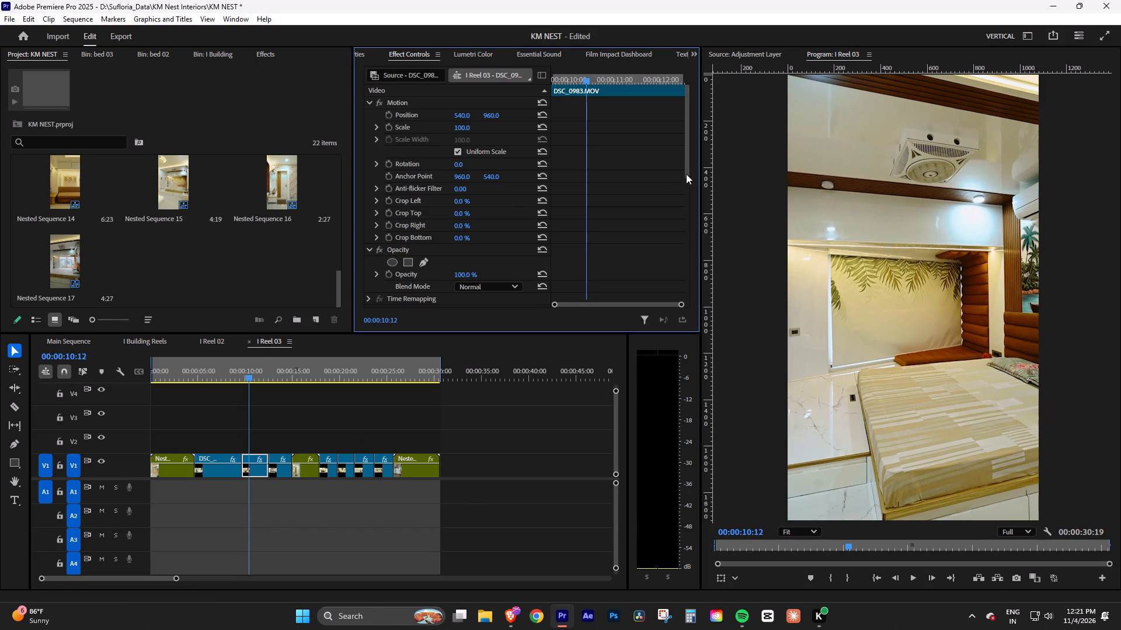
left_click_drag(686, 170, 687, 258)
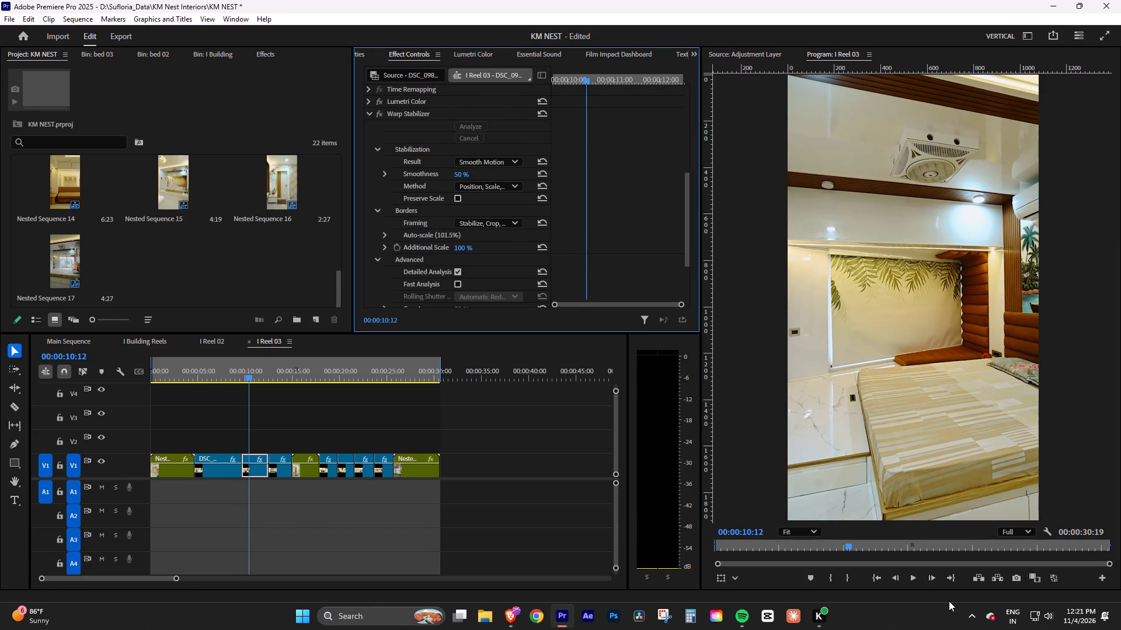
left_click(910, 579)
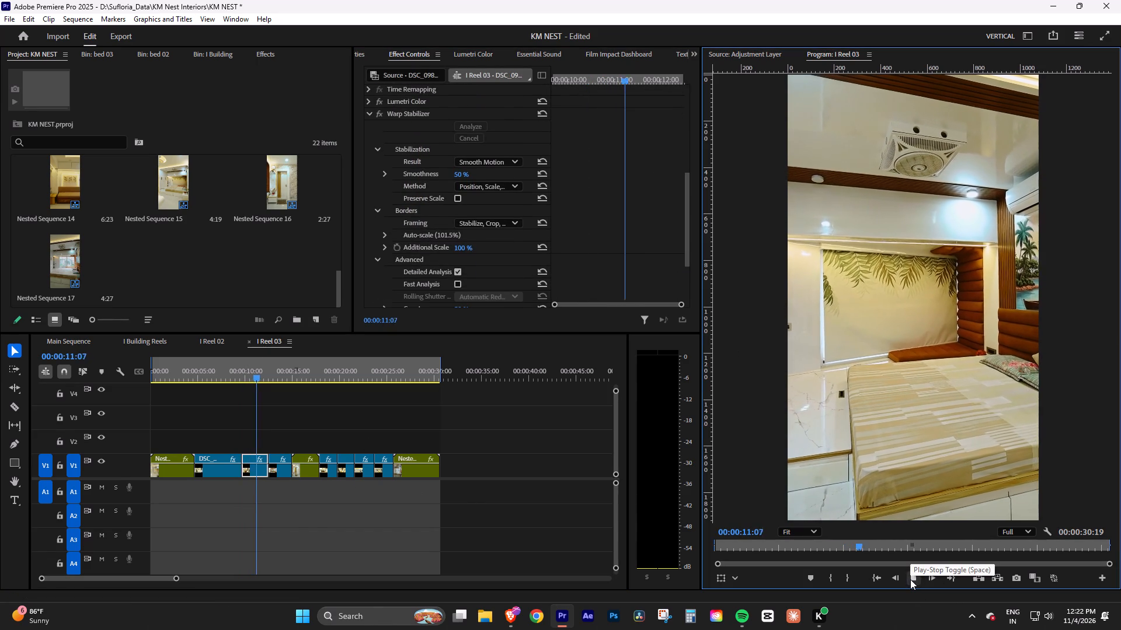
left_click(910, 579)
left_click(910, 579)
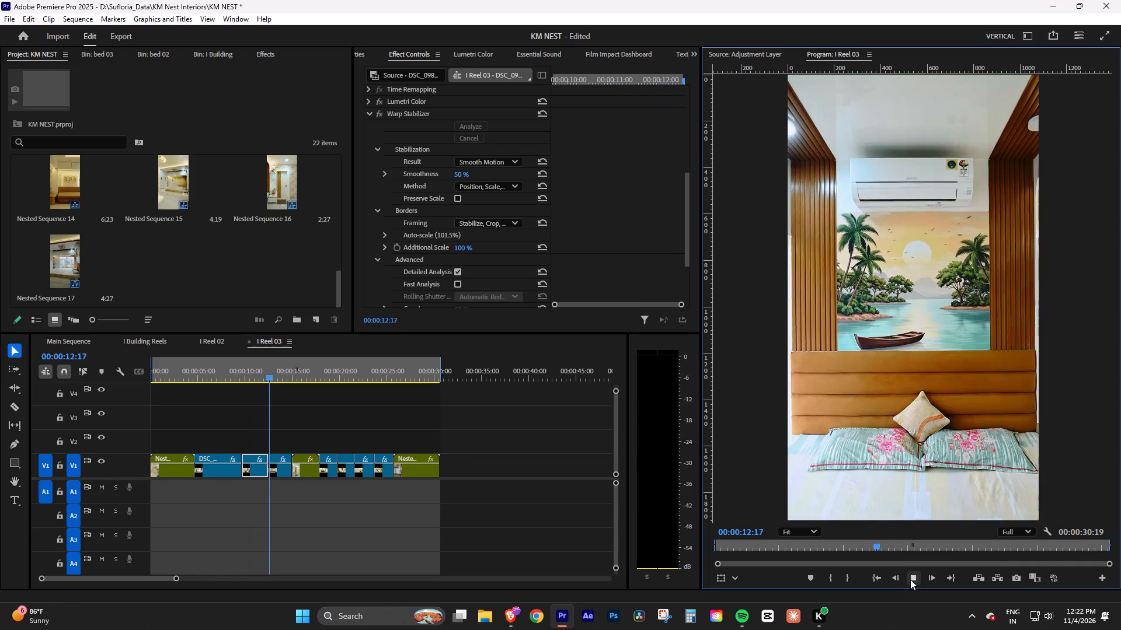
left_click(910, 579)
left_click(252, 373)
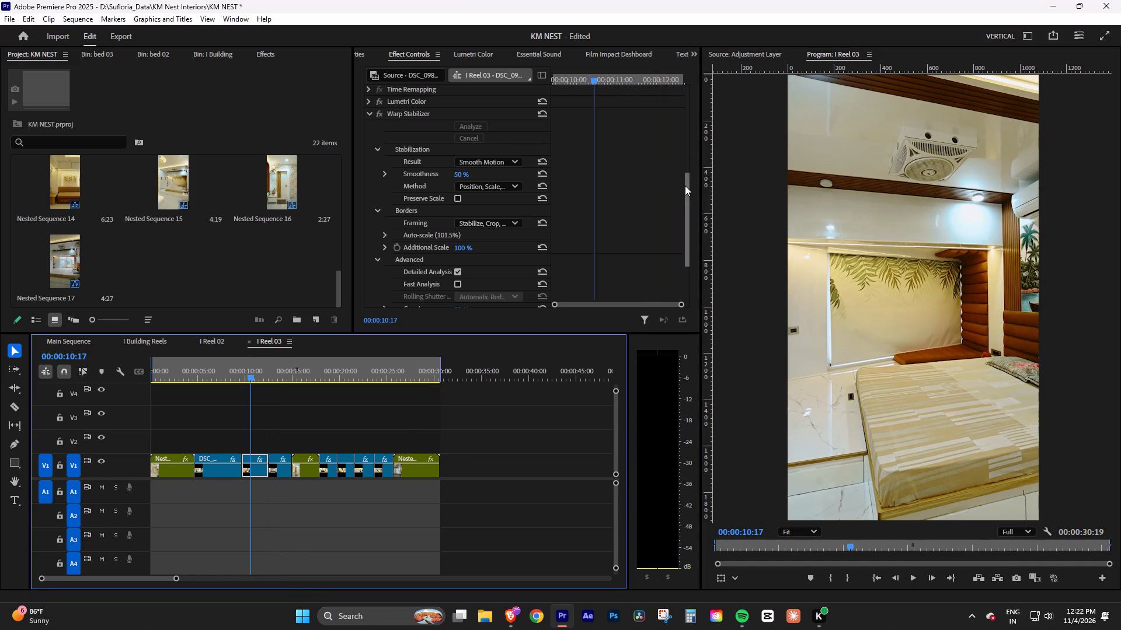
left_click_drag(686, 186, 678, 212)
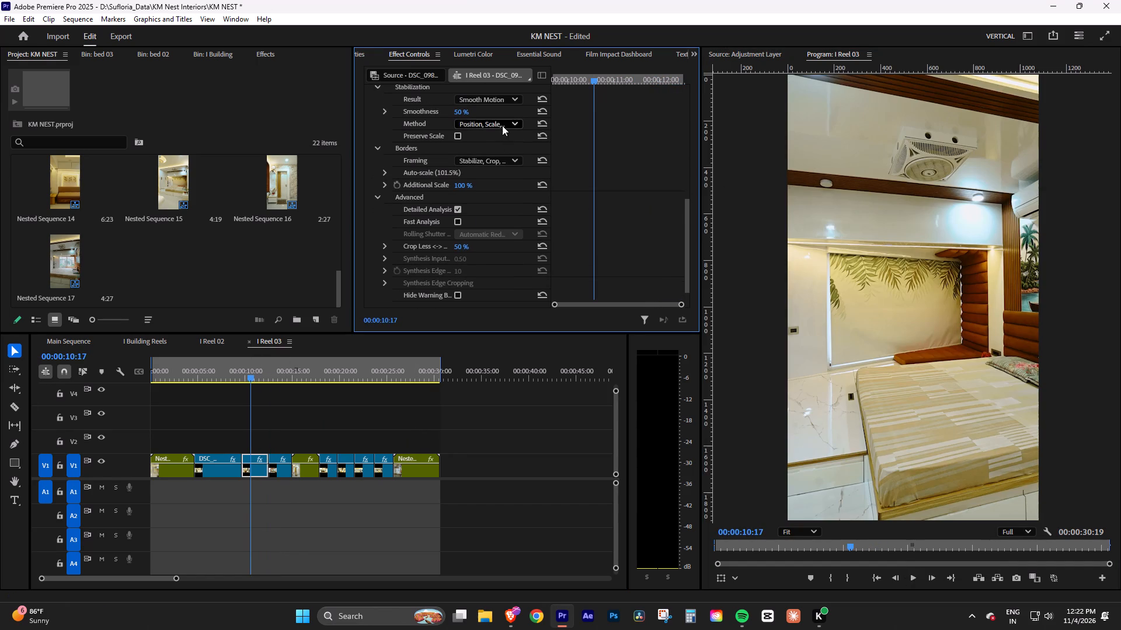
left_click(502, 123)
left_click(488, 125)
left_click(910, 575)
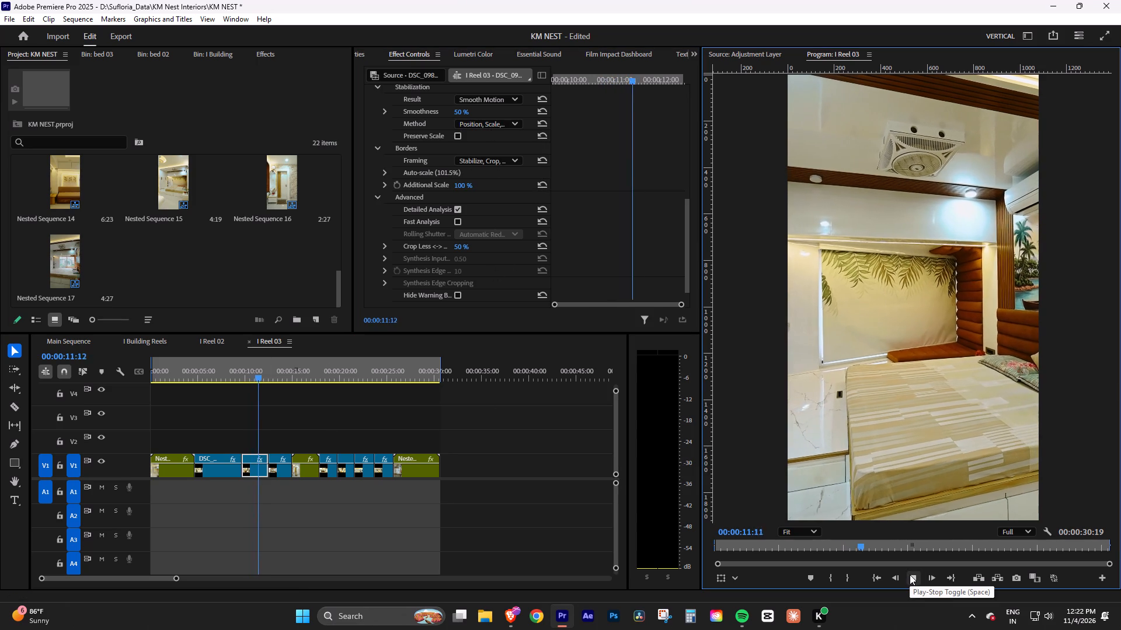
left_click(910, 575)
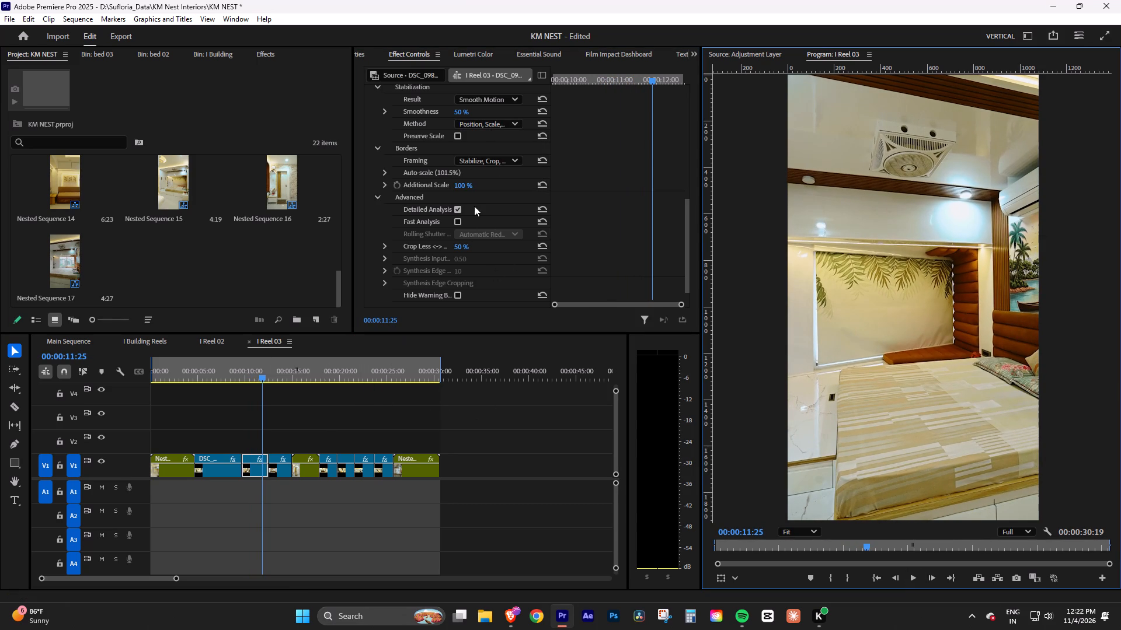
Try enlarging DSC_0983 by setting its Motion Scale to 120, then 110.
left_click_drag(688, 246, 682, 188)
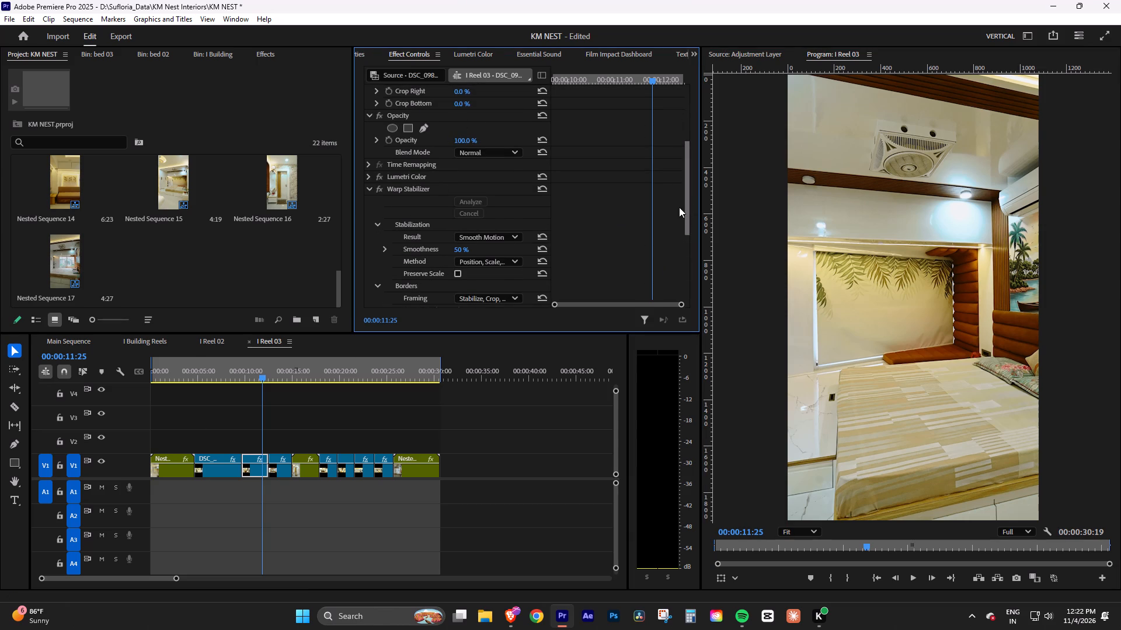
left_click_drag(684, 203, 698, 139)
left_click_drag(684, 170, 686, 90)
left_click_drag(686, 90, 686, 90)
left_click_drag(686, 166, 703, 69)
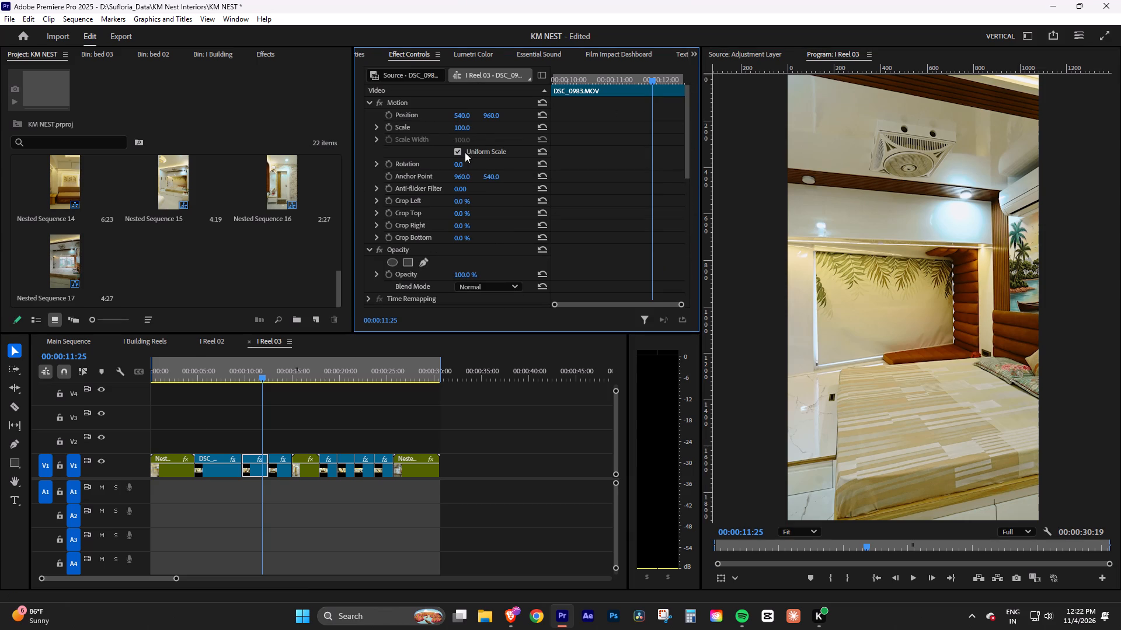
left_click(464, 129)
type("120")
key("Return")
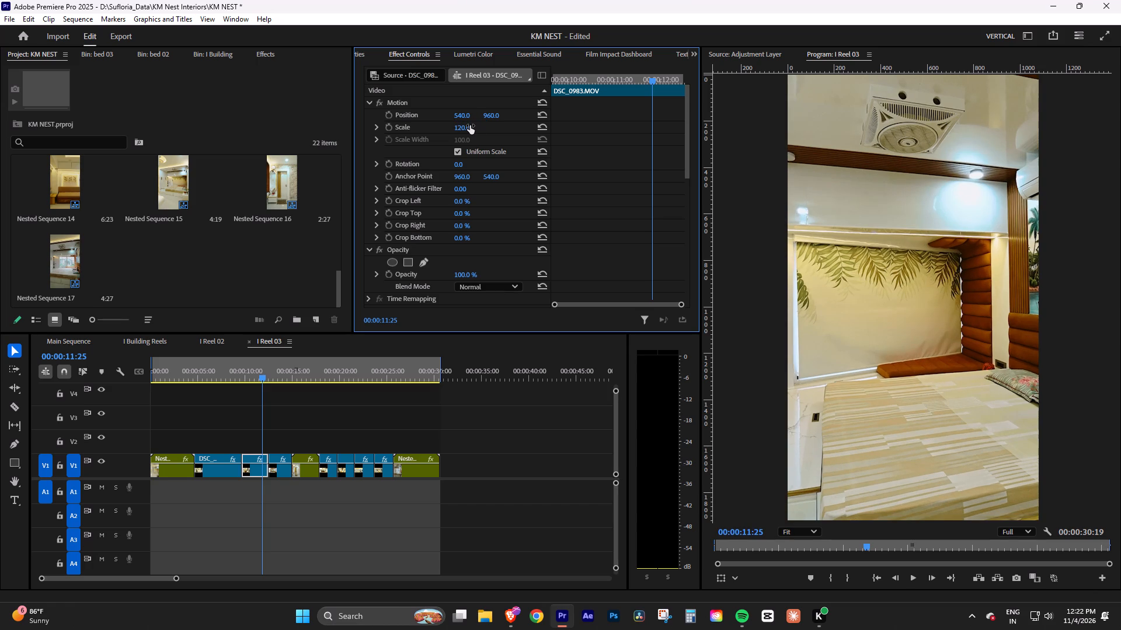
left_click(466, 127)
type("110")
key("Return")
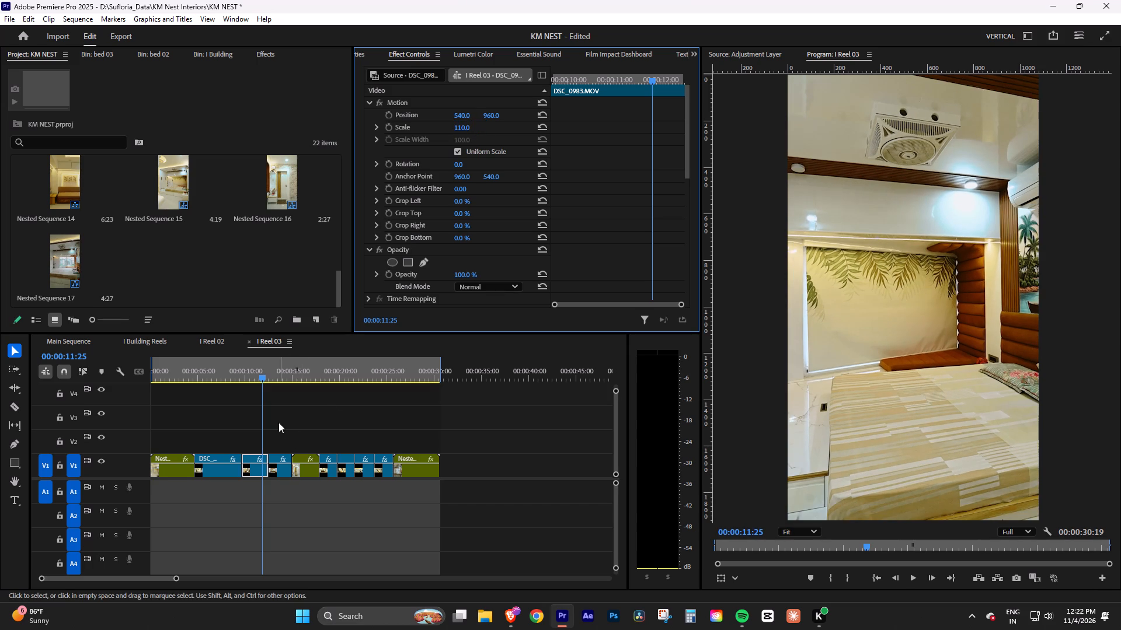
Recheck DSC_0983's Warp Stabilizer Method options and replay the enlarged clip to examine its framing and motion.
left_click_drag(687, 135, 689, 238)
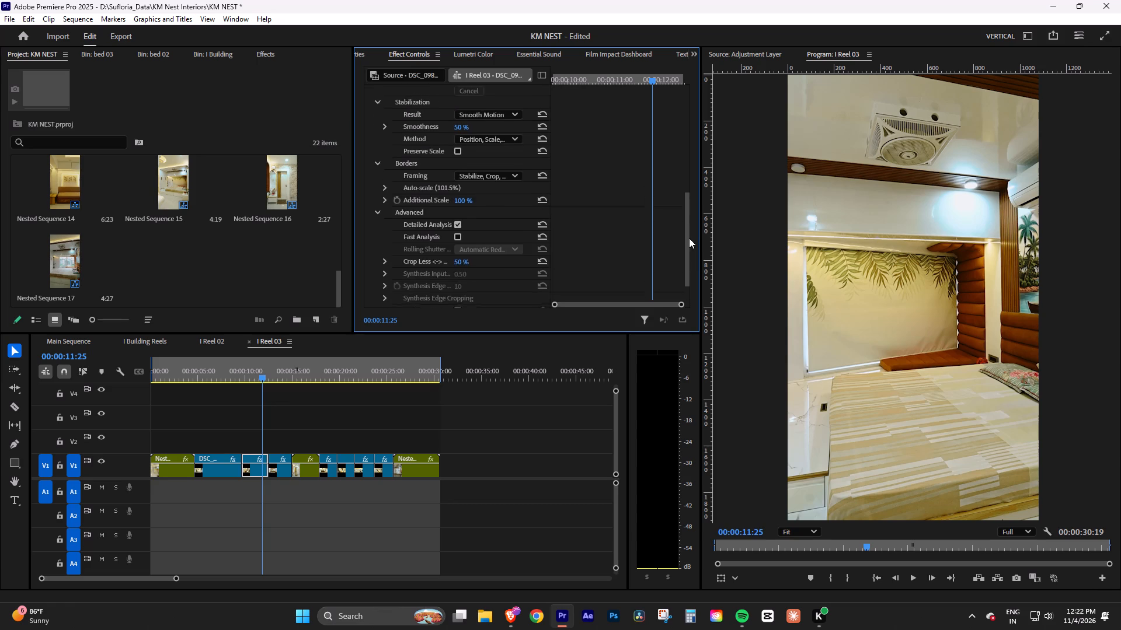
left_click_drag(689, 238, 687, 219)
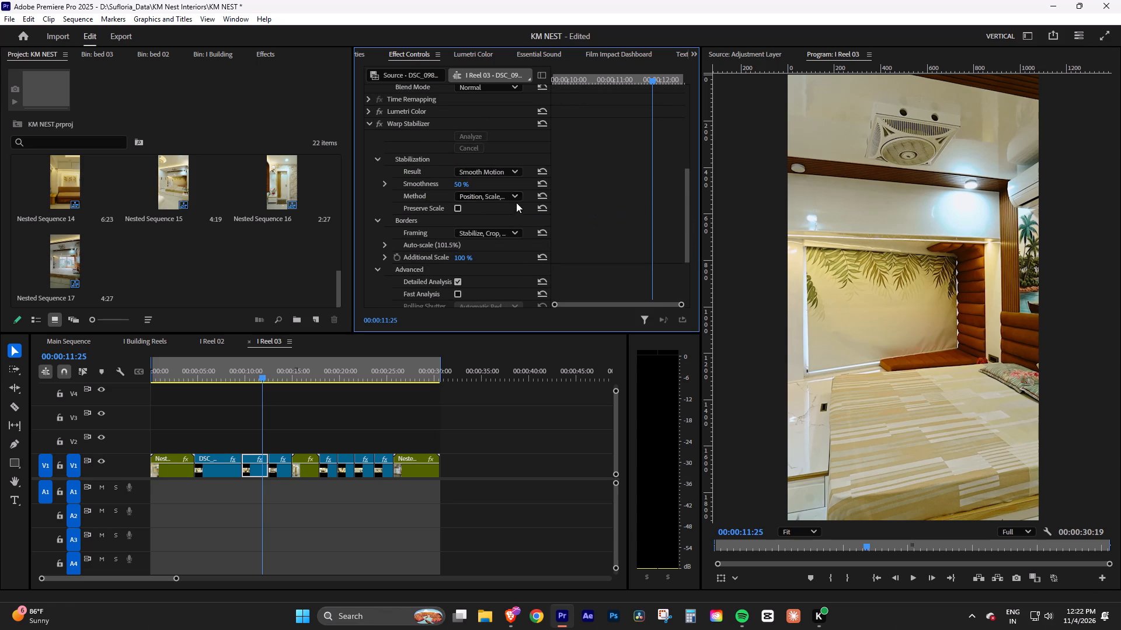
left_click(513, 196)
left_click(513, 195)
left_click(304, 415)
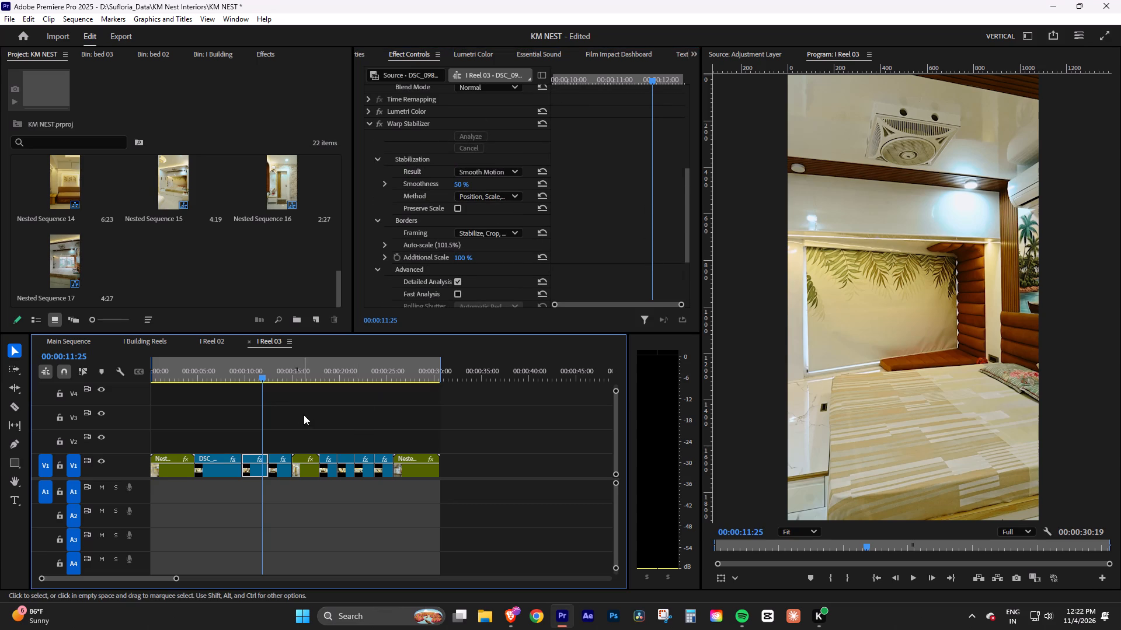
left_click_drag(264, 371, 244, 376)
left_click(912, 574)
left_click(912, 574)
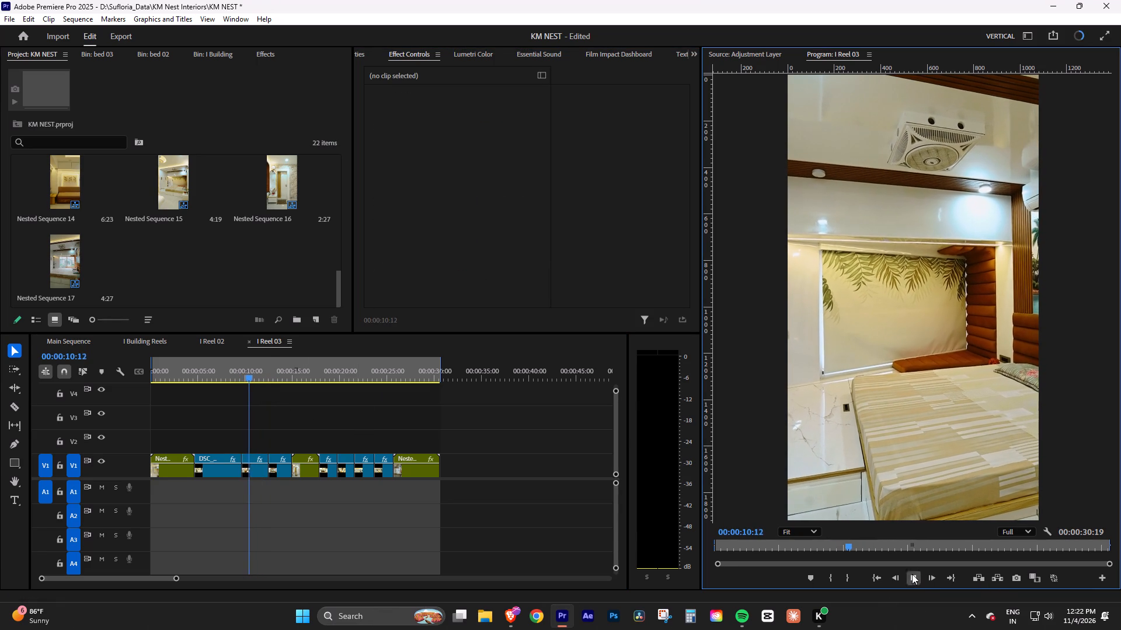
left_click(912, 574)
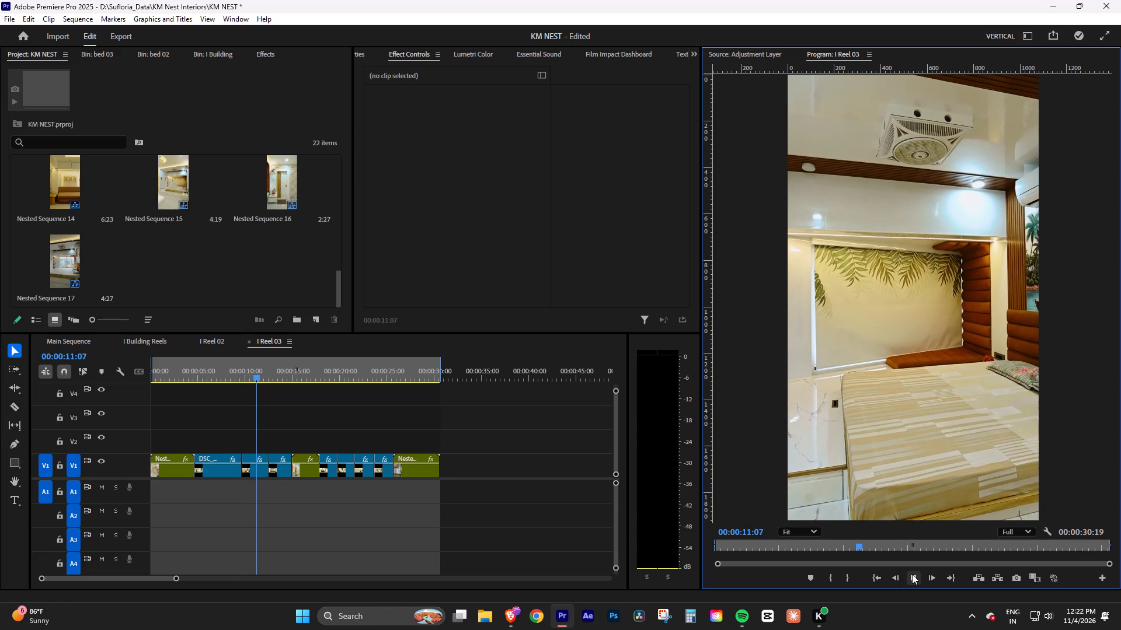
left_click(912, 574)
left_click(912, 574)
left_click(912, 574)
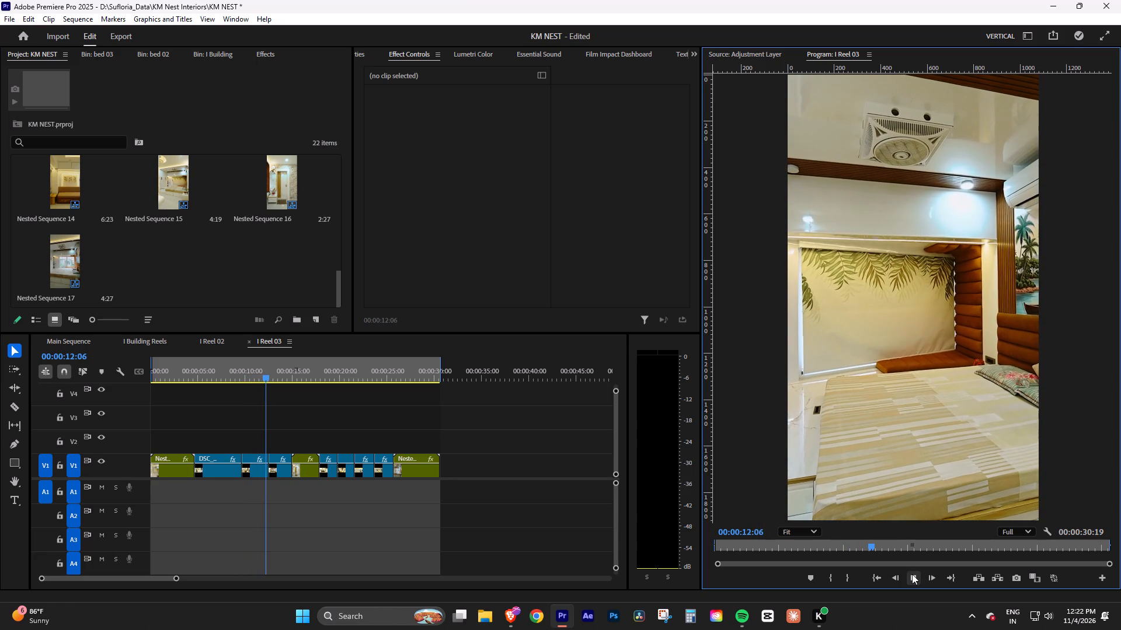
left_click(912, 574)
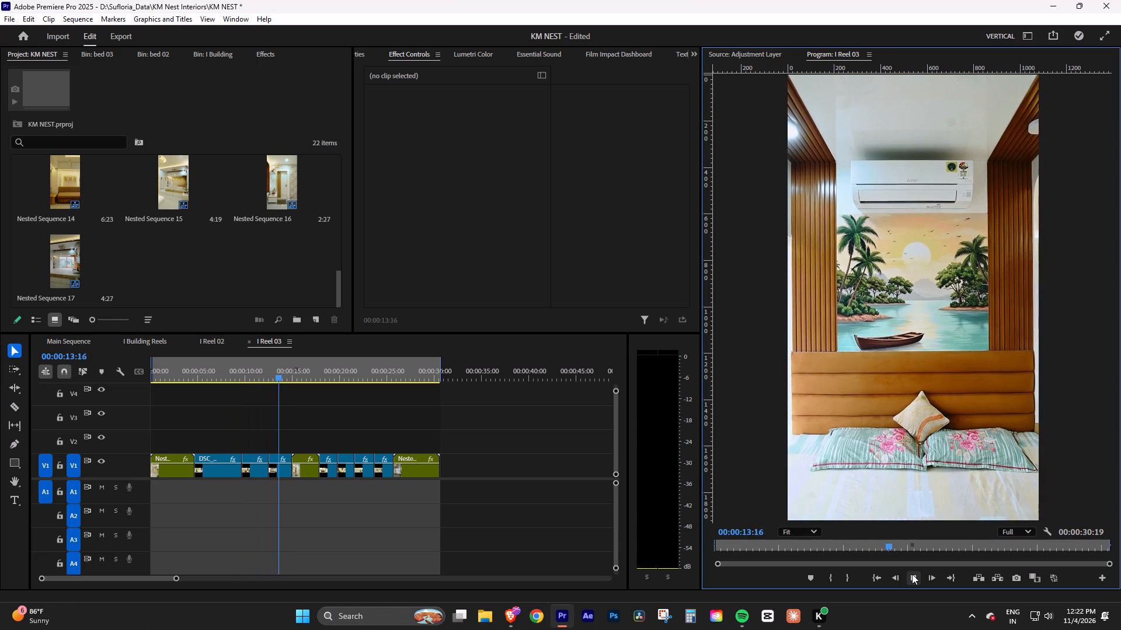
left_click(912, 574)
Replay the transition from the preceding clip into DSC_0983 to examine its camera movement.
left_click_drag(269, 368, 256, 369)
left_click(240, 372)
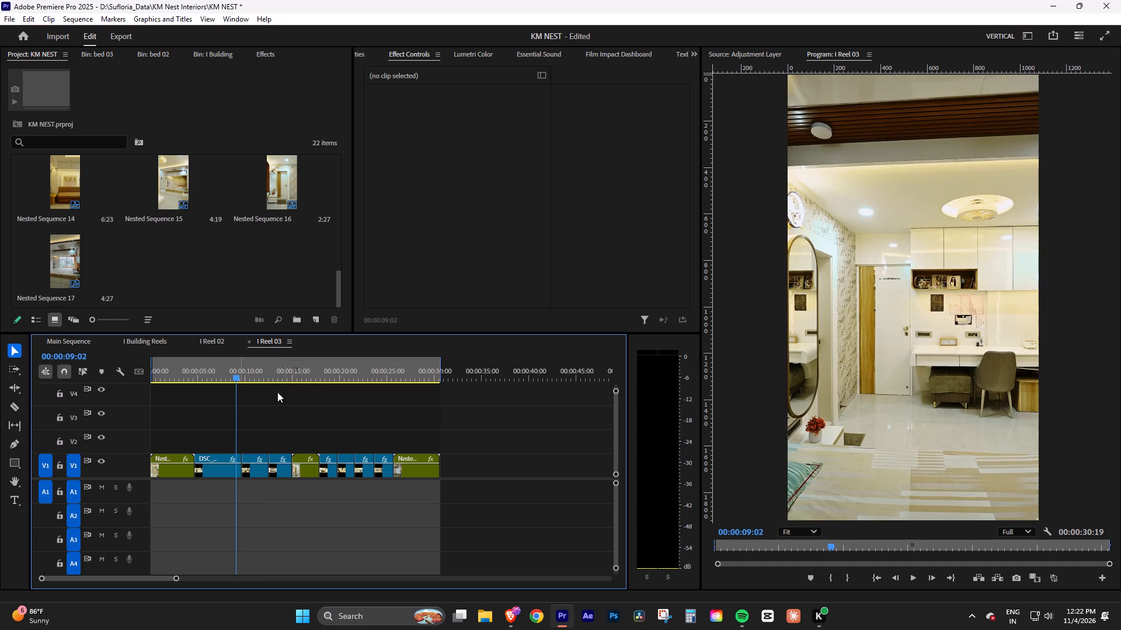
left_click(912, 577)
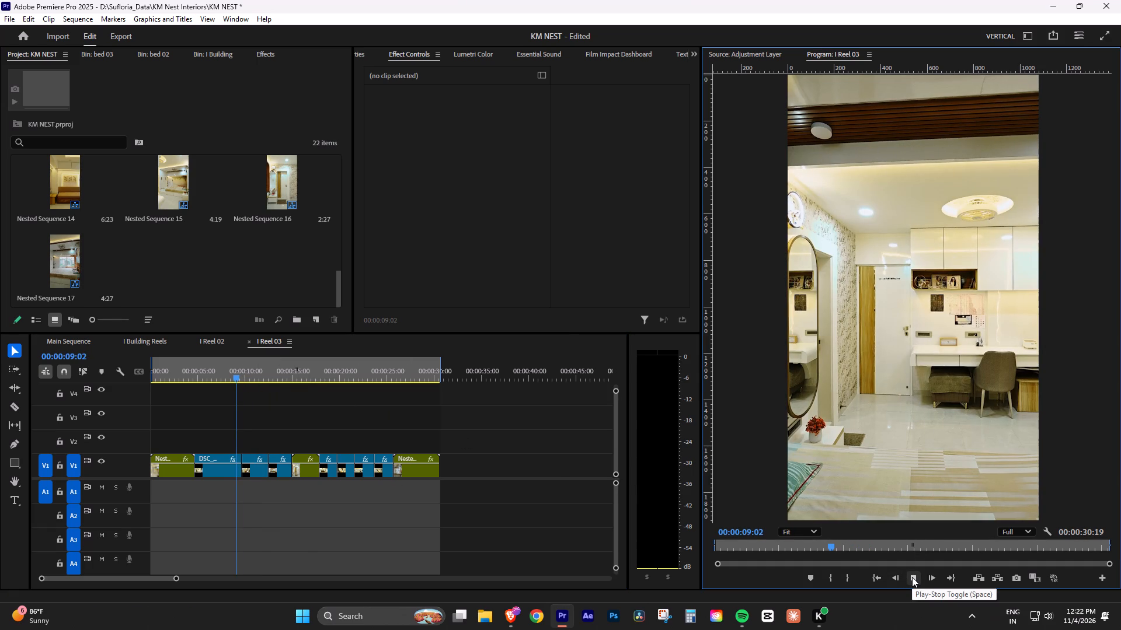
left_click(912, 577)
left_click(912, 577)
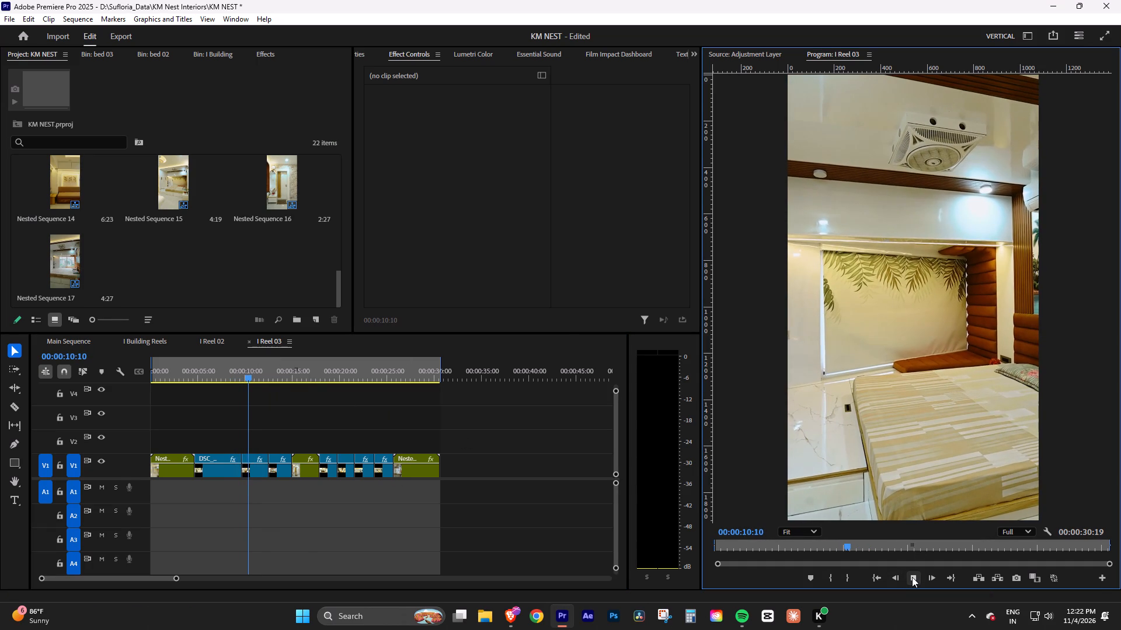
double_click(912, 577)
left_click(912, 577)
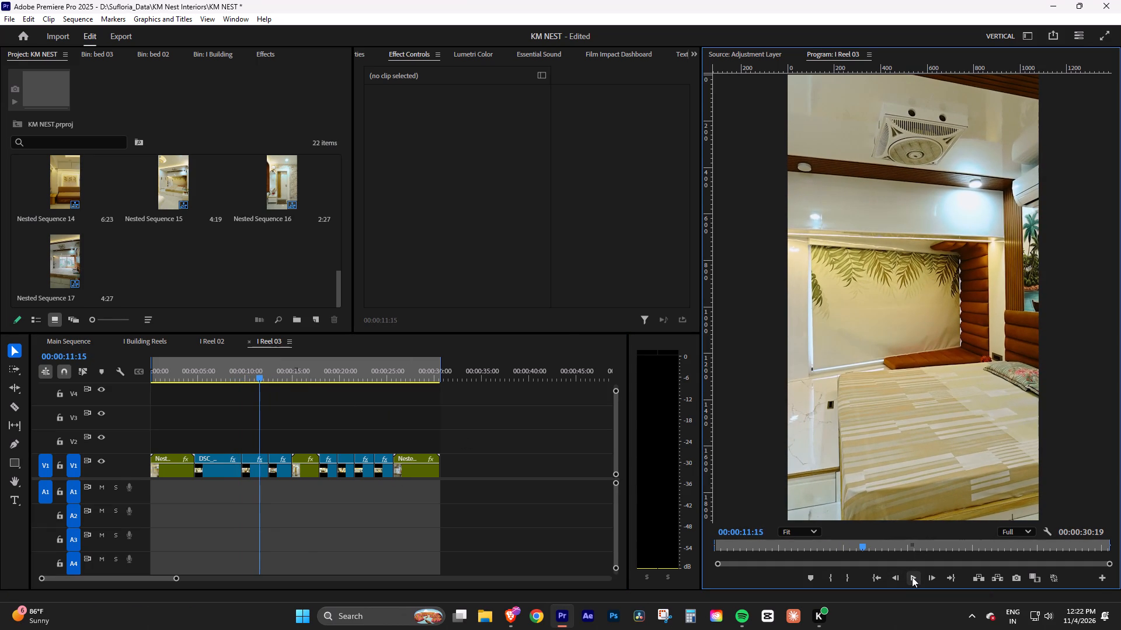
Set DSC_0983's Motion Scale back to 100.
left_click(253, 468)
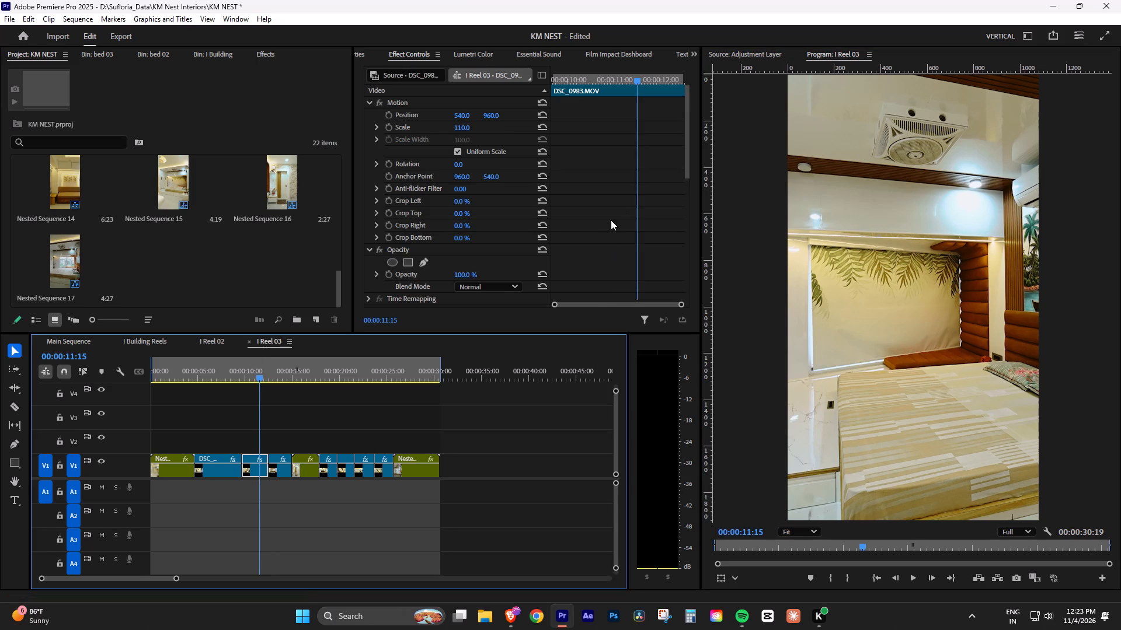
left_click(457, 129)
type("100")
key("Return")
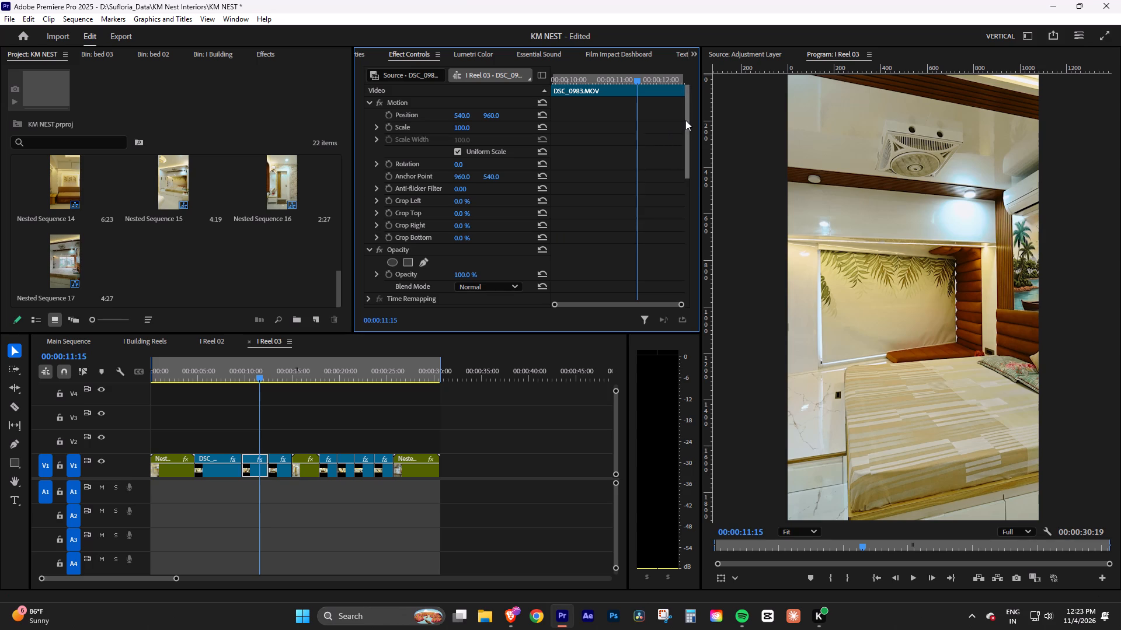
Find DSC_0983's Warp Stabilizer effect and replay the clip from its start to examine its stabilized motion.
left_click_drag(687, 118, 687, 180)
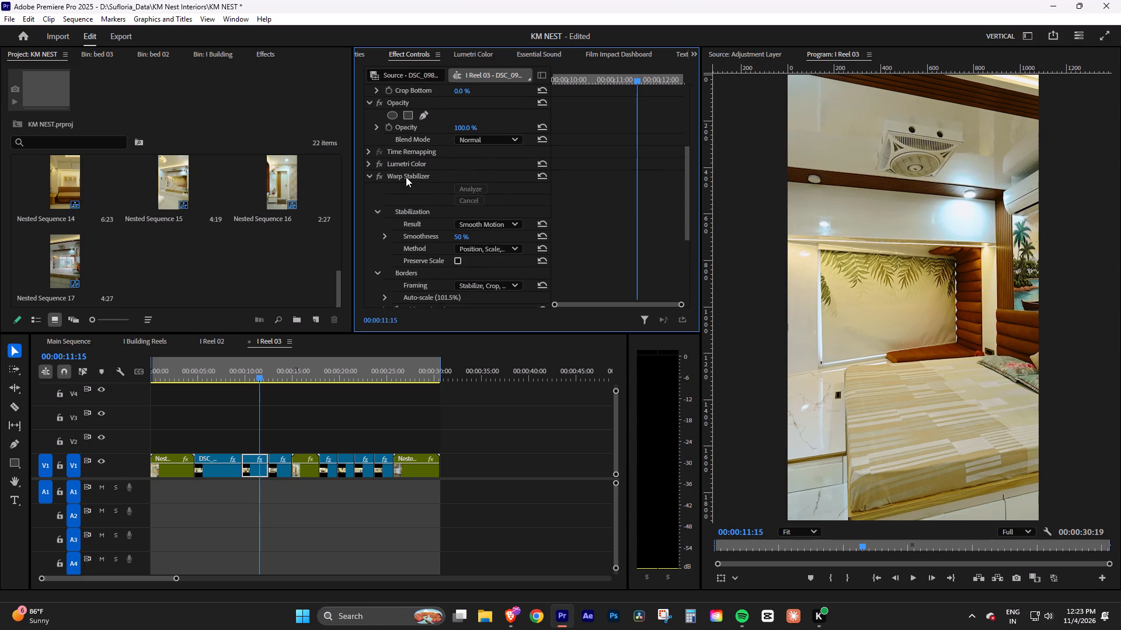
left_click(406, 173)
left_click_drag(258, 370, 248, 376)
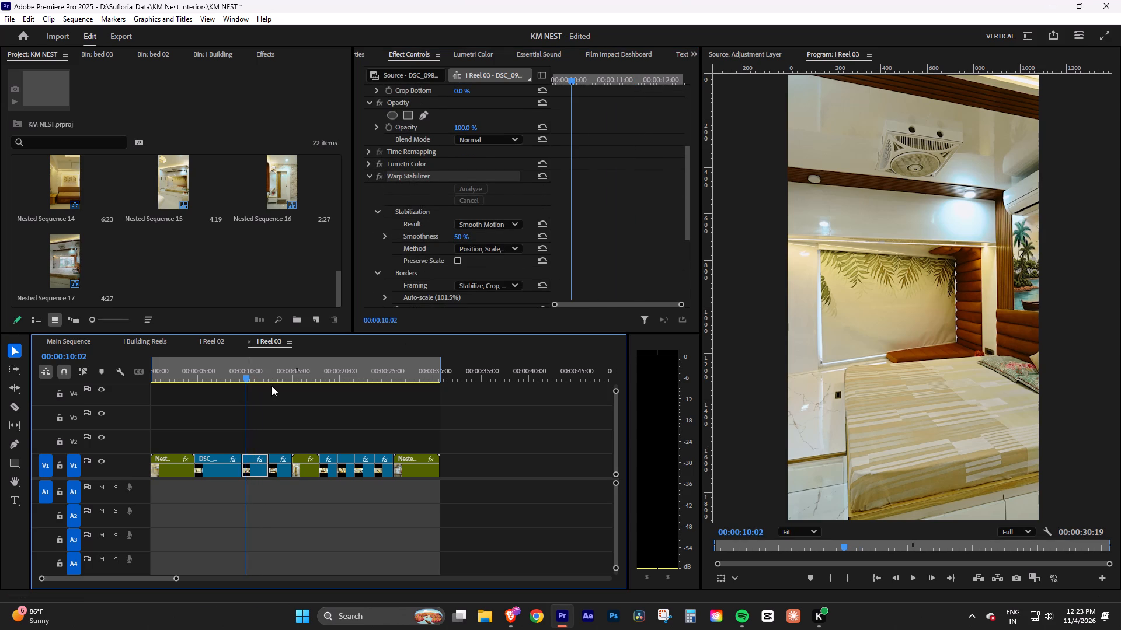
left_click(916, 582)
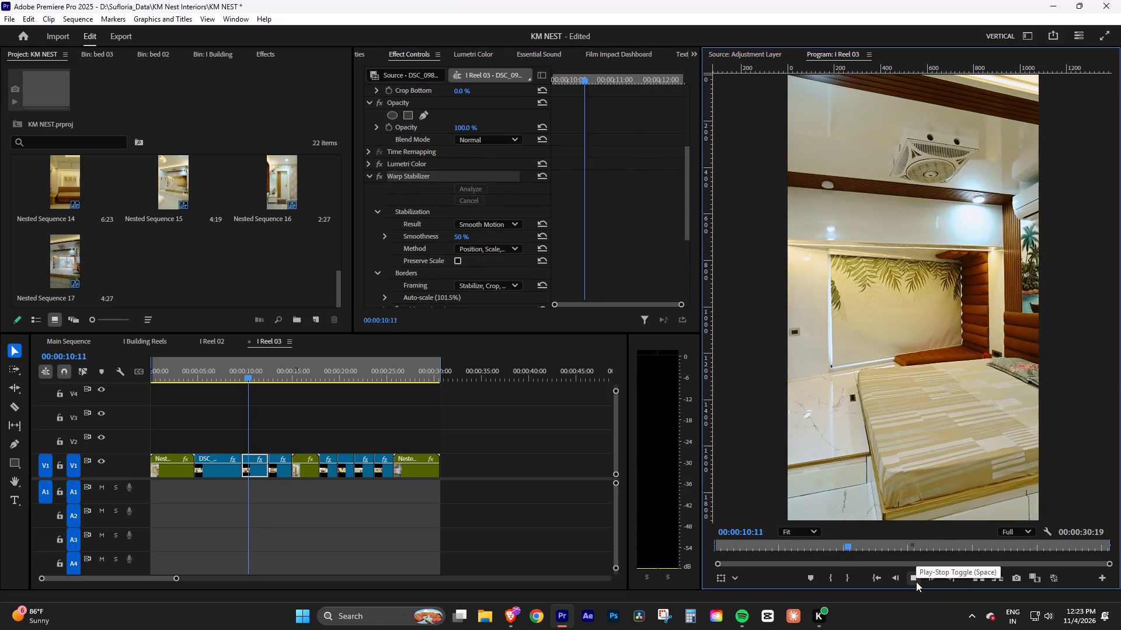
left_click(916, 582)
left_click(916, 582)
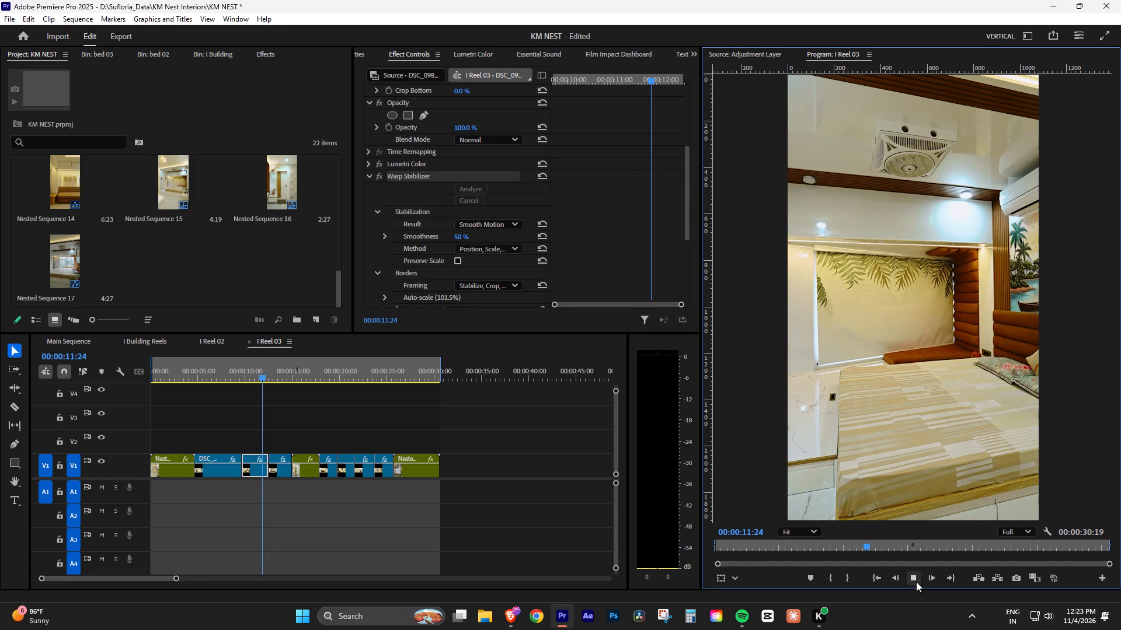
left_click(916, 582)
Render the I Reel 03 sequence from in to out, with the playhead at its start, and stop the preview playback.
left_click(299, 423)
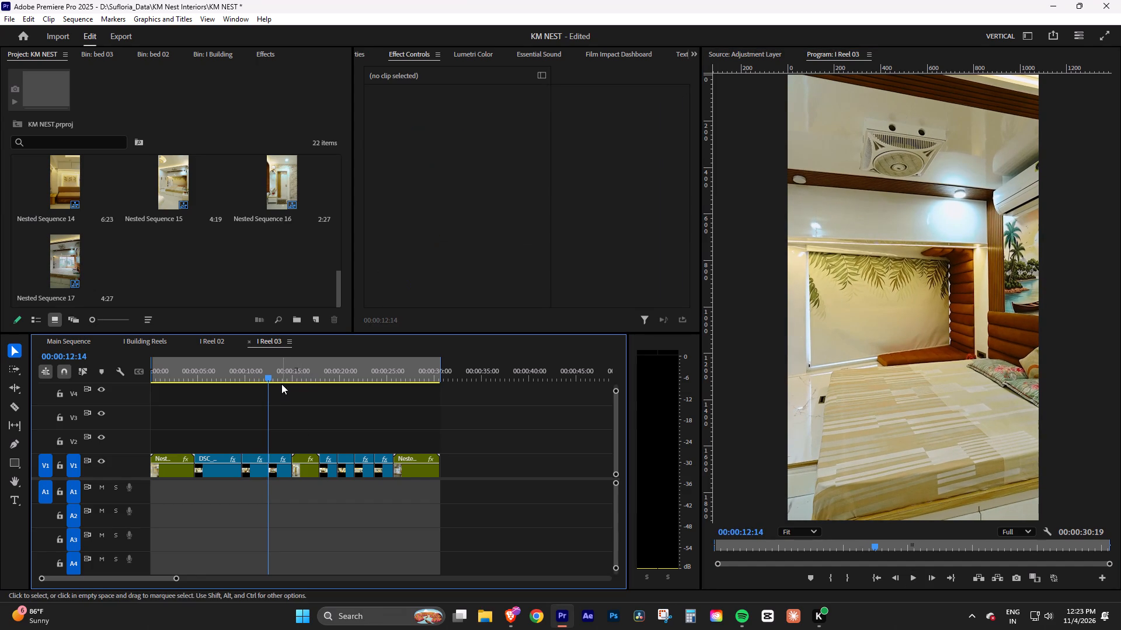
left_click_drag(278, 379, 135, 384)
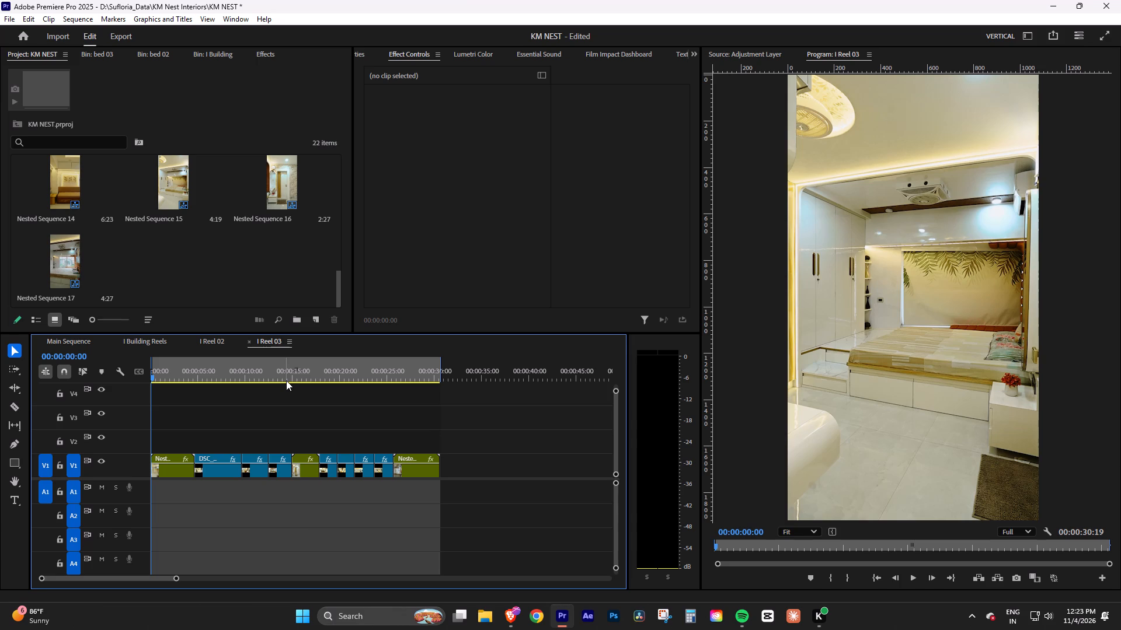
left_click(87, 22)
left_click(105, 63)
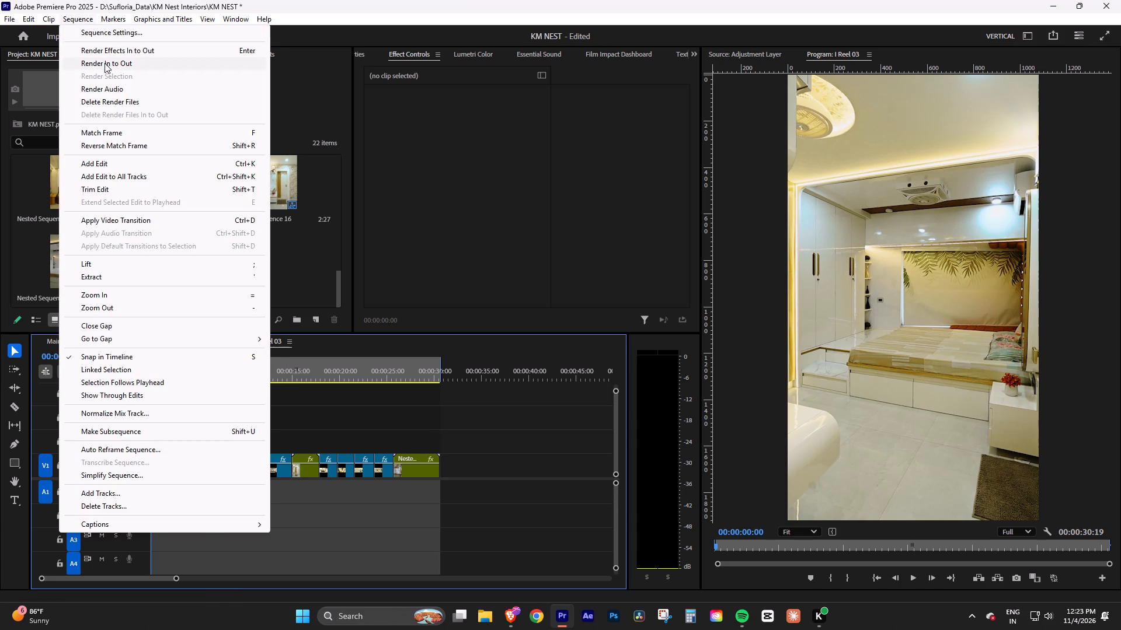
left_click_drag(510, 209, 495, 147)
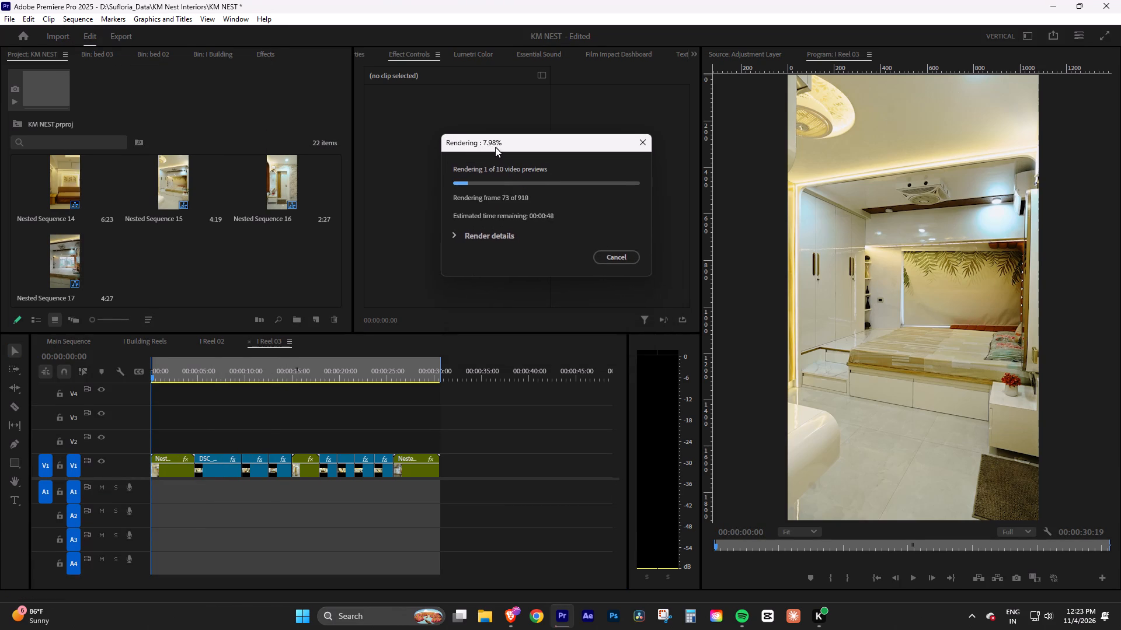
left_click_drag(495, 147, 496, 148)
left_click_drag(524, 145, 534, 143)
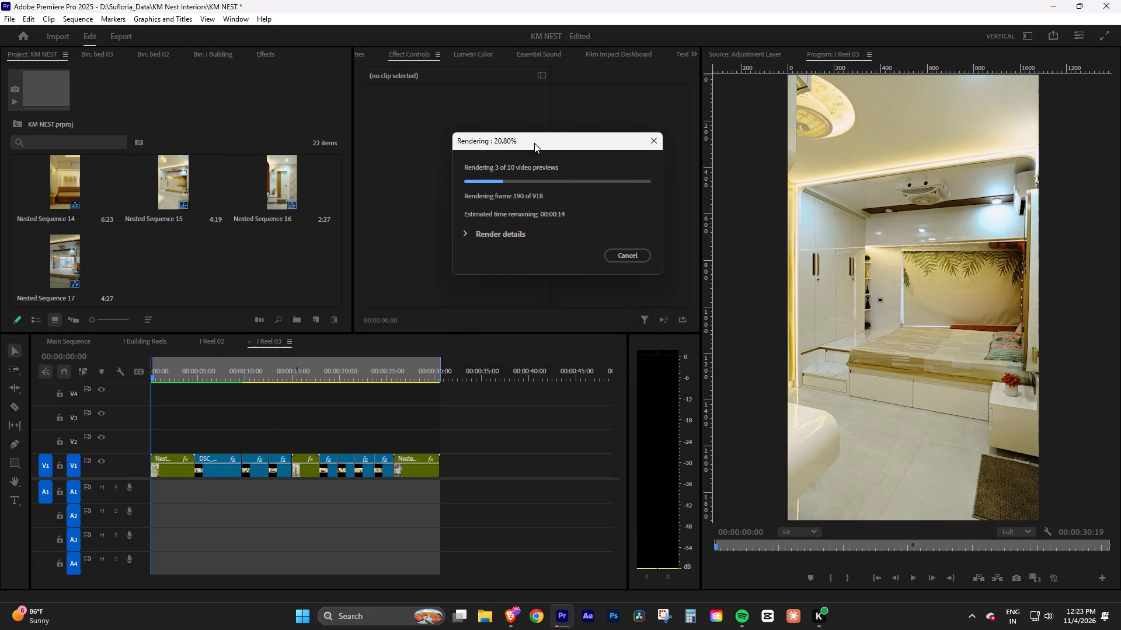
left_click_drag(534, 143, 533, 143)
left_click(533, 143)
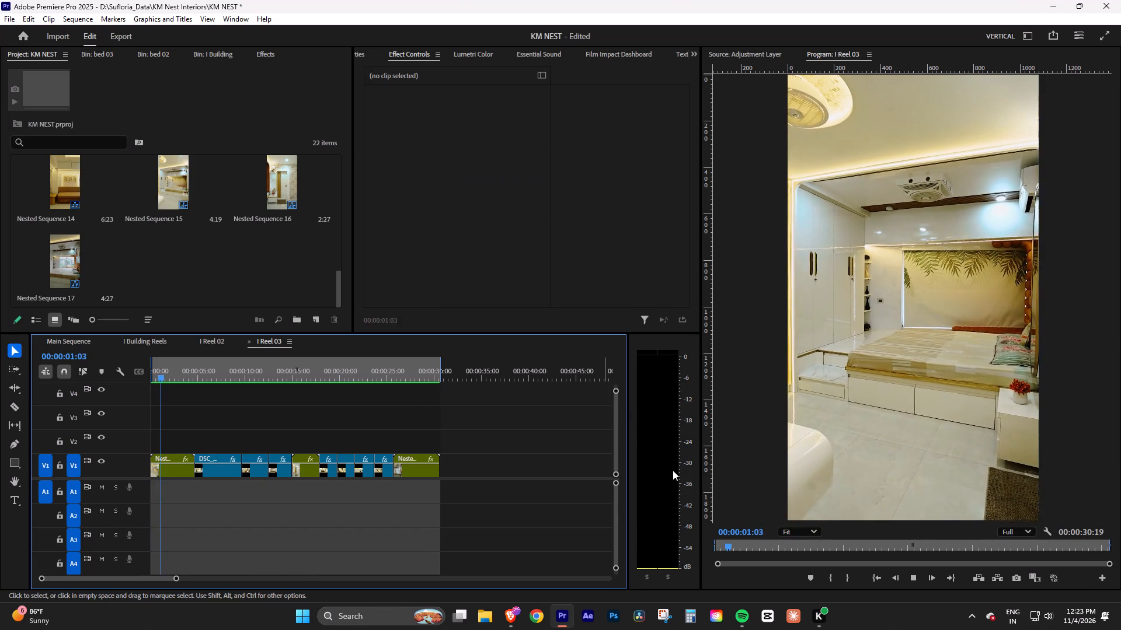
left_click(911, 576)
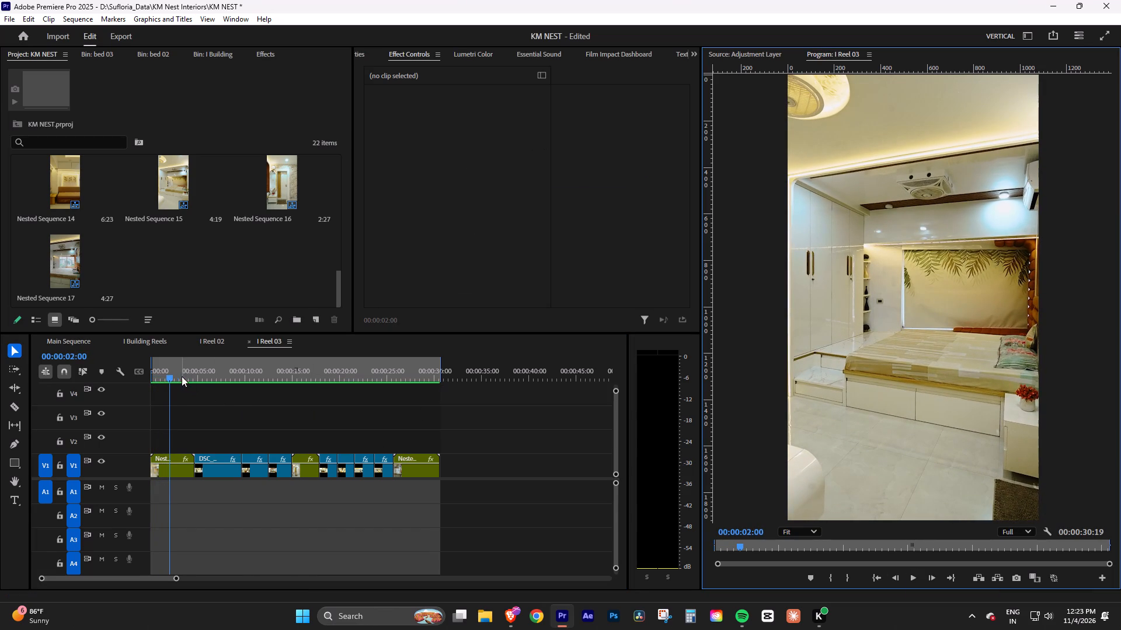
Return the playhead to the start of the I Reel 03 sequence.
left_click_drag(180, 376, 123, 383)
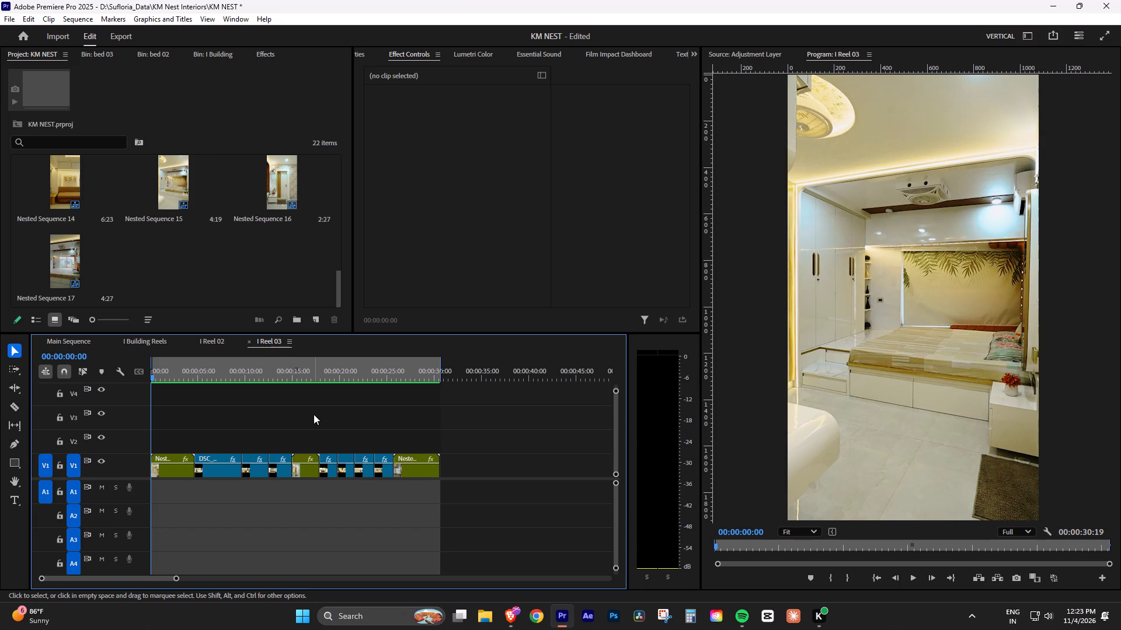
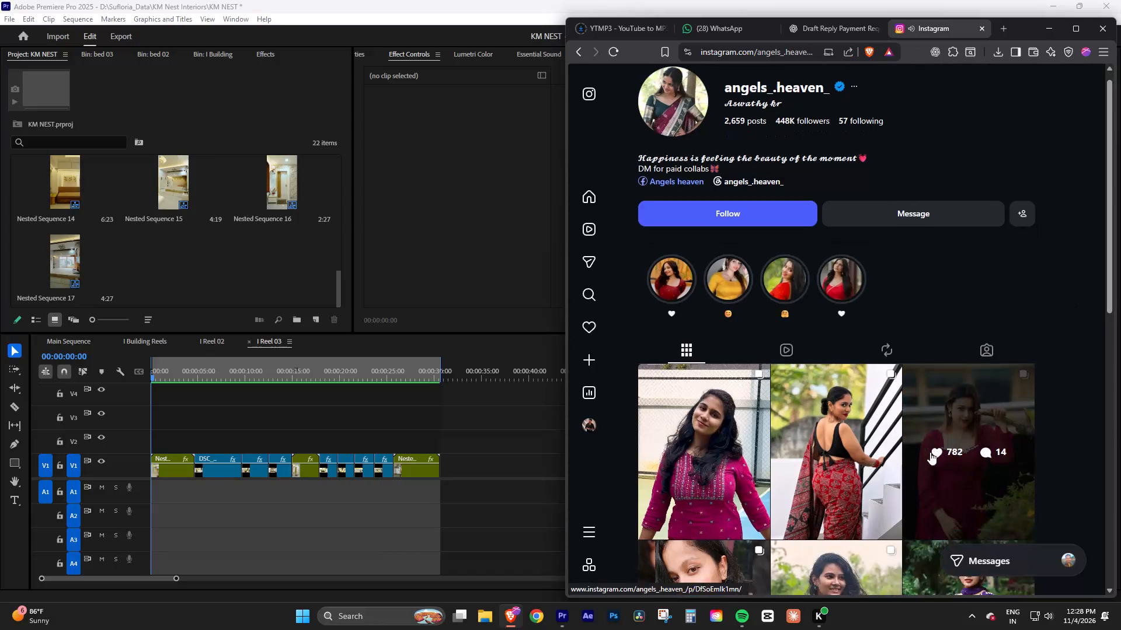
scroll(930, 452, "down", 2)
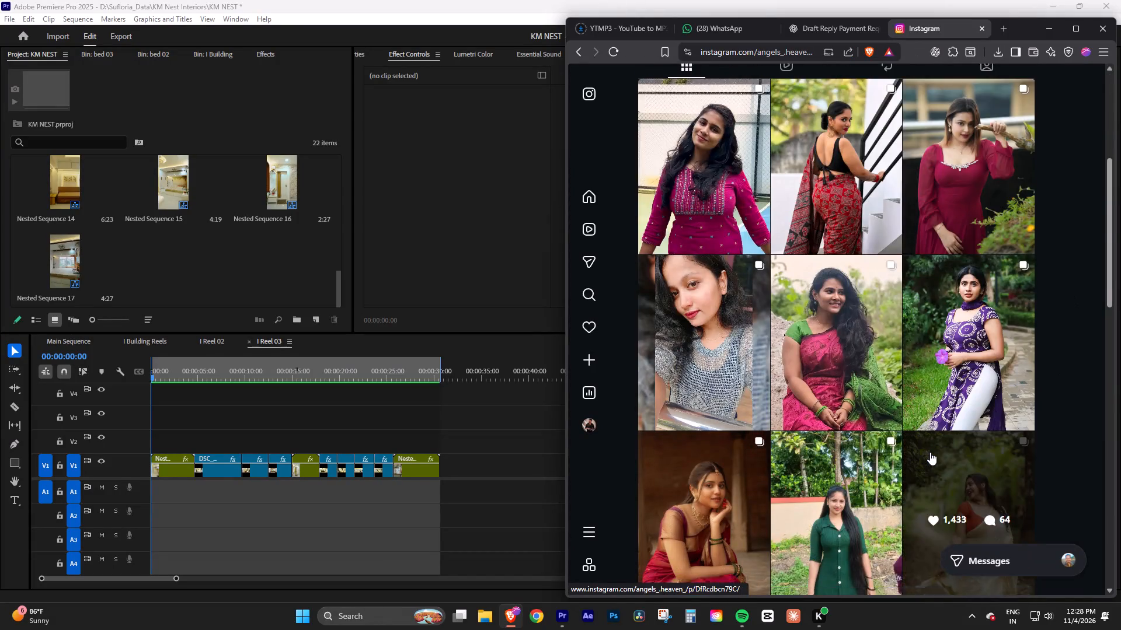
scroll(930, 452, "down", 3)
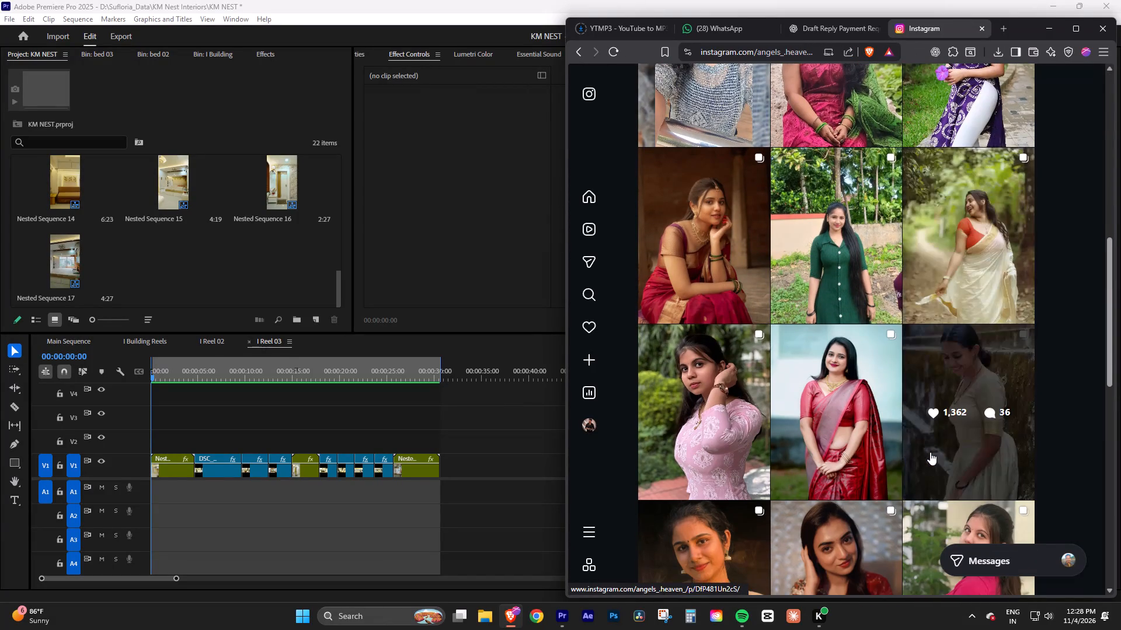